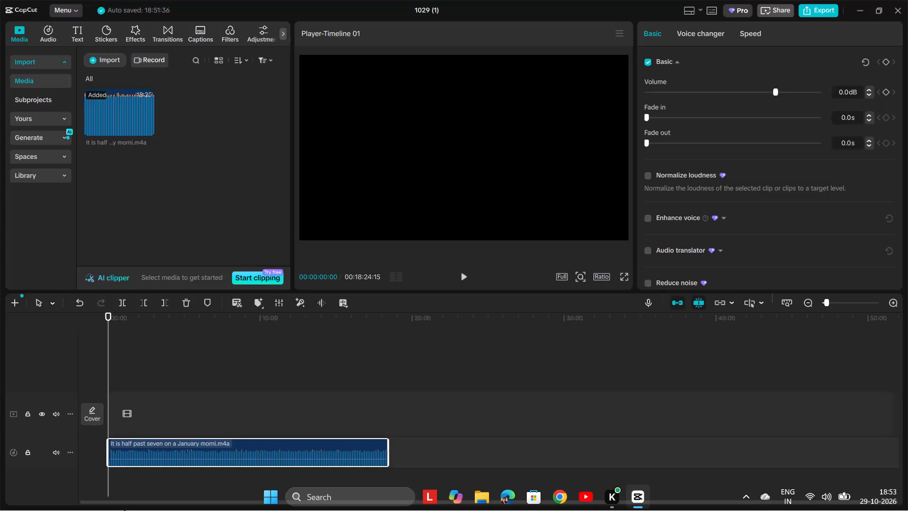
Import all the video clips from the Intro folder inside Downloads > EDIT into the project media.
scroll(192, 361, "up", 6, "ctrl")
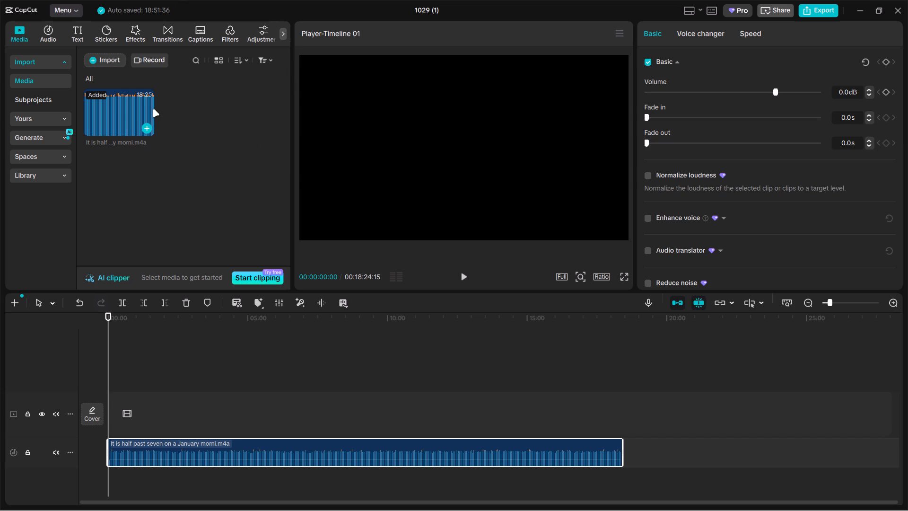
left_click(98, 63)
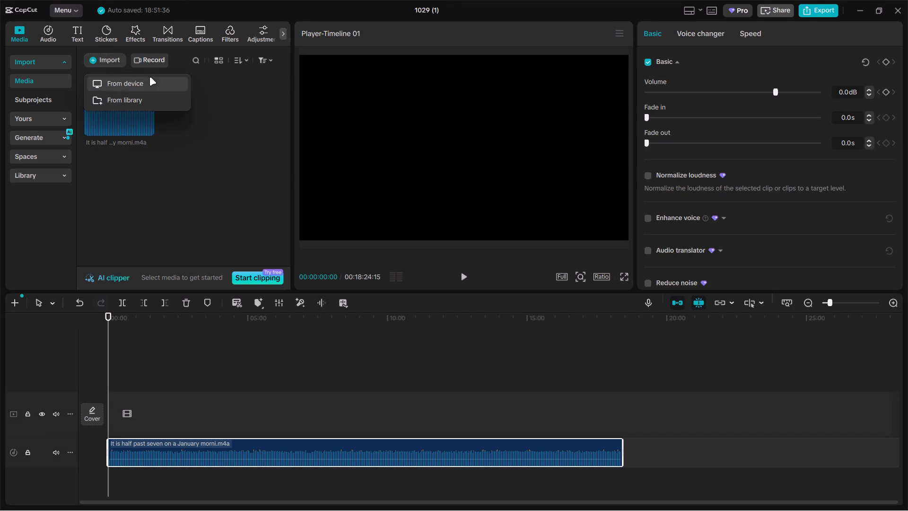
left_click(149, 77)
scroll(1, 276, "down", 3)
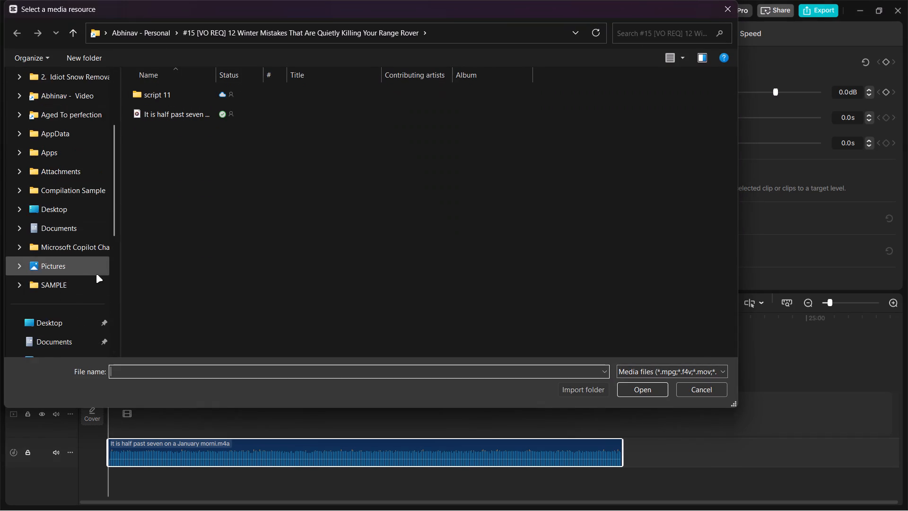
scroll(93, 276, "down", 4)
left_click(71, 191)
double_click(173, 106)
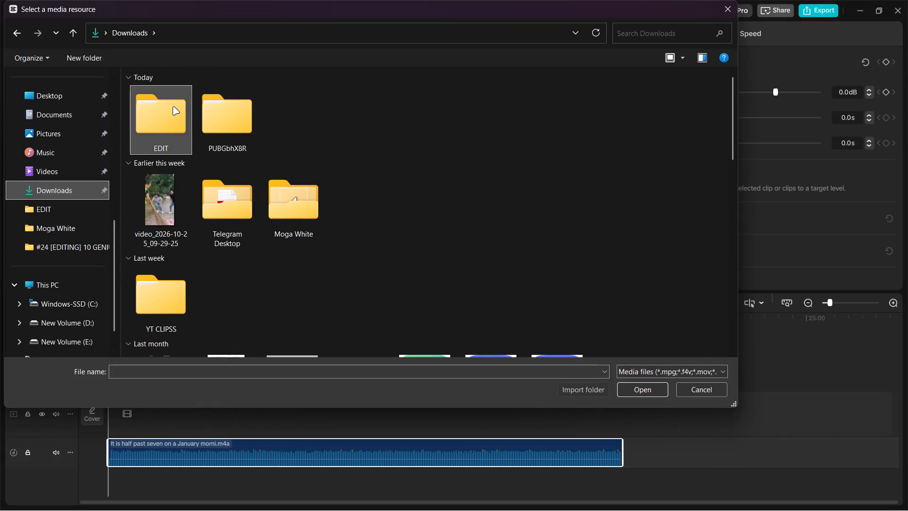
double_click(264, 101)
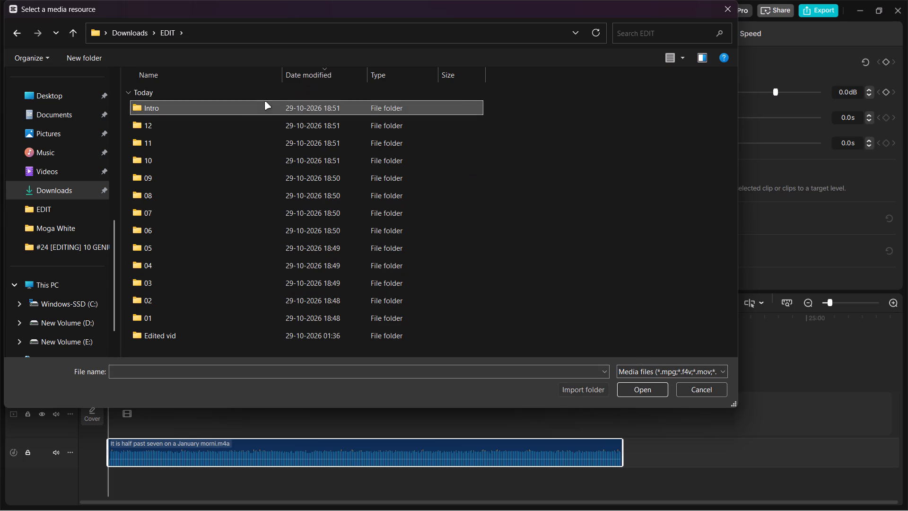
key("ctrl+a")
key("Return")
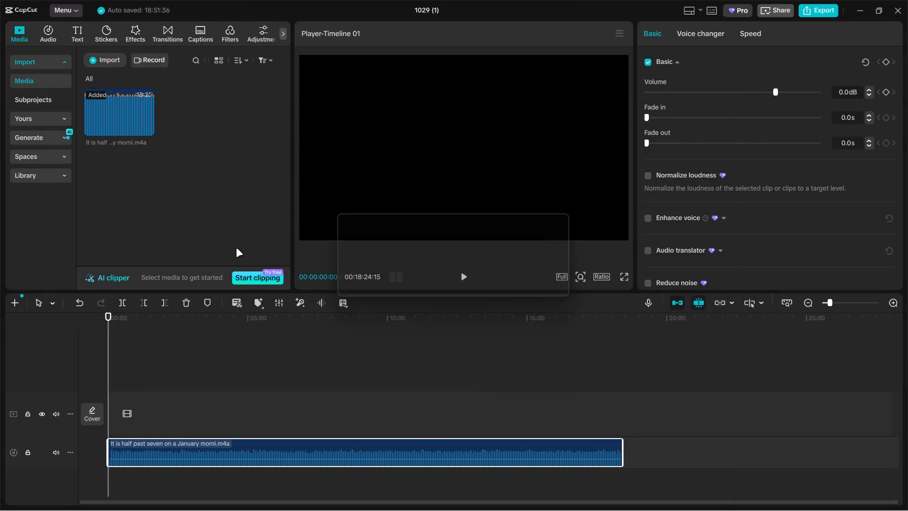
Place the imported intro clips in sequence on the main video track, starting at 00:00 above the voice-over.
left_click_drag(193, 108, 155, 403)
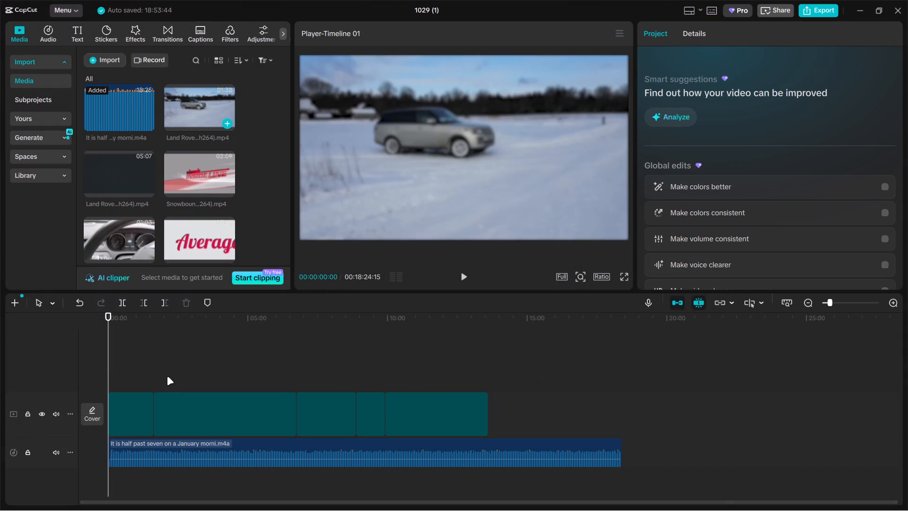
Mute the main video track holding the imported clips.
scroll(173, 365, "up", 15, "ctrl")
scroll(212, 388, "up", 6, "ctrl")
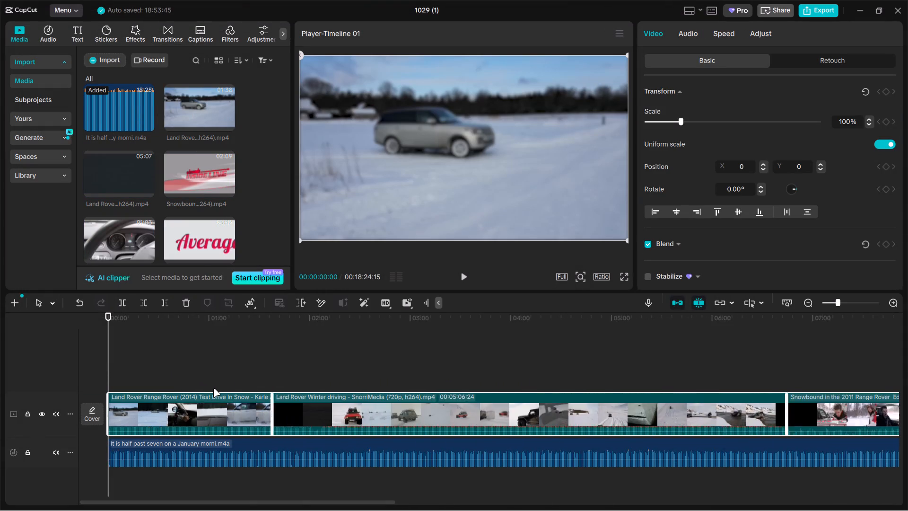
scroll(213, 388, "up", 7, "ctrl")
left_click(244, 375)
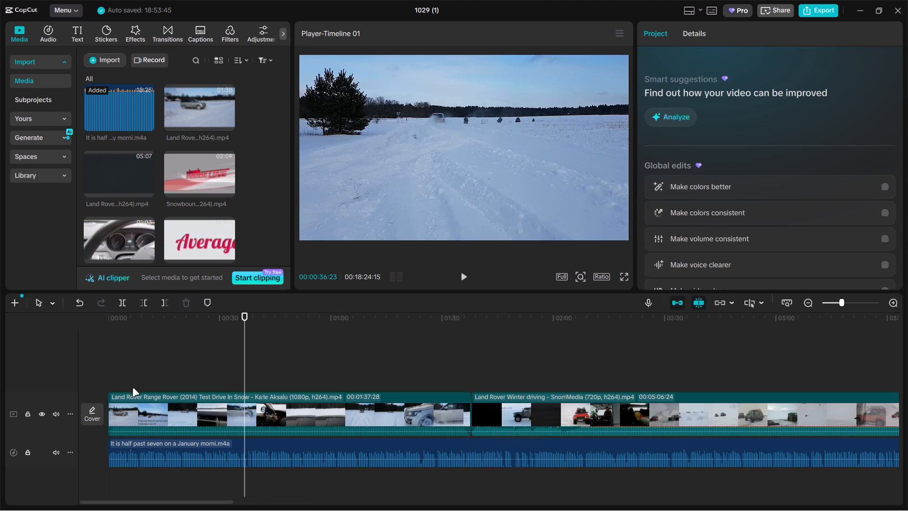
left_click(56, 414)
Listen to the voice-over around 00:36 and add a timeline marker at 00:00:36:13.
left_click(244, 376)
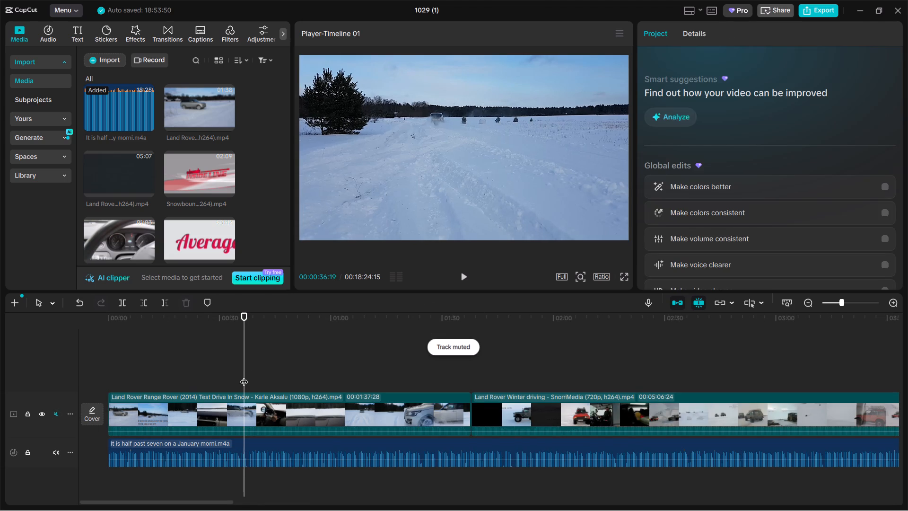
key("space")
left_click(247, 376)
left_click_drag(245, 376, 239, 377)
key("space")
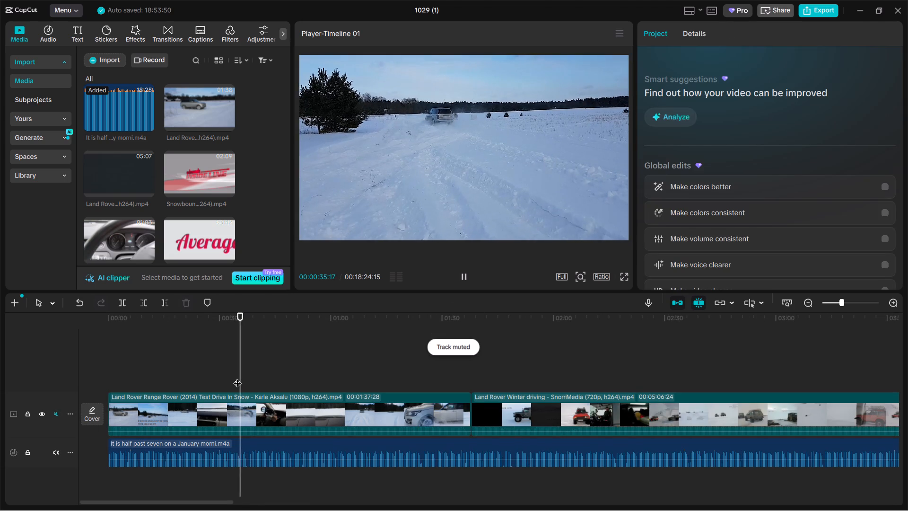
key("space")
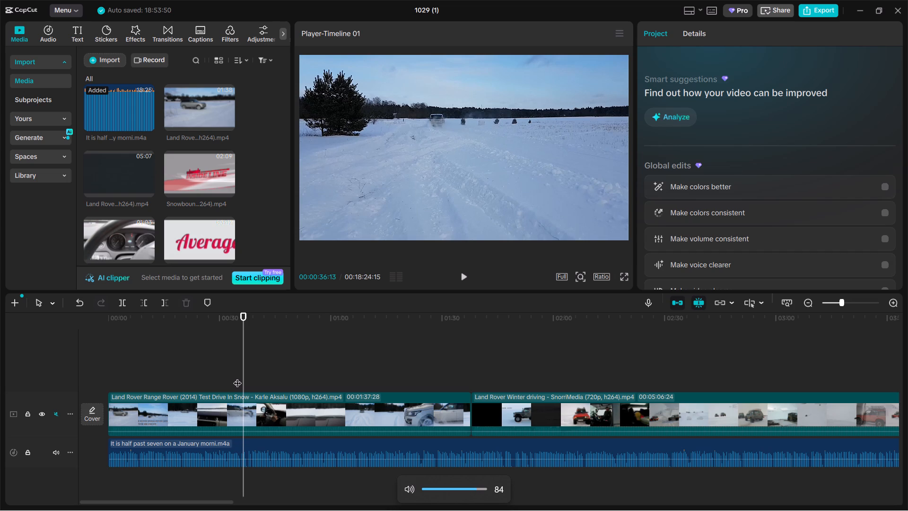
key("m")
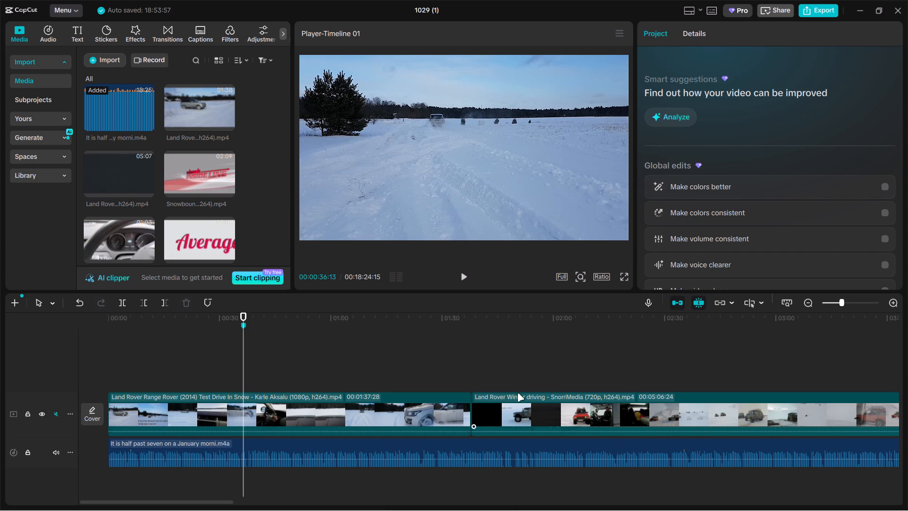
Listen to the voice-over from about 01:46 and add a timeline marker at 00:01:50:18.
left_click(502, 391)
key("space")
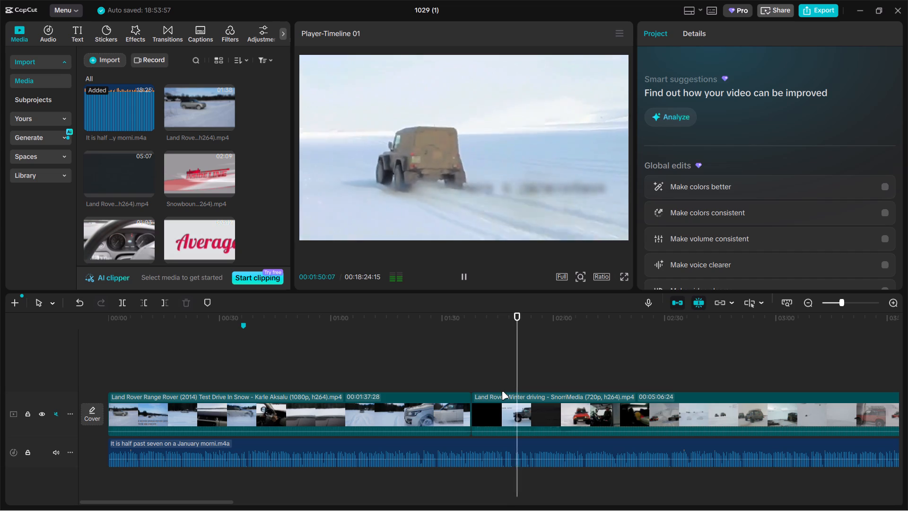
key("space")
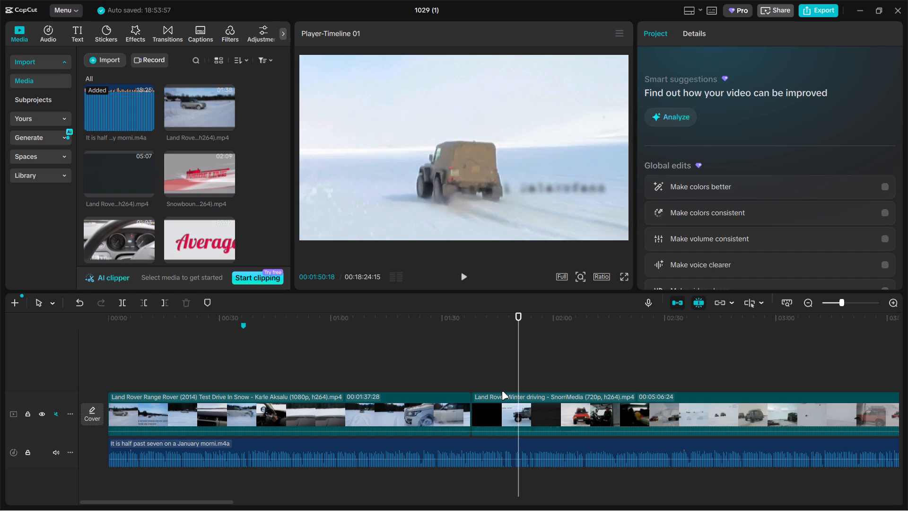
key("m")
Find the next section in the voice-over past 03:00 and add a timeline marker at 00:03:10:02.
left_click(473, 385)
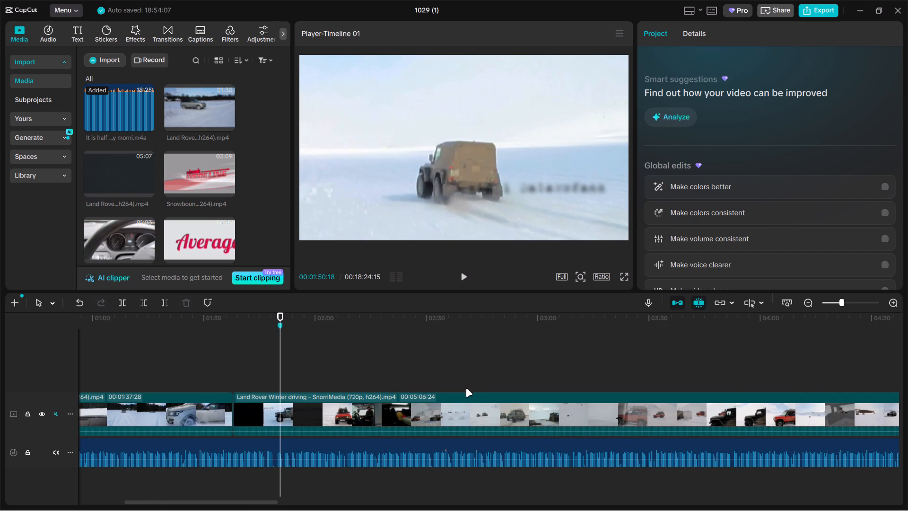
left_click(633, 382)
key("space")
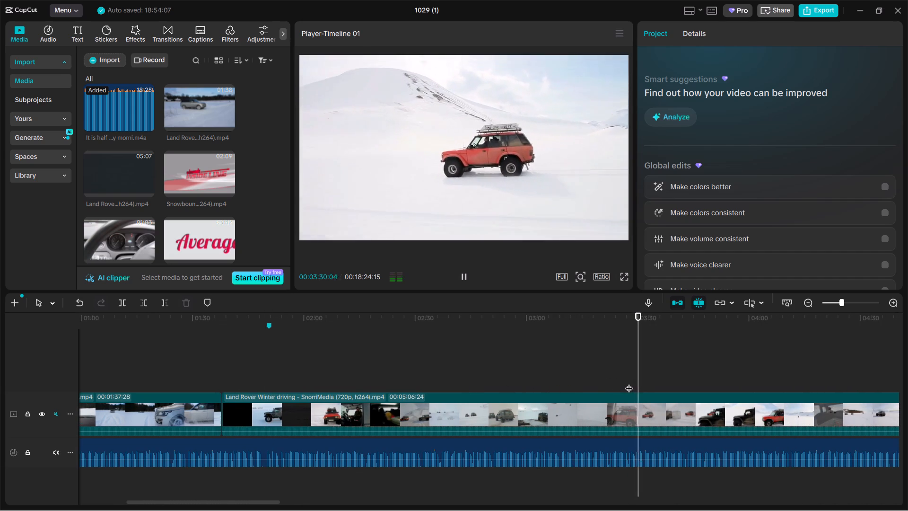
left_click(558, 385)
key("space")
key("space")
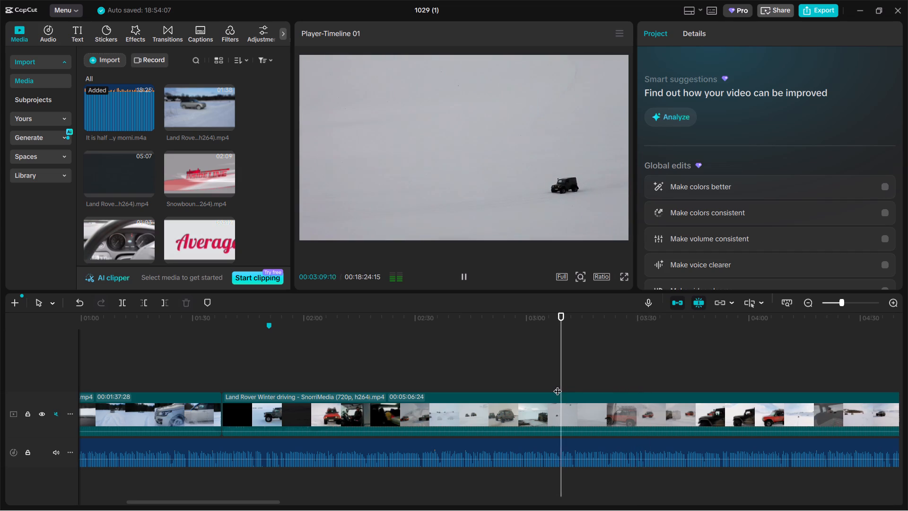
key("space")
type("m")
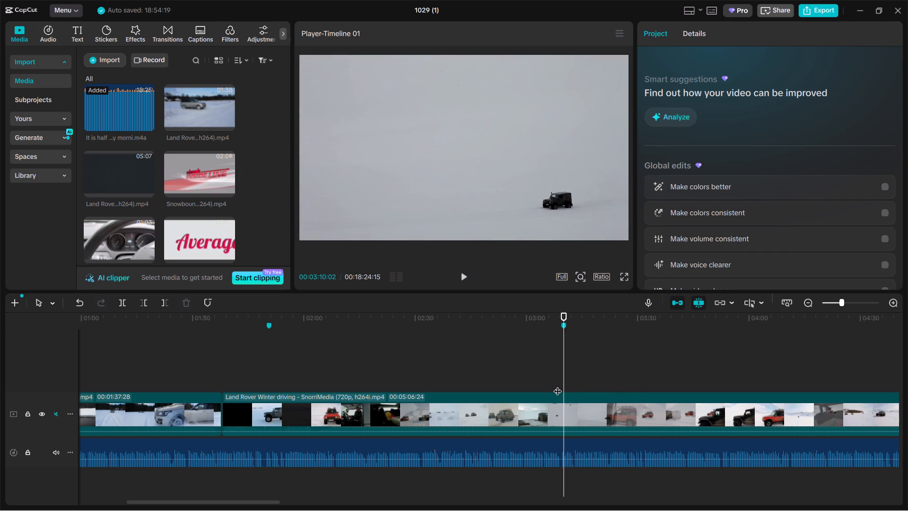
Play the voice-over near 04:36 and add a timeline marker at 00:04:37:10.
left_click(558, 385)
left_click(616, 382)
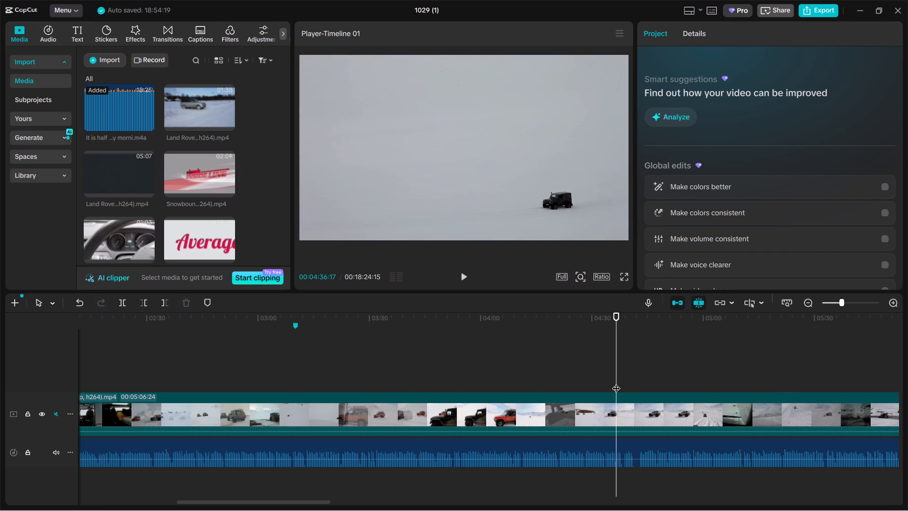
key("space")
key("space")
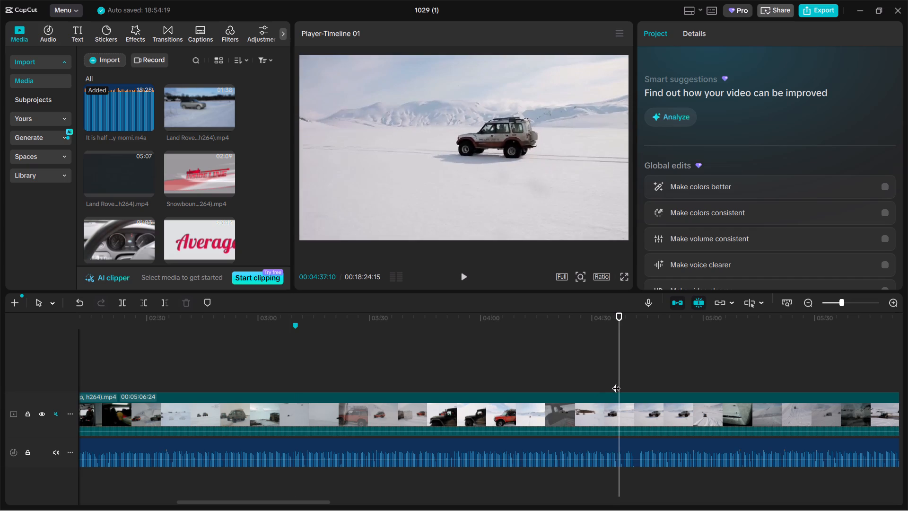
key("m")
Search the voice-over between about 05:42 and 06:08 and add a timeline marker at 00:05:46:19.
left_click_drag(613, 385, 599, 388)
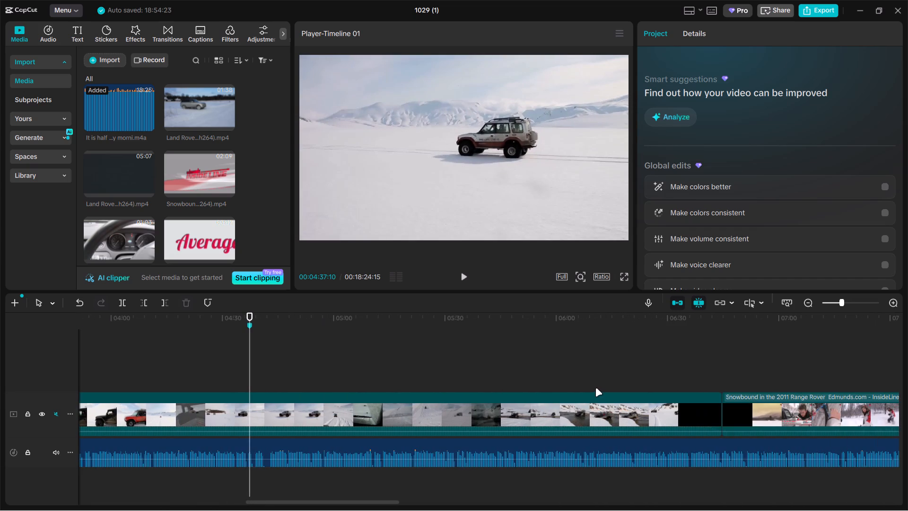
left_click(587, 388)
key("space")
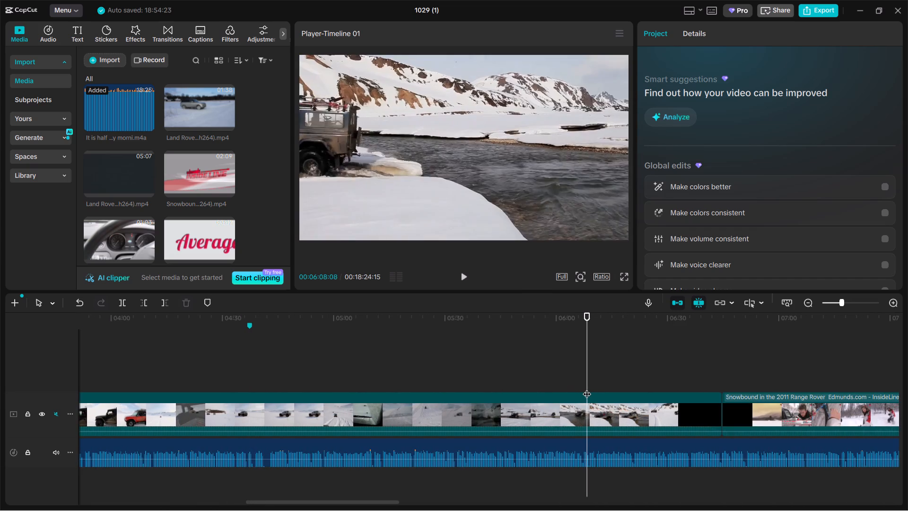
left_click(491, 391)
key("space")
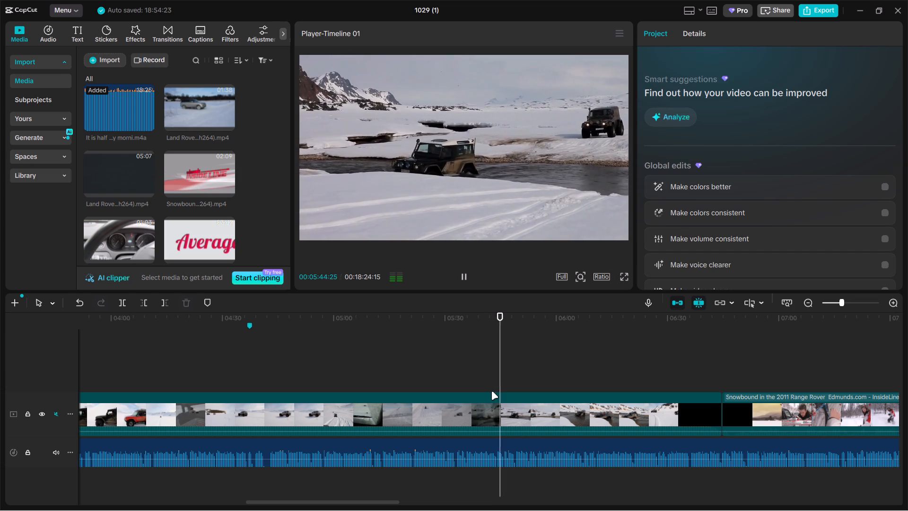
key("space")
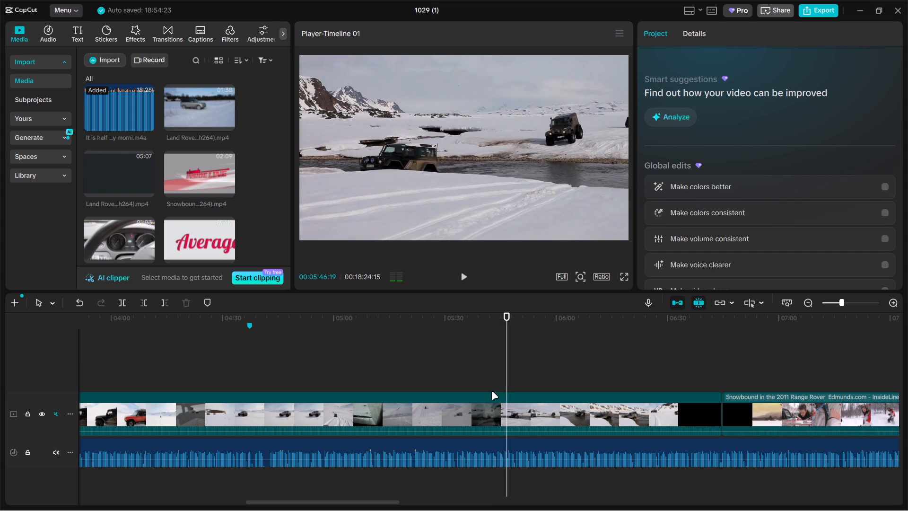
key("m")
Play the voice-over around 07:15 and add a timeline marker at 00:07:17:17.
left_click(491, 391)
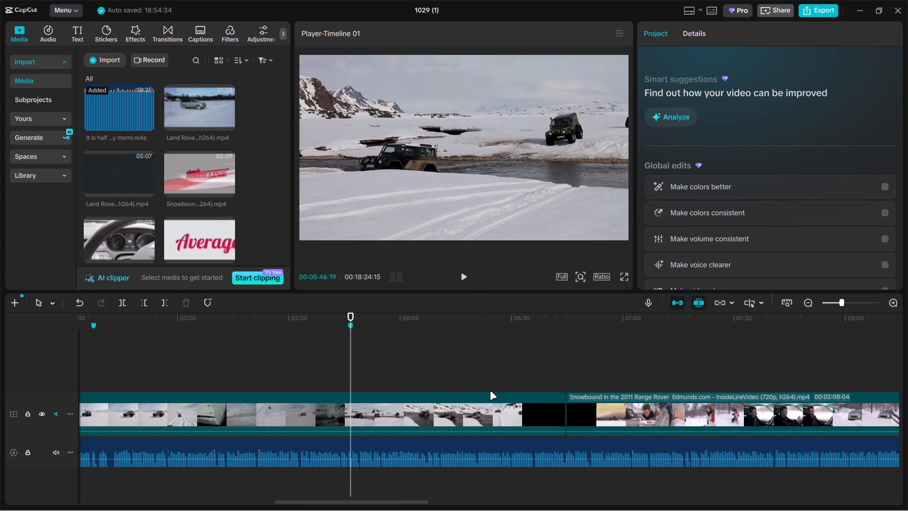
left_click(606, 370)
key("space")
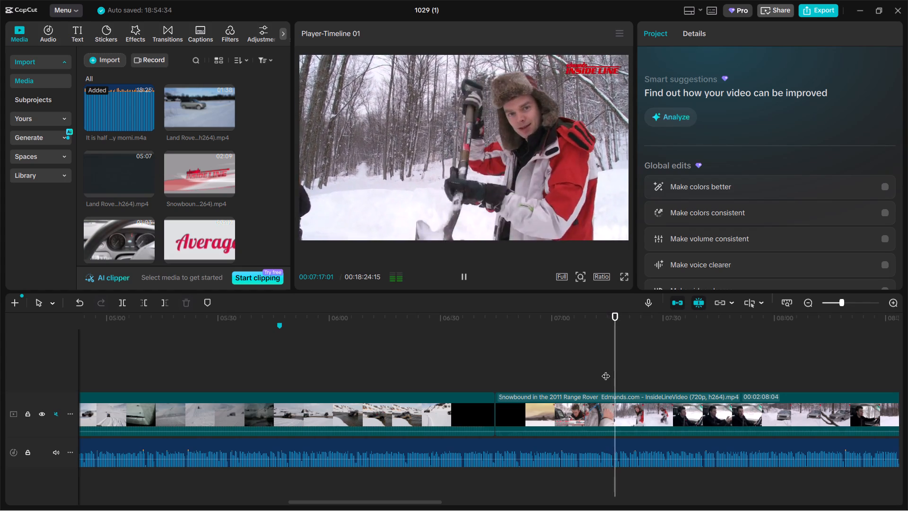
key("space")
type("m")
Play the voice-over around 08:36 and add a timeline marker at 00:08:38:12.
left_click_drag(607, 370, 559, 382)
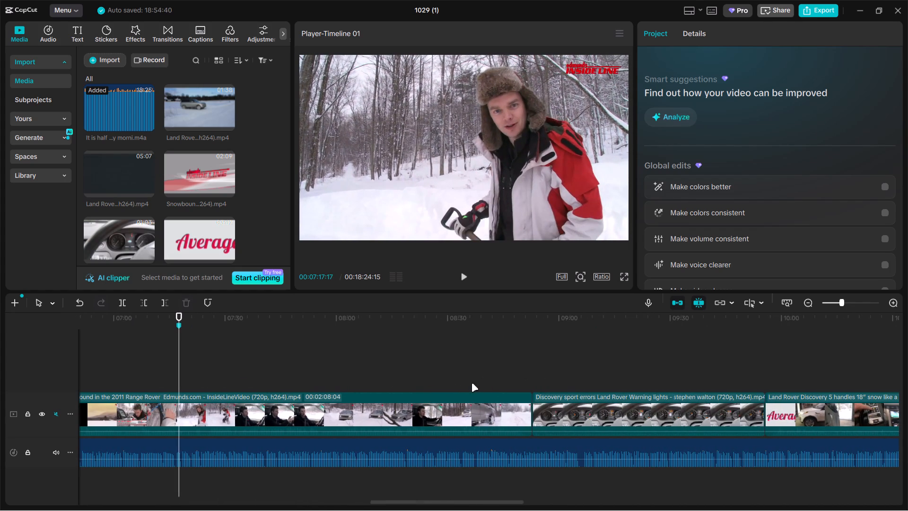
left_click(469, 384)
key("space")
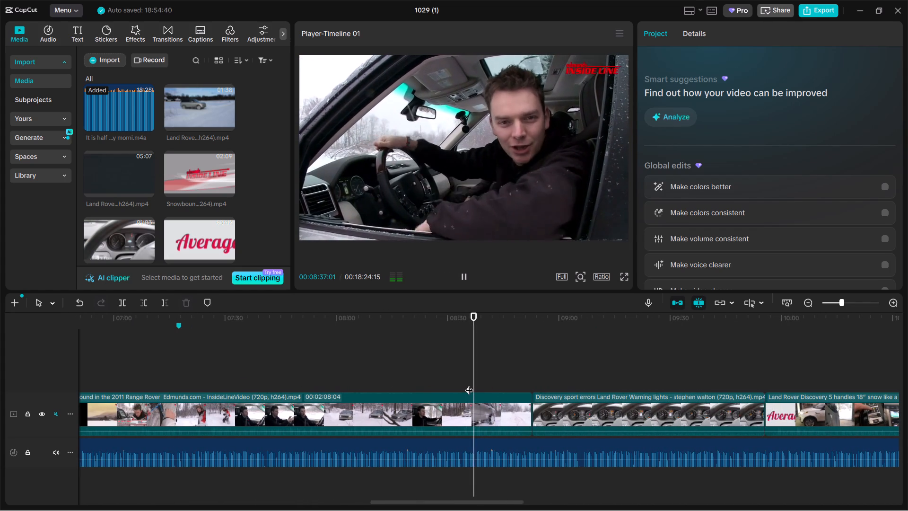
key("space")
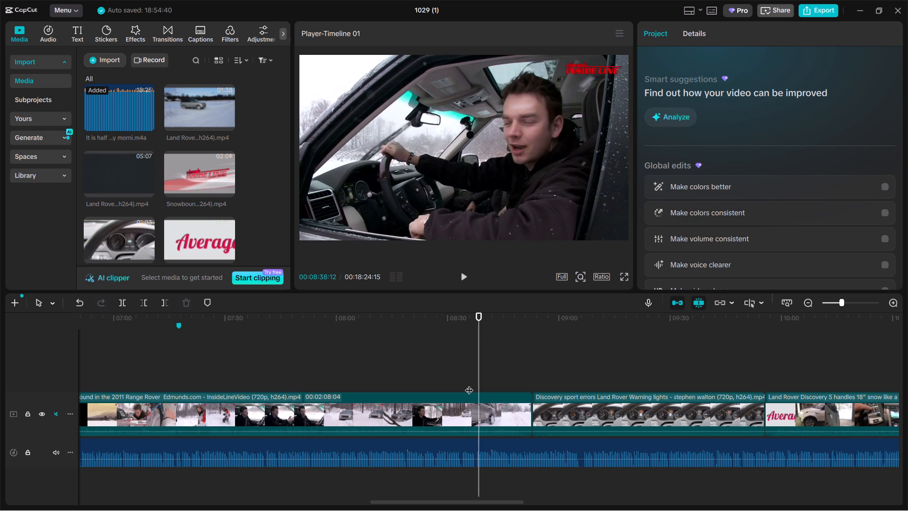
type("m")
Listen to the voice-over from about 10:37 to locate the start of the next section.
left_click(455, 385)
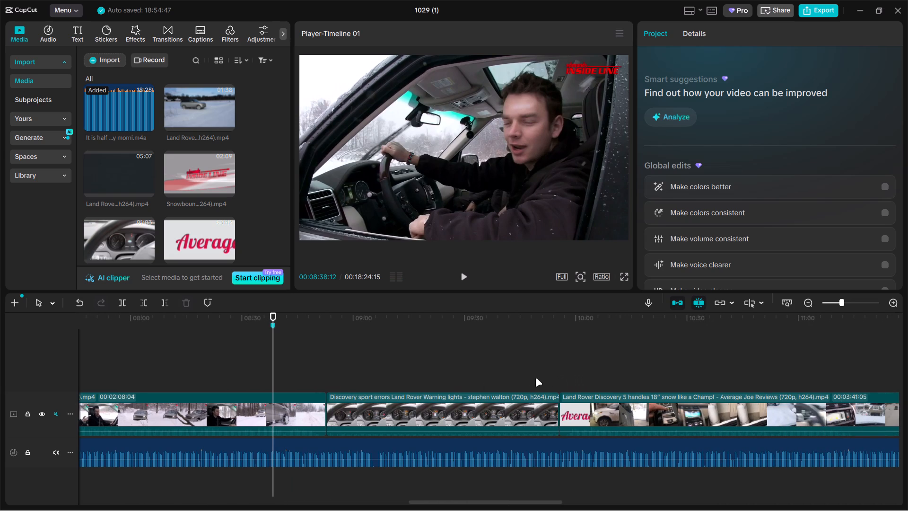
left_click(531, 378)
left_click_drag(531, 378, 714, 382)
key("space")
key("space")
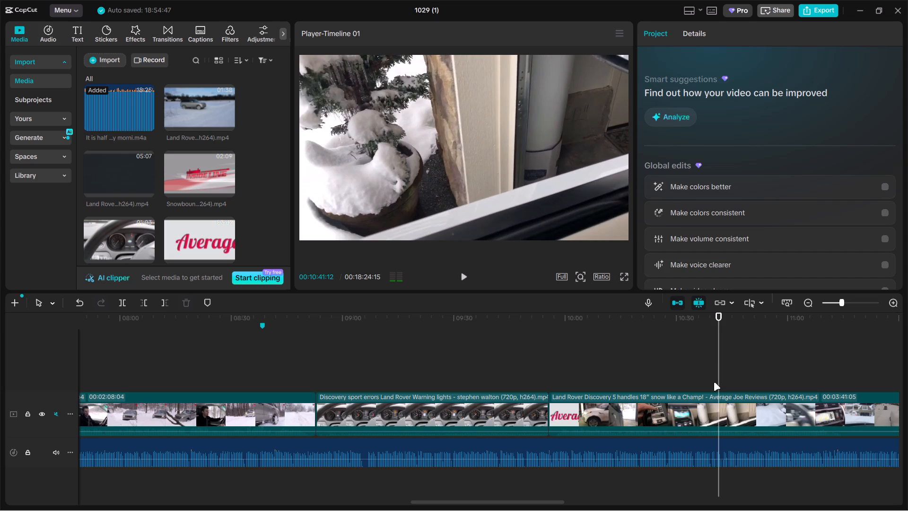
Add a timeline marker at 00:10:41:12.
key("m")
Play the voice-over around 12:12 and add a timeline marker at 00:12:13:10.
left_click_drag(706, 382, 703, 385)
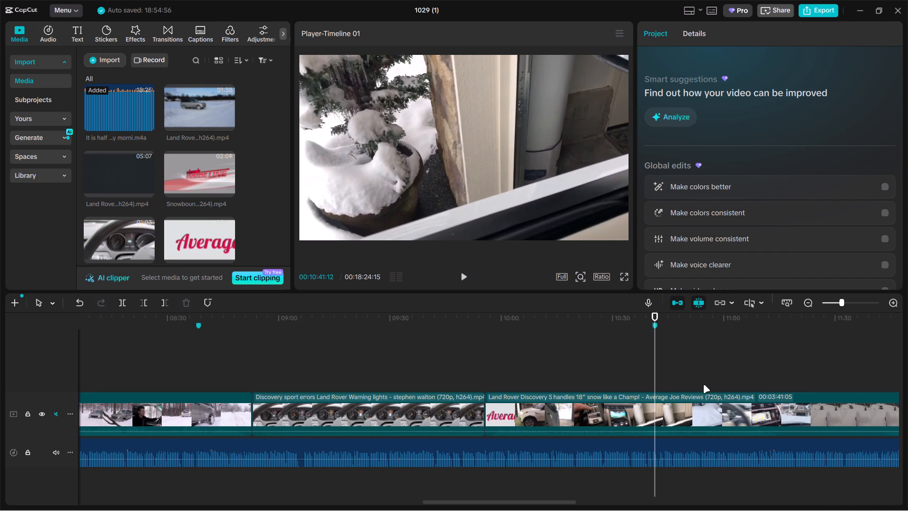
left_click_drag(703, 385, 629, 413)
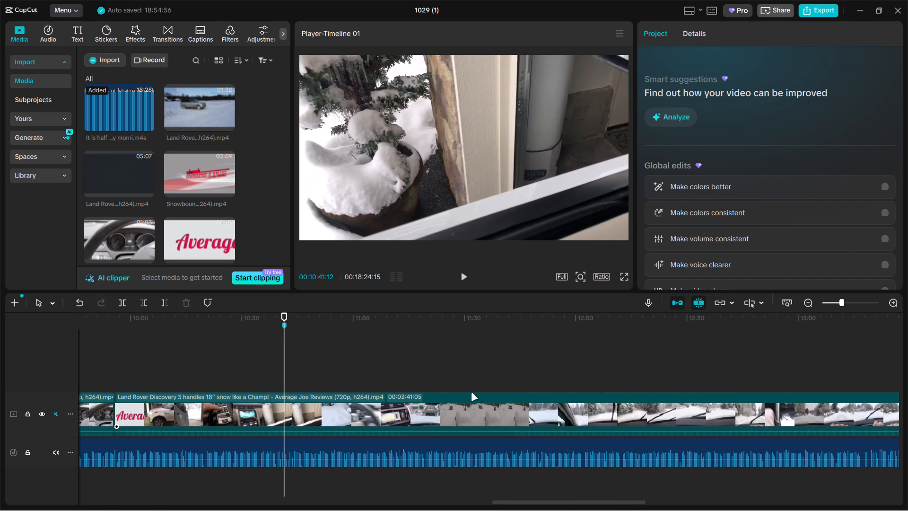
left_click(626, 392)
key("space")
left_click_drag(626, 392, 617, 391)
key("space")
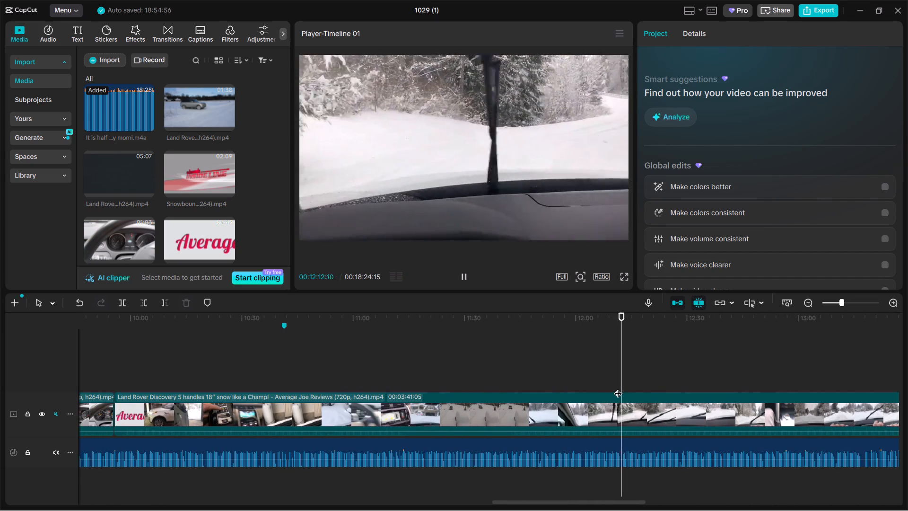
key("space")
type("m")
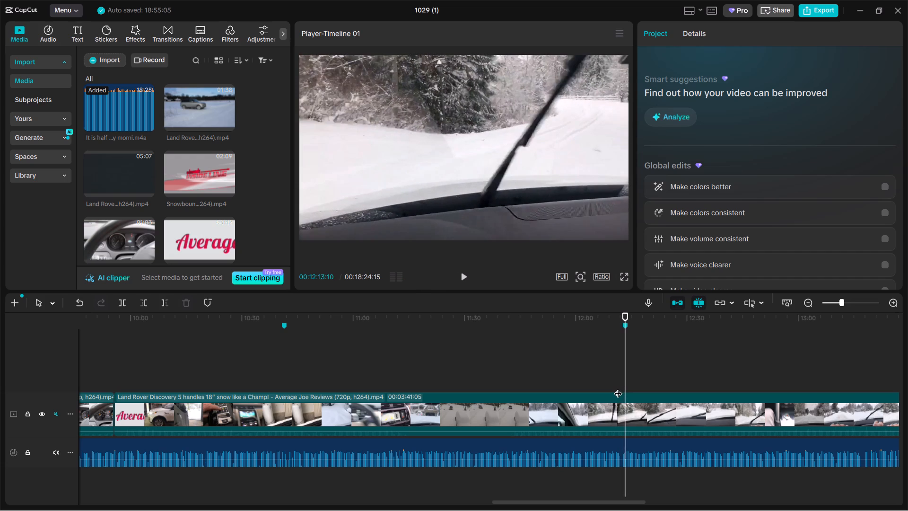
Check the voice-over around 13:39 and 13:18, and add a timeline marker at 00:13:18:16.
left_click_drag(648, 376, 628, 383)
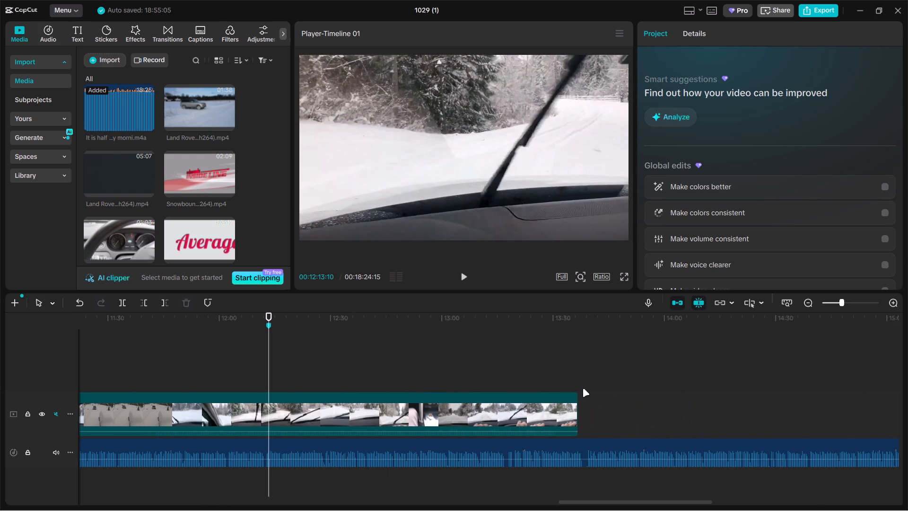
double_click(578, 385)
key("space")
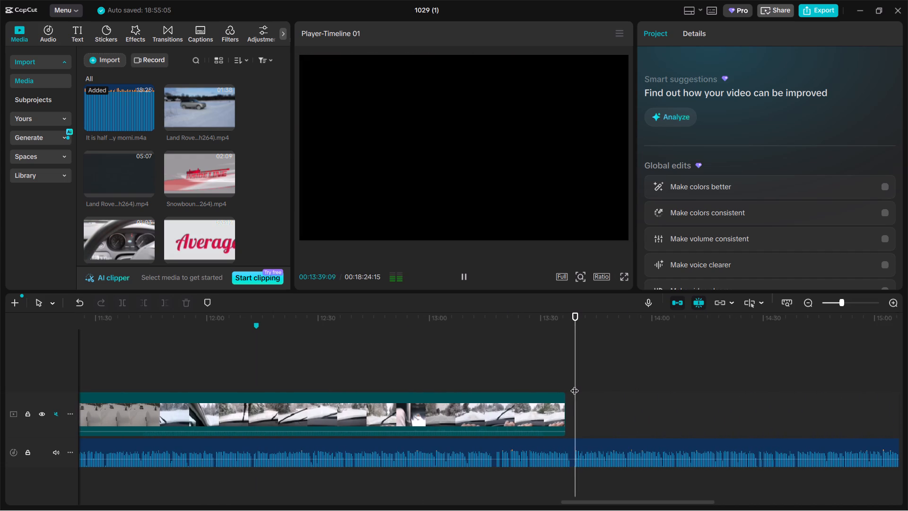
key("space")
double_click(496, 372)
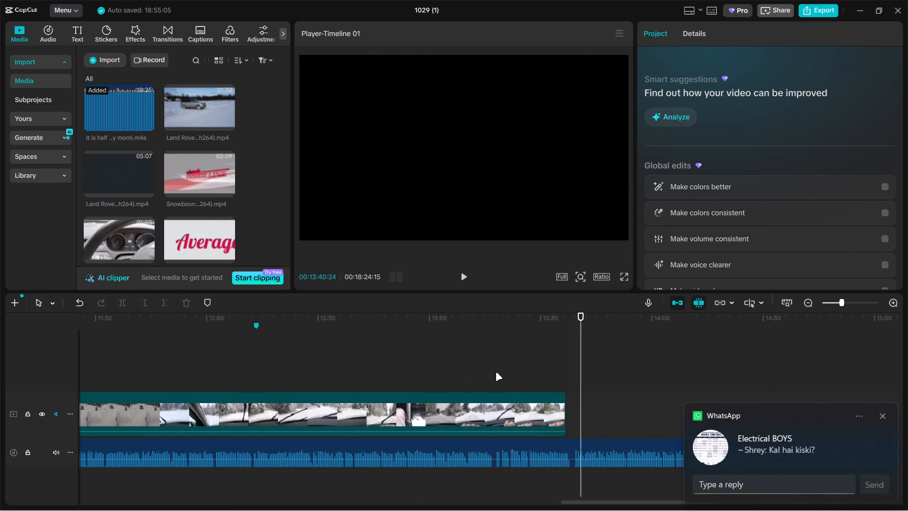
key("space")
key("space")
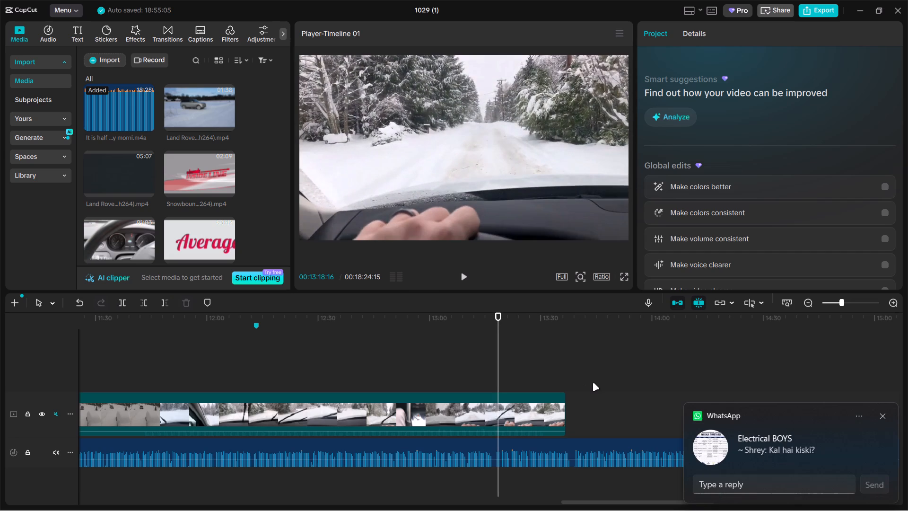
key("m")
Dismiss the incoming WhatsApp message notification.
left_click(882, 415)
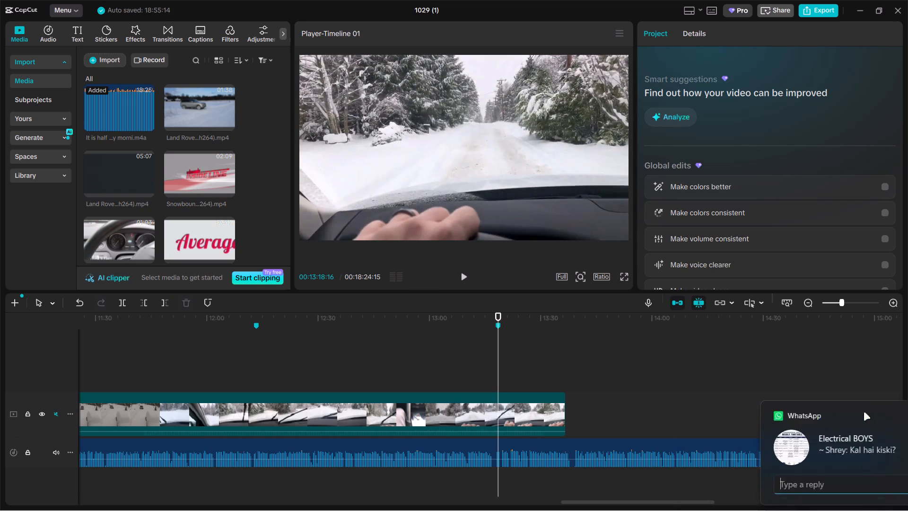
Play the voice-over around 14:28 and add a timeline marker at 00:14:29:06.
left_click(632, 407)
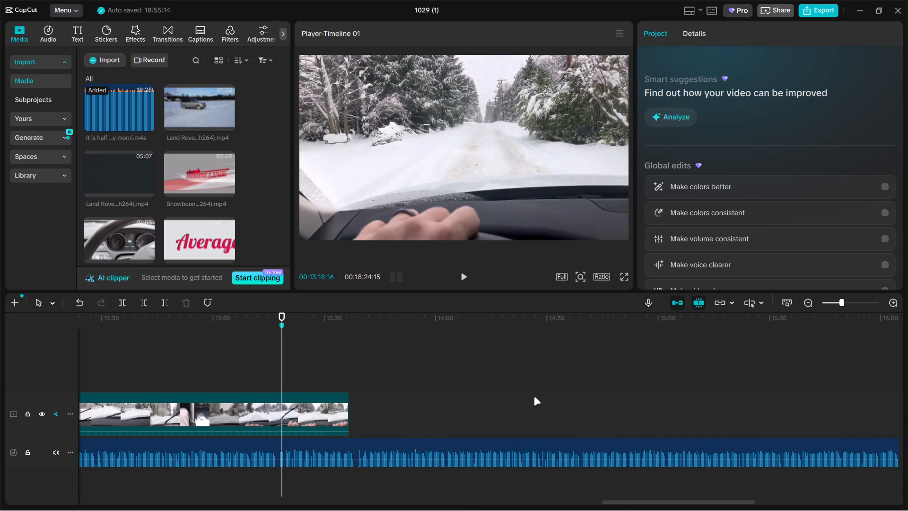
left_click(537, 396)
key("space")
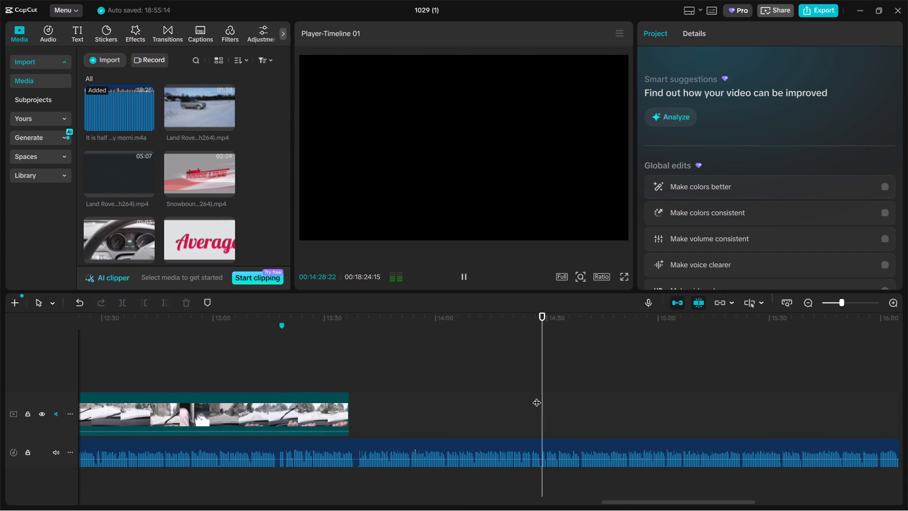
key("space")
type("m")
Play the voice-over around 16:05 and add a timeline marker at 00:16:05:09.
left_click(527, 390)
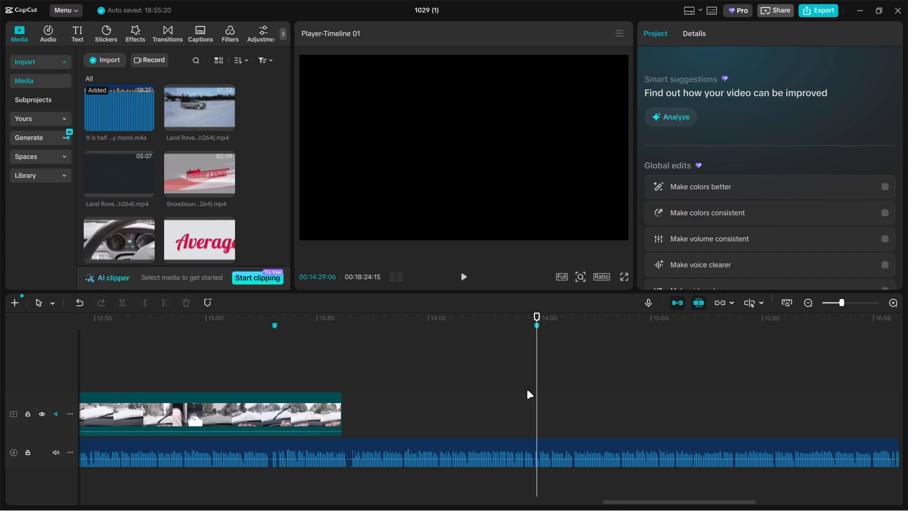
left_click(551, 394)
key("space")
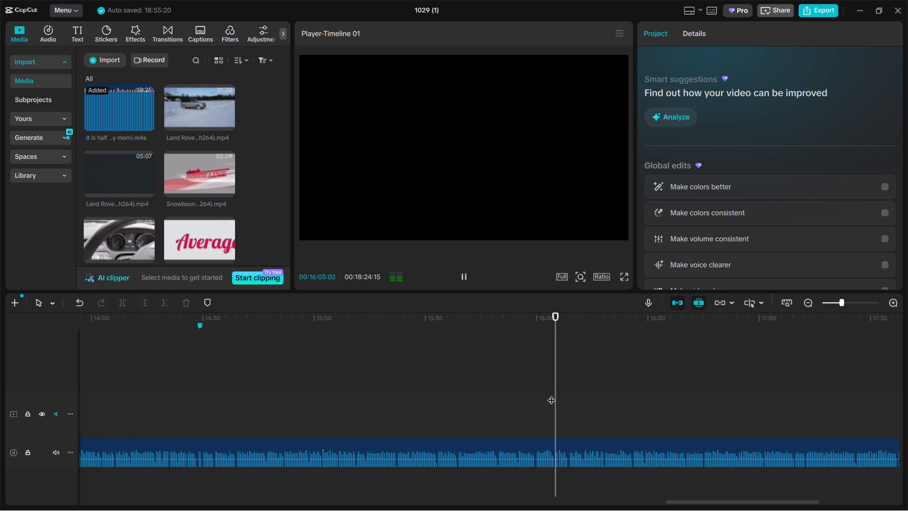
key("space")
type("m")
Return the playhead to the very start of the timeline at 00:00:00:00.
scroll(552, 391, "down", 5, "ctrl")
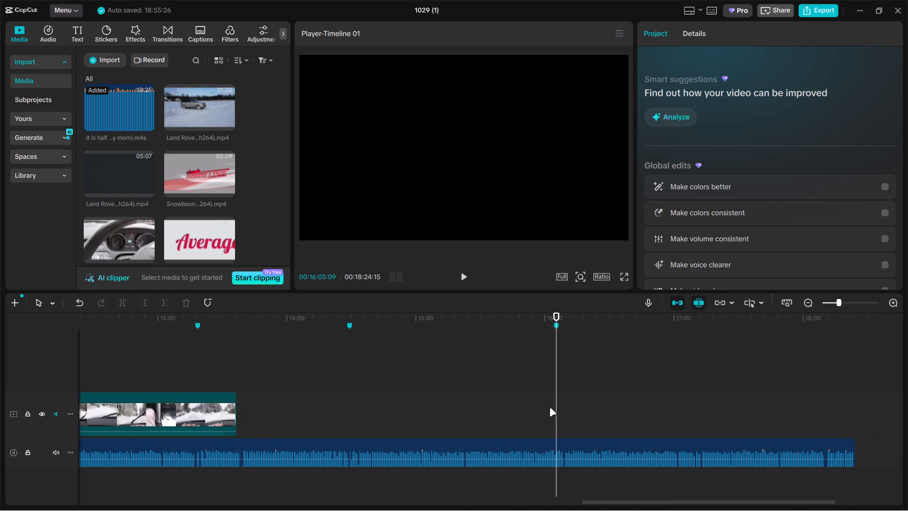
scroll(195, 419, "down", 11, "ctrl")
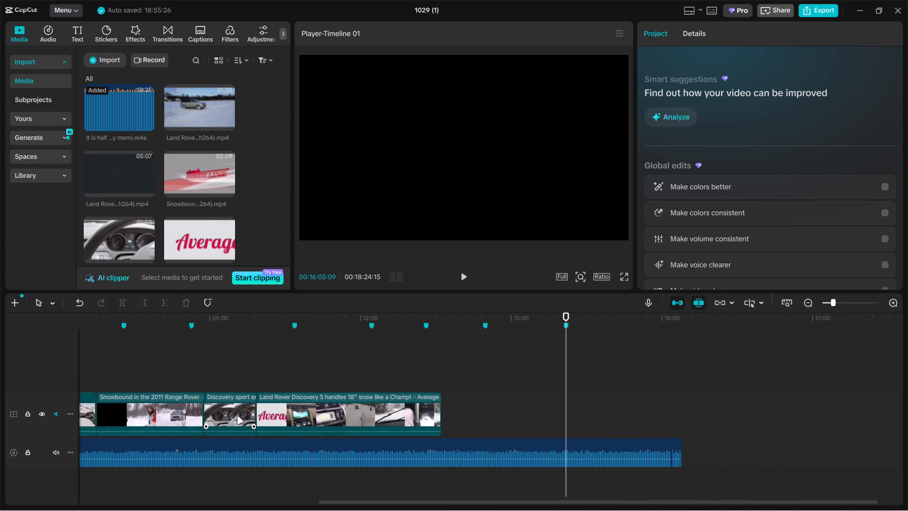
scroll(250, 414, "down", 11, "ctrl")
left_click(175, 363)
left_click_drag(174, 363, 97, 357)
scroll(180, 361, "up", 16, "ctrl")
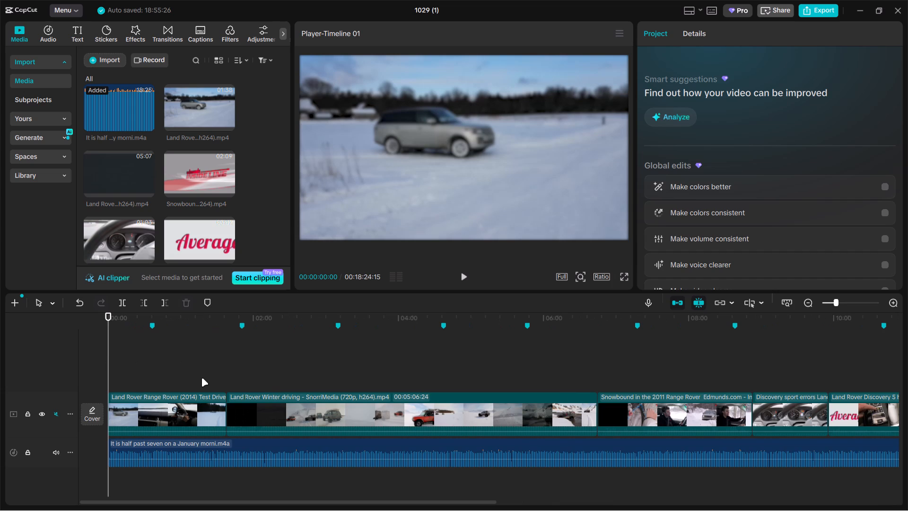
Split the first Range Rover clip at 00:00:25:05 and delete the part before the cut.
scroll(205, 378, "up", 10, "ctrl")
left_click(150, 370)
left_click_drag(150, 370, 190, 367)
left_click(195, 423)
key("ctrl+b")
left_click(159, 415)
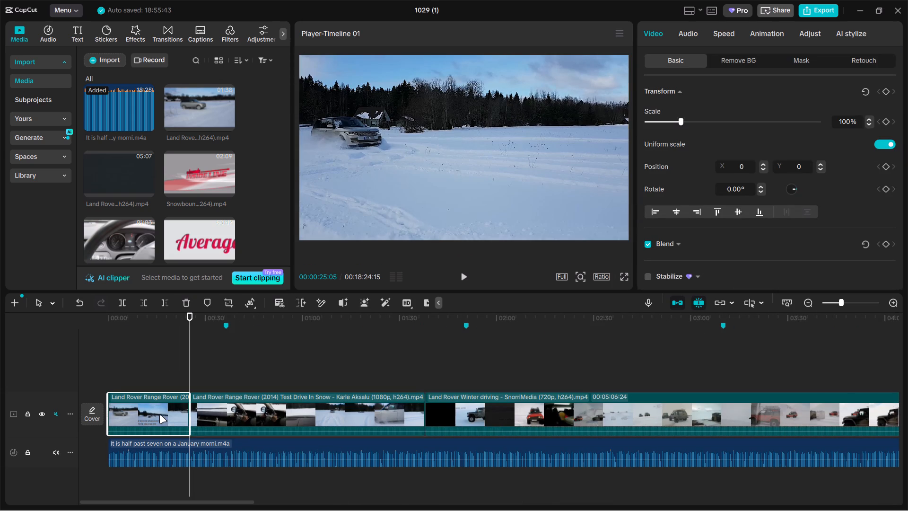
key("BackSpace")
Split the opening Range Rover test drive clip at 00:00:07:10 and delete the part after the cut.
left_click(105, 370)
left_click(111, 370)
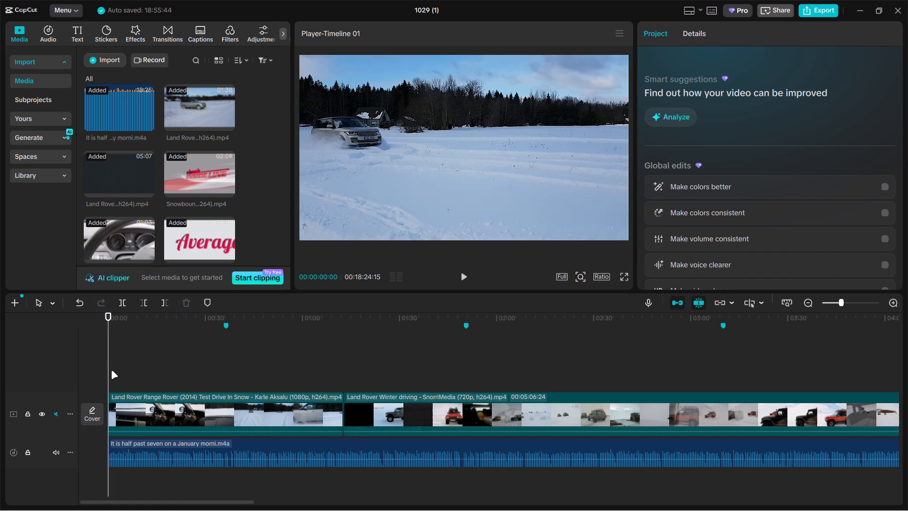
left_click_drag(107, 370, 130, 368)
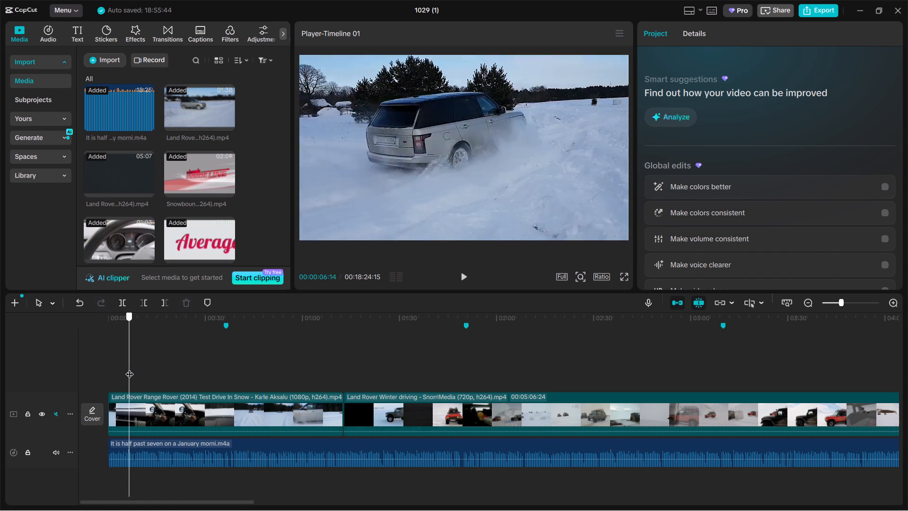
left_click_drag(130, 368, 132, 368)
left_click(156, 401)
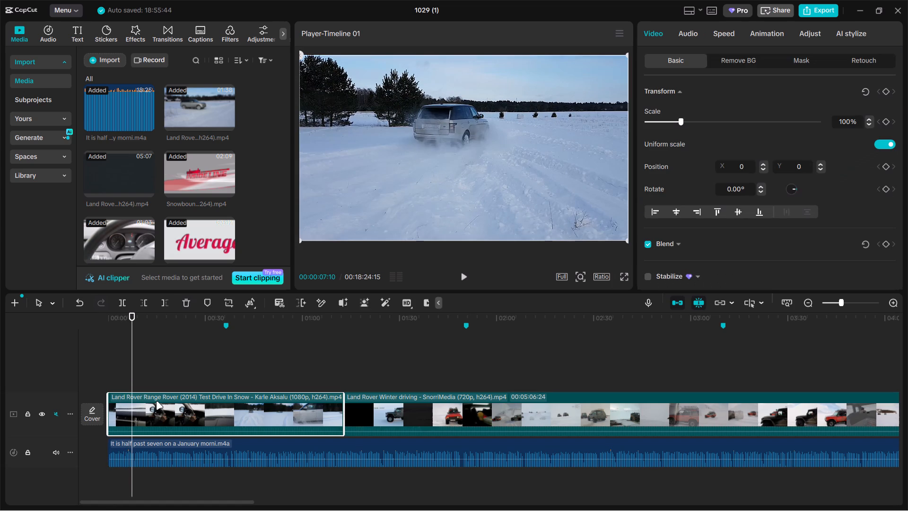
key("ctrl+b")
key("BackSpace")
Split the Land Rover Winter driving clip at 00:00:58:19, where the vehicles cross the snowfield, and delete the part before the cut.
left_click_drag(137, 366, 149, 366)
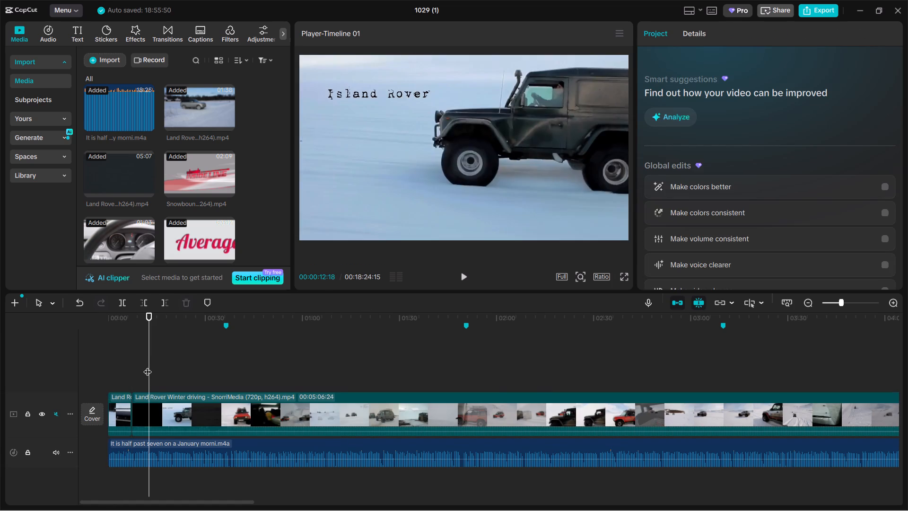
left_click_drag(148, 366, 159, 367)
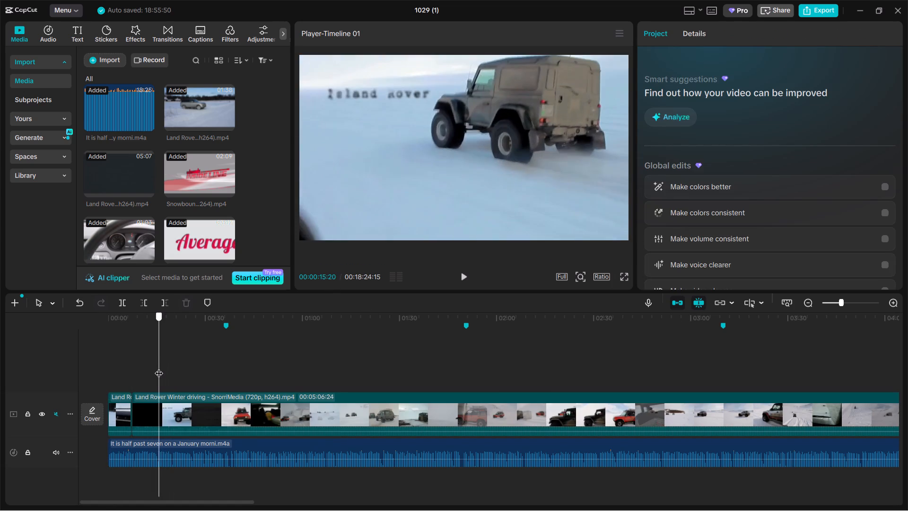
left_click_drag(159, 367, 165, 367)
left_click(166, 414)
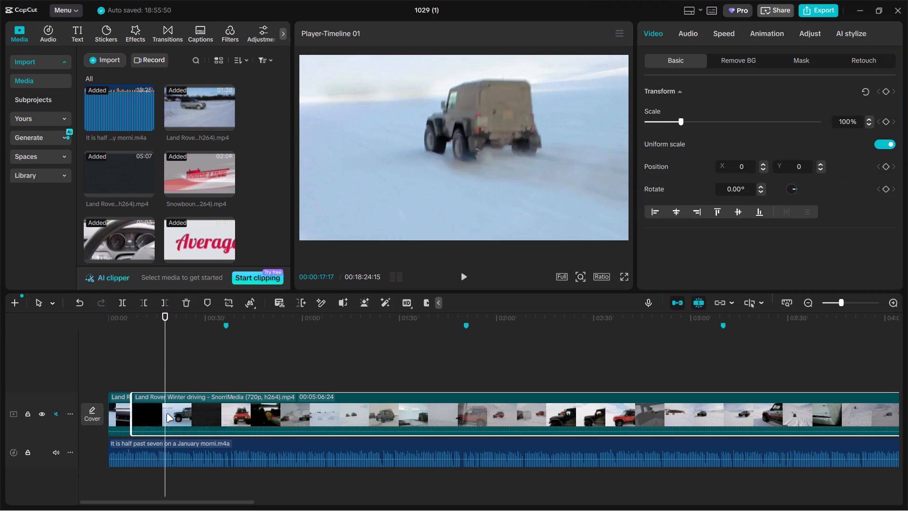
left_click(234, 373)
left_click_drag(234, 373, 301, 371)
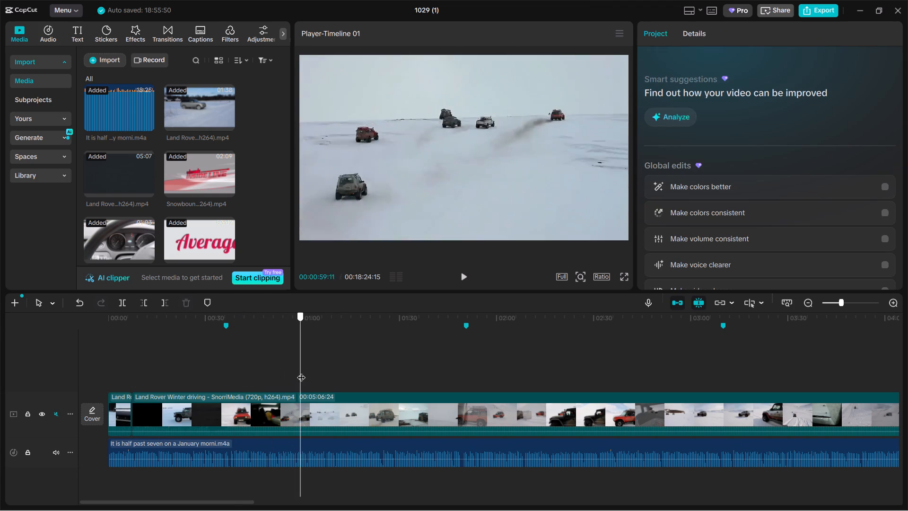
left_click_drag(301, 371, 298, 373)
left_click(295, 420)
key("ctrl+b")
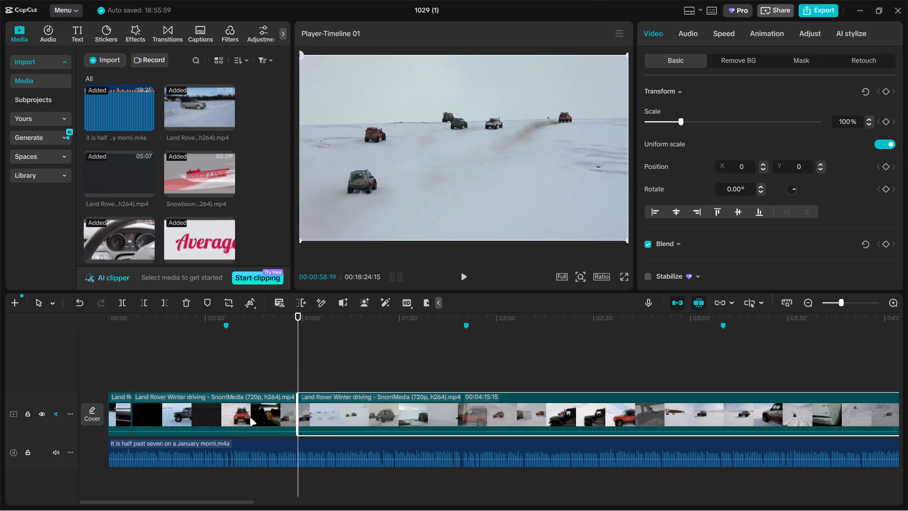
left_click(249, 418)
key("BackSpace")
Split the remaining Land Rover Winter driving clip at 00:00:14:24 and delete the part after the cut.
left_click(132, 372)
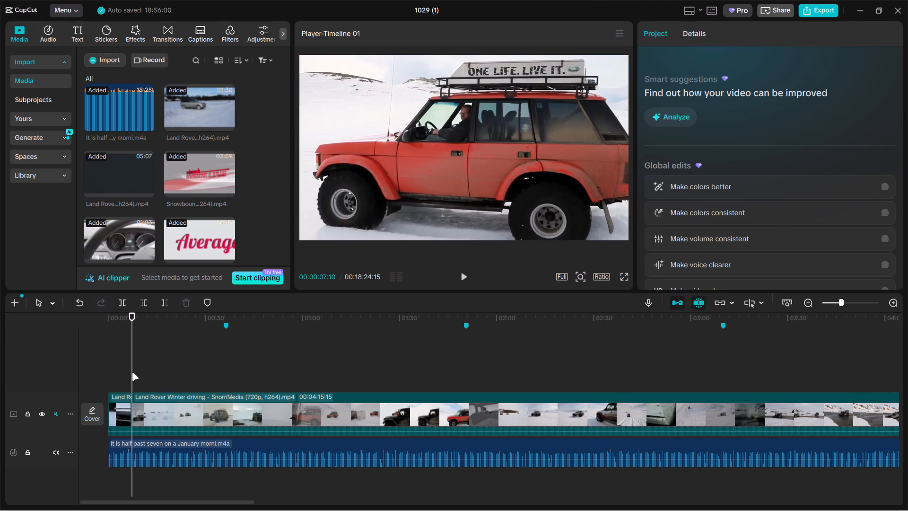
left_click_drag(132, 372, 155, 368)
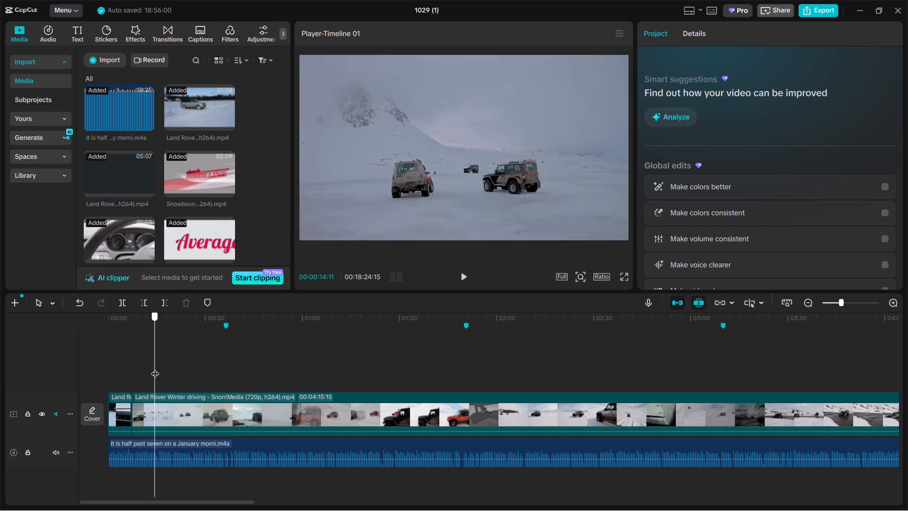
left_click_drag(155, 368, 156, 367)
left_click(168, 411)
key("ctrl+b")
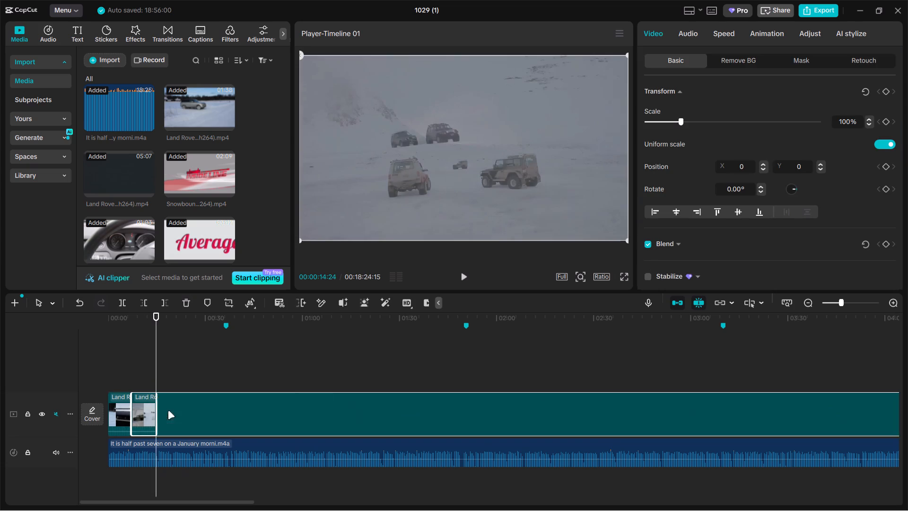
key("BackSpace")
Split the Snowbound Range Rover clip at 00:01:24:11, where the car drives through deep snow, and delete the part before the cut.
left_click_drag(157, 361, 298, 364)
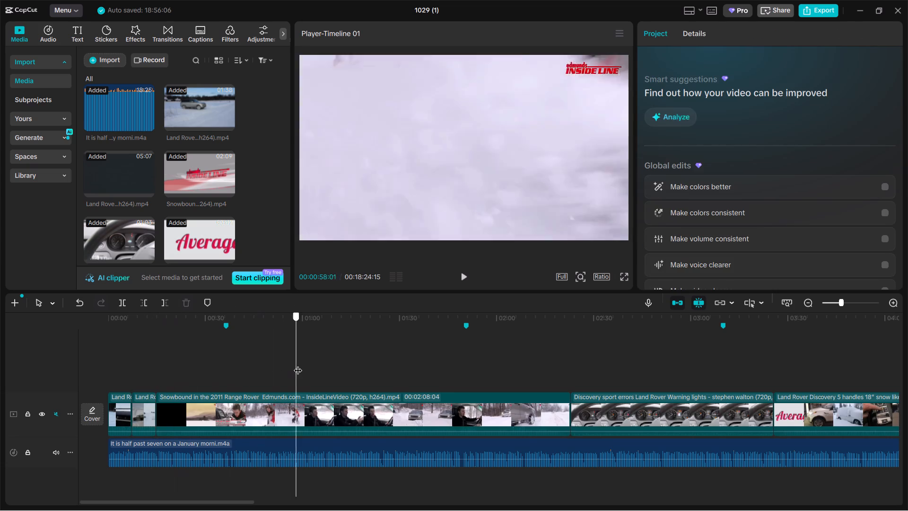
left_click_drag(298, 364, 392, 365)
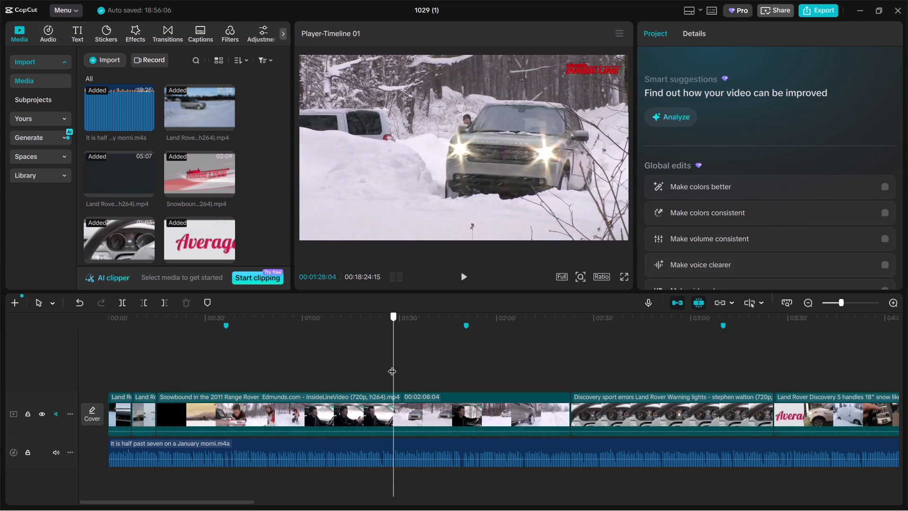
left_click_drag(392, 365, 381, 367)
left_click(384, 414)
key("ctrl+b")
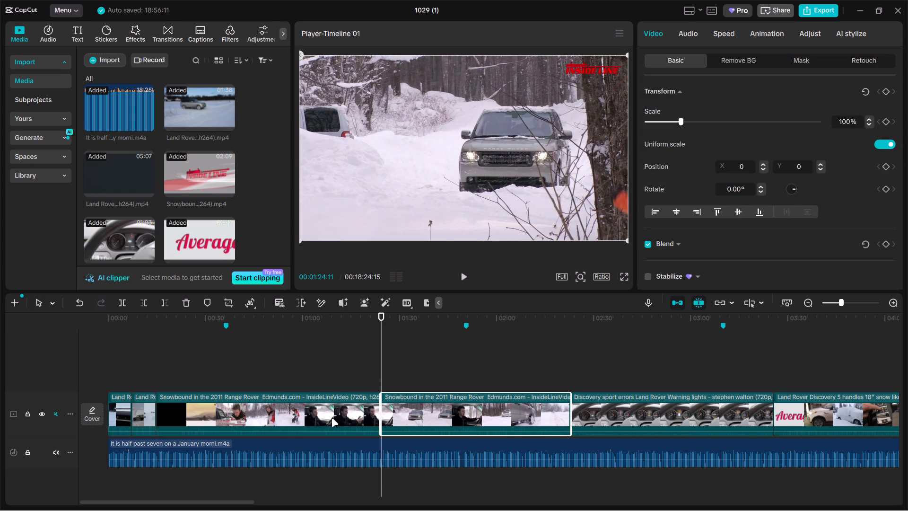
left_click(332, 418)
key("BackSpace")
Split the remaining Snowbound clip at 00:00:22:25 and delete the part after the cut.
left_click(173, 381)
left_click_drag(173, 381, 177, 377)
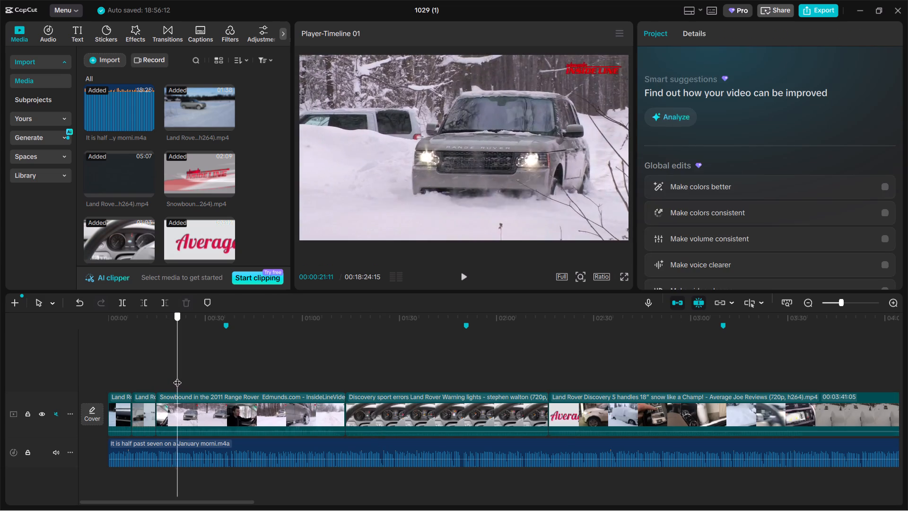
left_click_drag(177, 377, 182, 375)
left_click(199, 407)
key("ctrl+b")
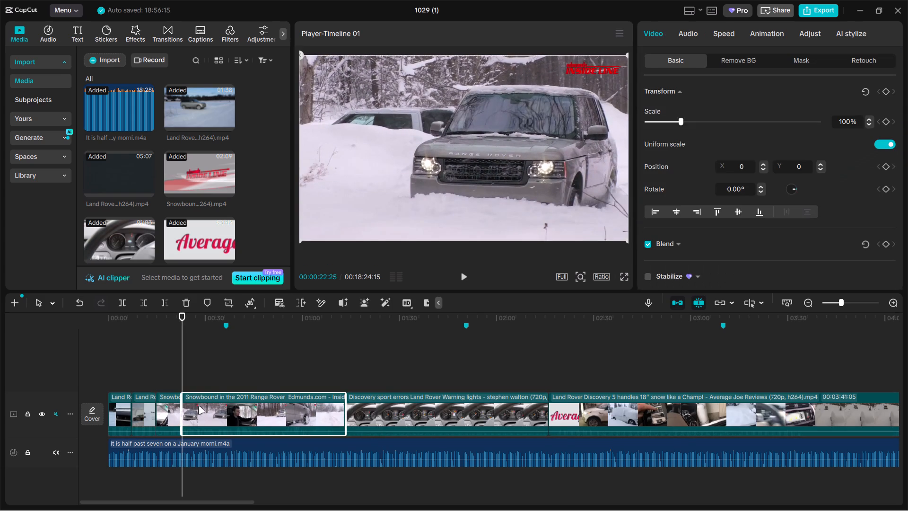
key("BackSpace")
Scale the trimmed Snowbound clip up slightly beyond 100%.
left_click(168, 374)
left_click(460, 156)
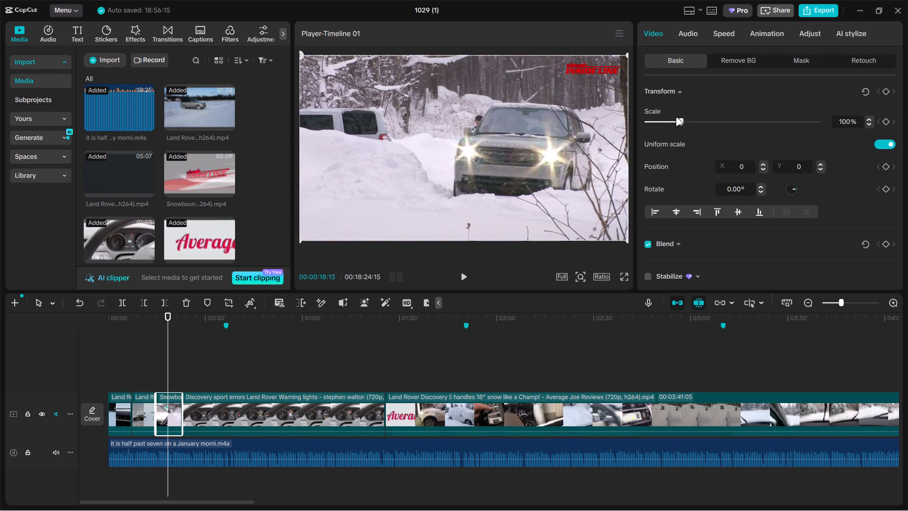
left_click_drag(679, 117, 690, 117)
Split the Discovery Sport warning lights clip at 00:00:47:03 and delete the part before the cut.
double_click(261, 367)
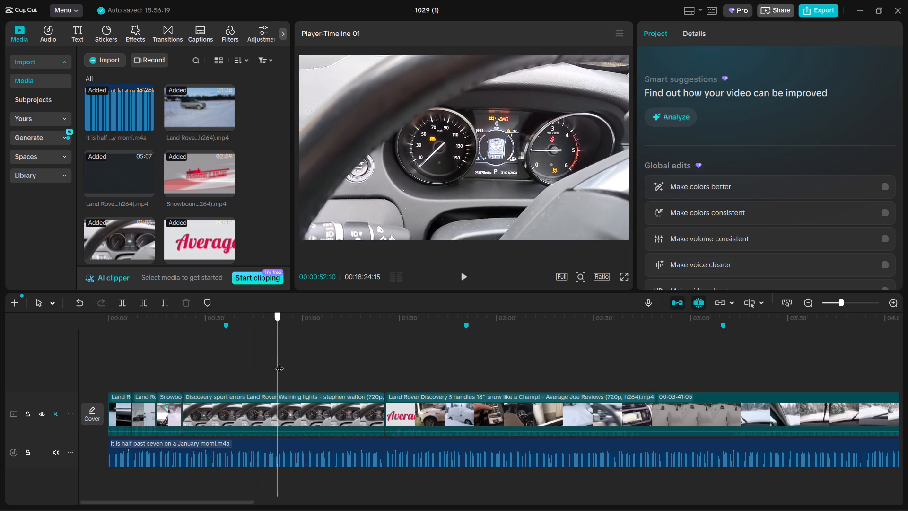
left_click(263, 433)
key("ctrl+b")
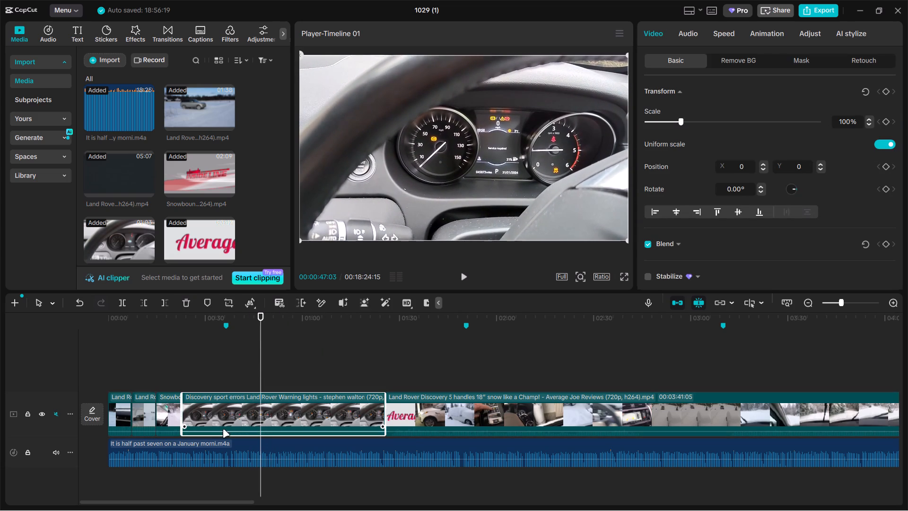
left_click(222, 429)
key("BackSpace")
Split the remaining Discovery Sport warning lights clip at 00:00:28:07 and delete the part after the cut.
left_click(195, 373)
left_click_drag(195, 373, 196, 372)
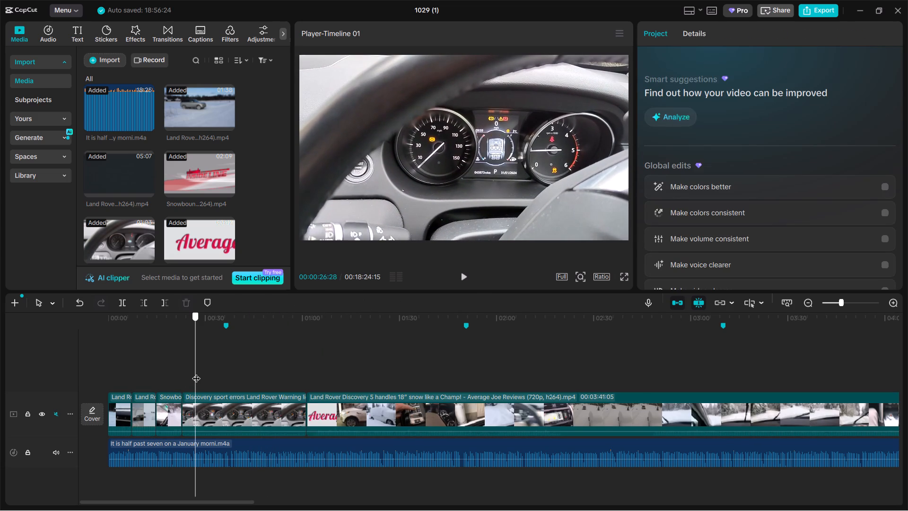
left_click_drag(196, 372, 200, 370)
left_click(203, 409)
key("ctrl+b")
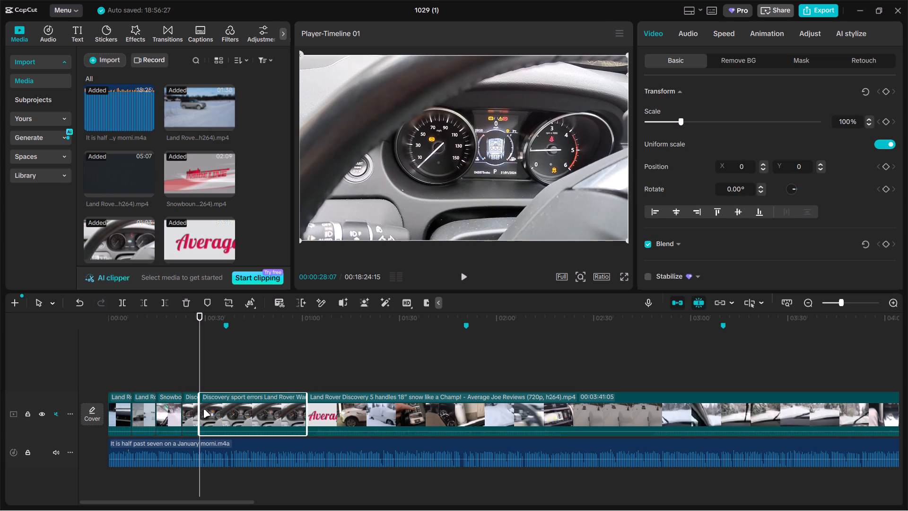
key("BackSpace")
Split the Land Rover Discovery 5 snow clip at 00:02:12:00, in the snowy driveway shot, and delete the part before the cut.
left_click(226, 371)
left_click_drag(230, 371, 354, 363)
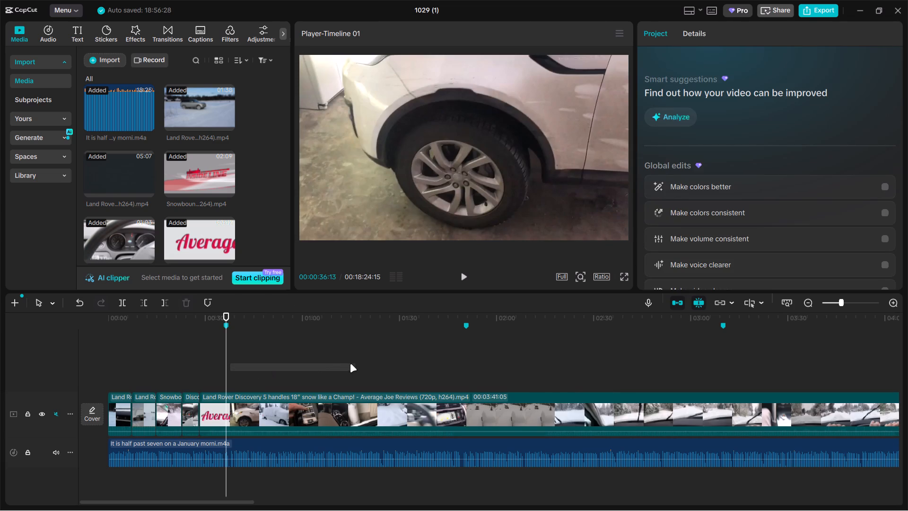
left_click(349, 365)
left_click_drag(349, 365, 607, 370)
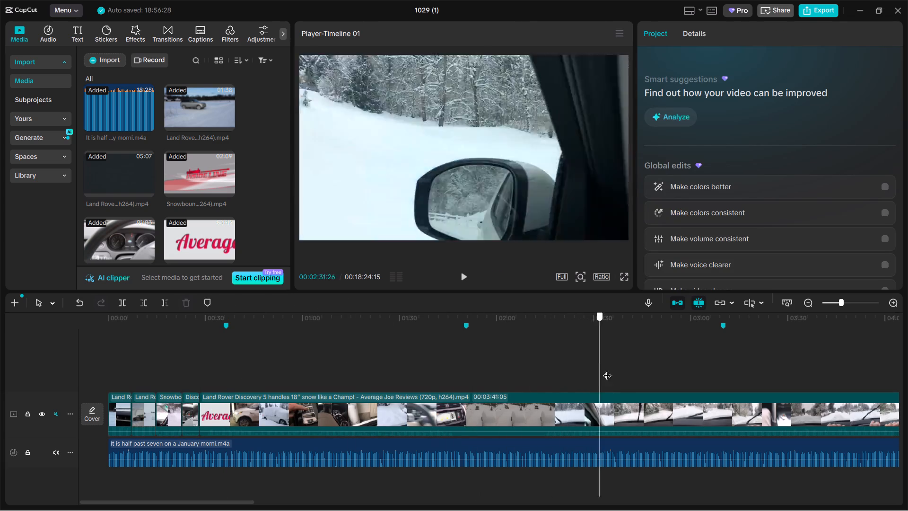
left_click_drag(607, 370, 537, 366)
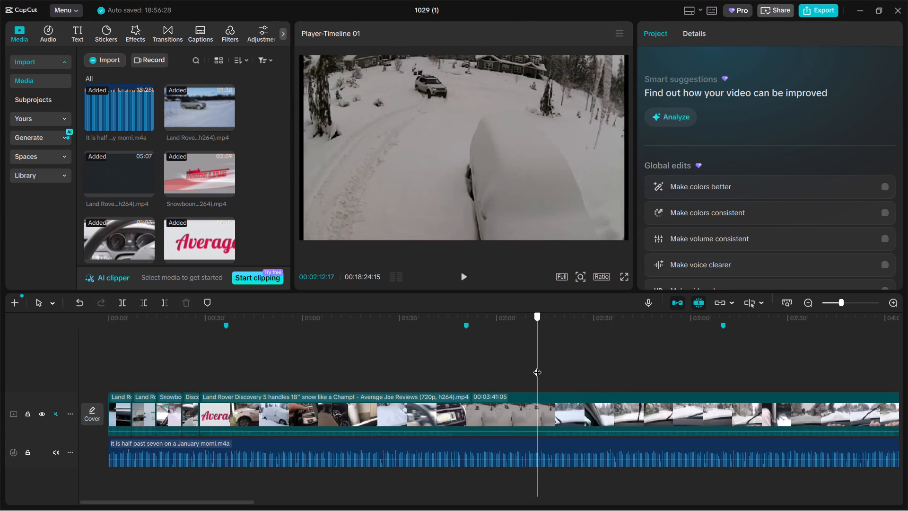
left_click_drag(537, 366, 535, 366)
left_click(526, 416)
key("ctrl+b")
left_click(405, 418)
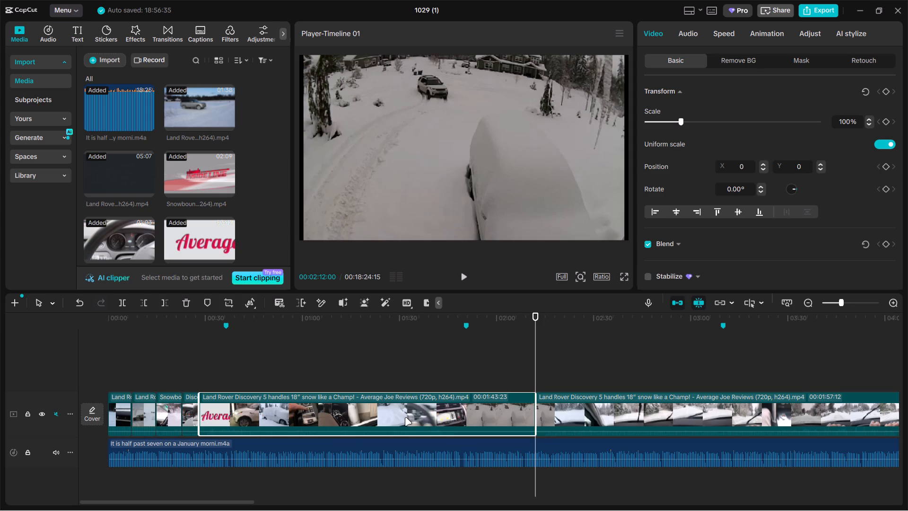
key("BackSpace")
Split the remaining Discovery 5 clip at the first timeline marker, 00:00:36:13, and delete the part after the cut.
left_click(218, 377)
left_click_drag(218, 377, 224, 374)
left_click(239, 402)
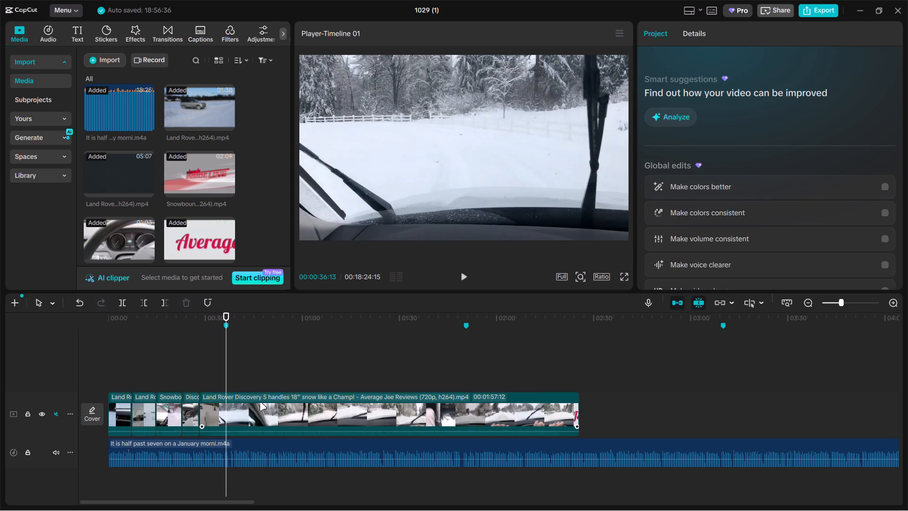
key("ctrl+b")
key("BackSpace")
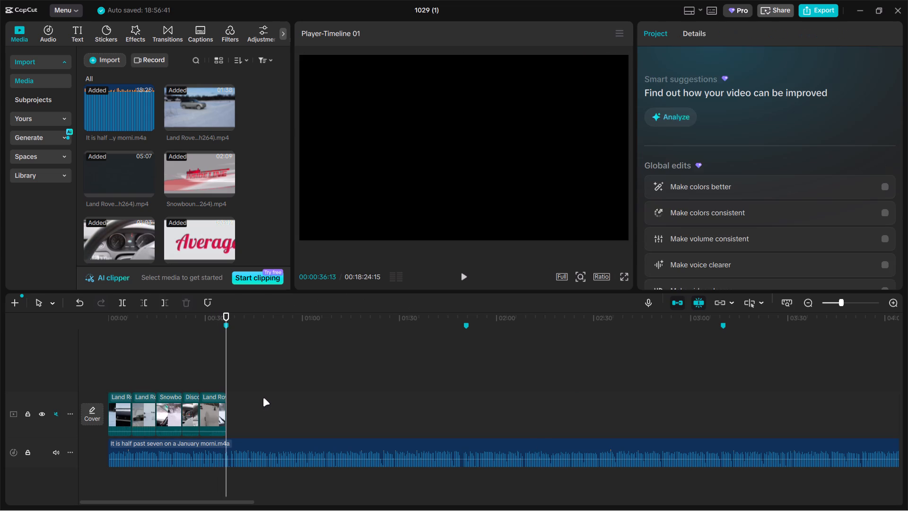
Listen briefly to the voice-over after the intro and import all seven windshield clips from the EDIT folder 12.
key("space")
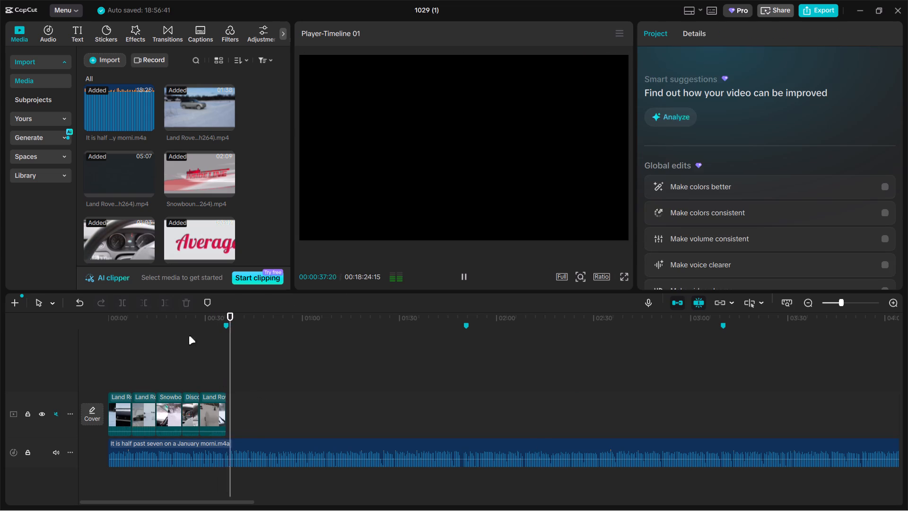
key("space")
left_click(104, 62)
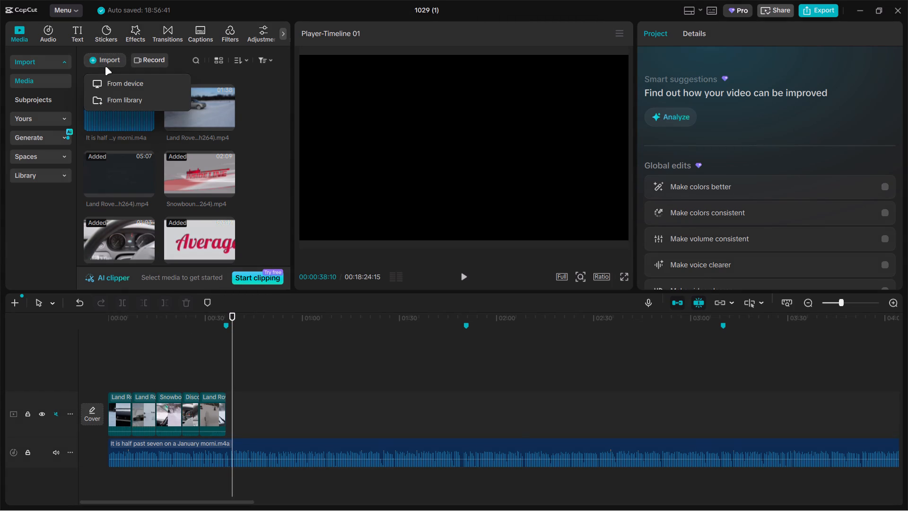
left_click(128, 83)
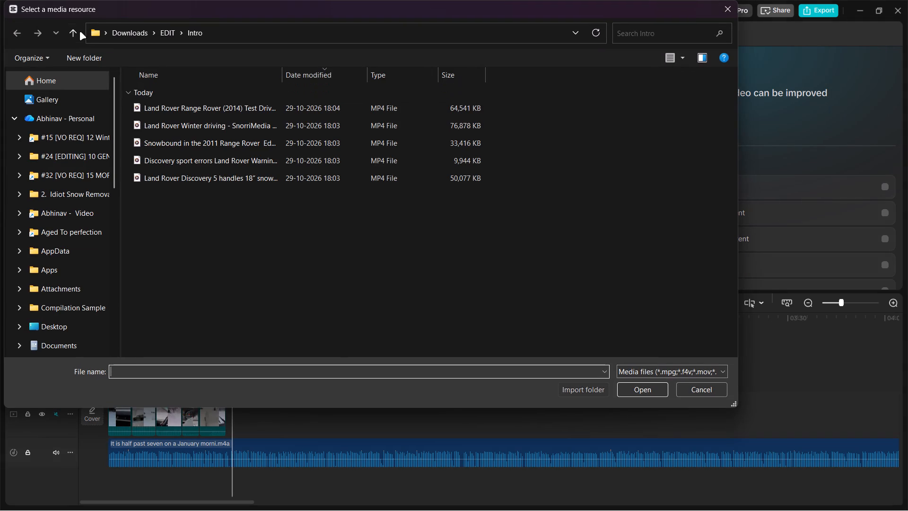
left_click(77, 30)
double_click(184, 129)
key("ctrl+a")
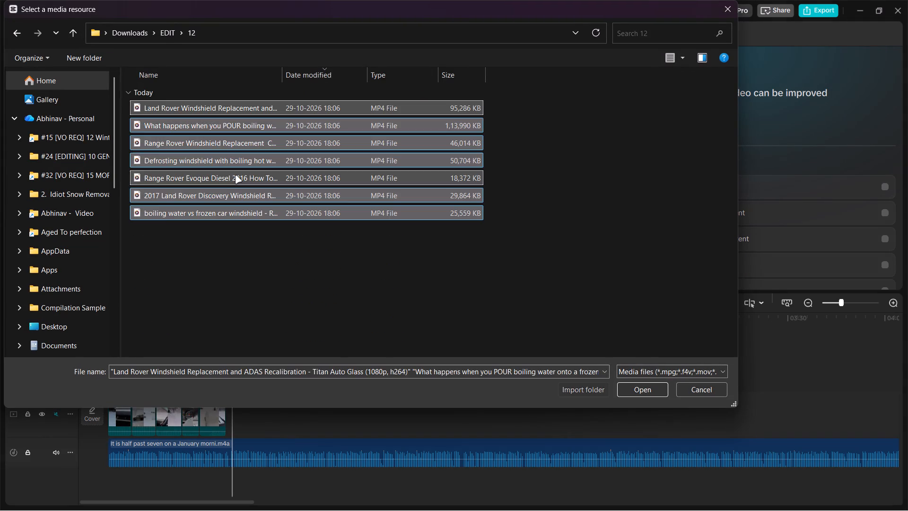
key("Return")
Add the imported windshield clips to the main video track directly after the intro clips.
left_click_drag(114, 109, 264, 334)
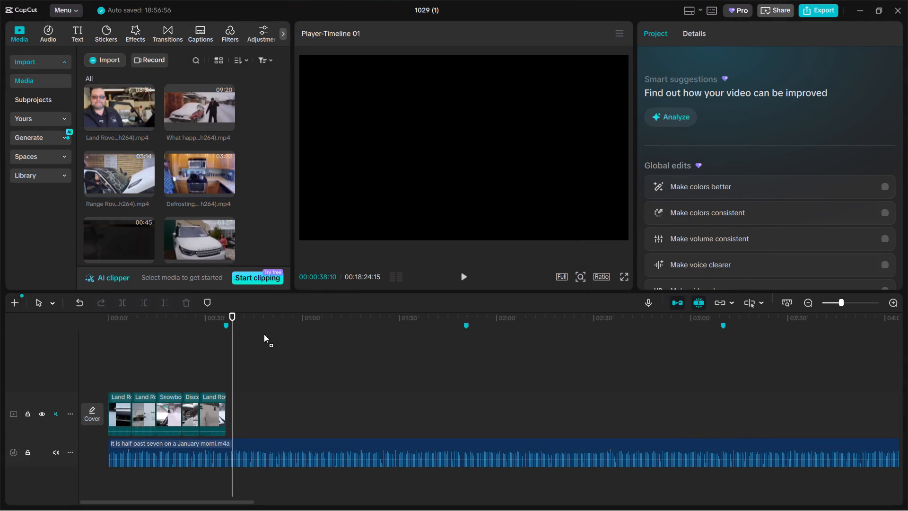
left_click_drag(264, 334, 275, 414)
Skim the newly added windshield footage, from the ADAS recalibration clip through the boiling-water clip, to judge which shots suit the section opening.
left_click(270, 369)
left_click_drag(270, 369, 361, 364)
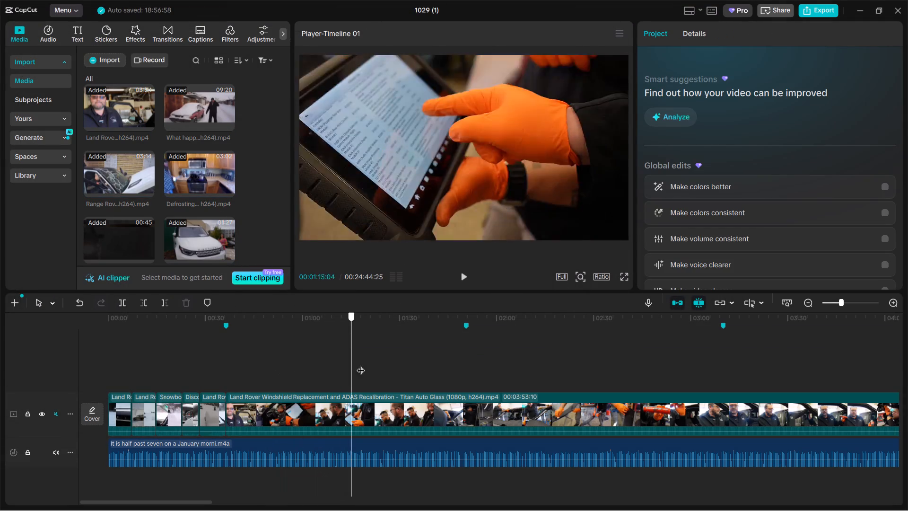
left_click_drag(361, 364, 432, 361)
scroll(432, 360, "down", 11, "ctrl")
left_click(511, 342)
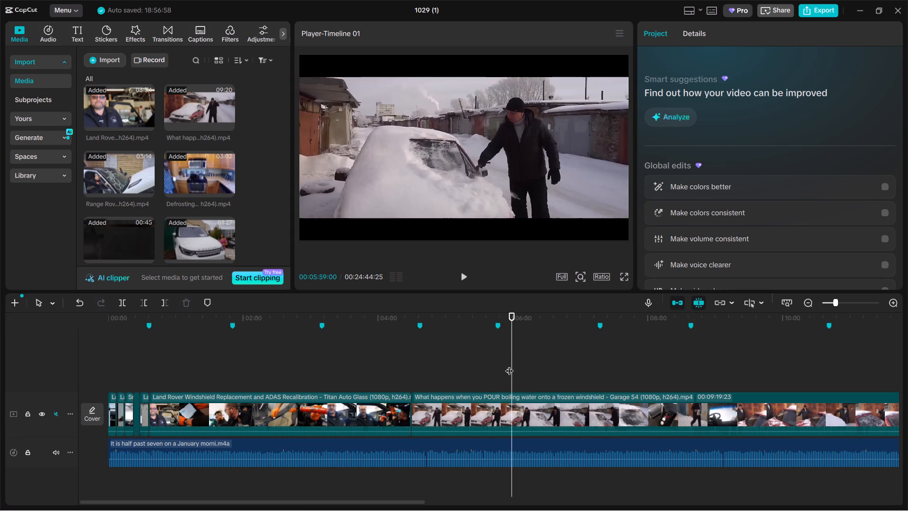
left_click_drag(509, 365, 563, 362)
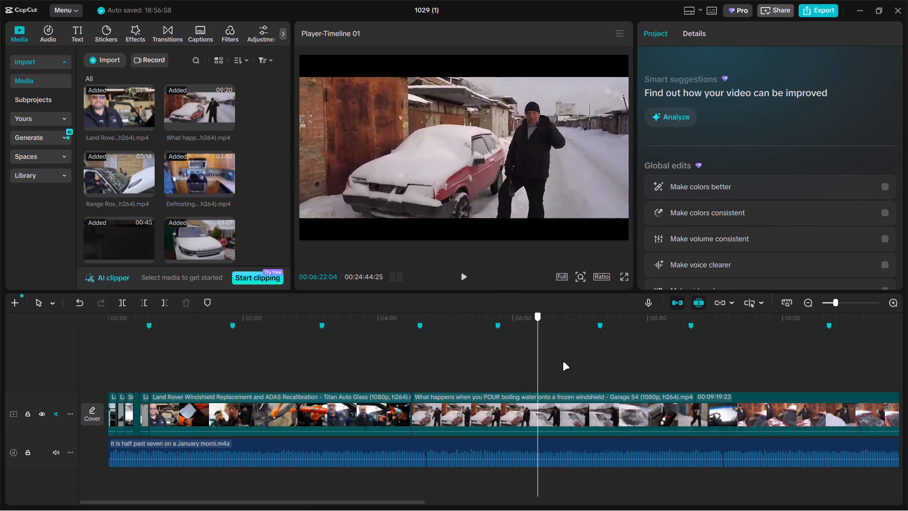
left_click_drag(563, 362, 725, 367)
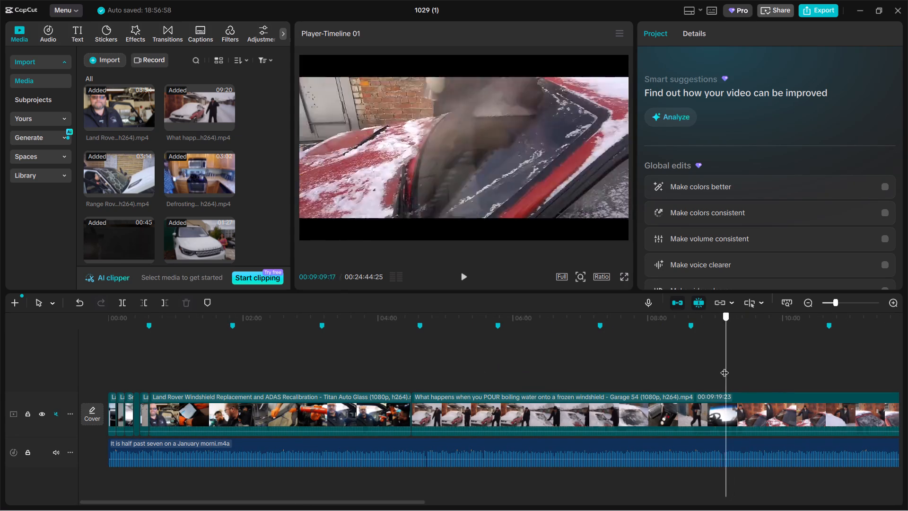
left_click_drag(725, 367, 683, 367)
Reorder the windshield clips after the intro: "What happens when you POUR boiling water", Defrosting windshield, Land Rover replacement, Range Rover replacement.
left_click(693, 406)
left_click_drag(691, 406, 387, 428)
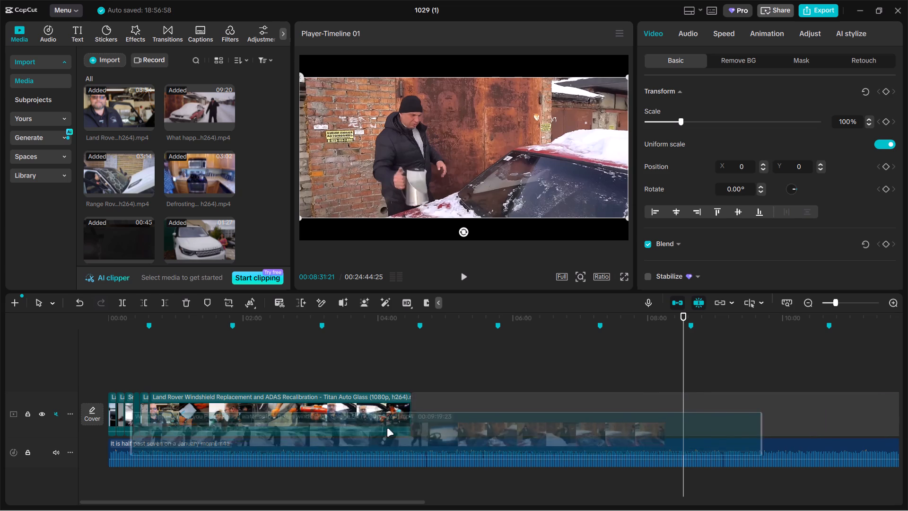
left_click_drag(387, 428, 365, 423)
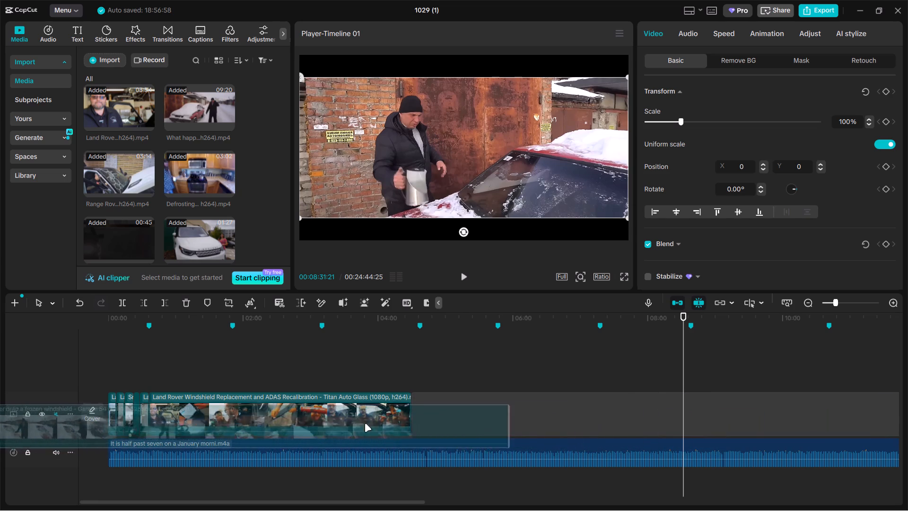
left_click_drag(365, 423, 609, 411)
scroll(324, 400, "down", 10, "ctrl")
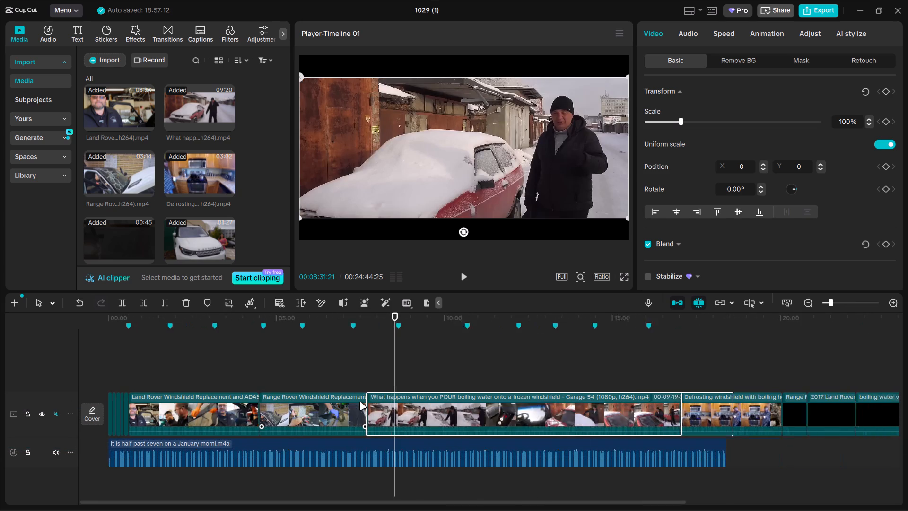
left_click_drag(199, 406, 579, 400)
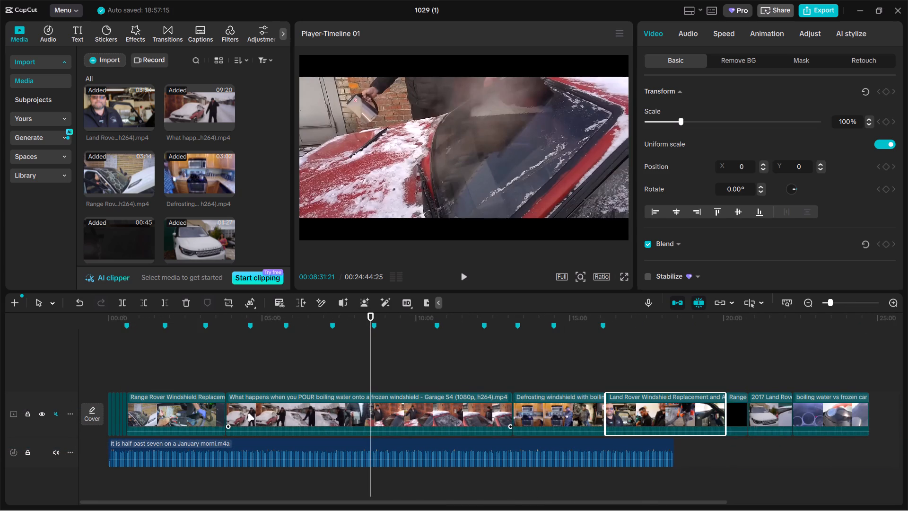
left_click_drag(179, 407, 570, 403)
Split the "What happens when you POUR boiling water" clip at 00:04:40:05, with the man holding the kettle, and delete the part before the cut.
left_click(140, 375)
left_click_drag(140, 375, 139, 375)
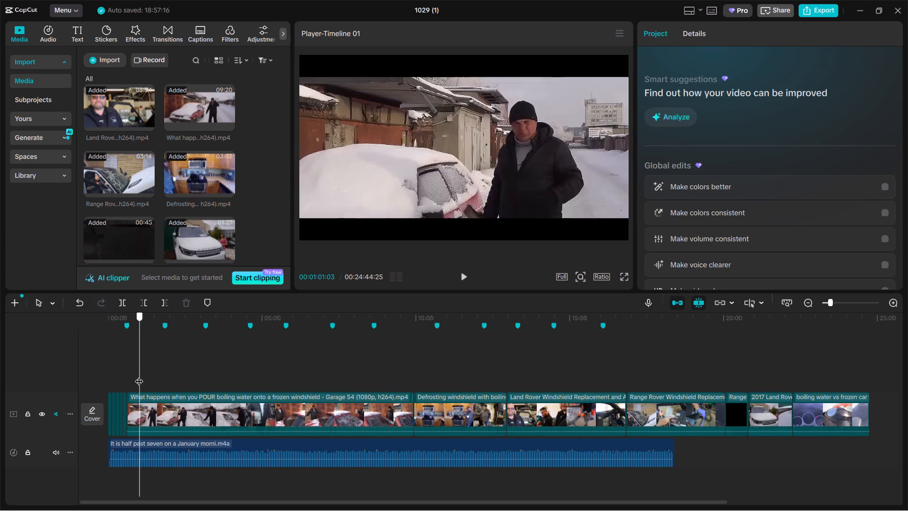
left_click_drag(139, 375, 131, 378)
scroll(164, 375, "up", 18, "ctrl")
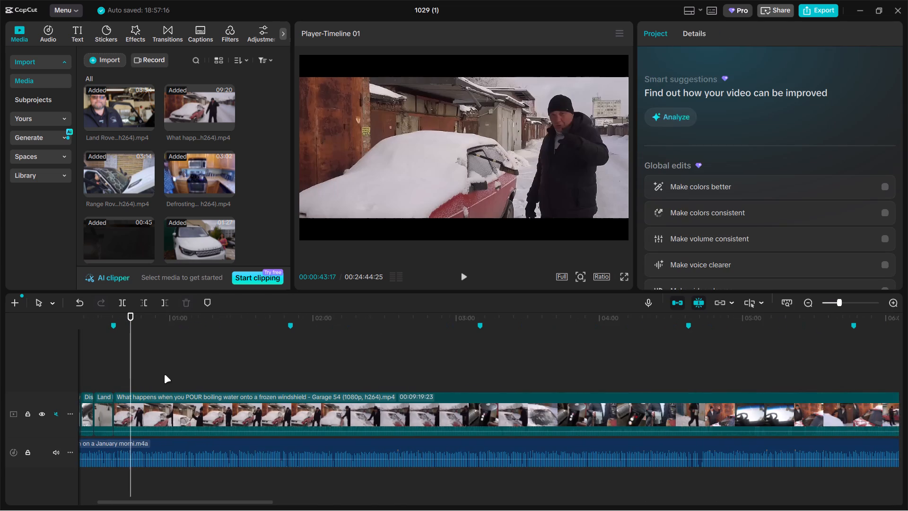
left_click_drag(131, 375, 282, 366)
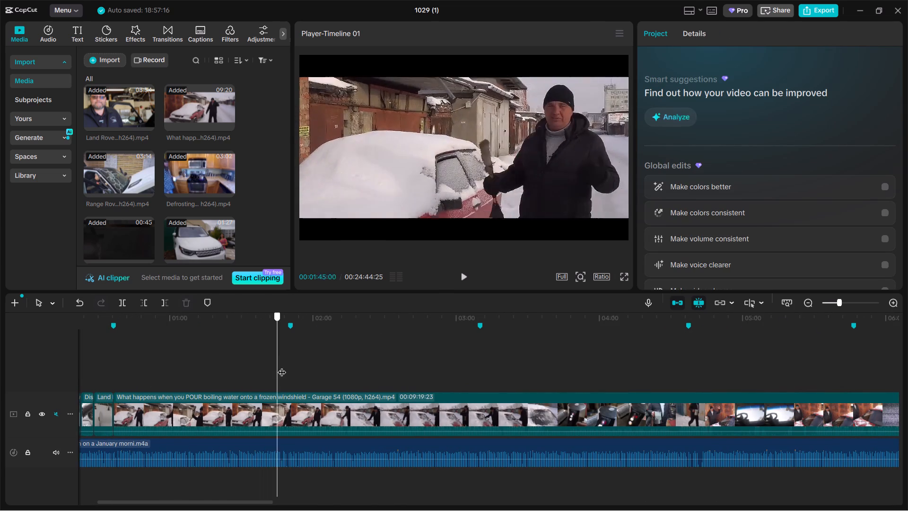
left_click_drag(282, 366, 460, 363)
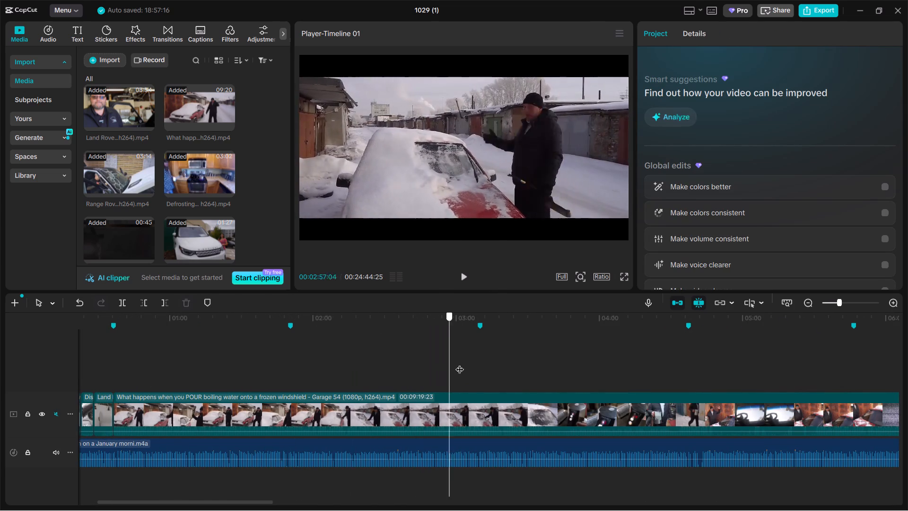
left_click_drag(460, 363, 600, 357)
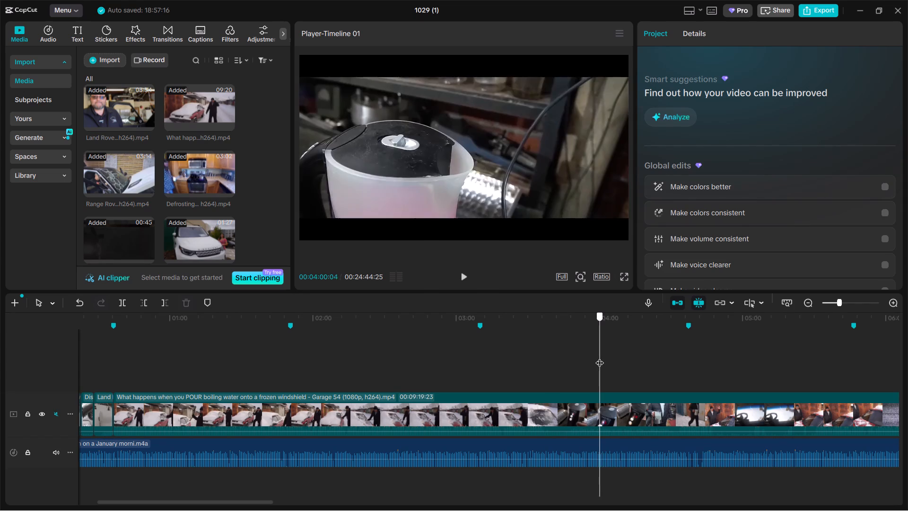
left_click_drag(600, 357, 655, 347)
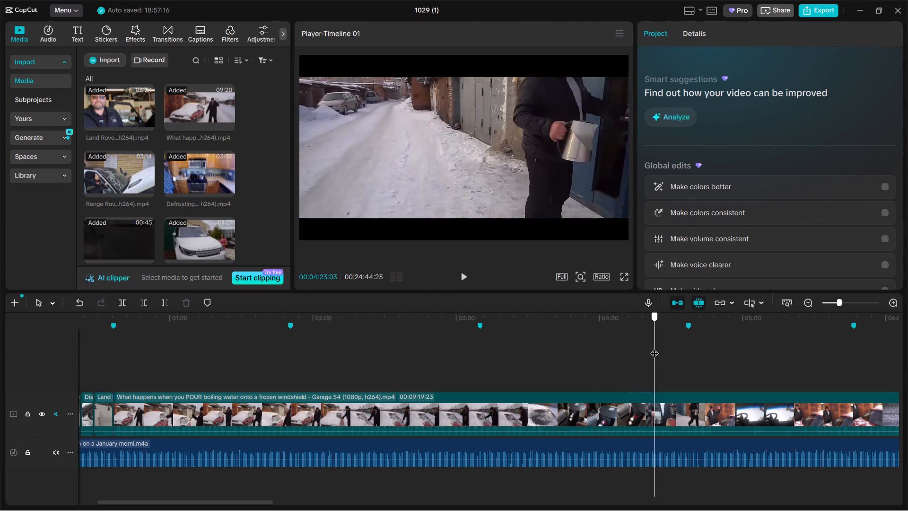
left_click_drag(655, 347, 697, 326)
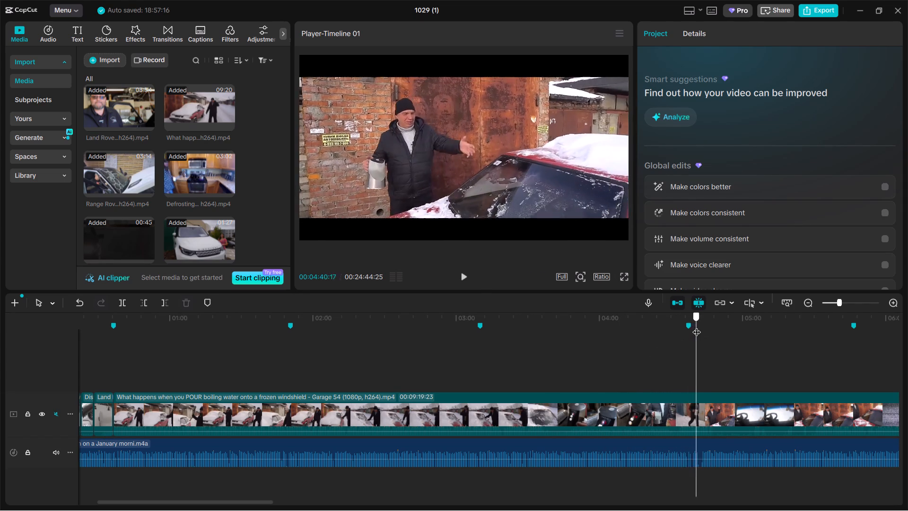
left_click_drag(697, 326, 695, 326)
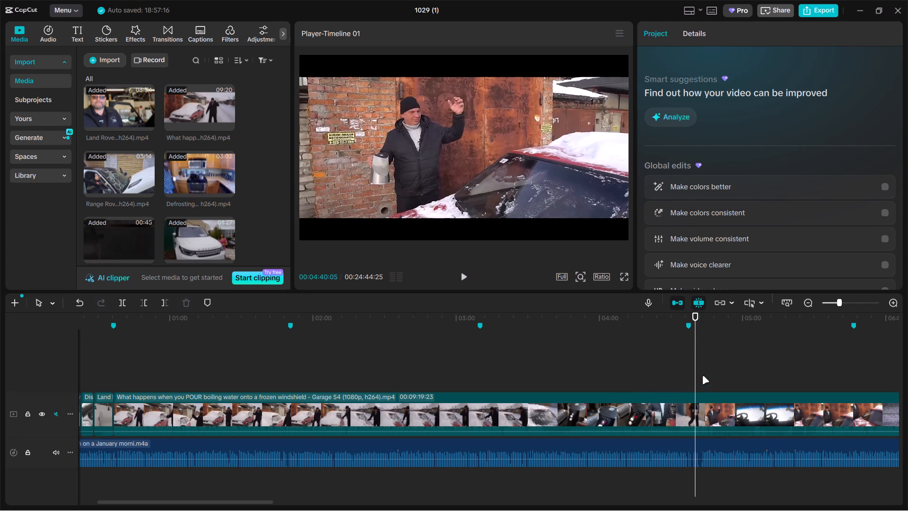
left_click(707, 398)
key("ctrl+b")
left_click(591, 406)
key("BackSpace")
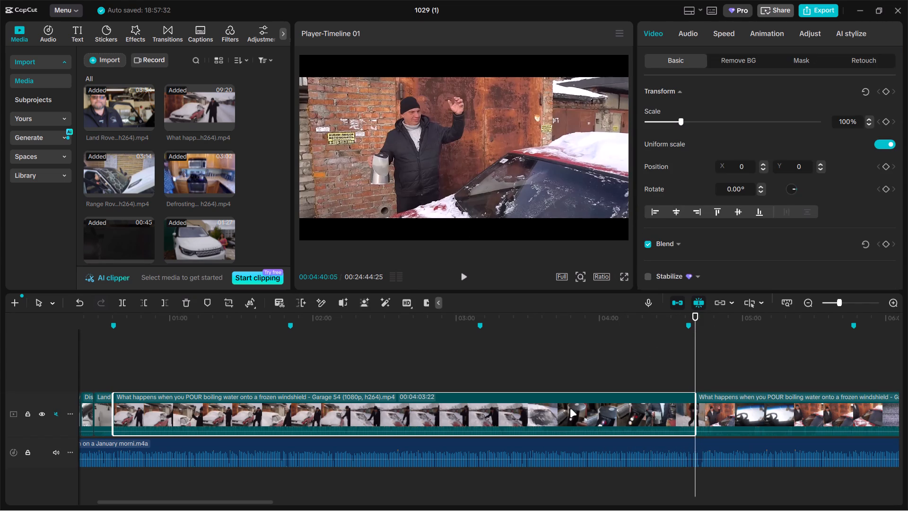
Trim the start of the remaining boiling-water clip up to 00:00:42:06, where the kettle is tilted over the windshield.
left_click(114, 379)
scroll(114, 379, "up", 6, "ctrl")
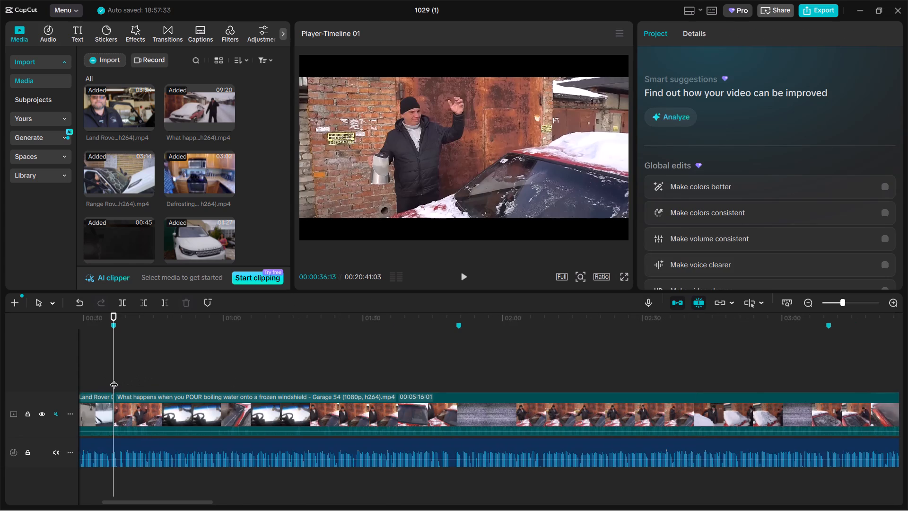
left_click_drag(114, 379, 171, 365, "ctrl")
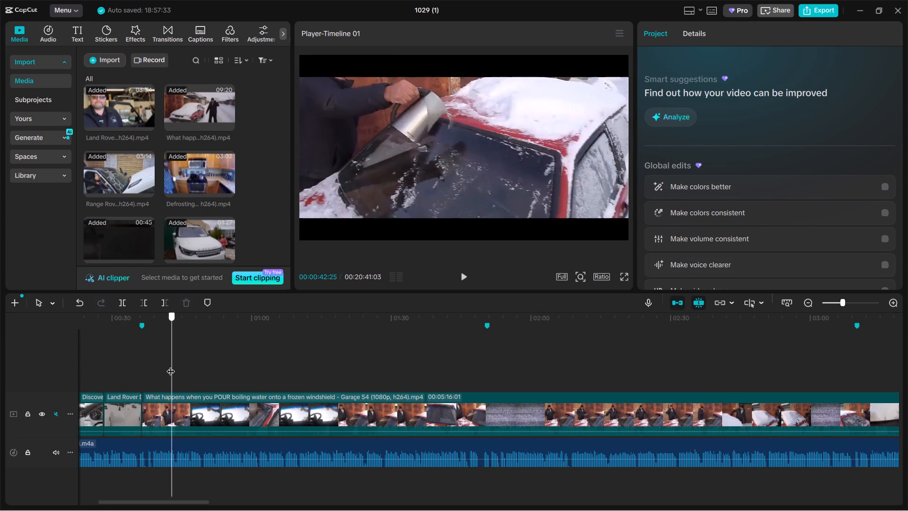
left_click_drag(171, 365, 169, 366, "ctrl")
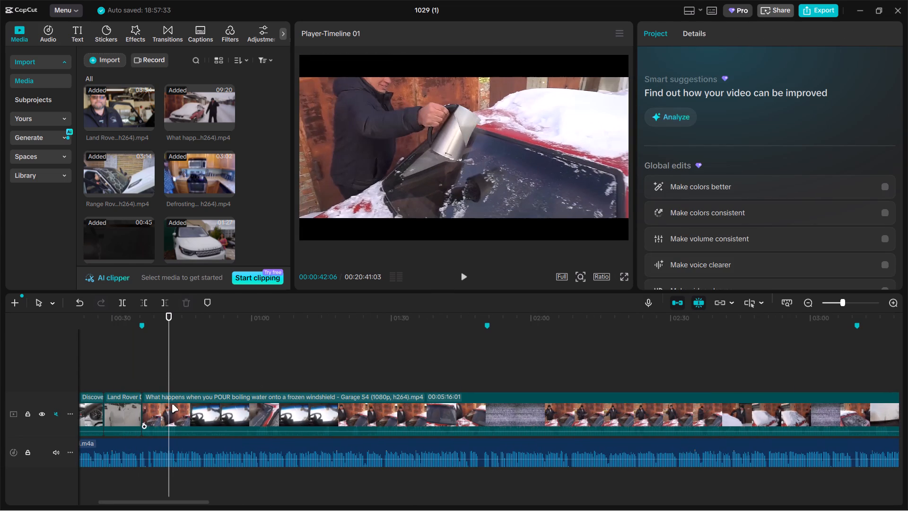
left_click(172, 404)
left_click_drag(141, 405, 171, 403)
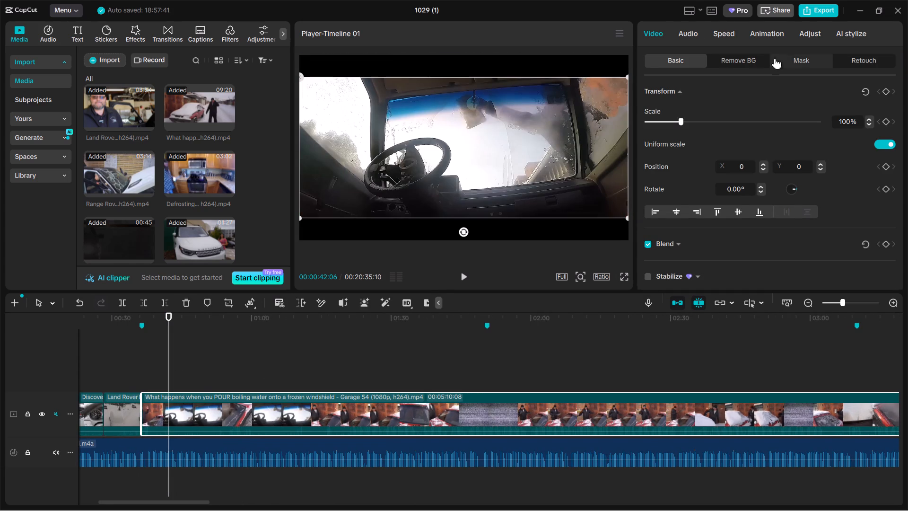
Scale the boiling-water clip to 140% so it fills the frame without black bars.
left_click_drag(682, 121, 696, 116)
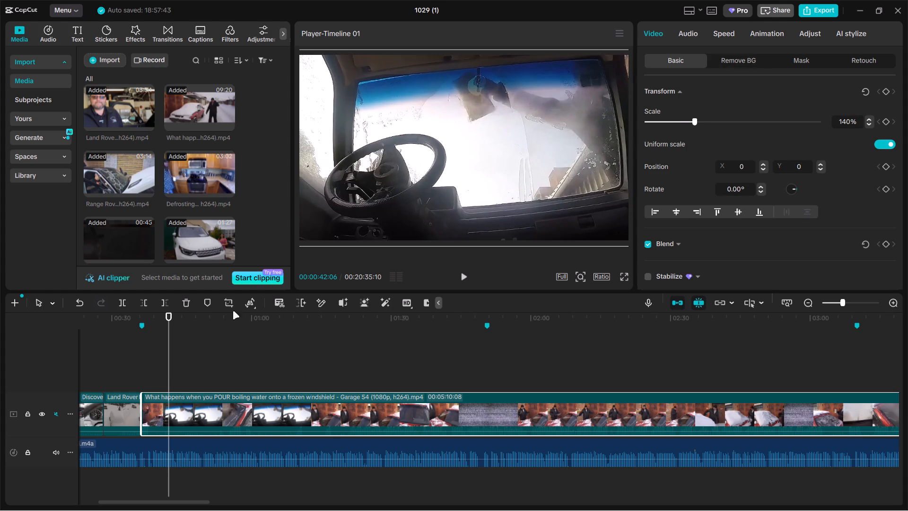
Split the boiling-water clip at 00:00:45:24, in the steaming windshield shot, and delete the part after the cut.
left_click_drag(171, 368, 156, 369)
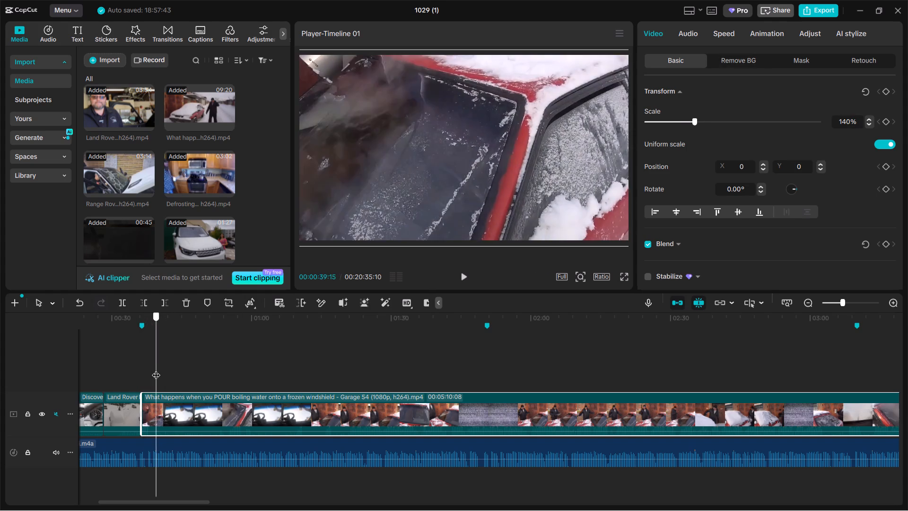
left_click_drag(156, 369, 173, 364)
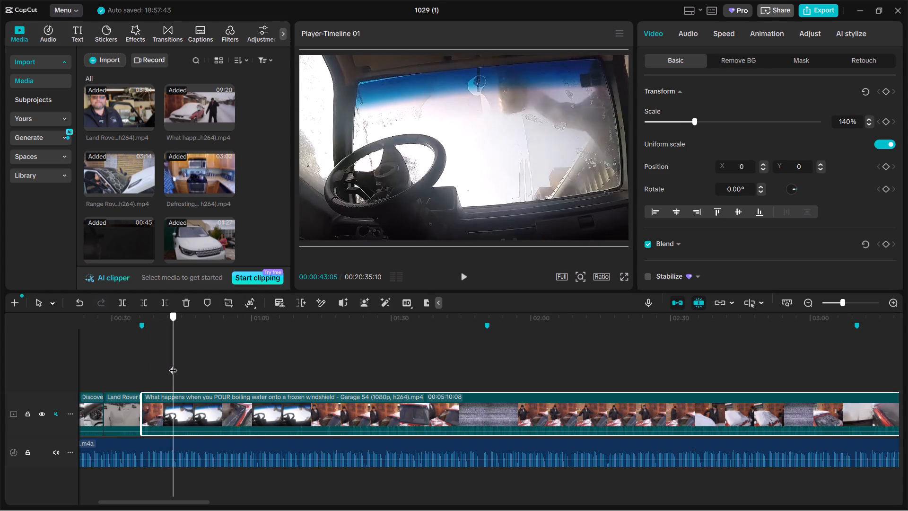
left_click_drag(173, 364, 182, 362)
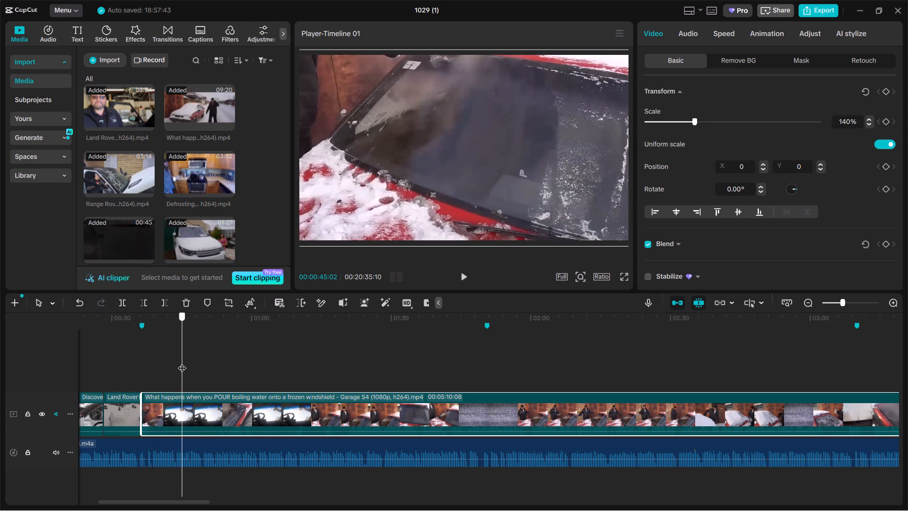
left_click_drag(182, 362, 139, 366)
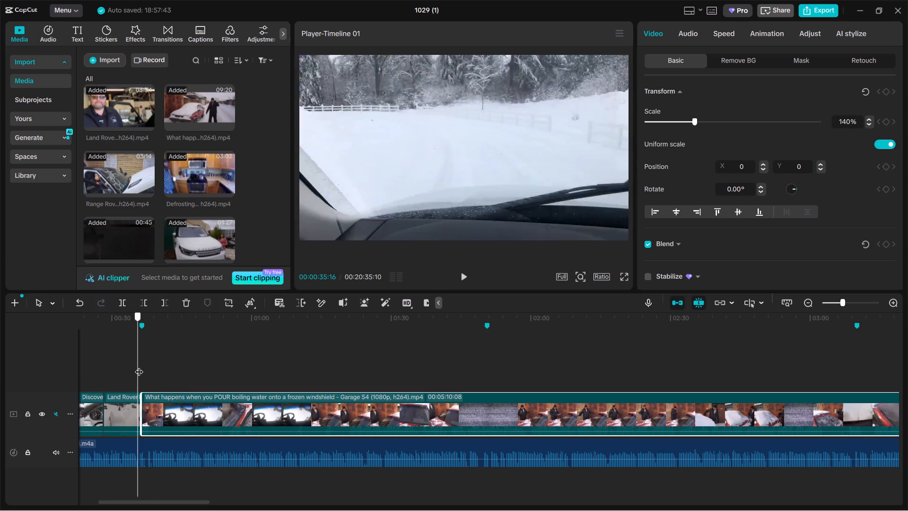
left_click_drag(139, 366, 167, 360)
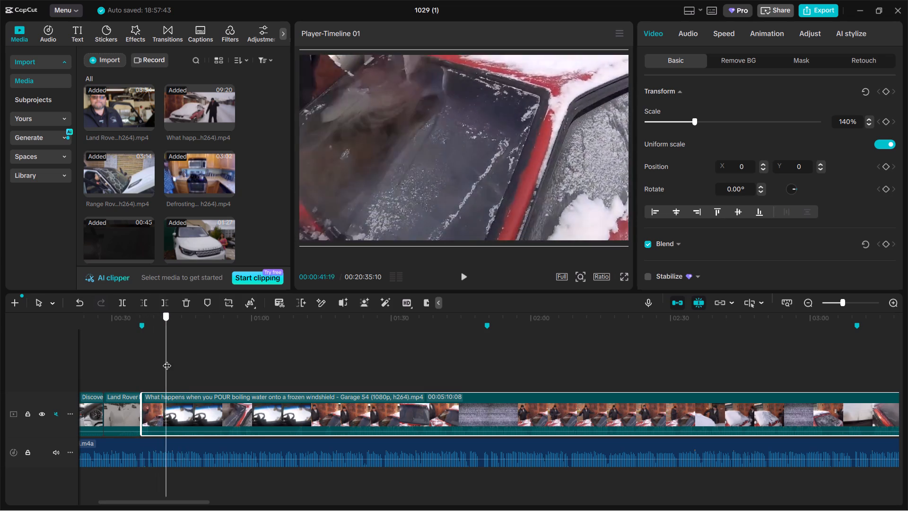
left_click_drag(167, 360, 184, 357)
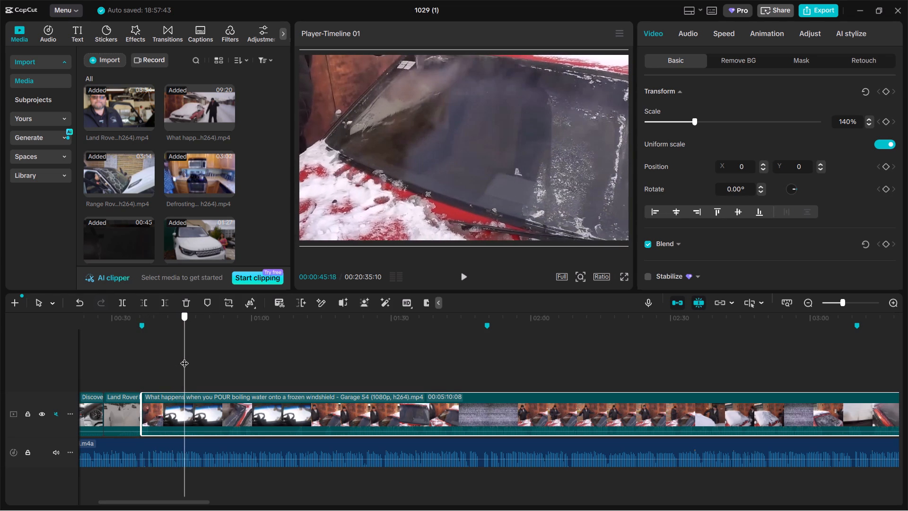
left_click_drag(184, 357, 185, 357)
key("ctrl+b")
key("BackSpace")
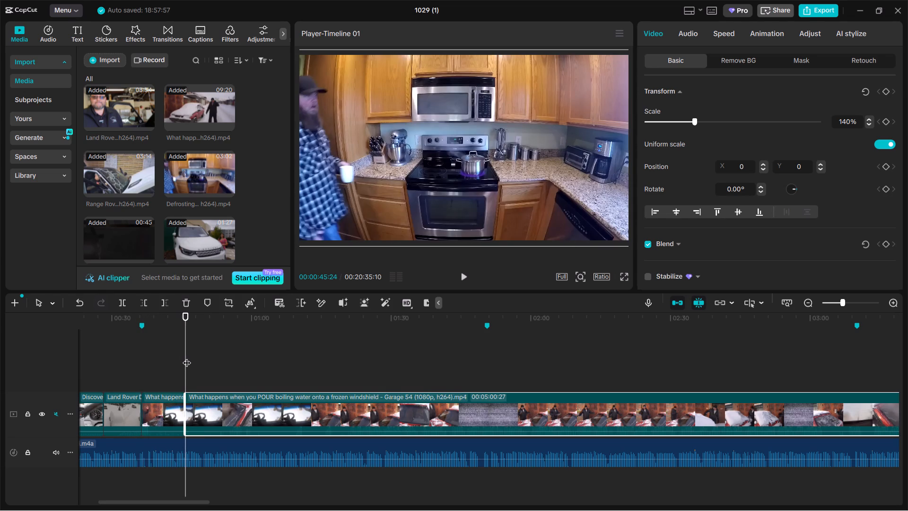
Split the "Defrosting windshield with boiling hot water" clip at 00:02:23:28, in the water-pouring shot, and delete the part before the cut.
left_click_drag(186, 345, 365, 345)
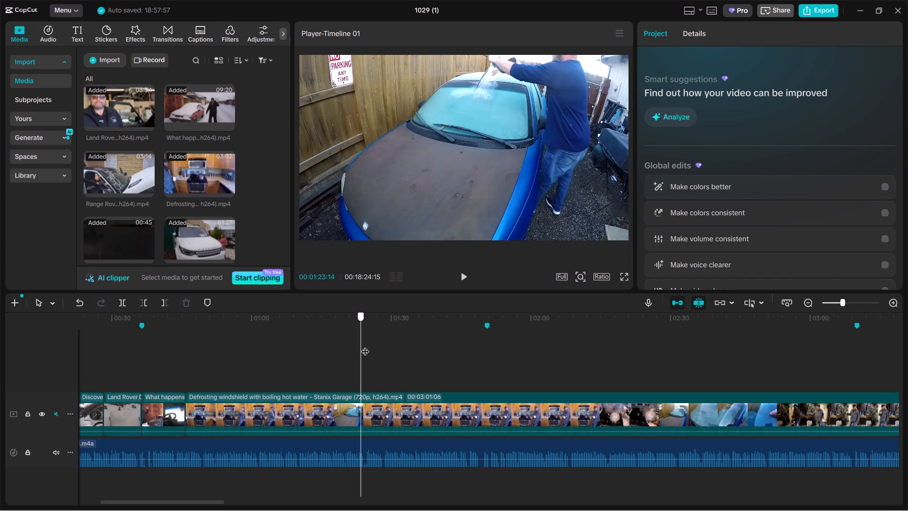
left_click_drag(365, 345, 595, 348)
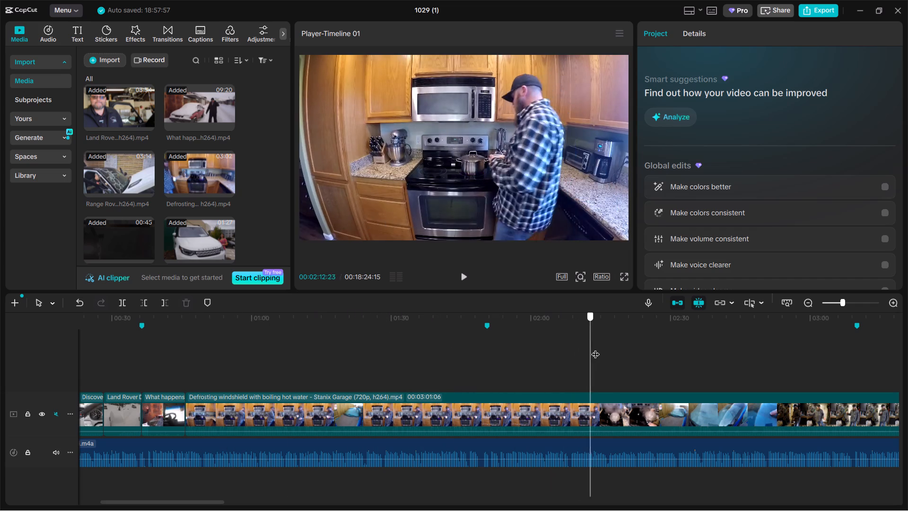
left_click_drag(595, 348, 642, 348)
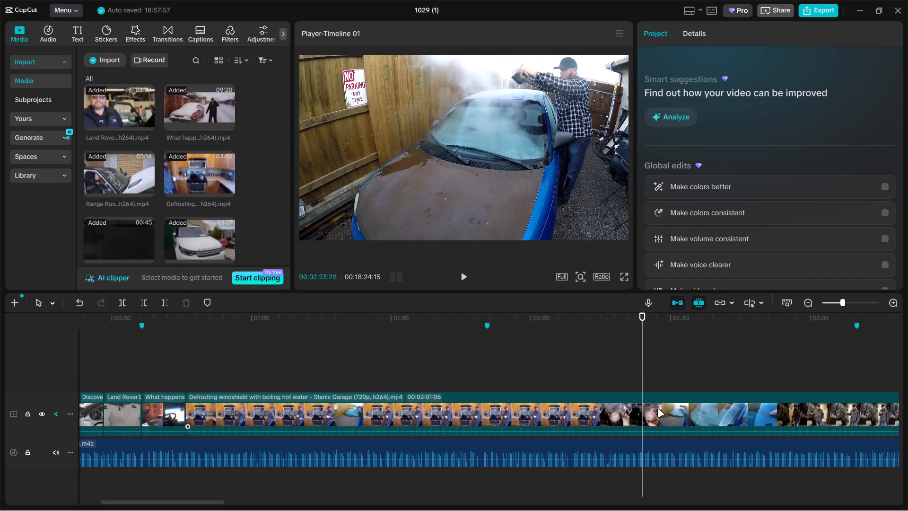
left_click(660, 412)
key("ctrl+b")
left_click(530, 412)
key("BackSpace")
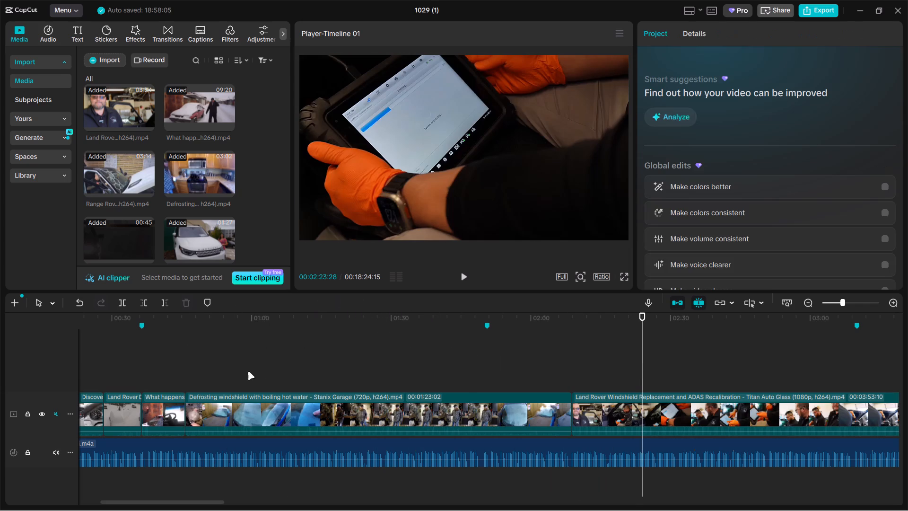
Split the "Defrosting windshield with boiling hot water" clip at 00:00:53:18, in the frosted windshield shot, and delete the part after the cut.
left_click(183, 373)
left_click_drag(184, 372, 229, 364)
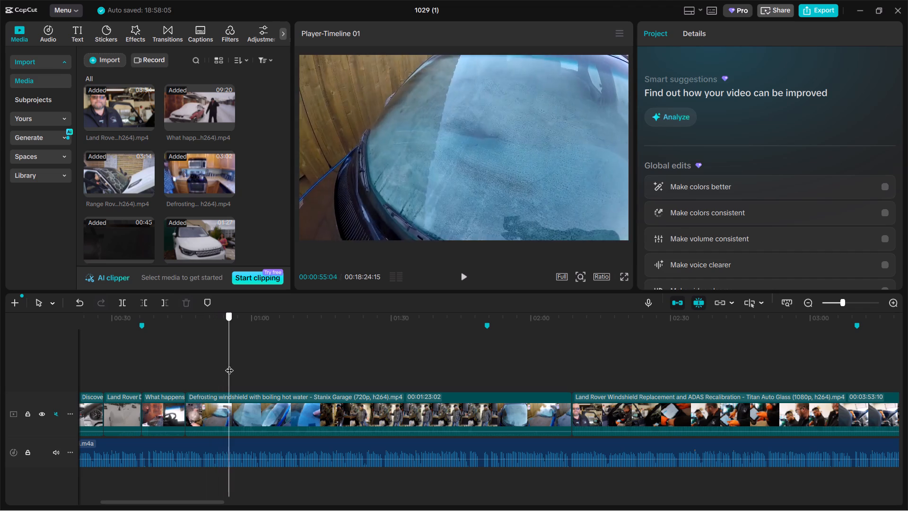
left_click_drag(229, 364, 222, 368)
left_click(262, 413)
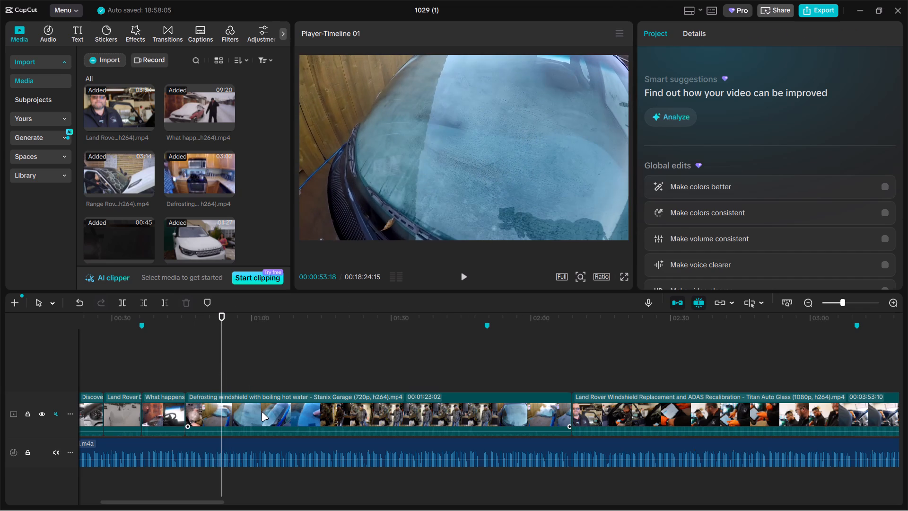
key("ctrl+b")
key("BackSpace")
Split the "Land Rover Windshield Replacement and ADAS Recalibration" clip at 00:02:34:12, where gloved hands wipe the glass edge, and delete the part before the cut.
left_click_drag(223, 363, 236, 361)
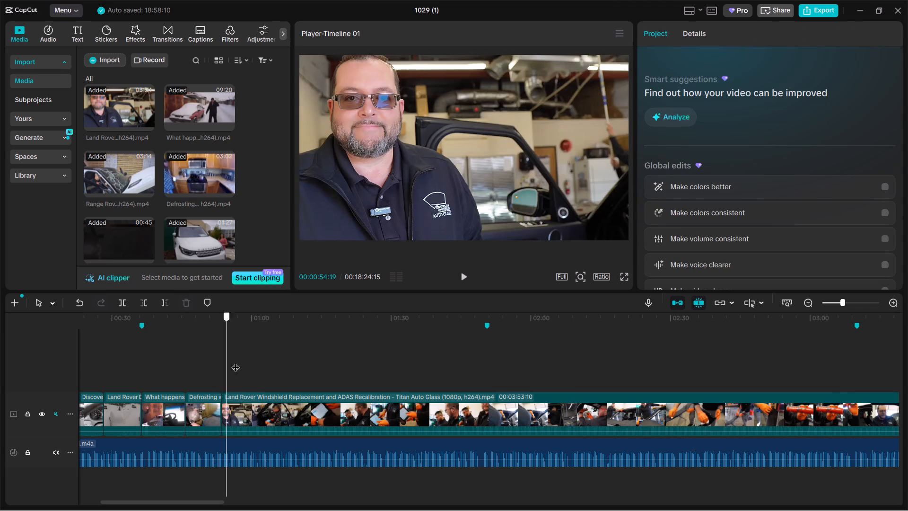
left_click_drag(236, 361, 543, 354)
scroll(534, 355, "down", 6, "ctrl")
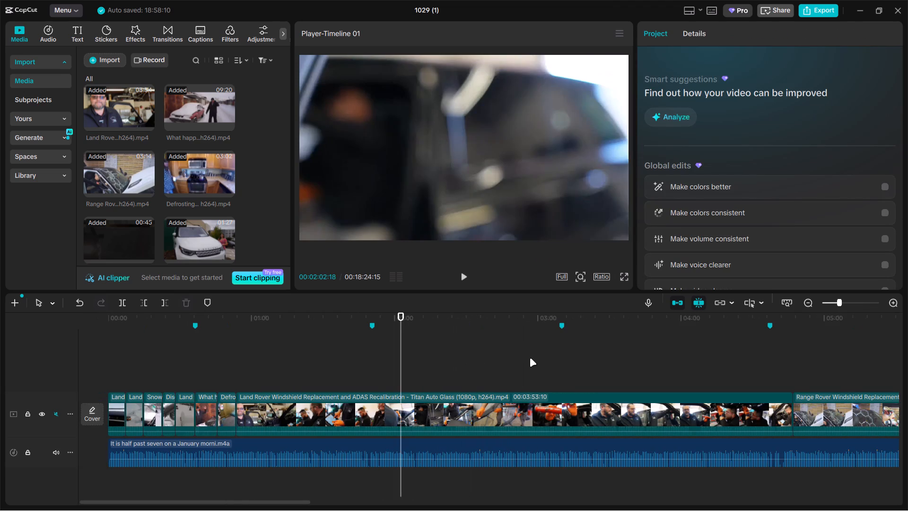
left_click(364, 378)
left_click_drag(364, 379, 295, 378)
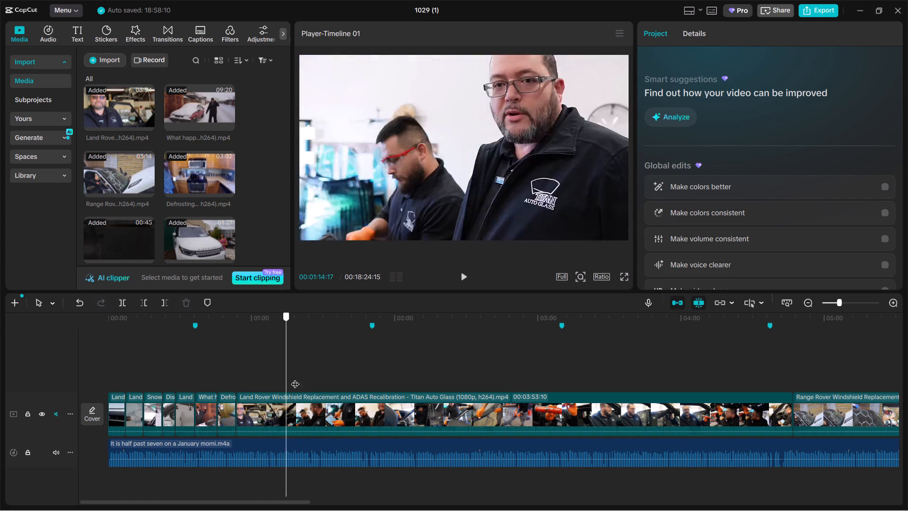
left_click_drag(295, 378, 496, 361)
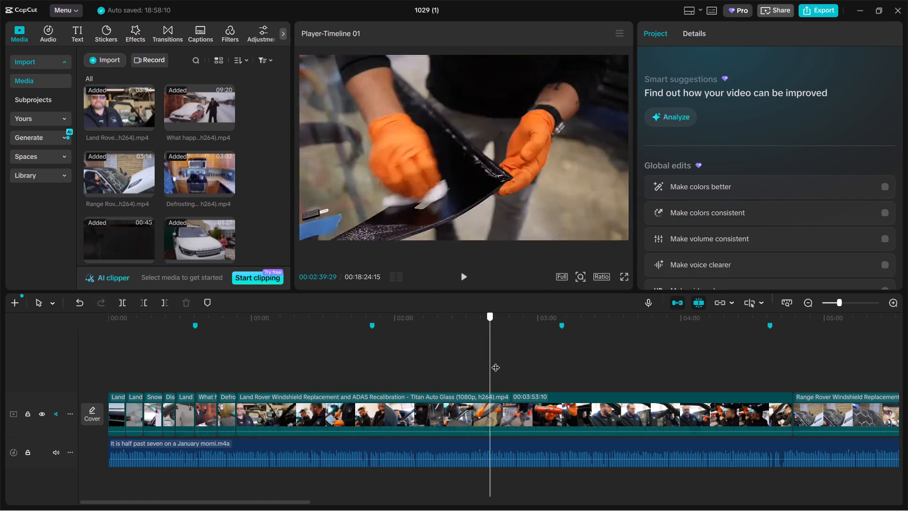
left_click_drag(496, 361, 647, 339)
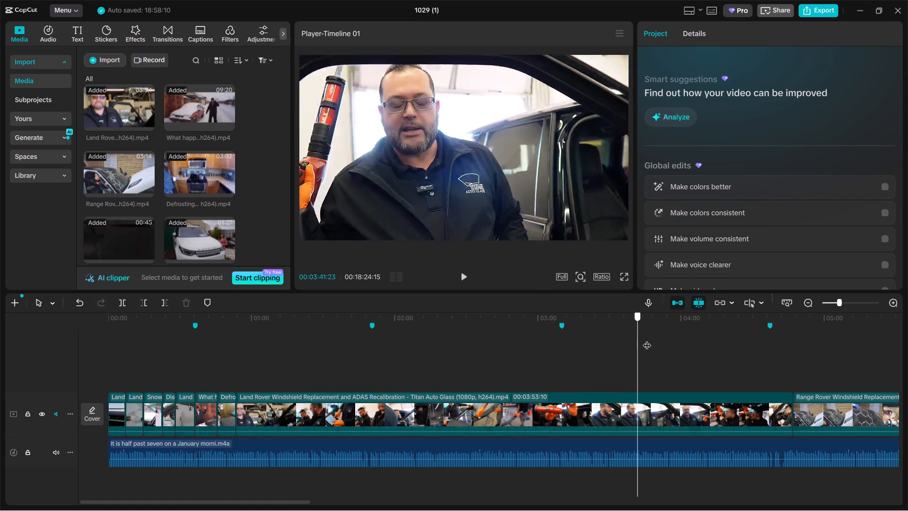
left_click_drag(647, 339, 488, 336)
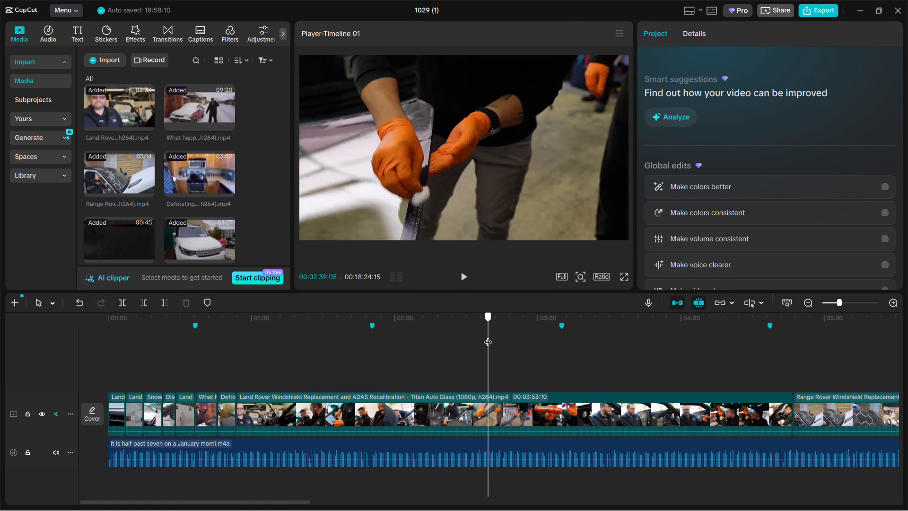
left_click_drag(488, 336, 486, 336)
left_click(494, 379)
left_click(477, 380)
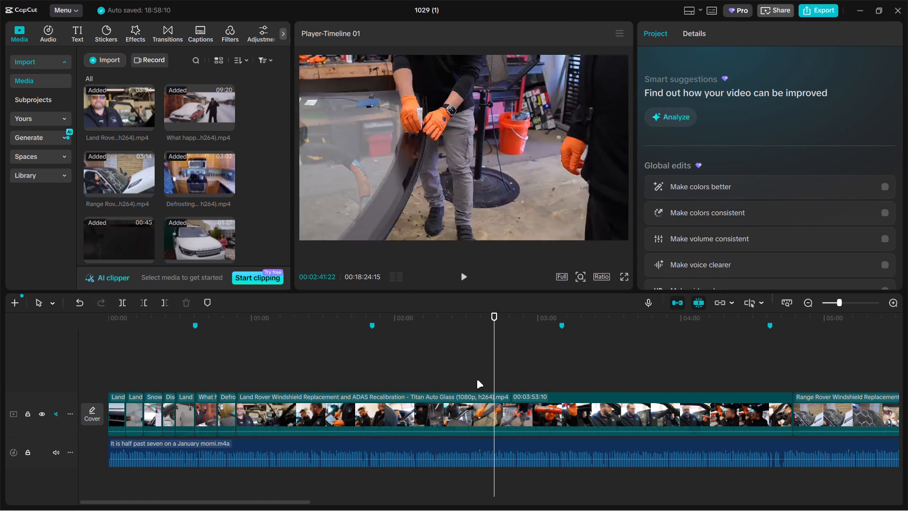
left_click(474, 418)
key("ctrl+b")
left_click(398, 416)
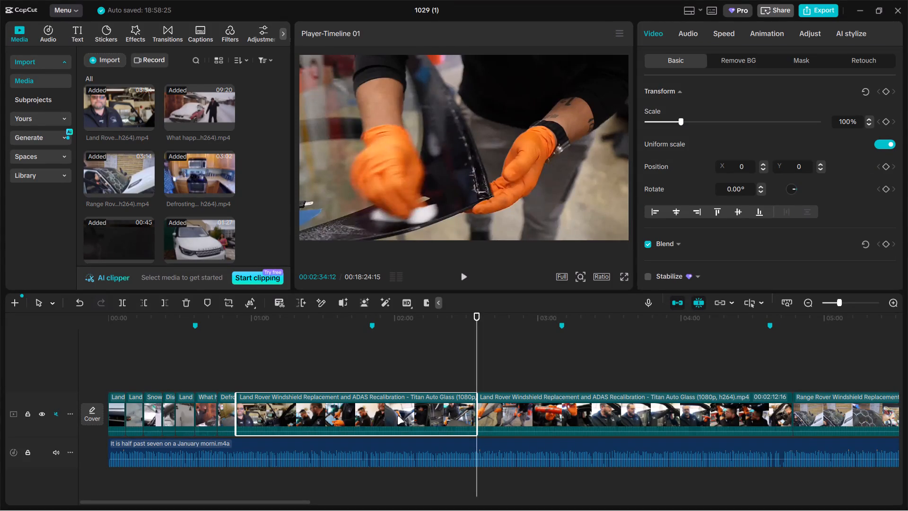
key("BackSpace")
Split the remaining Titan Auto Glass clip at 00:01:01:20, in the workshop glass shot, and delete the part after the cut.
double_click(239, 376)
left_click_drag(236, 375, 255, 371)
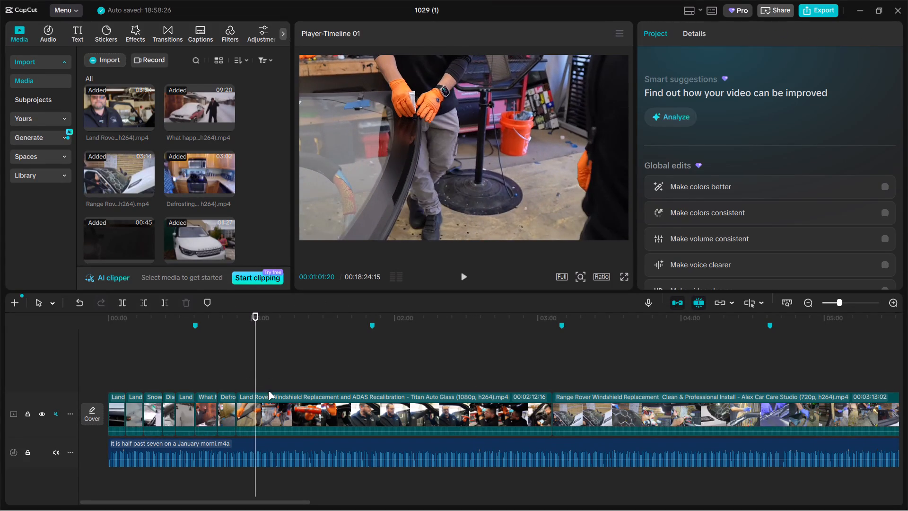
left_click(289, 414)
key("ctrl+b")
key("BackSpace")
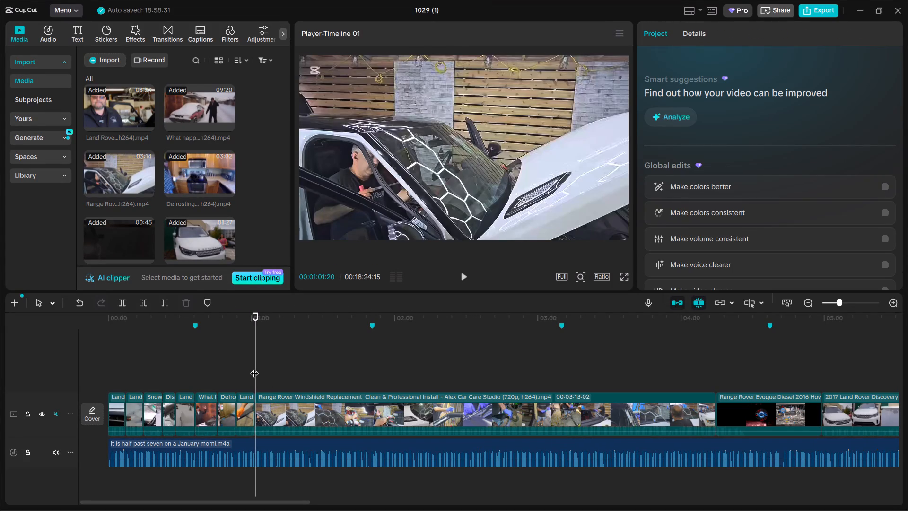
Split the "Range Rover Windshield Replacement Clean & Professional Install" clip at 00:03:19:06, in the open windshield frame shot, and delete the part before the cut.
left_click_drag(255, 367, 529, 361)
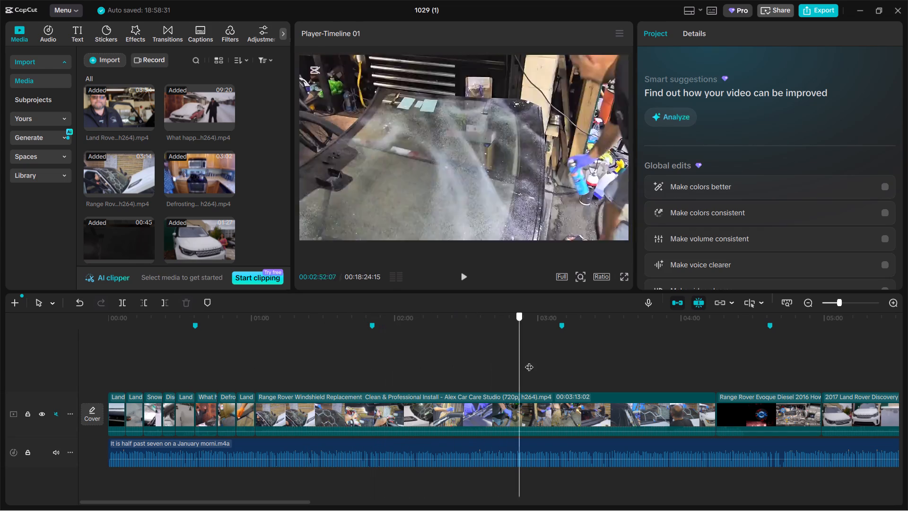
left_click_drag(529, 361, 585, 364)
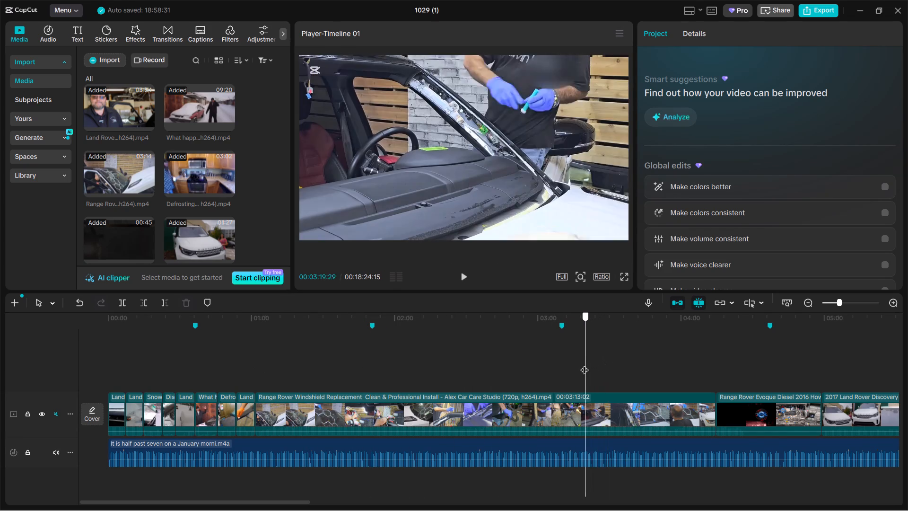
left_click_drag(585, 364, 584, 364)
left_click(591, 405)
key("ctrl+b")
left_click(479, 414)
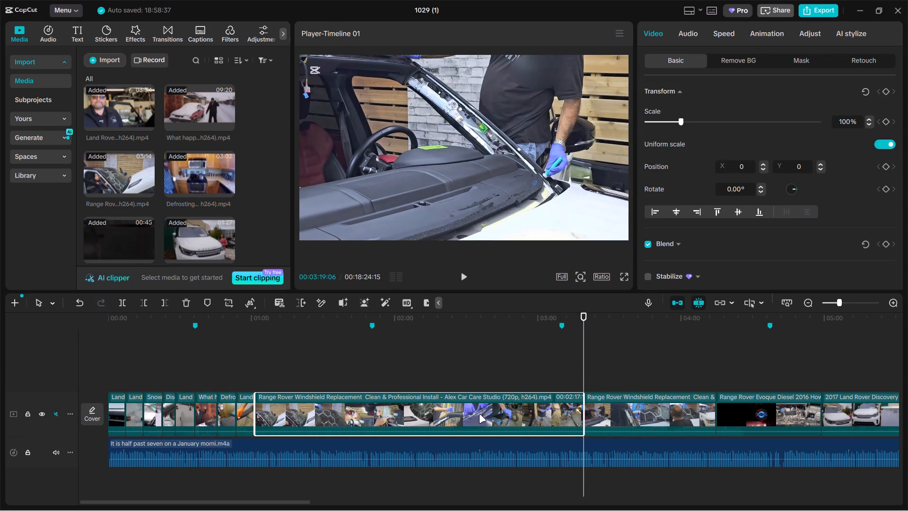
key("BackSpace")
Split the remaining Alex Car Care Studio clip at 00:01:09:24 and delete the part after the cut.
left_click(262, 377)
left_click_drag(262, 377, 275, 370)
left_click(300, 408)
key("ctrl+b")
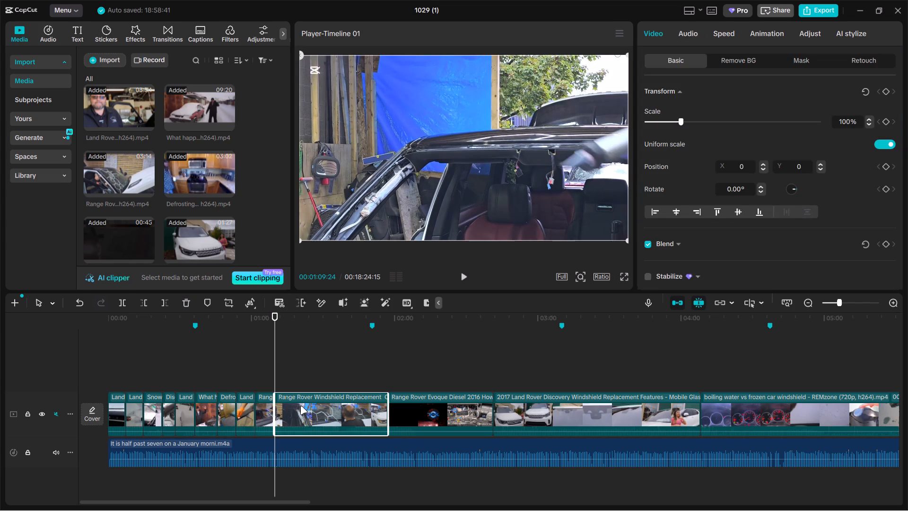
key("BackSpace")
Review the Range Rover Evoque Diesel 2016 heated-window clip and move it to the end of the video track.
left_click_drag(274, 364, 337, 360)
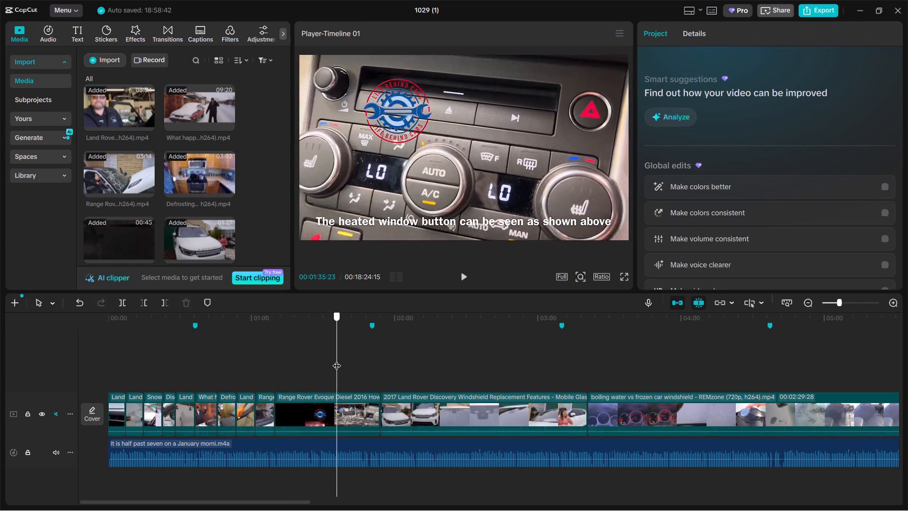
left_click_drag(337, 360, 372, 352)
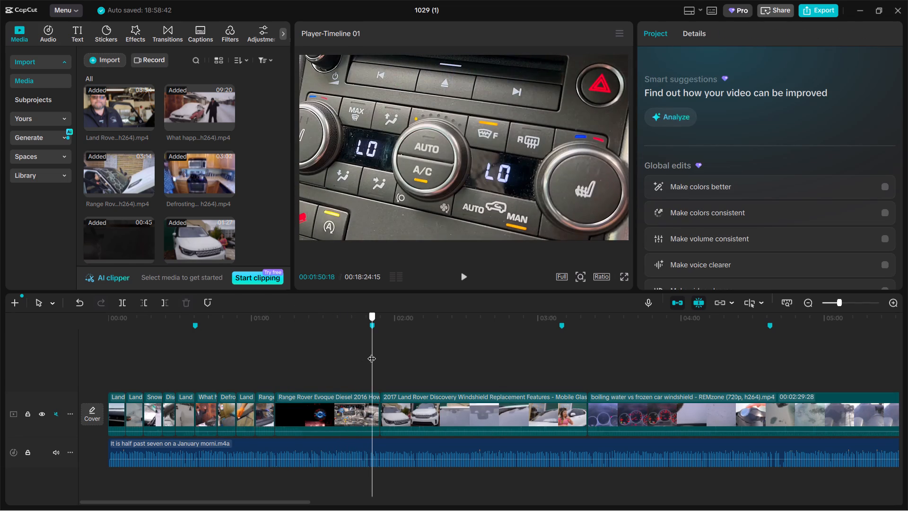
left_click_drag(372, 352, 352, 357)
scroll(353, 367, "down", 7, "ctrl")
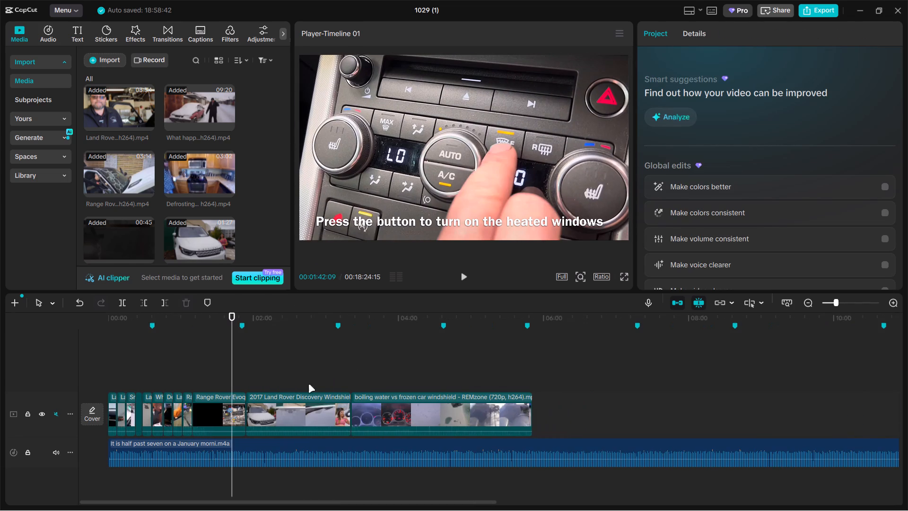
left_click_drag(212, 412, 516, 401)
Split the "2017 Land Rover Discovery Windshield Replacement Features" clip at 00:01:29:08, in the windshield close-up, and delete the part before the cut.
left_click(205, 385)
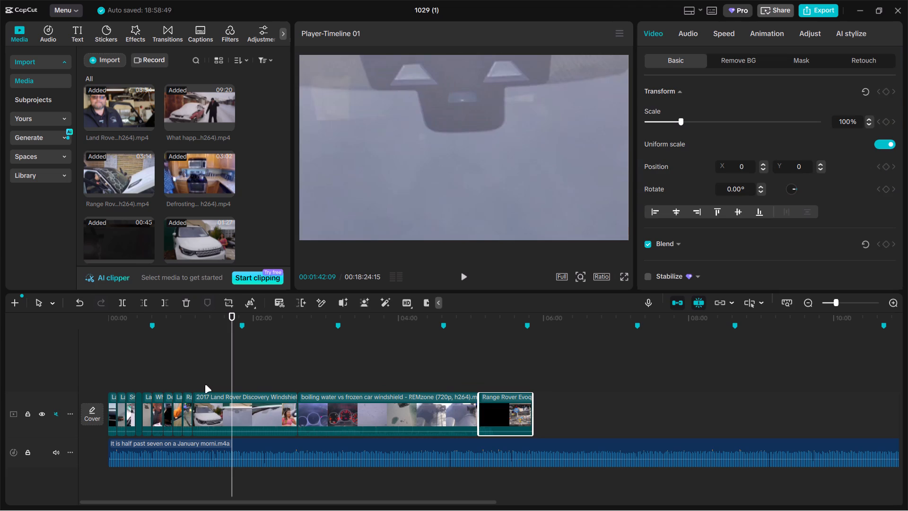
left_click_drag(205, 385, 247, 377)
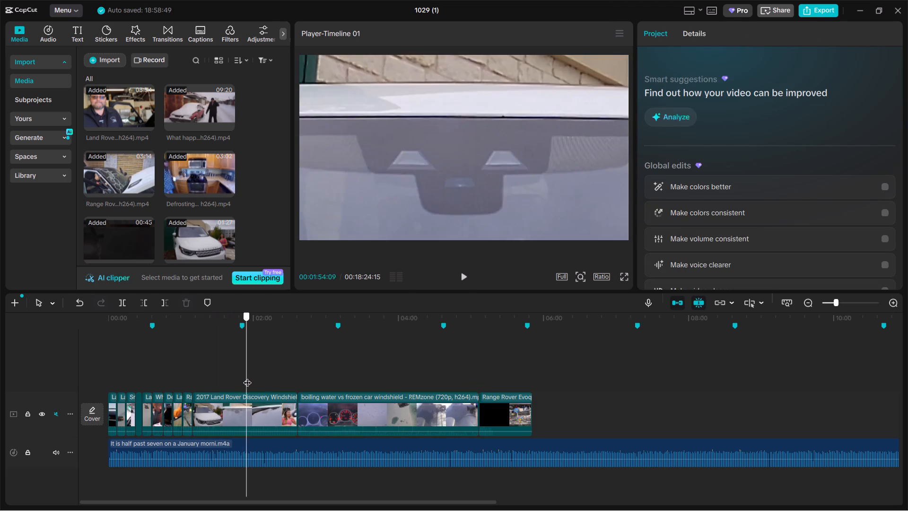
left_click_drag(247, 377, 279, 373)
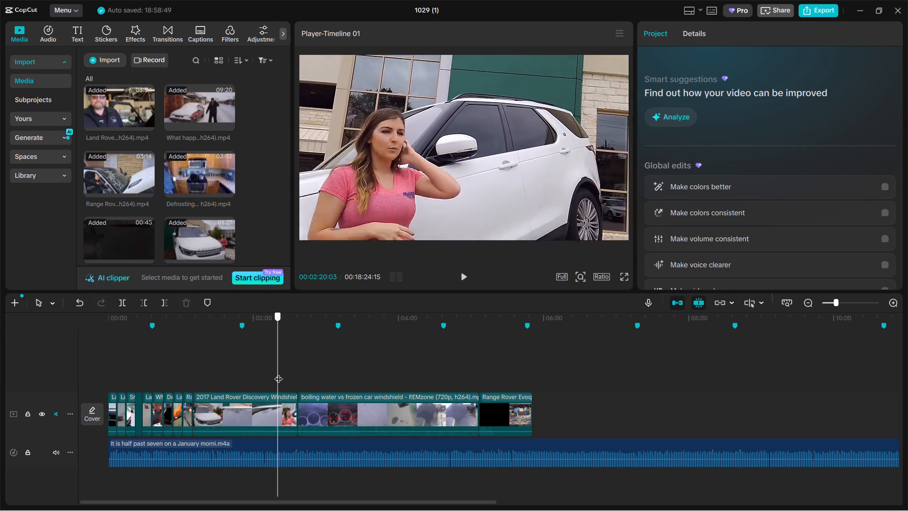
left_click_drag(279, 373, 210, 370)
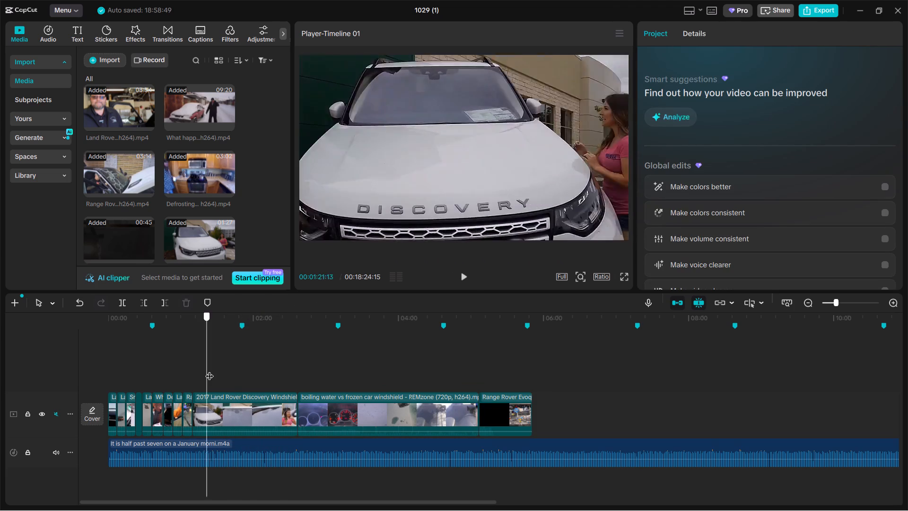
left_click_drag(210, 370, 216, 371)
left_click(233, 410)
key("ctrl+b")
left_click(182, 415)
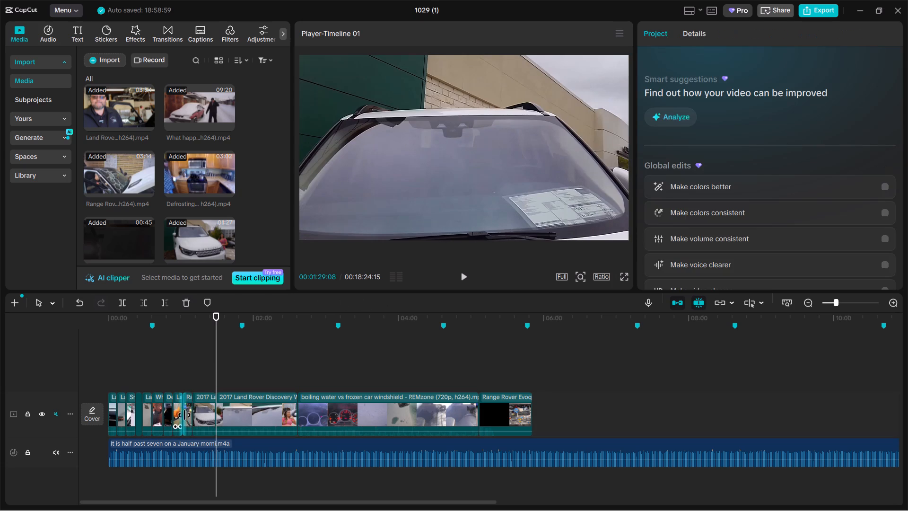
left_click(205, 410)
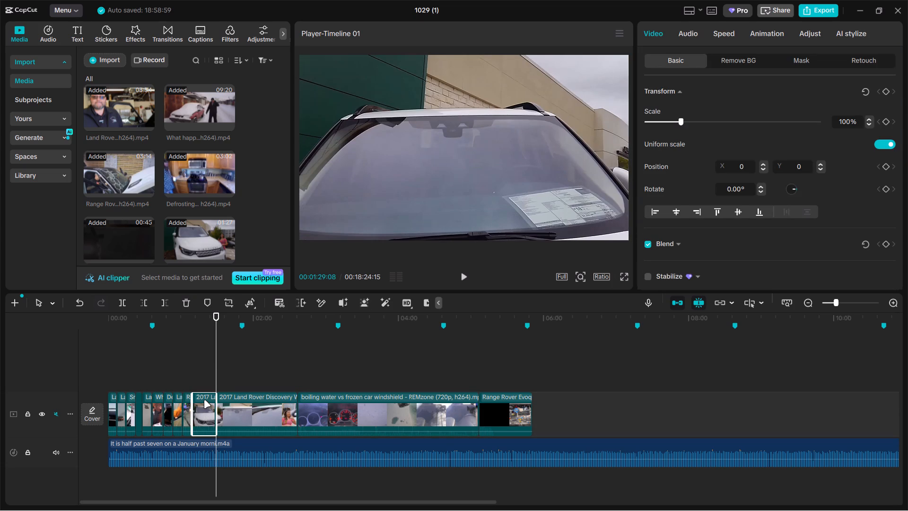
key("ctrl+z")
left_click(99, 305)
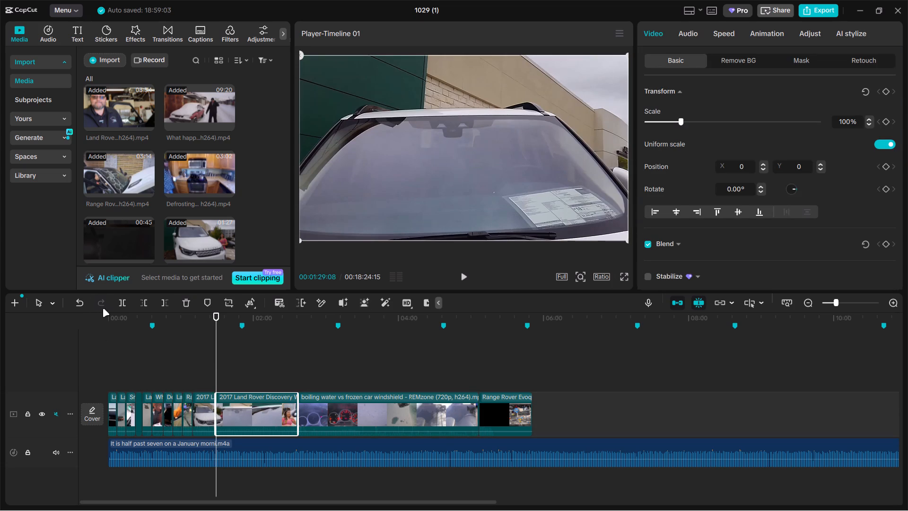
scroll(208, 379, "up", 5, "ctrl")
left_click(198, 407)
key("BackSpace")
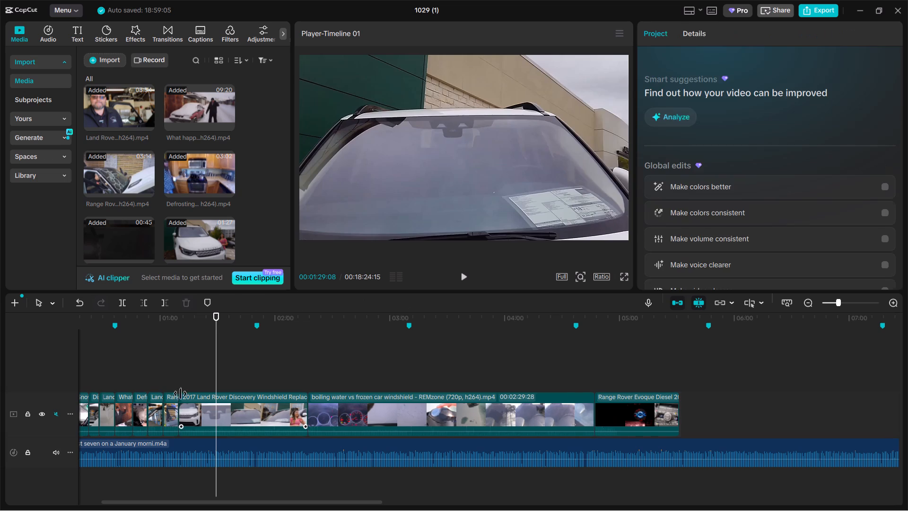
Split the remaining 2017 Land Rover Discovery clip at 00:01:18:19 and delete the part after the cut.
left_click(189, 378)
left_click_drag(189, 378, 196, 377)
left_click(227, 408)
key("ctrl+b")
key("BackSpace")
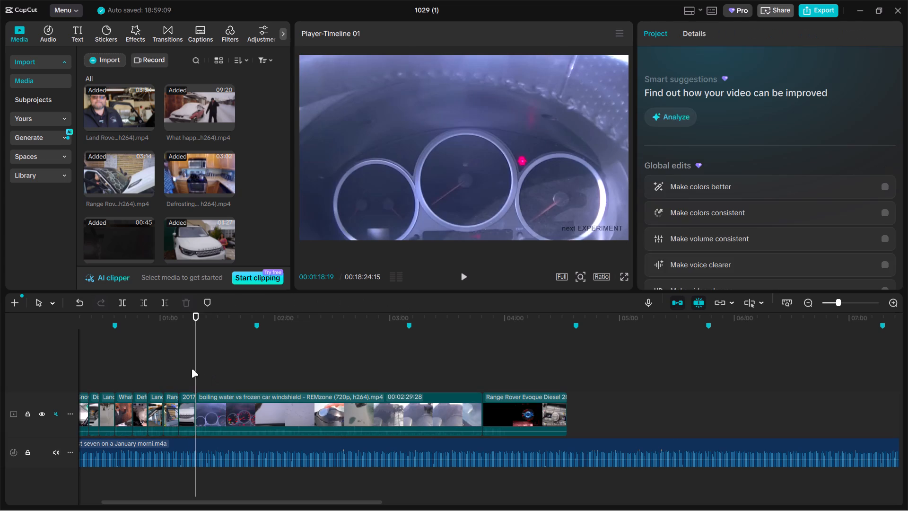
Split the "boiling water vs frozen car windshield" clip at 00:01:54:14, past the dashboard shots, and delete the part before the cut.
left_click_drag(197, 369, 240, 362)
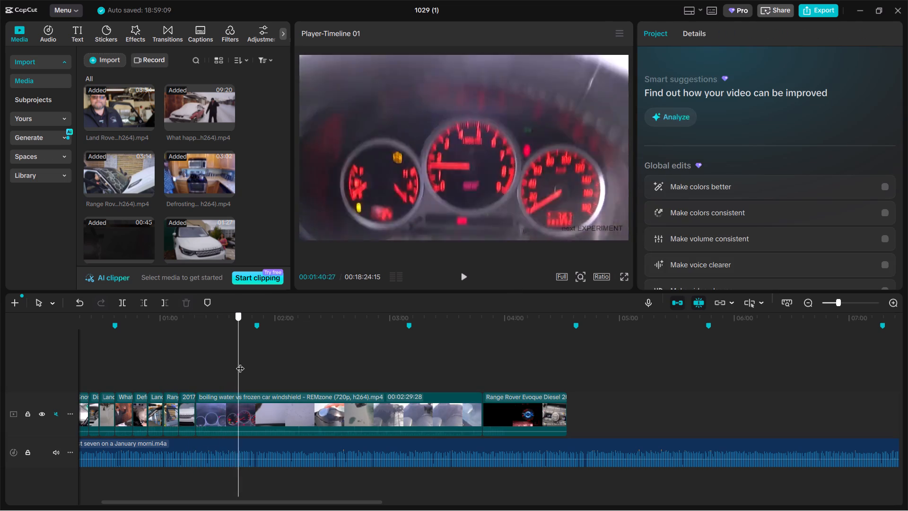
left_click_drag(240, 362, 242, 362)
left_click_drag(242, 365, 285, 361)
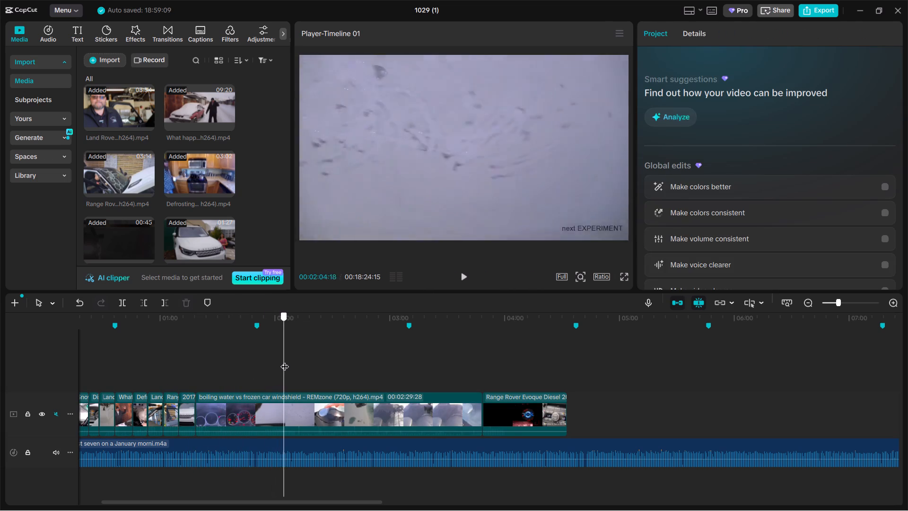
left_click_drag(285, 361, 259, 364)
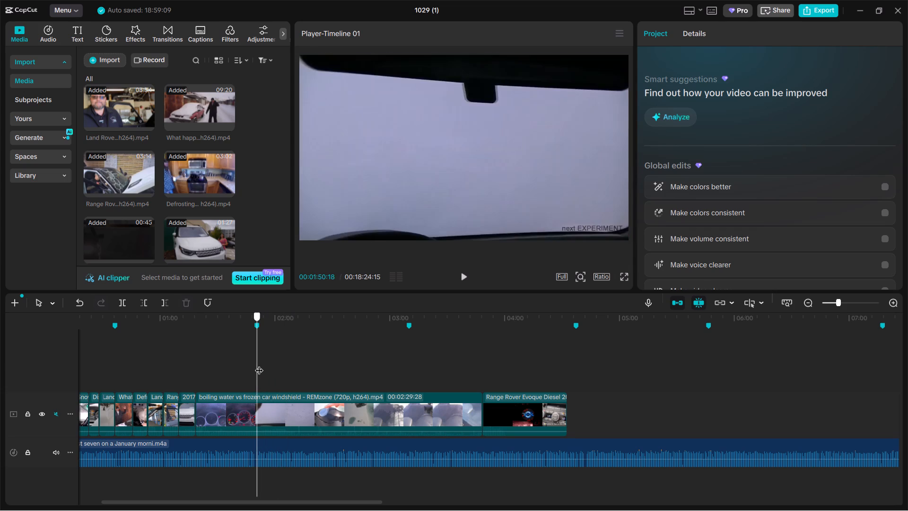
left_click_drag(259, 364, 264, 365)
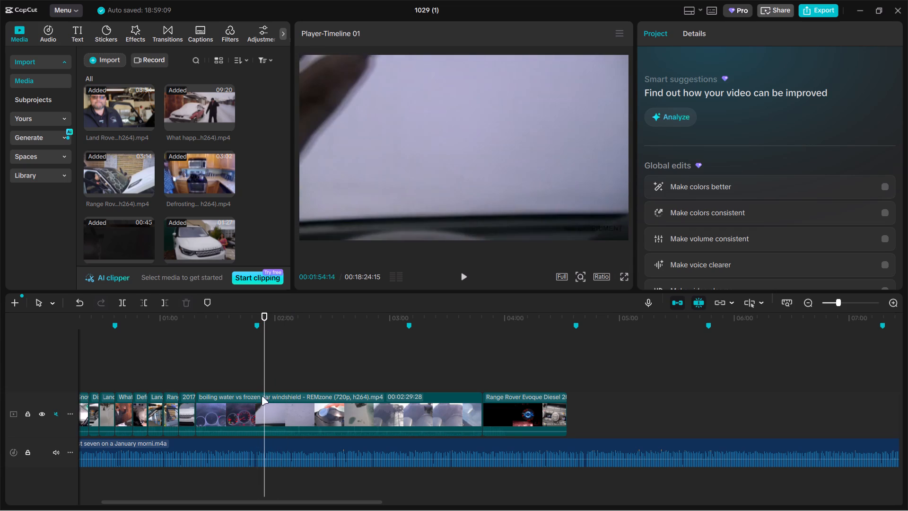
left_click(259, 408)
key("ctrl+n")
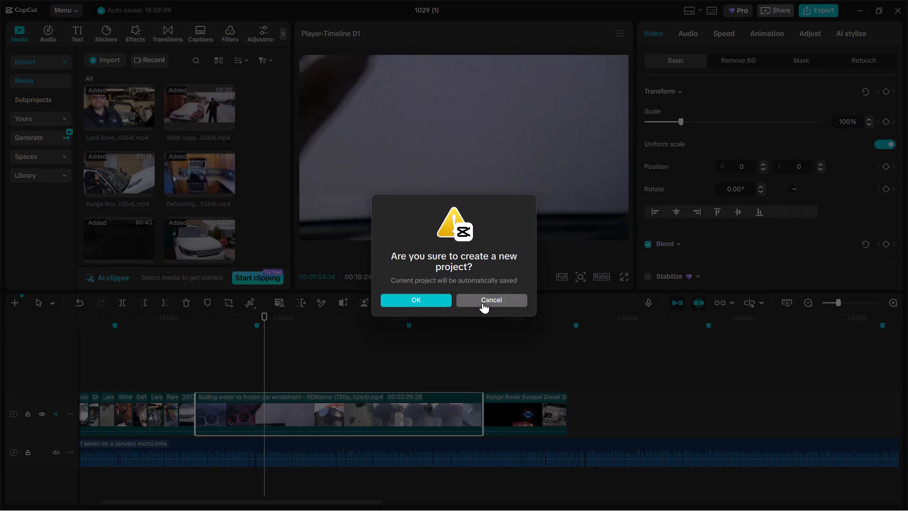
left_click(483, 302)
key("ctrl+b")
left_click(254, 402)
key("BackSpace")
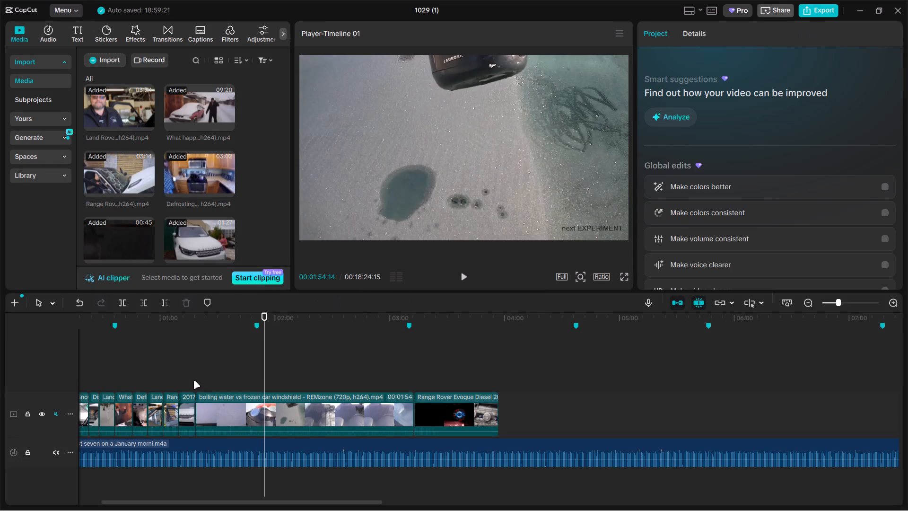
Split the "boiling water vs frozen car windshield" clip at 00:01:28:16 and delete the part after the cut.
left_click(194, 376)
left_click_drag(194, 376, 217, 369)
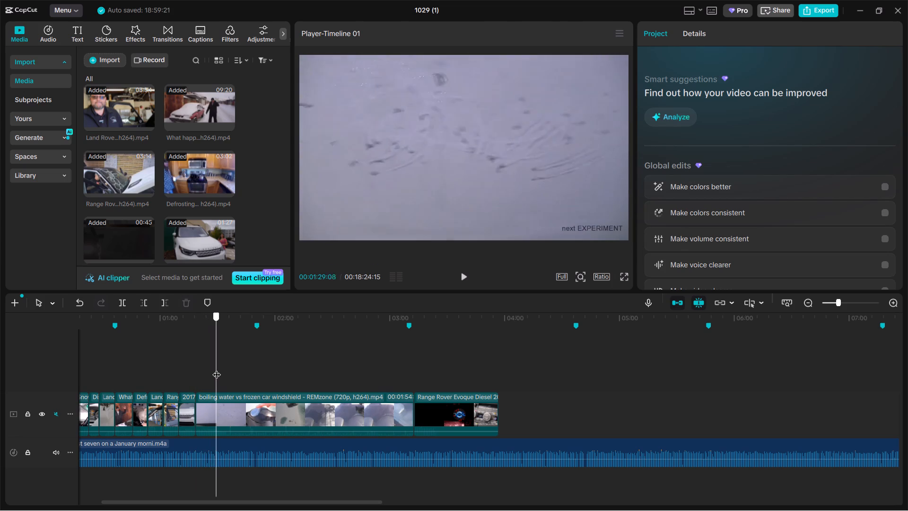
left_click_drag(217, 369, 215, 370)
left_click(238, 406)
key("ctrl+b")
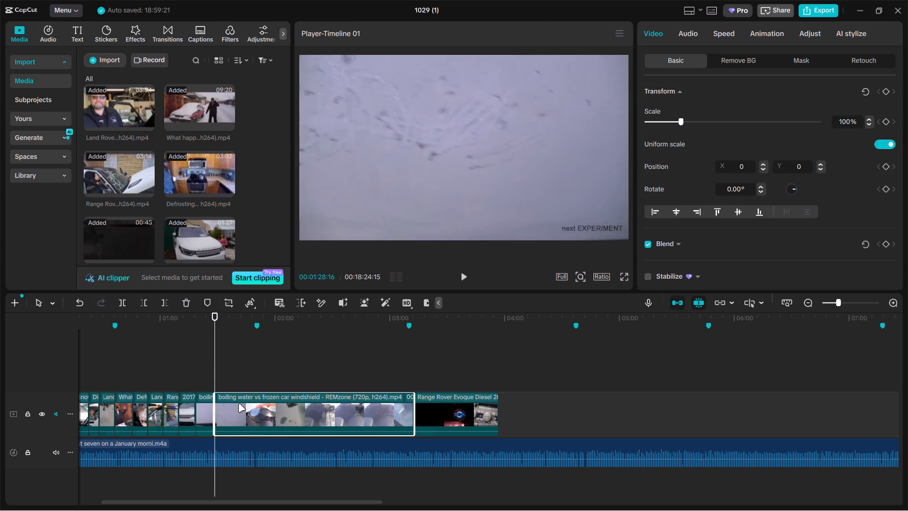
key("BackSpace")
Trim the start of the Range Rover Evoque Diesel 2016 clip to the climate-control close-up as the finger approaches the heated-window button.
left_click_drag(217, 377, 242, 372)
left_click(238, 411)
left_click_drag(217, 406, 247, 402)
left_click(216, 382)
left_click_drag(214, 380, 232, 378)
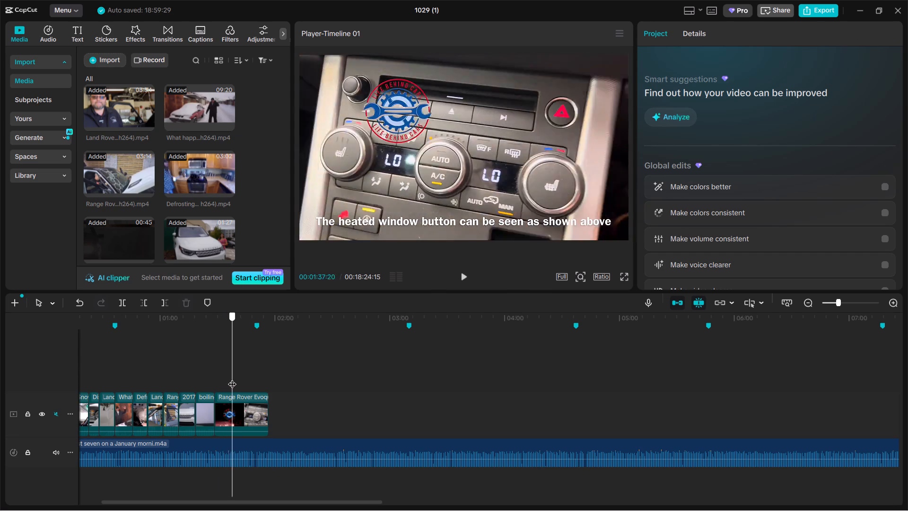
left_click_drag(232, 378, 240, 377)
left_click(231, 404)
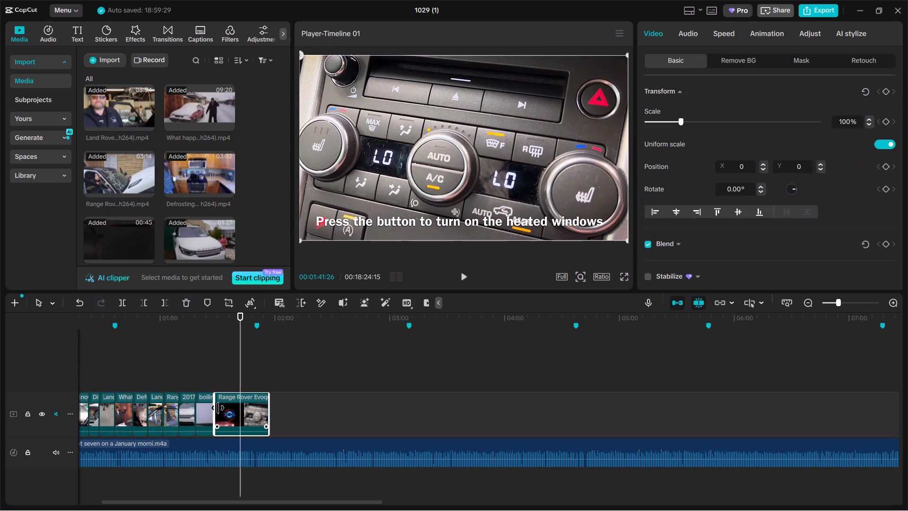
left_click_drag(217, 408, 240, 404)
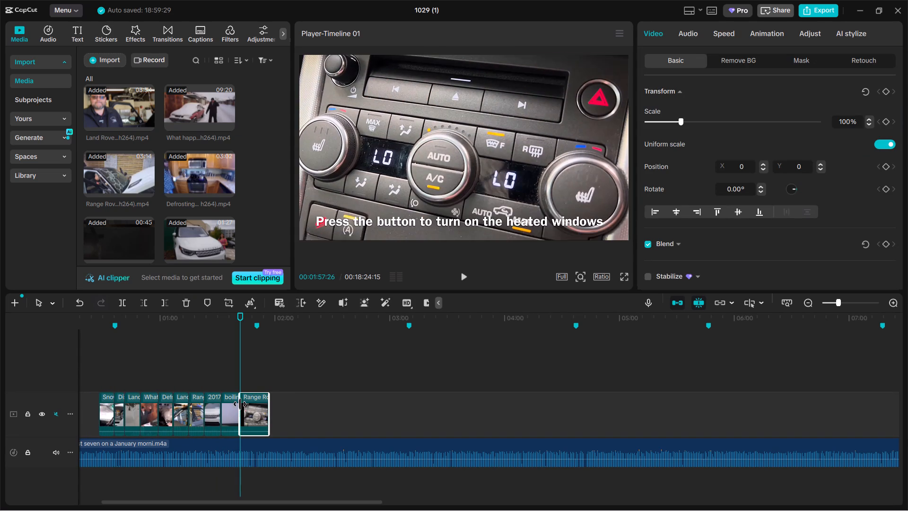
left_click_drag(240, 404, 237, 404)
left_click(216, 380)
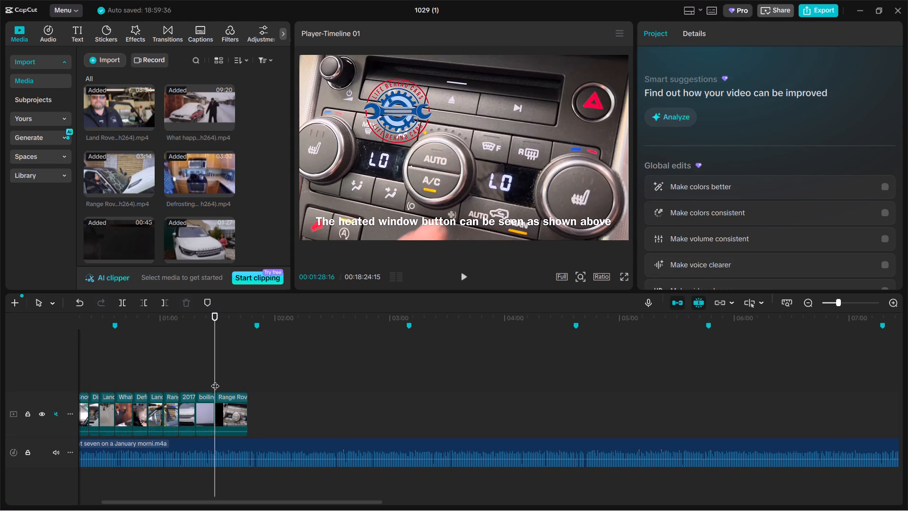
left_click_drag(215, 380, 221, 379)
left_click(223, 405)
left_click(217, 405)
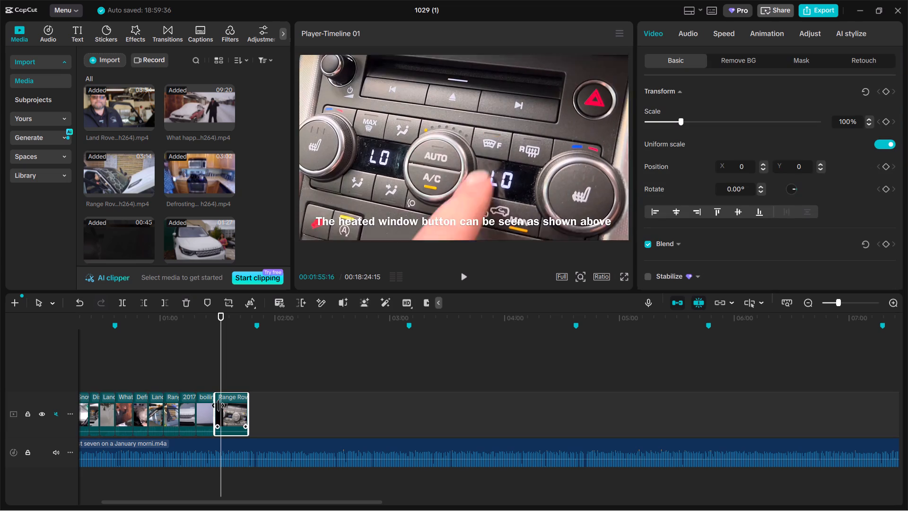
Trim the end of the Range Rover Evoque Diesel 2016 clip to about 00:01:39, cutting the steering-wheel shot.
left_click(214, 384)
left_click_drag(214, 384, 223, 382)
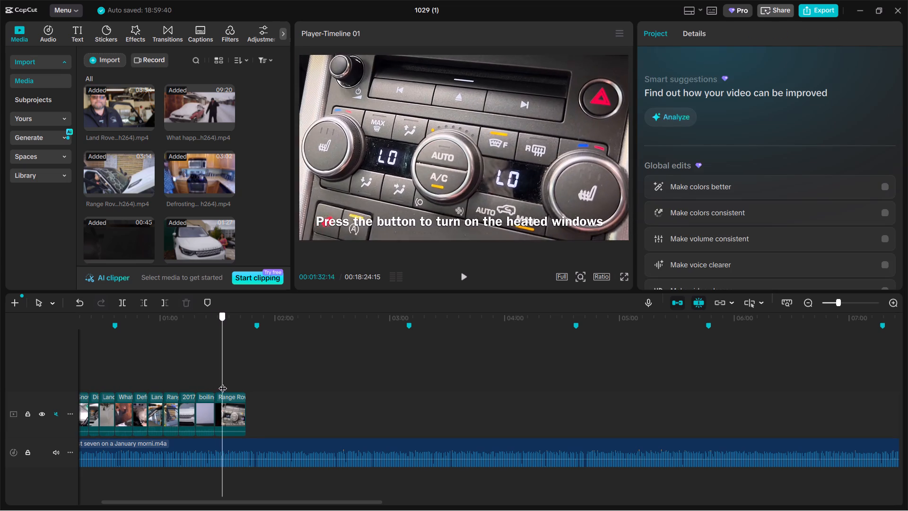
left_click_drag(223, 382, 236, 381)
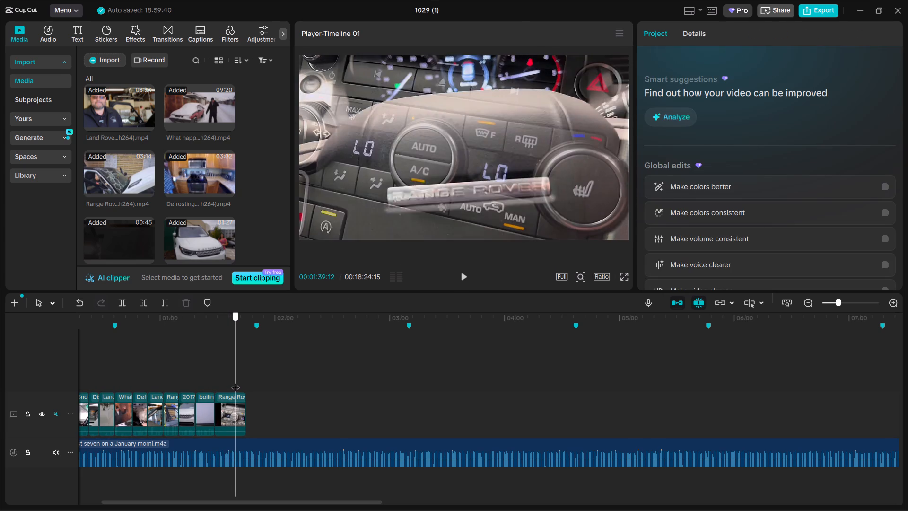
left_click_drag(236, 381, 236, 381)
left_click(233, 411)
left_click_drag(245, 408, 228, 408)
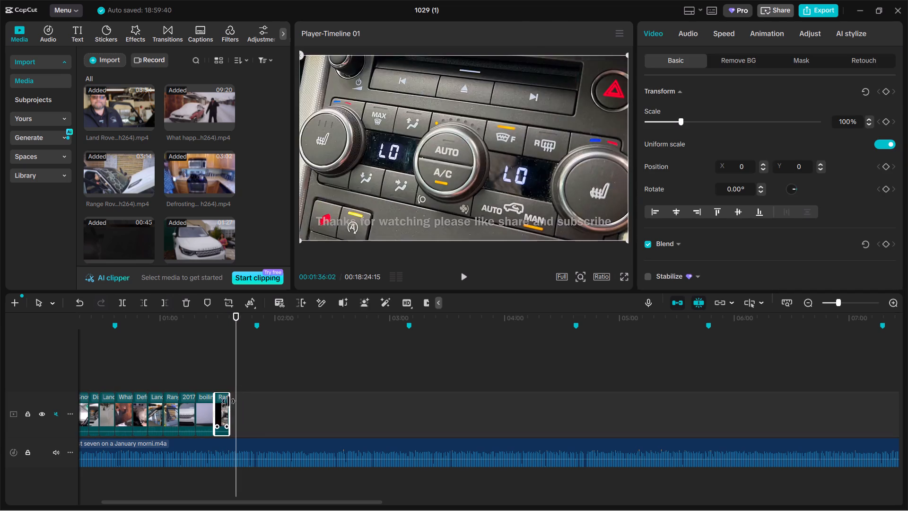
left_click_drag(229, 405, 234, 404)
double_click(224, 379)
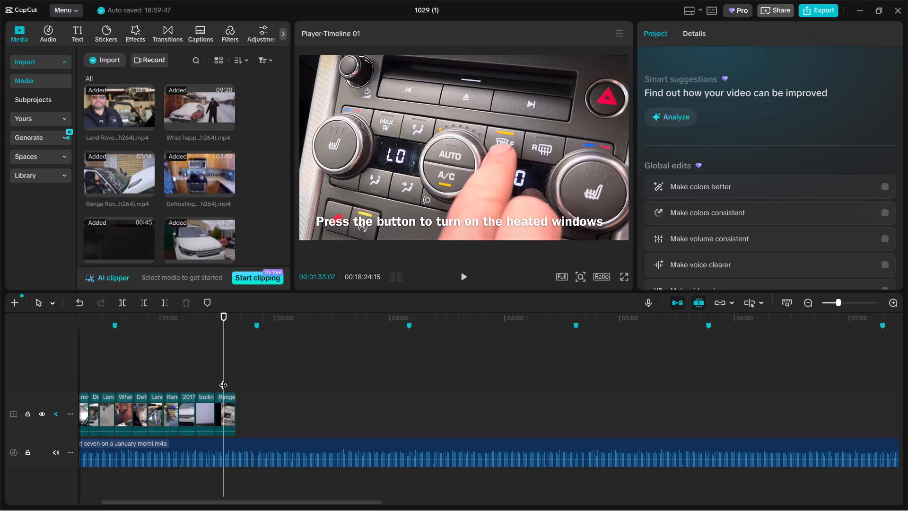
left_click(421, 192)
left_click(476, 147)
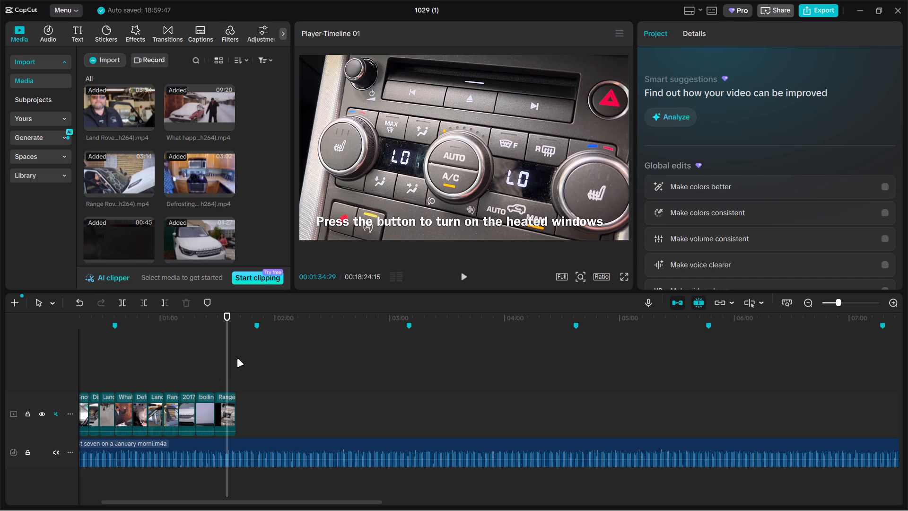
Copy the "What happens when you POUR boiling water" clip near 00:00:41:10 and paste it at 00:01:39:19, at the end of the main video track.
left_click(159, 371)
left_click_drag(158, 371, 126, 374)
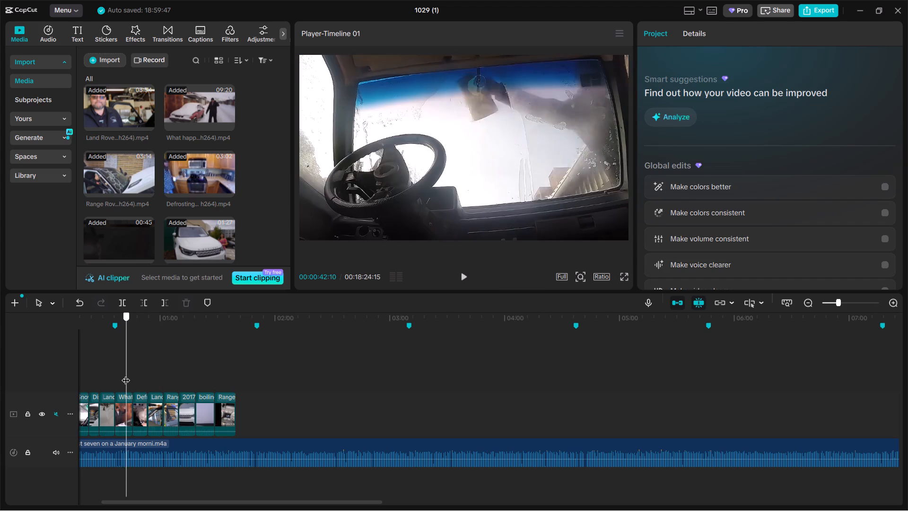
left_click_drag(126, 374, 124, 374)
left_click(124, 404)
key("ctrl+c")
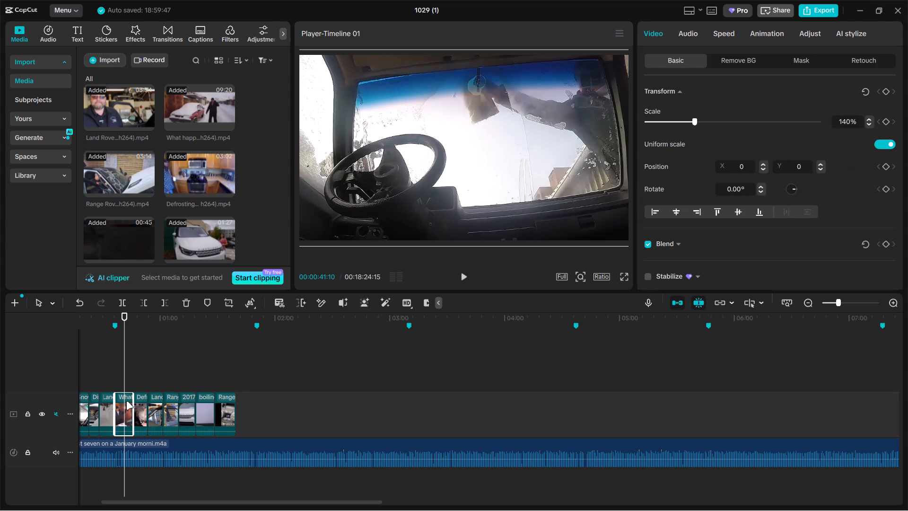
left_click(224, 378, "ctrl")
left_click_drag(227, 378, 236, 378, "ctrl")
key("ctrl+v")
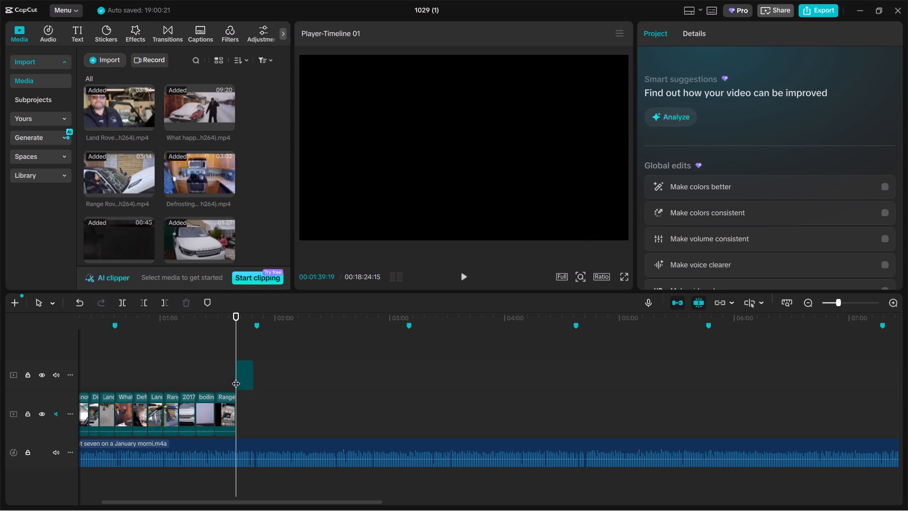
left_click_drag(246, 371, 248, 401)
Extend the start of the pasted boiling-water clip back to the footage of the man brushing snow off the red car.
left_click_drag(237, 404, 147, 411)
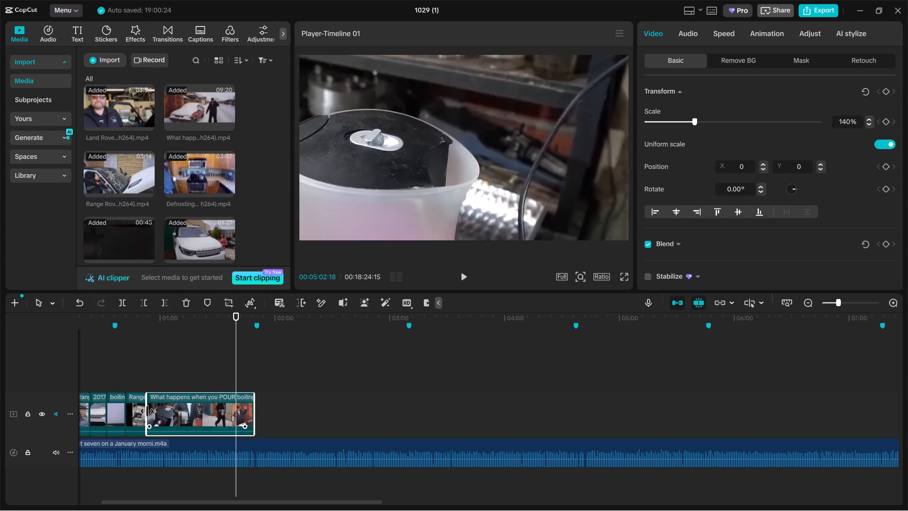
left_click_drag(147, 411, 17, 397)
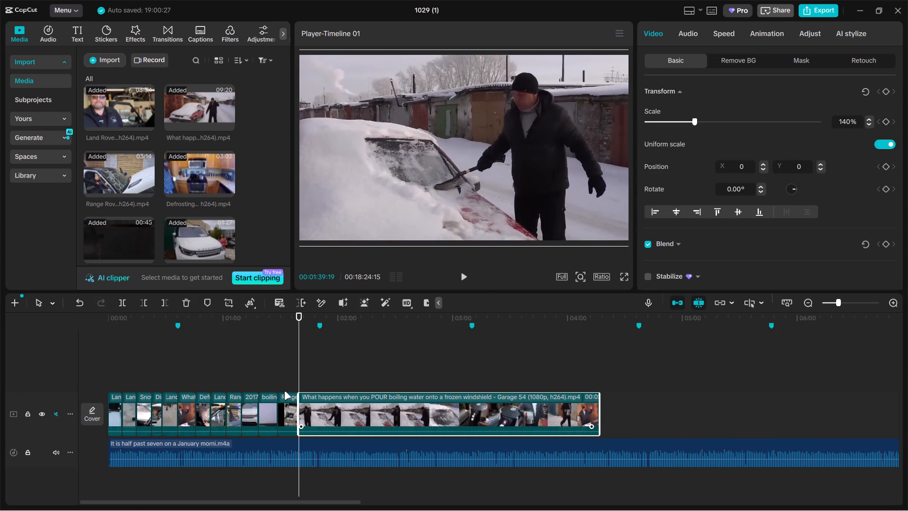
Split the pasted boiling-water clip at the 00:01:50:18 marker and delete the part after the cut.
left_click_drag(299, 374, 311, 374)
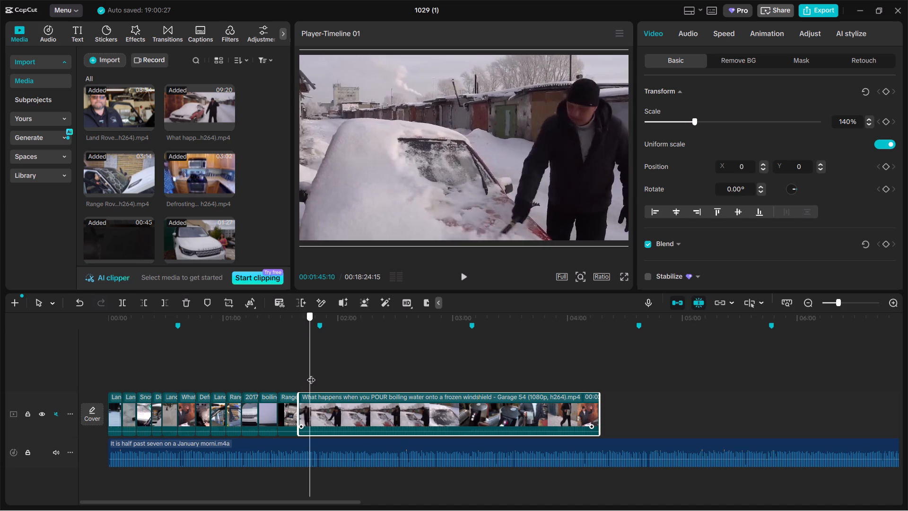
left_click_drag(311, 374, 318, 374)
key("ctrl+b")
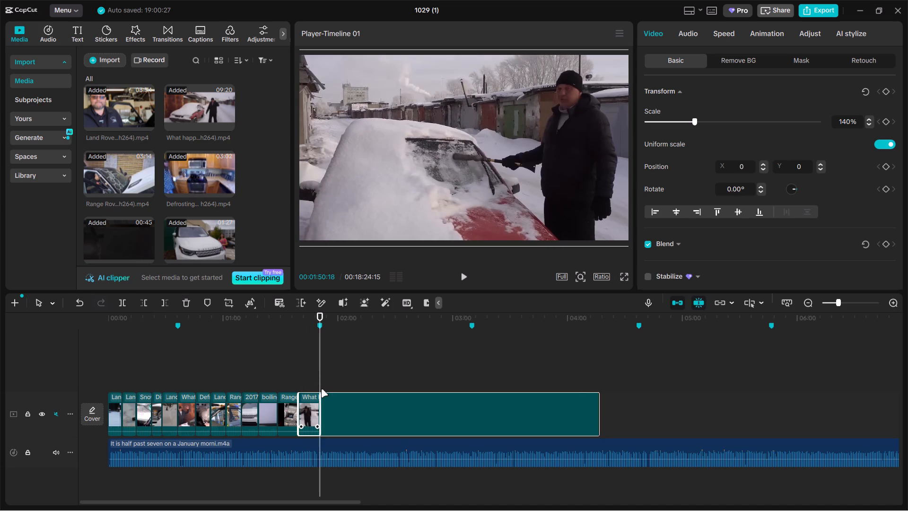
key("BackSpace")
Scale the snow-brushing clip to 209%, reposition it to X 479, Y 506 to favour the windshield, and play it back.
left_click(309, 383)
left_click(489, 53)
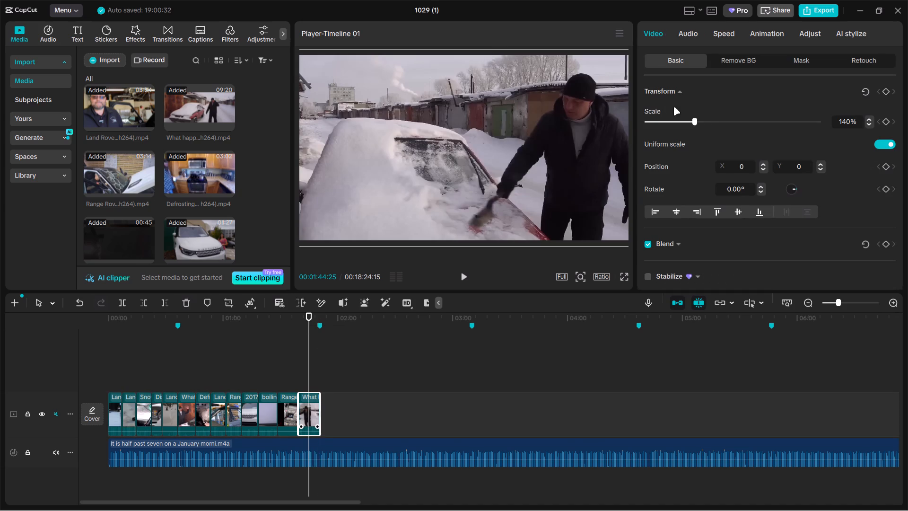
left_click_drag(698, 123, 718, 117)
left_click_drag(556, 153, 596, 109)
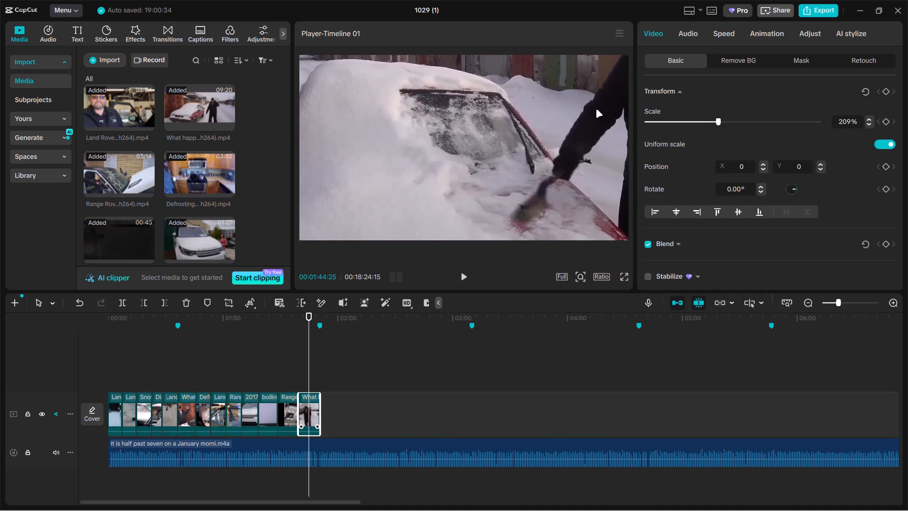
left_click_drag(596, 109, 597, 109)
key("space")
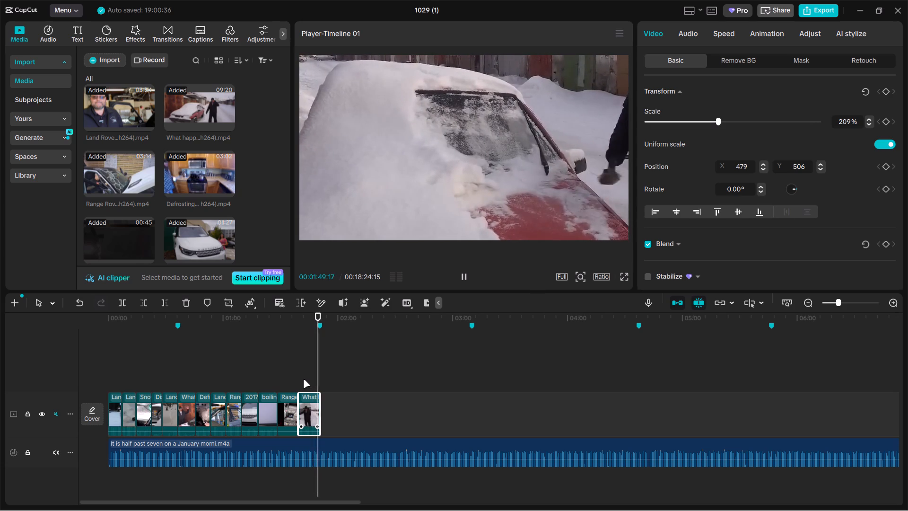
key("space")
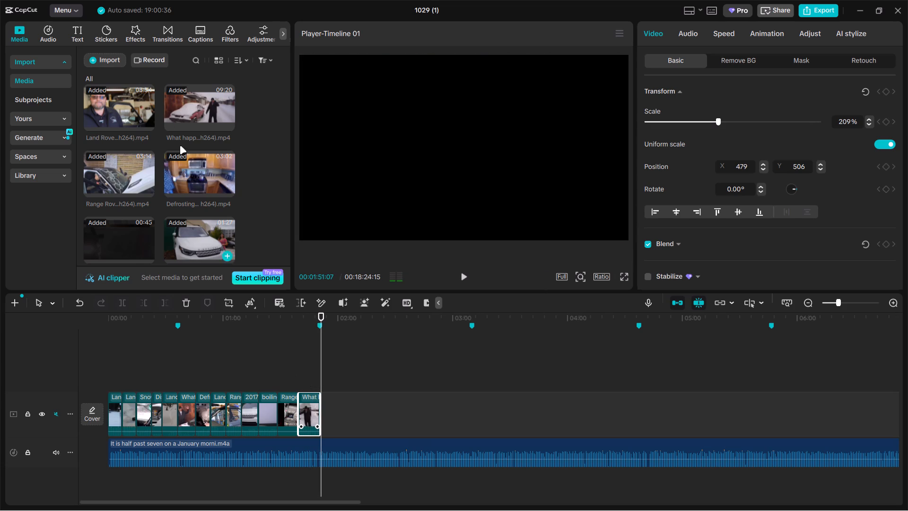
Import all the footage from folder 11 in Downloads > EDIT and append the five clips to the end of the video track.
left_click(109, 66)
left_click(384, 446)
left_click(352, 398)
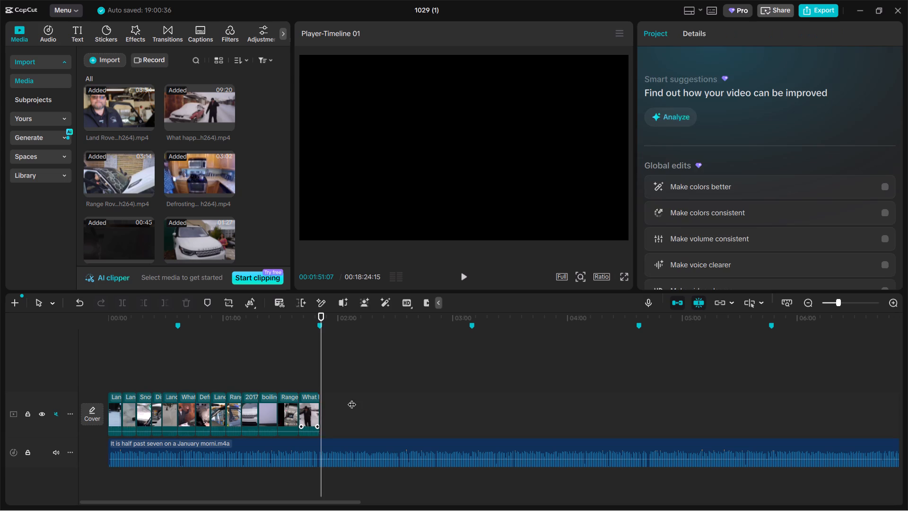
left_click(116, 59)
left_click(134, 79)
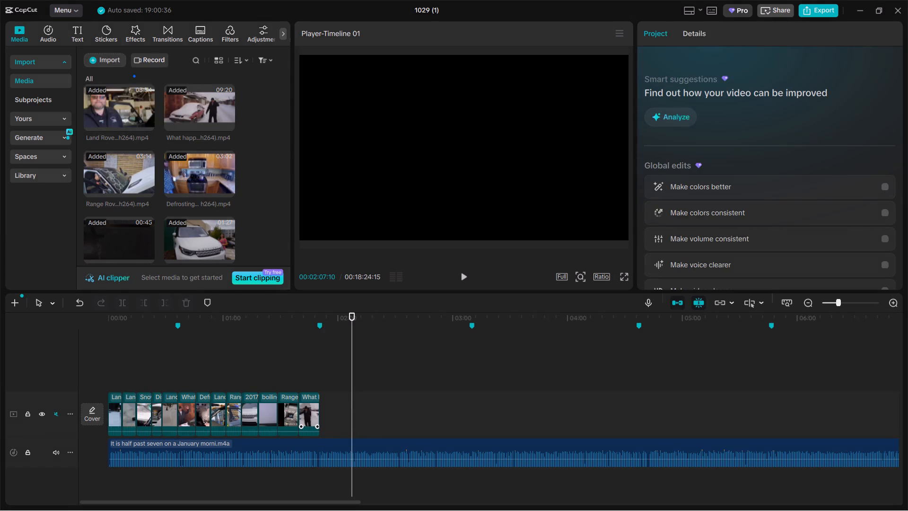
left_click(78, 39)
double_click(159, 140)
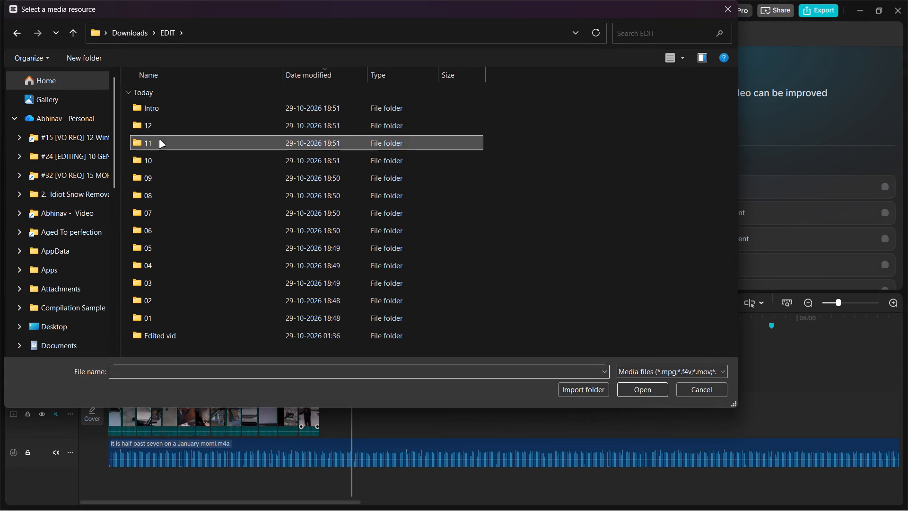
key("ctrl+a")
key("Return")
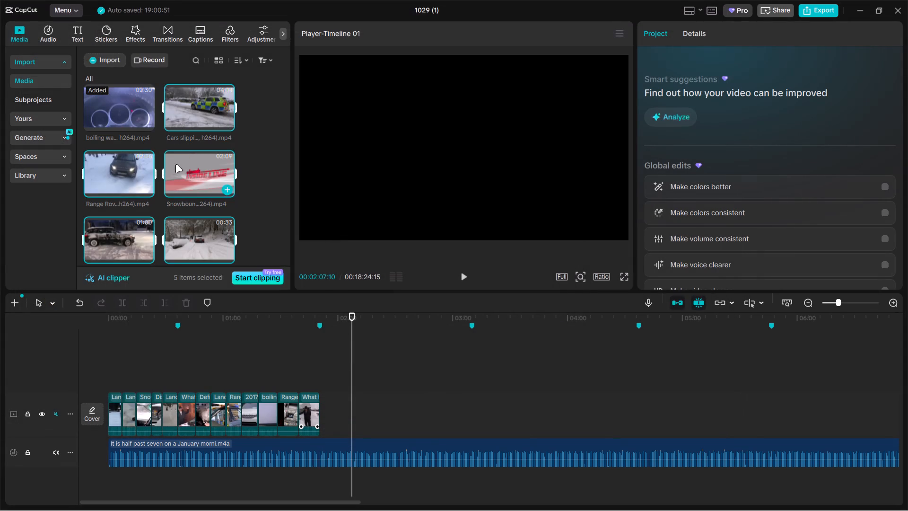
left_click_drag(188, 114, 369, 417)
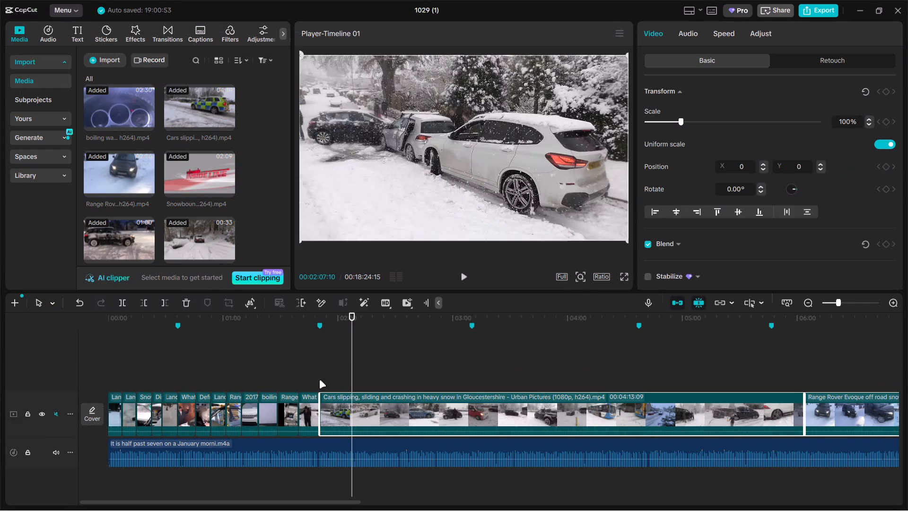
Preview the "Cars slipping, sliding and crashing in heavy snow" clip and trim its start at 00:02:03:11, leaving a duration of 00:04:00:16.
left_click(319, 380)
key("space")
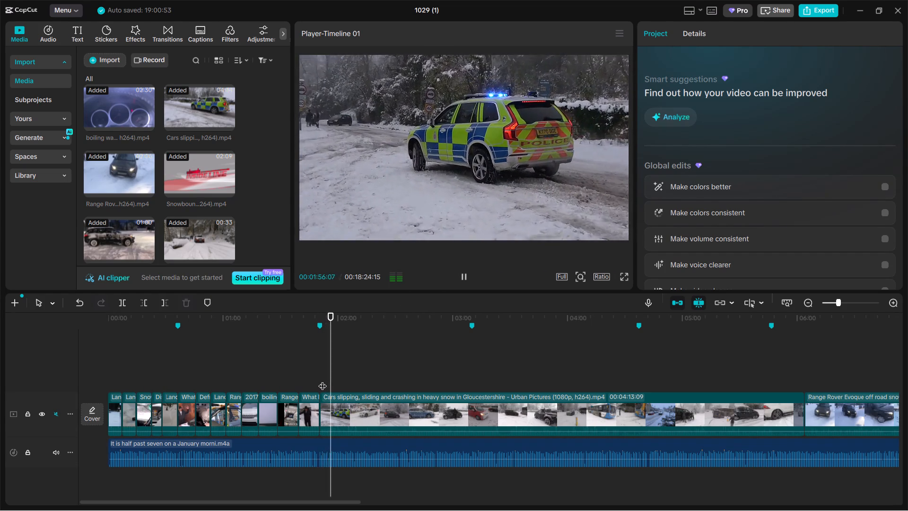
key("space")
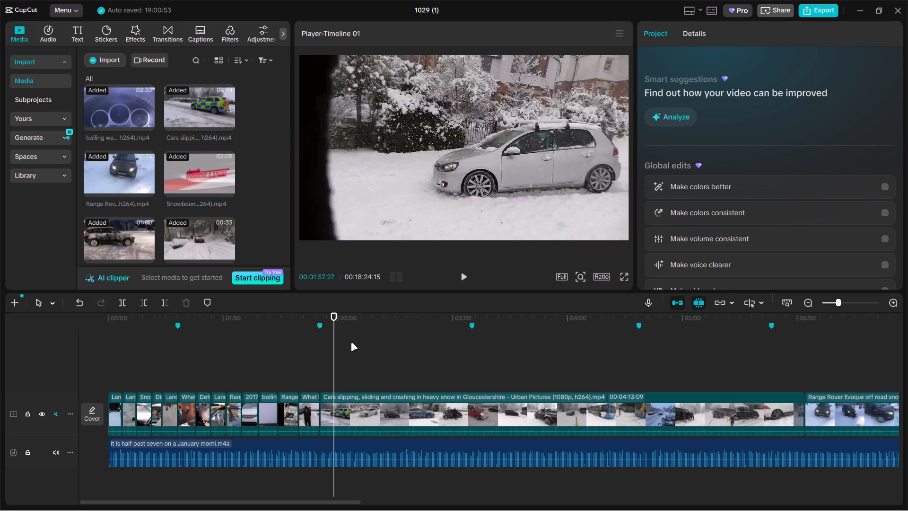
left_click(359, 382)
left_click_drag(359, 382, 344, 380)
left_click(354, 415)
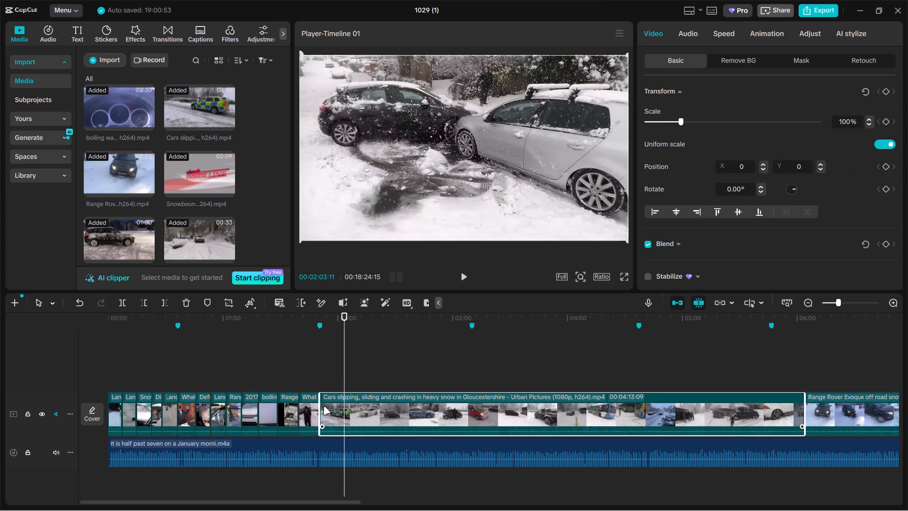
left_click_drag(322, 406, 346, 404)
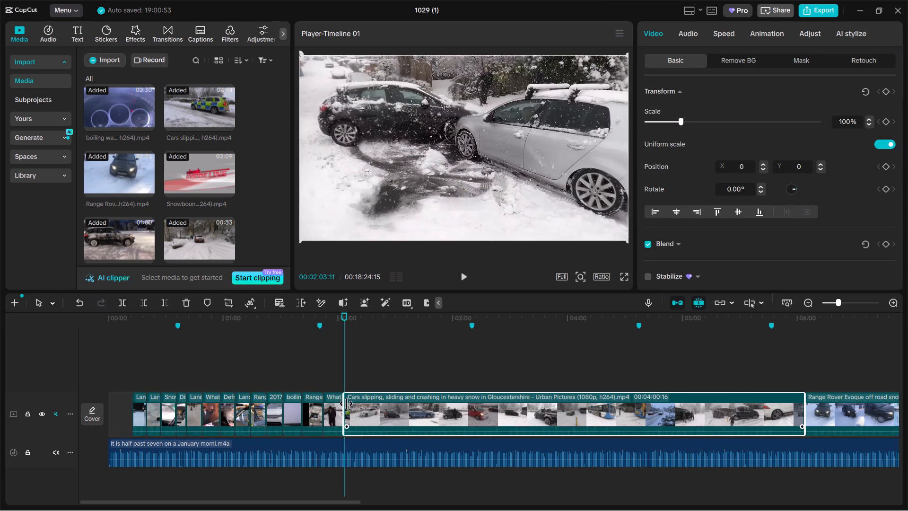
left_click_drag(346, 404, 348, 404)
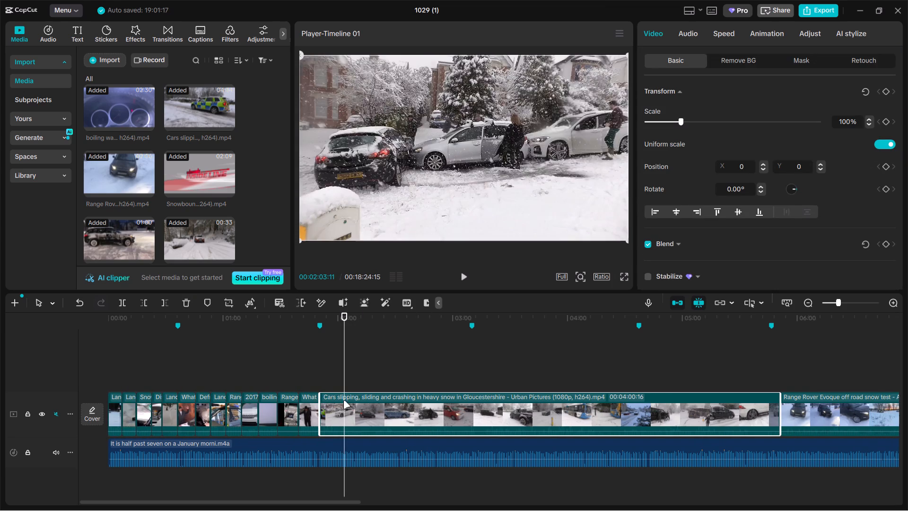
Preview the "Cars slipping, sliding and crashing in heavy snow" clip, split it at 00:03:04:27 and delete the part before the cut.
left_click(322, 375)
left_click_drag(321, 375, 337, 375)
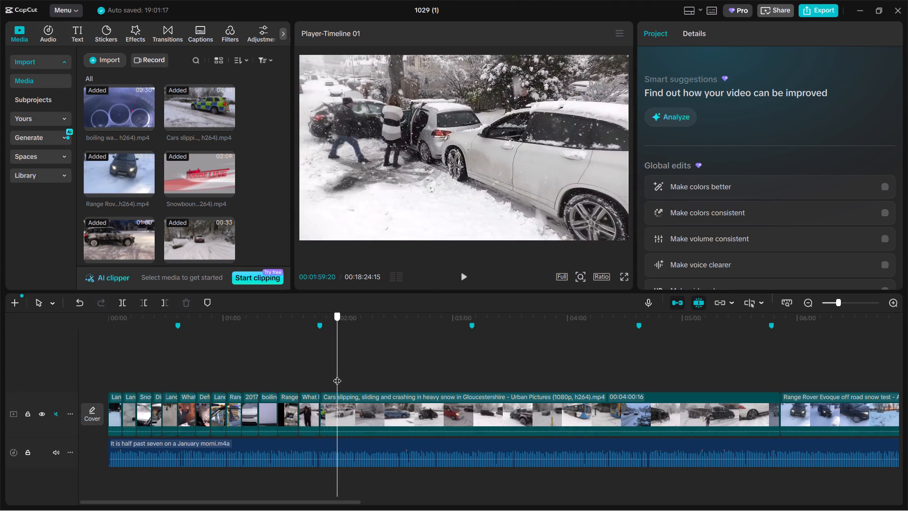
left_click_drag(337, 375, 338, 376)
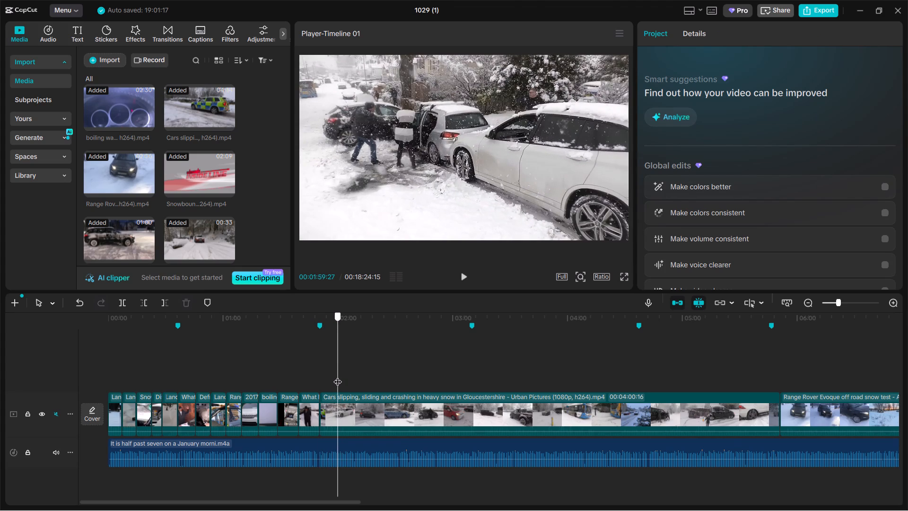
left_click_drag(338, 376, 468, 376)
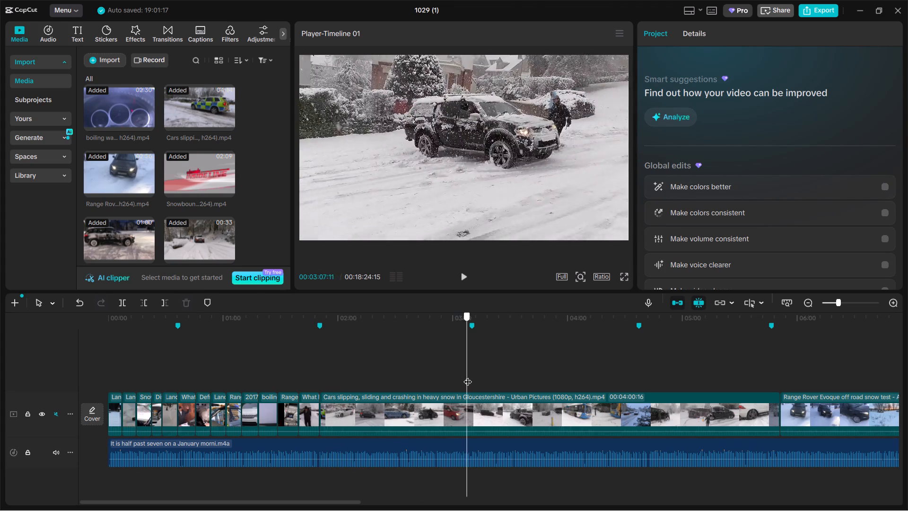
left_click_drag(468, 376, 462, 376)
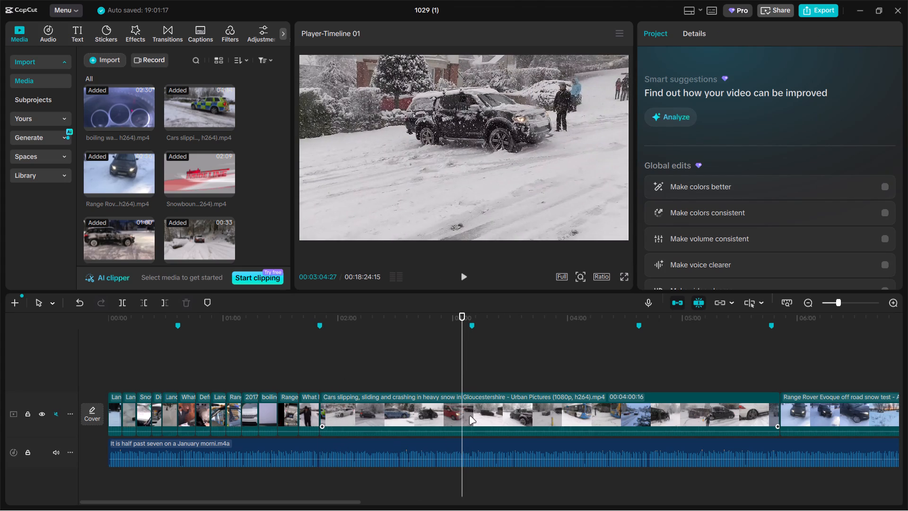
left_click(469, 416)
key("ctrl+b")
left_click(417, 420)
key("BackSpace")
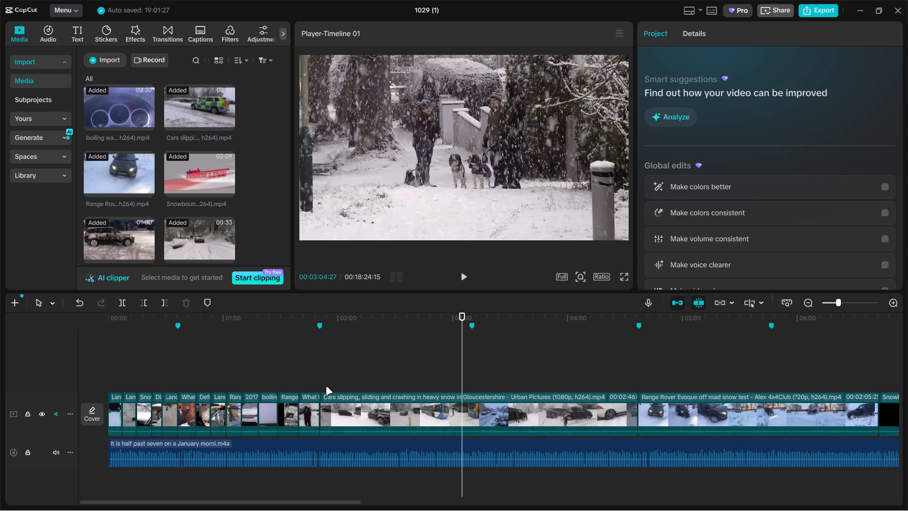
Split the shortened "Cars slipping" clip at 00:02:04:26 and delete the part after the cut.
left_click(332, 378)
left_click_drag(332, 378, 347, 372)
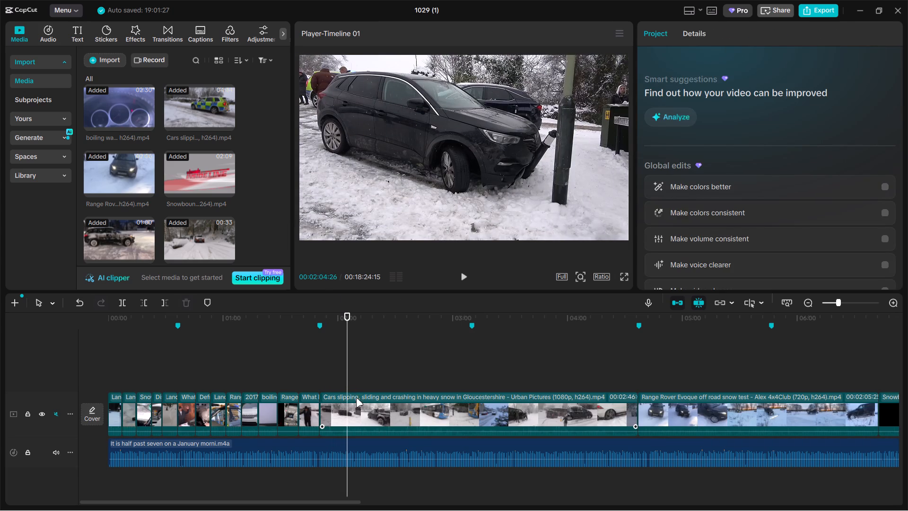
left_click(358, 411)
key("ctrl+b")
key("BackSpace")
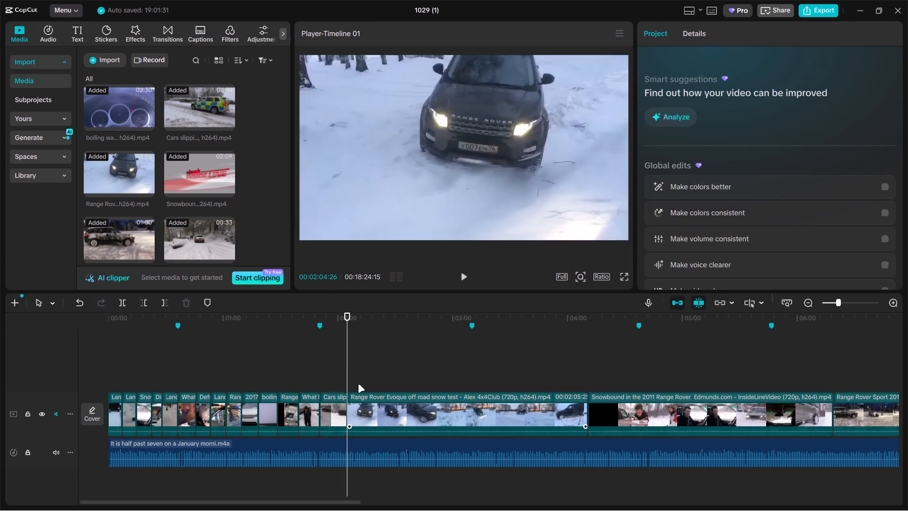
Split the "Range Rover Evoque off road snow test" clip at 00:02:21:12 and delete the part after the cut.
left_click_drag(350, 367, 380, 364)
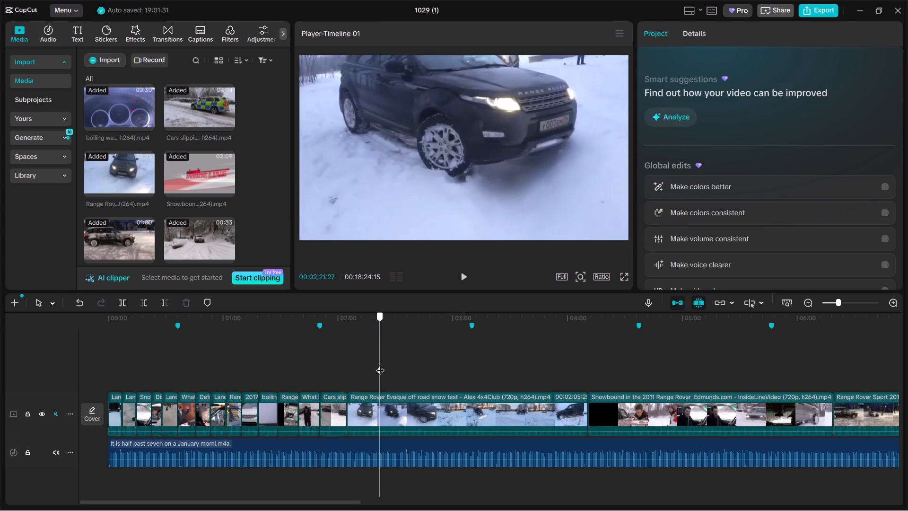
left_click_drag(380, 364, 379, 368)
left_click(382, 412)
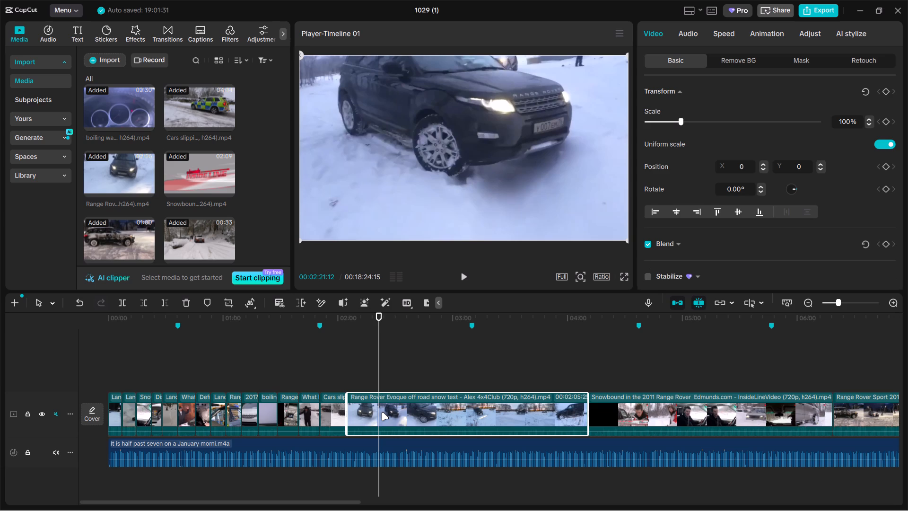
key("ctrl+b")
key("BackSpace")
Preview the "Snowbound in the 2011 Range Rover" clip, split it at 00:03:31:10 and delete the part before the cut.
left_click_drag(380, 380, 394, 379)
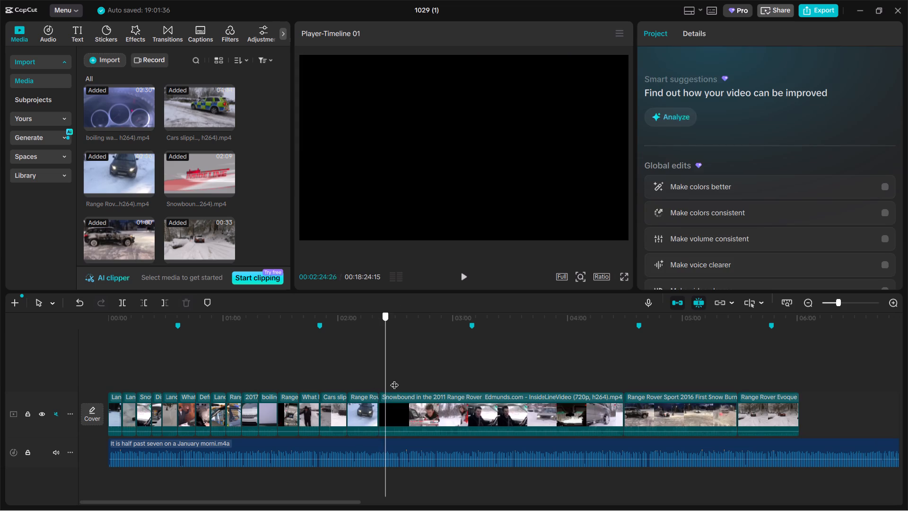
left_click_drag(394, 379, 522, 376)
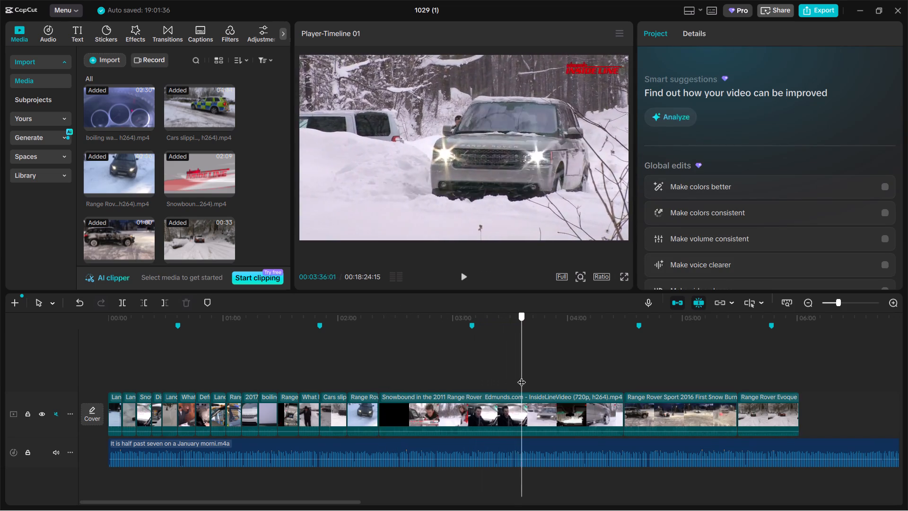
left_click_drag(522, 376, 513, 379)
left_click(505, 409)
key("ctrl+b")
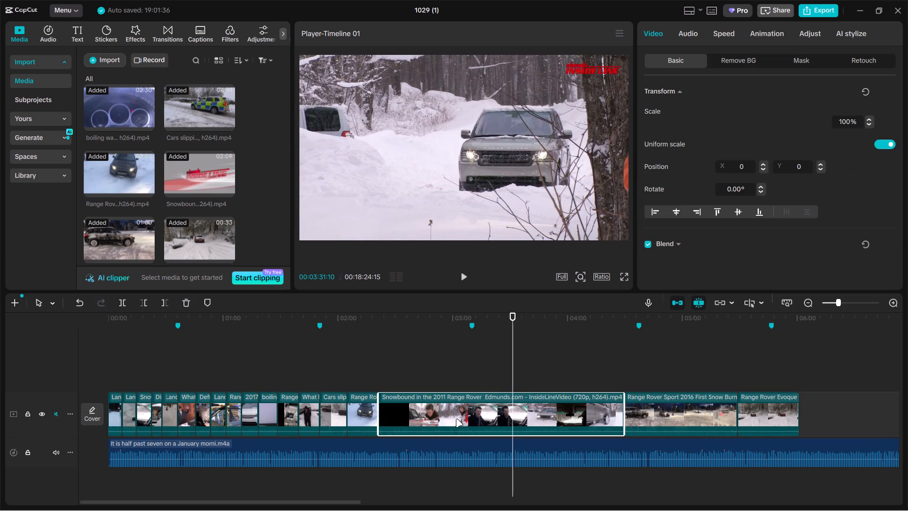
left_click(456, 419, "ctrl")
key("BackSpace")
Split the remaining "Snowbound" clip at 00:02:35:22 and delete the part after the cut.
left_click(403, 379)
left_click(403, 379)
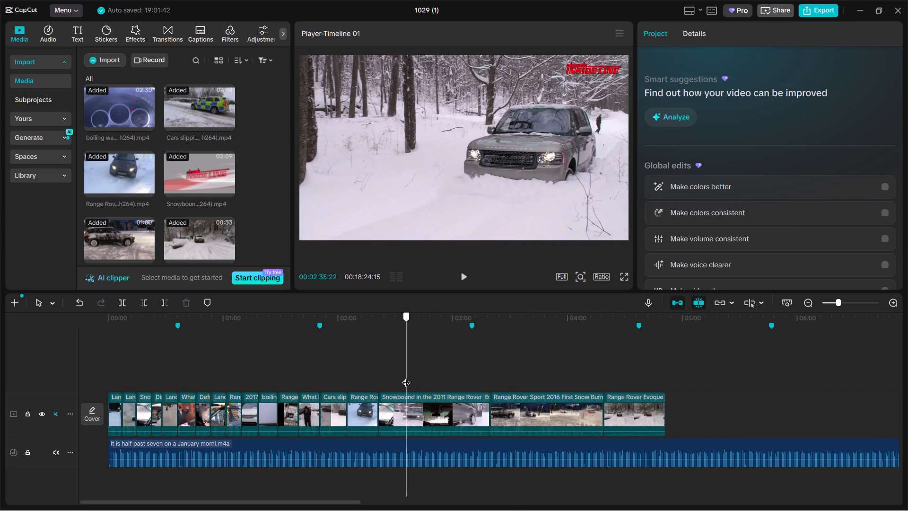
key("ctrl+b")
key("BackSpace")
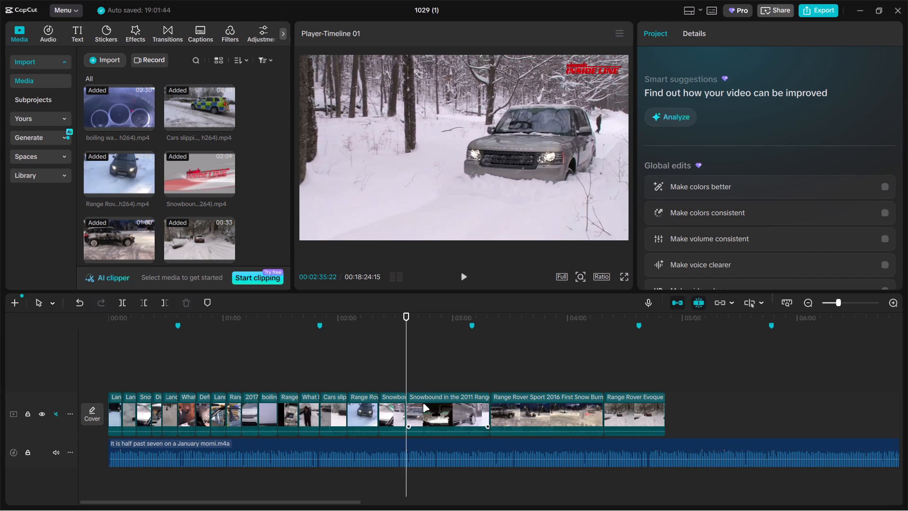
left_click(427, 404)
key("BackSpace")
Scale up the trimmed "Snowbound" clip slightly to push its corner logo out of the frame.
left_click(397, 375)
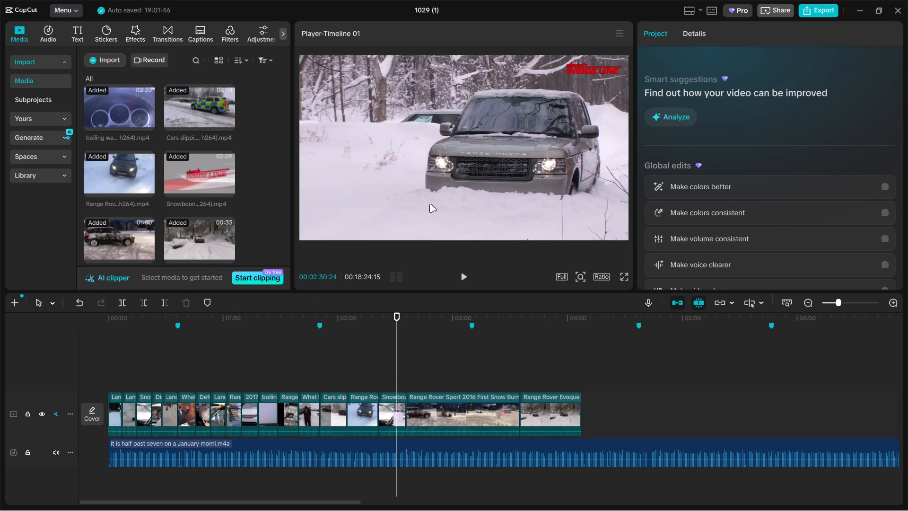
left_click(429, 204)
left_click_drag(682, 120, 693, 114)
Preview the "Range Rover Sport 2016 First Snow" clip and trim its start to 00:02:43:20.
left_click(411, 371)
left_click_drag(411, 371, 439, 361)
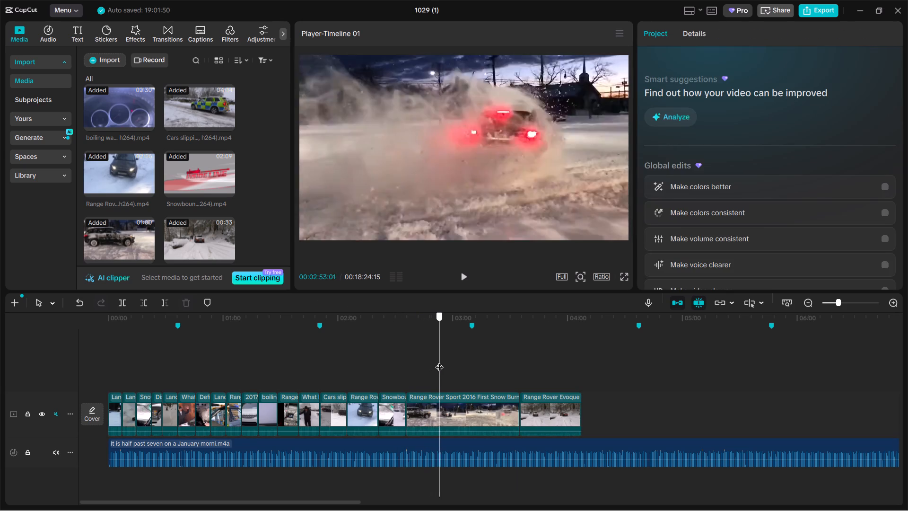
left_click_drag(439, 361, 421, 362)
left_click(415, 415)
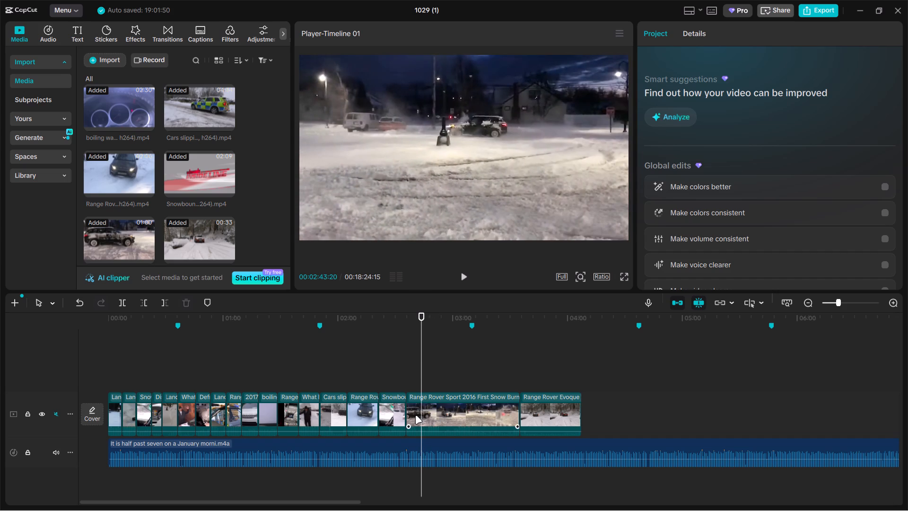
left_click_drag(406, 410, 422, 406)
Split the "Range Rover Sport 2016" clip at 00:02:52:09 and delete the part after the cut.
left_click_drag(423, 368, 437, 364)
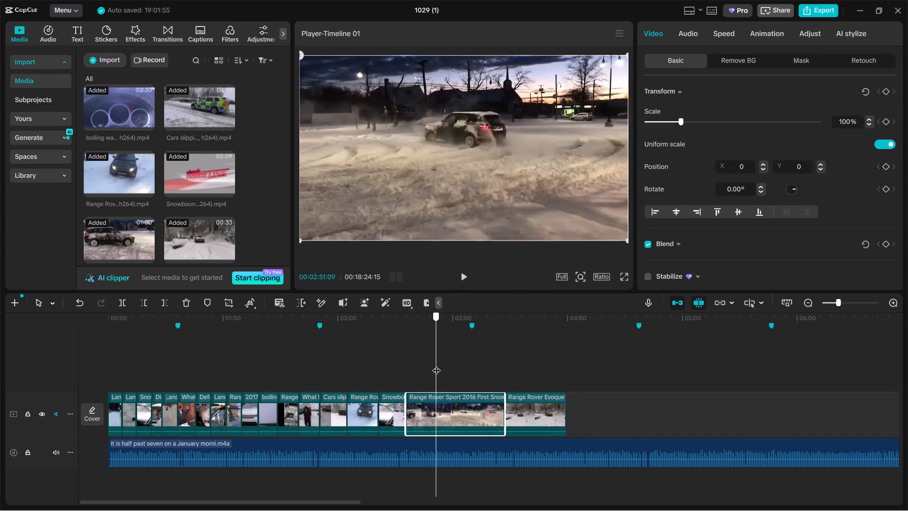
left_click_drag(437, 364, 438, 363)
key("ctrl+b")
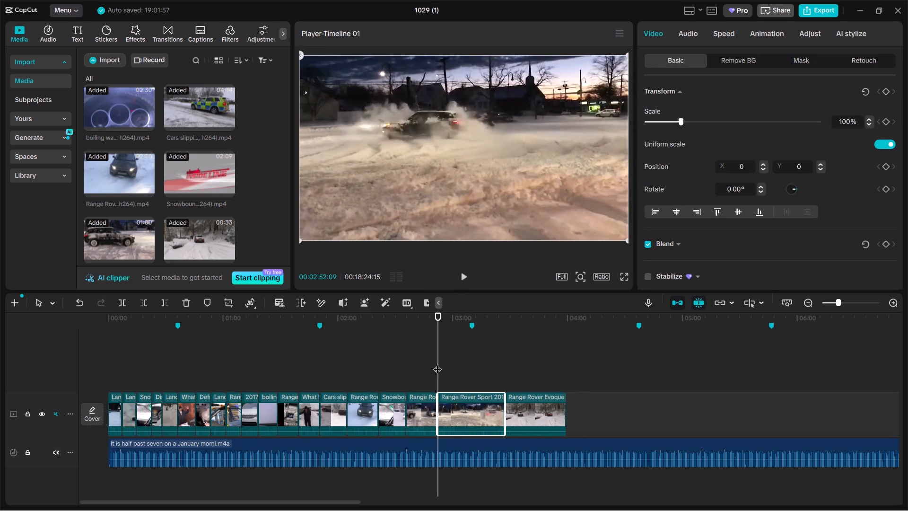
key("BackSpace")
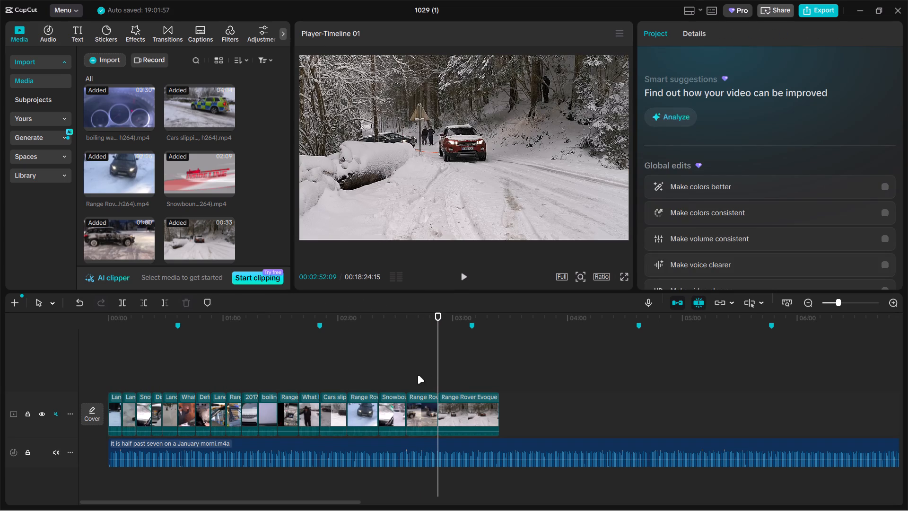
Review the trimmed Range Rover Sport clip, then split the final Range Rover Evoque clip at 00:03:07:04 and delete its remainder.
left_click(402, 377)
left_click_drag(402, 376, 407, 375)
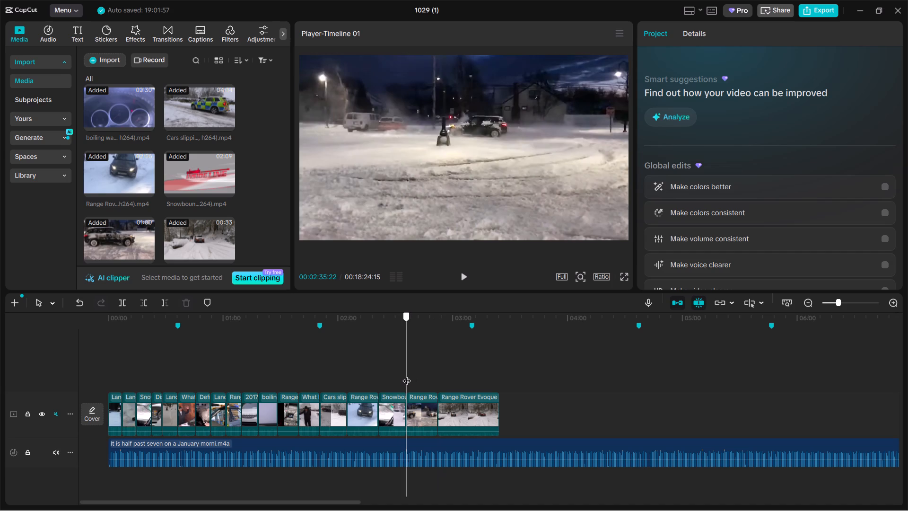
left_click_drag(407, 375, 425, 370)
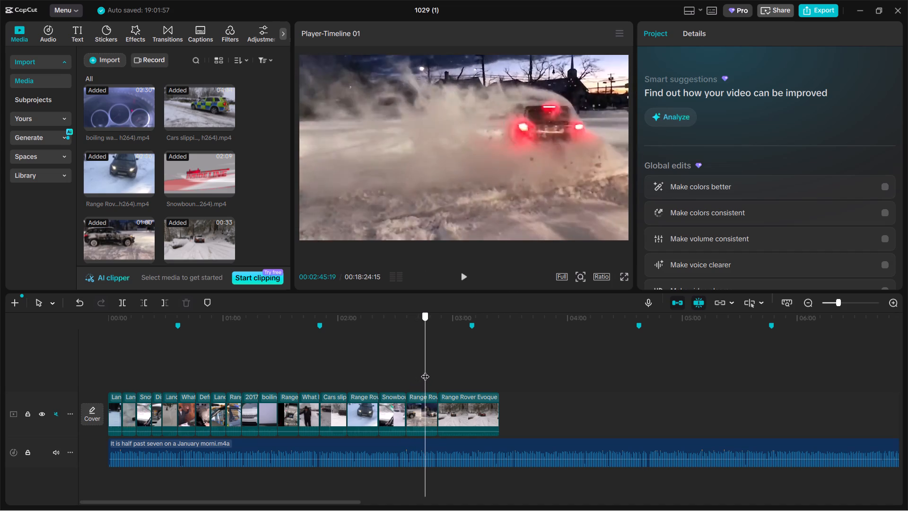
left_click_drag(425, 370, 441, 368)
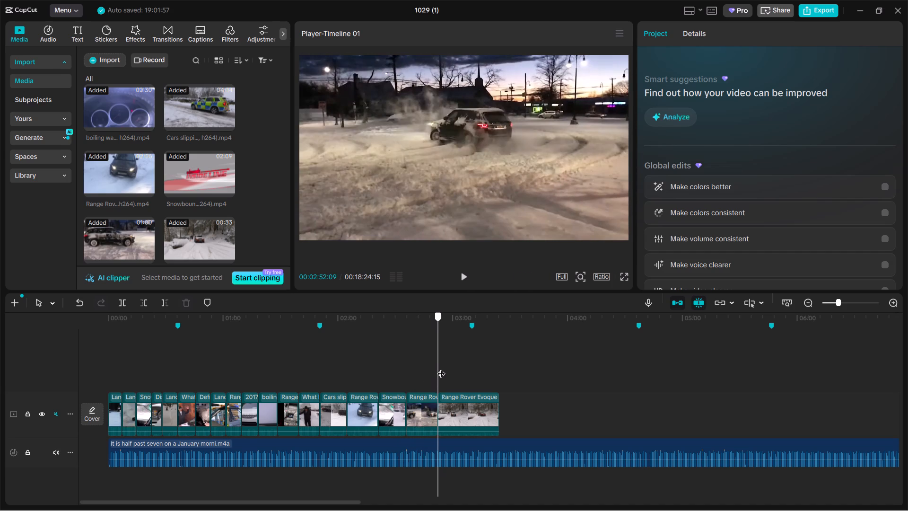
left_click_drag(441, 368, 466, 367)
left_click(468, 416)
key("ctrl+b")
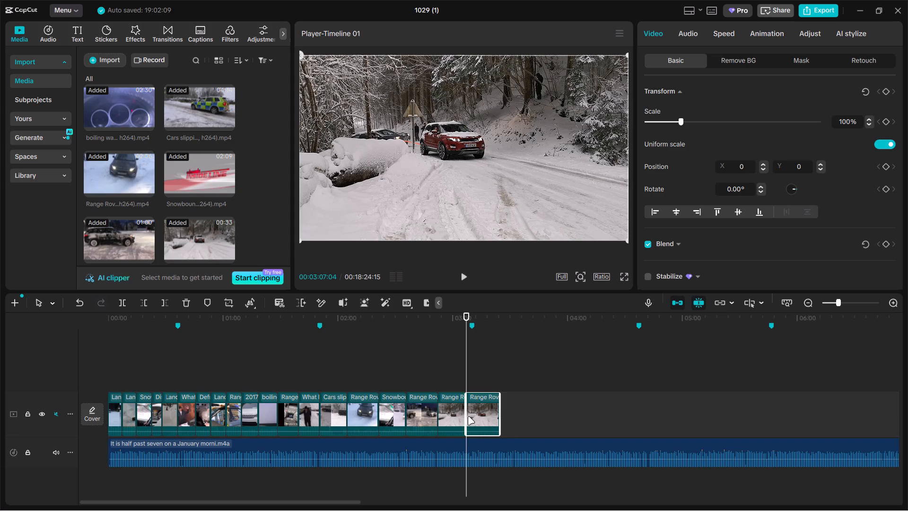
key("BackSpace")
Copy the earlier Land Rover snow clip found at 00:00:31:21 and paste it at the end of the video track at 00:03:07:04.
left_click(268, 382)
left_click_drag(268, 382, 259, 382)
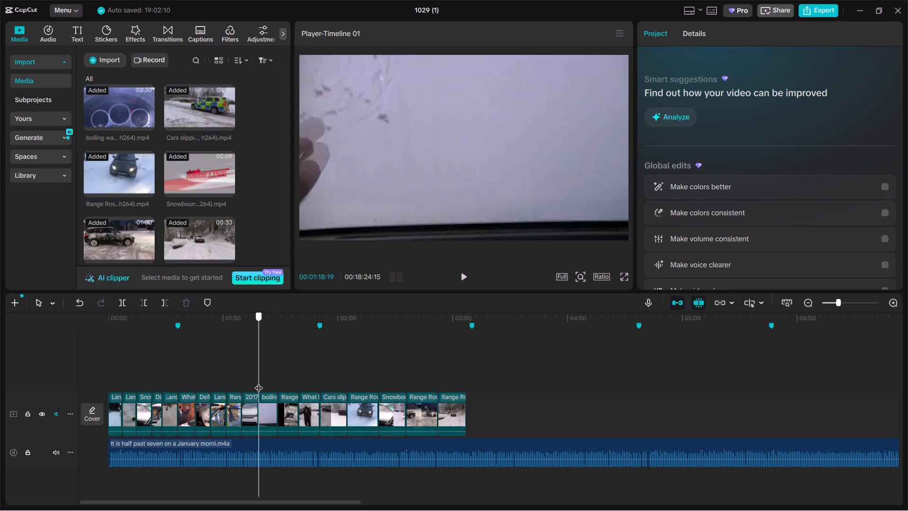
left_click_drag(259, 382, 212, 377)
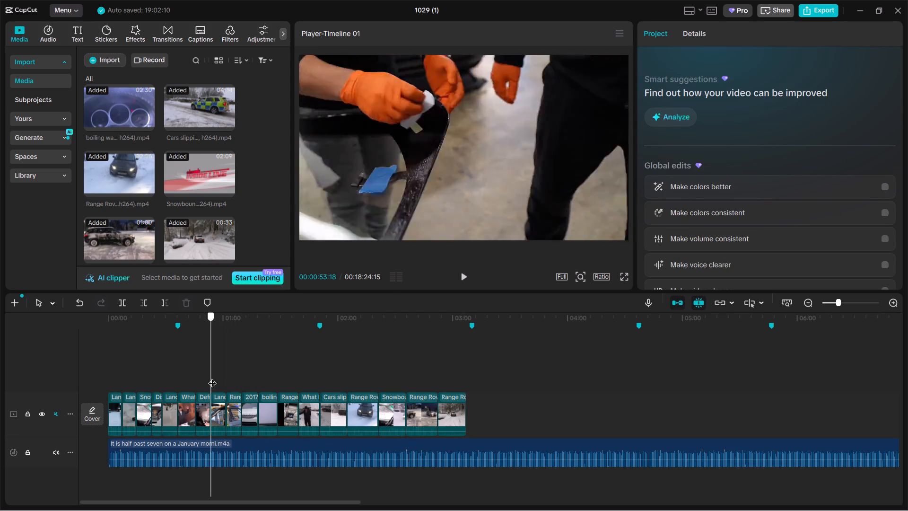
left_click_drag(212, 377, 161, 371)
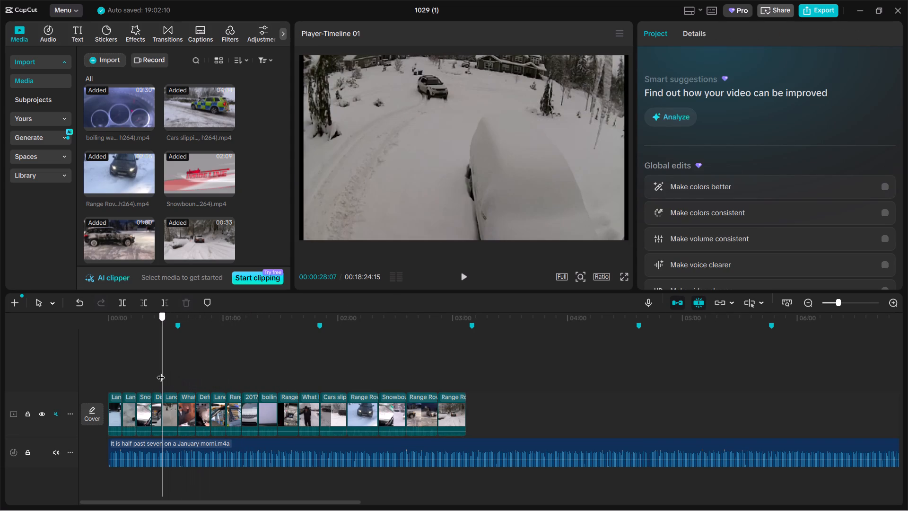
left_click_drag(161, 371, 169, 370)
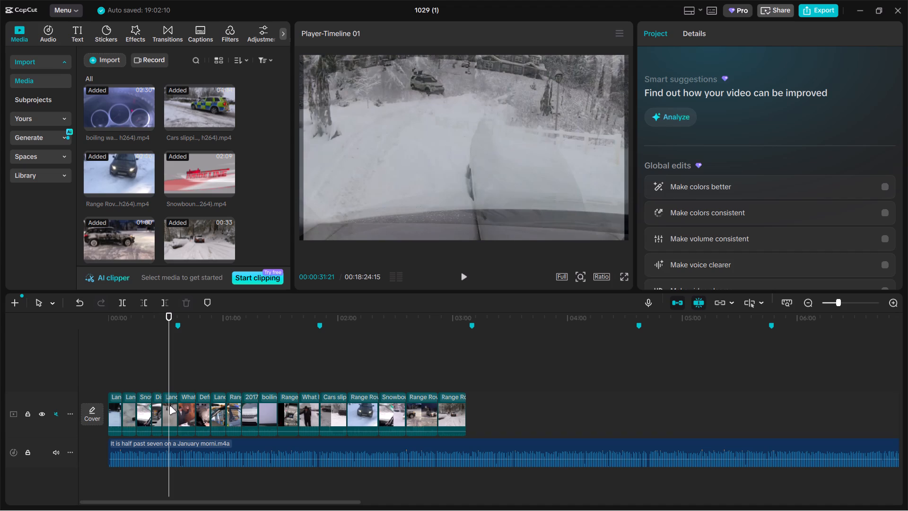
left_click(169, 406)
key("ctrl+c")
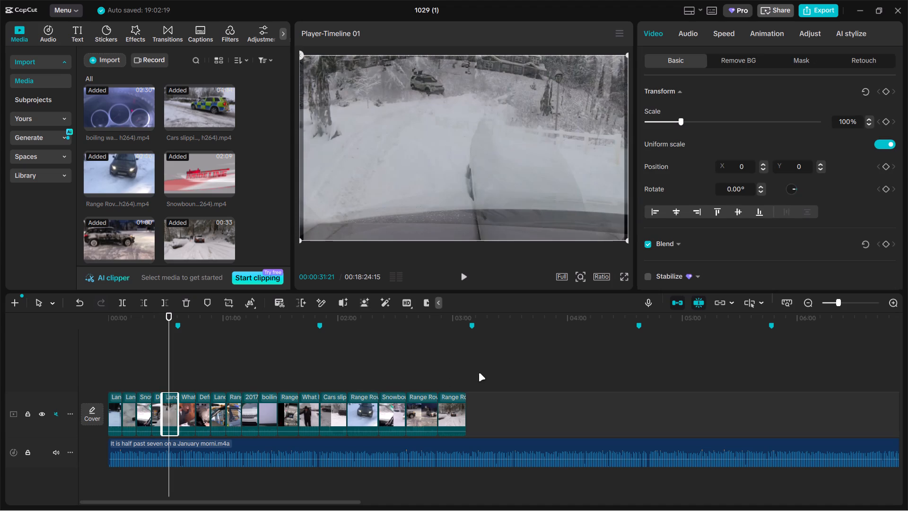
left_click(467, 373, "ctrl")
key("ctrl+v")
left_click_drag(475, 374, 477, 410)
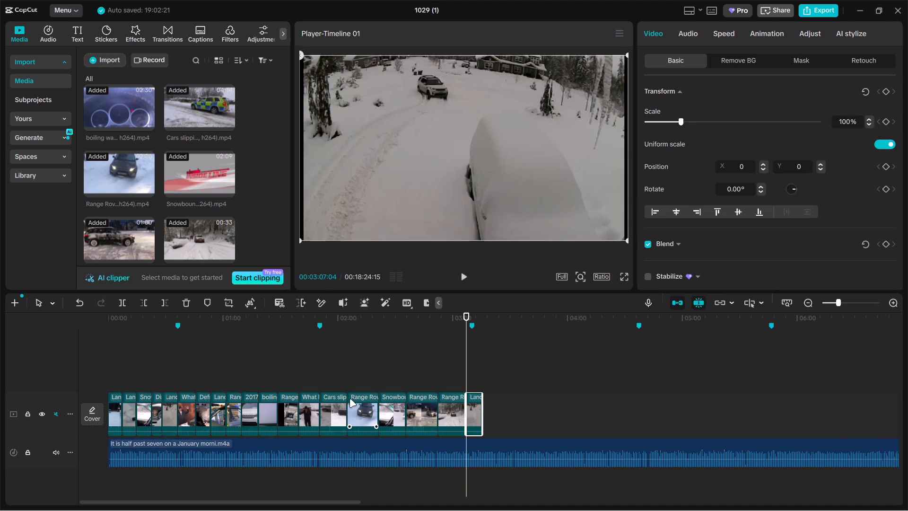
Select the section's five snow-driving clips, from "Cars slipping" to the last Evoque clip, shorten their ends together and check the new cuts.
left_click_drag(333, 379, 449, 413)
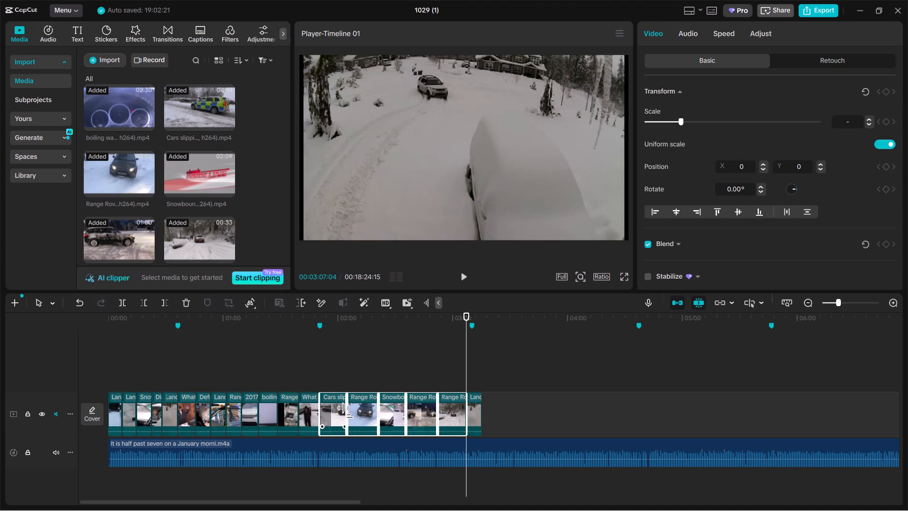
left_click_drag(348, 412, 343, 412)
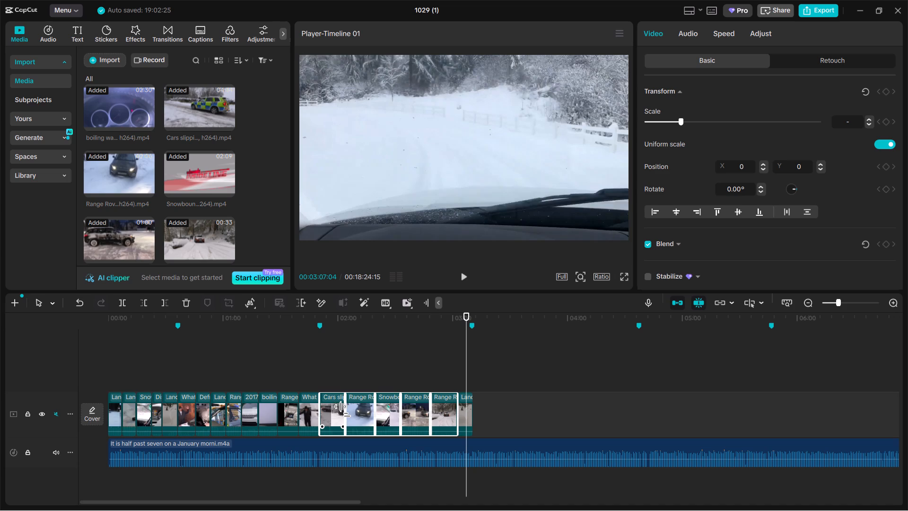
left_click_drag(348, 411, 344, 411)
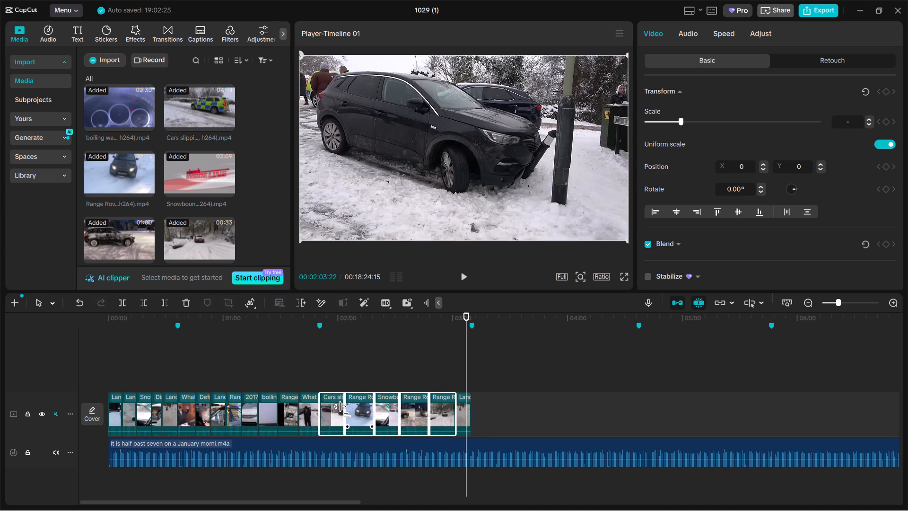
left_click_drag(344, 411, 342, 411)
left_click(429, 364)
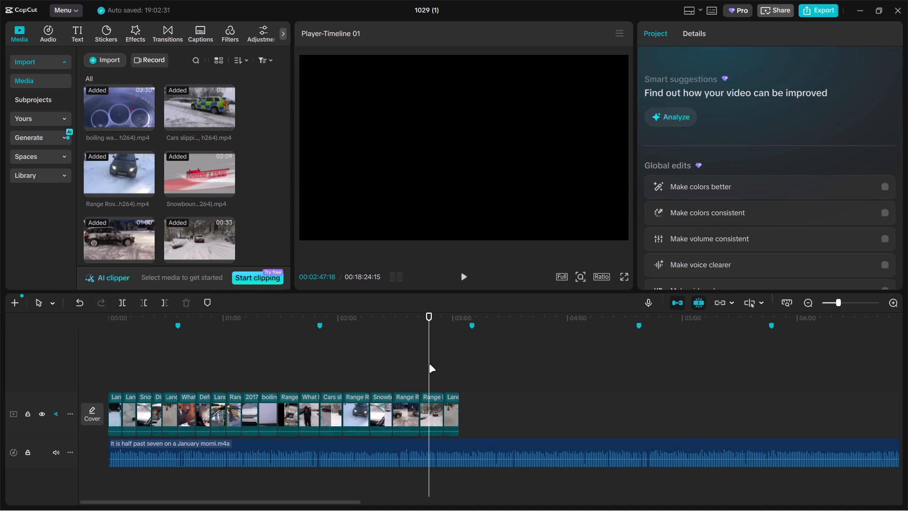
left_click(421, 382)
left_click(420, 382)
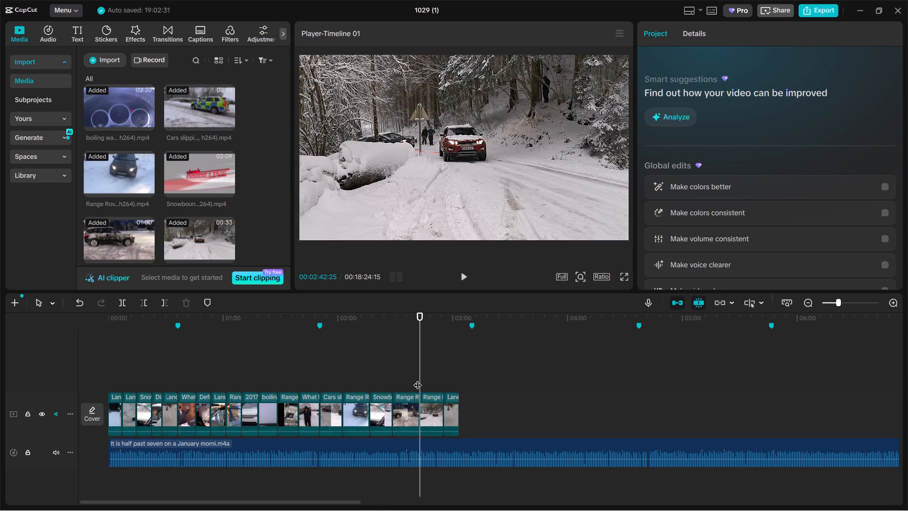
Shorten the ends of the Range Rover clip after "Cars slipping" and the night-time Range Rover Sport clip together, and review the cuts.
scroll(418, 379, "up", 4, "ctrl")
left_click(302, 377)
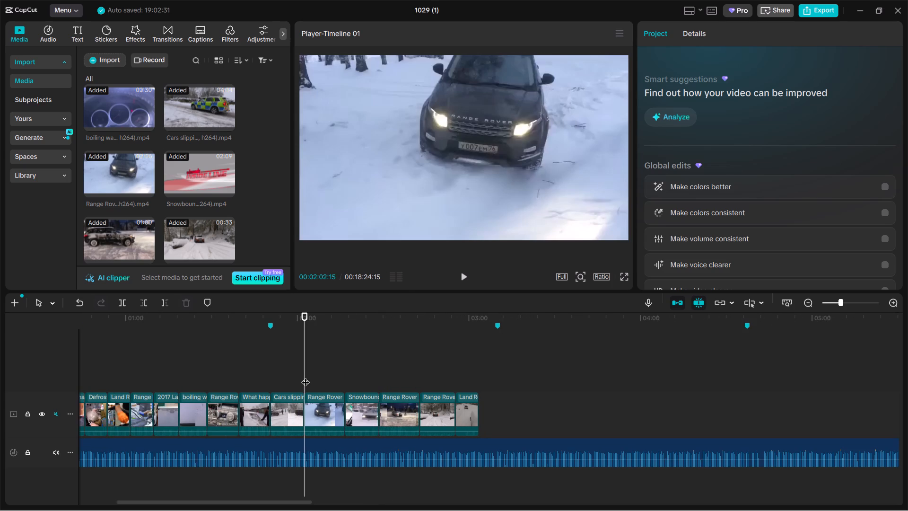
left_click_drag(293, 376, 523, 413)
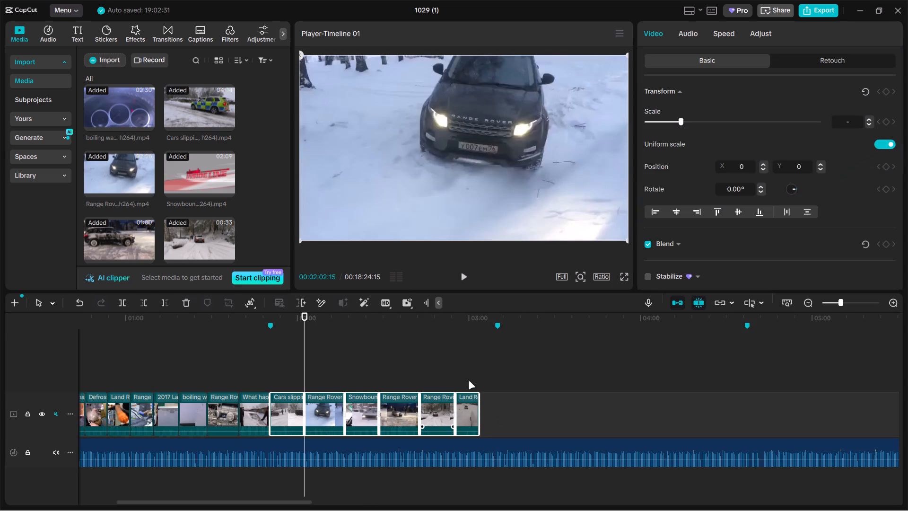
left_click(474, 366)
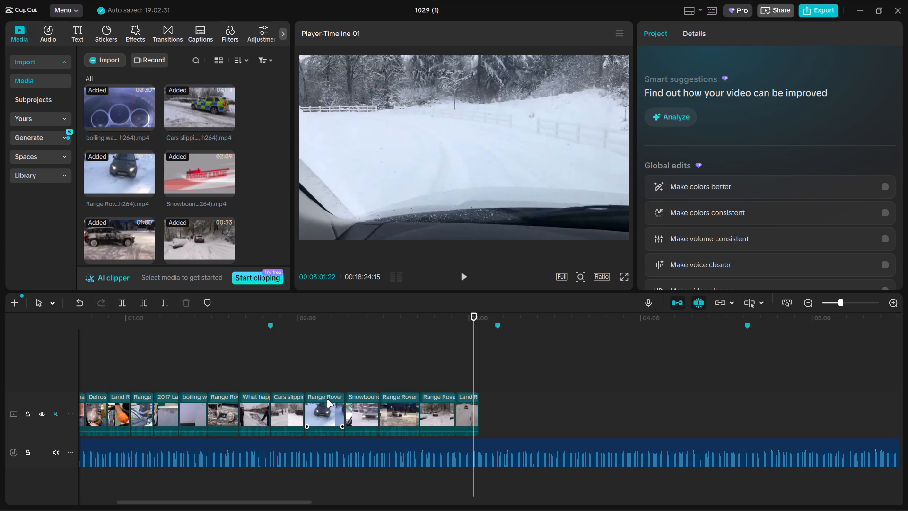
left_click(327, 399, "ctrl")
left_click(403, 407, "ctrl")
left_click_drag(346, 410, 341, 410)
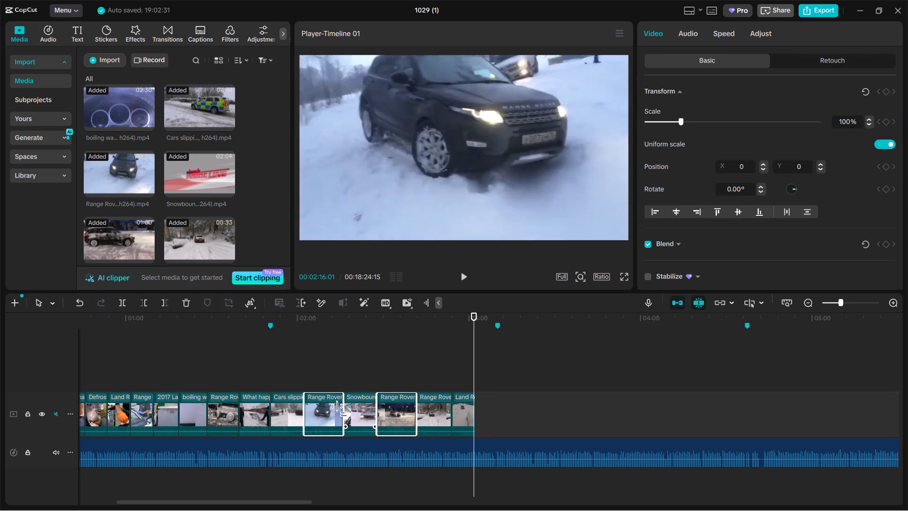
left_click_drag(341, 410, 337, 410)
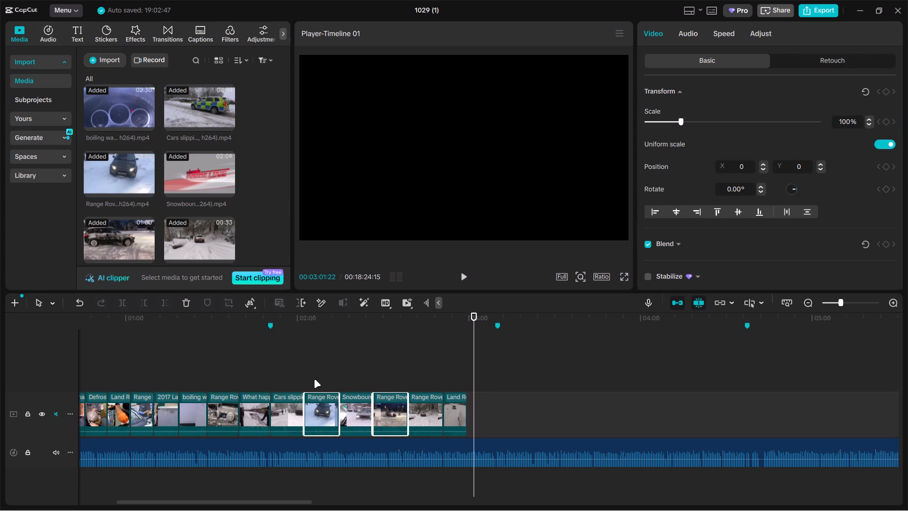
left_click(305, 375)
left_click_drag(305, 375, 329, 373)
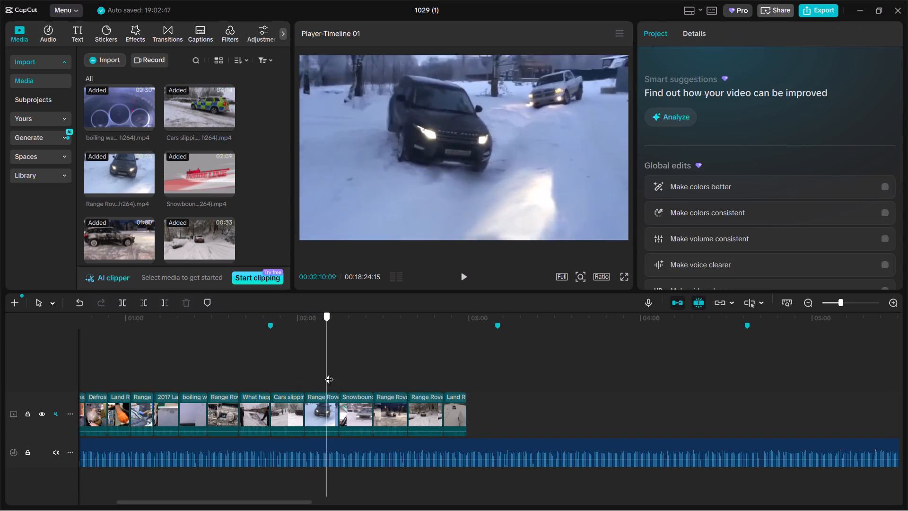
left_click_drag(329, 373, 382, 373)
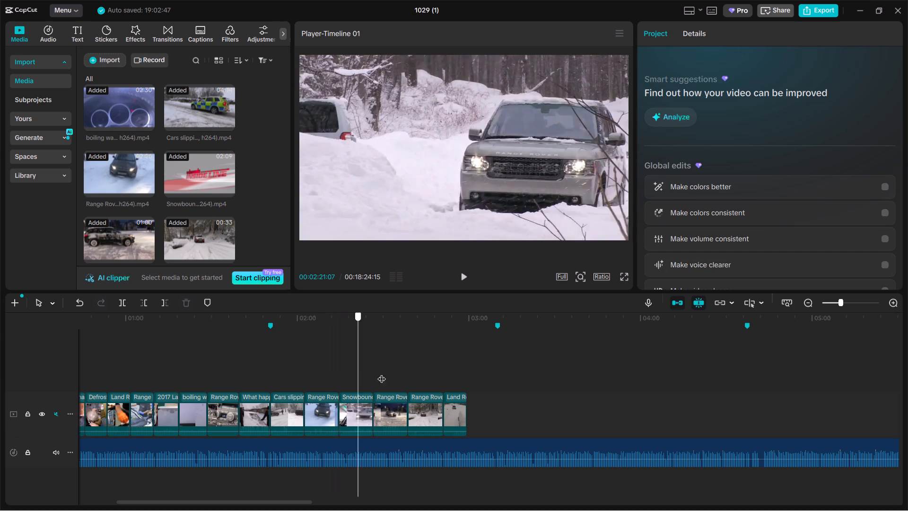
left_click_drag(382, 373, 389, 373)
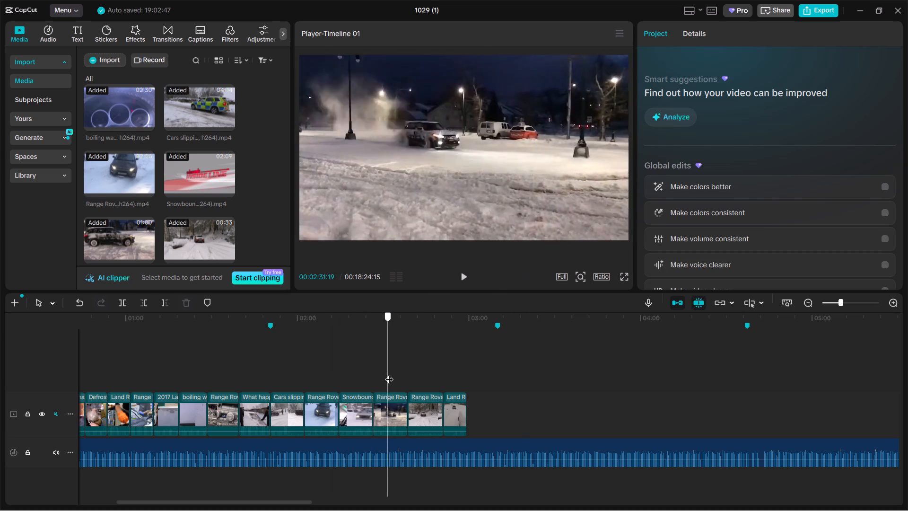
left_click_drag(389, 373, 406, 373)
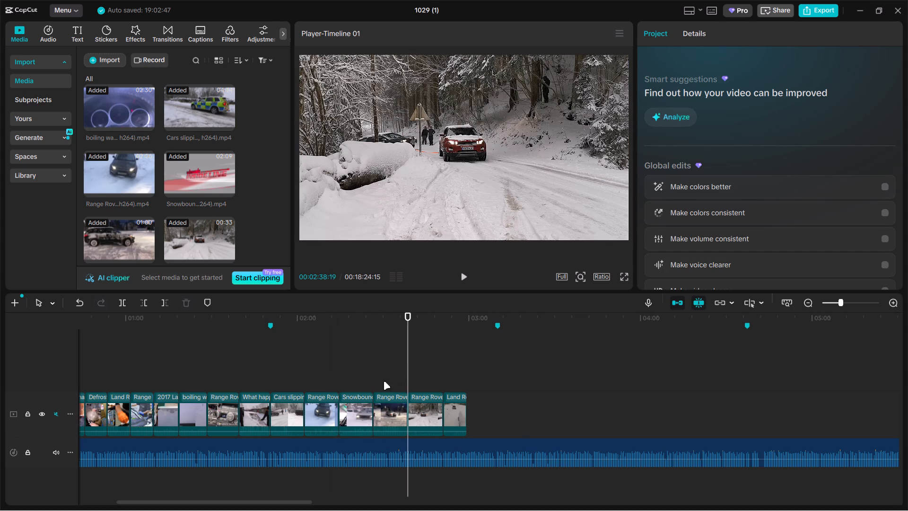
Select the five snow-driving clips from "Cars slipping" to the last Evoque clip, shorten their ends together and check the final cuts.
left_click(326, 403, "ctrl")
left_click(326, 365)
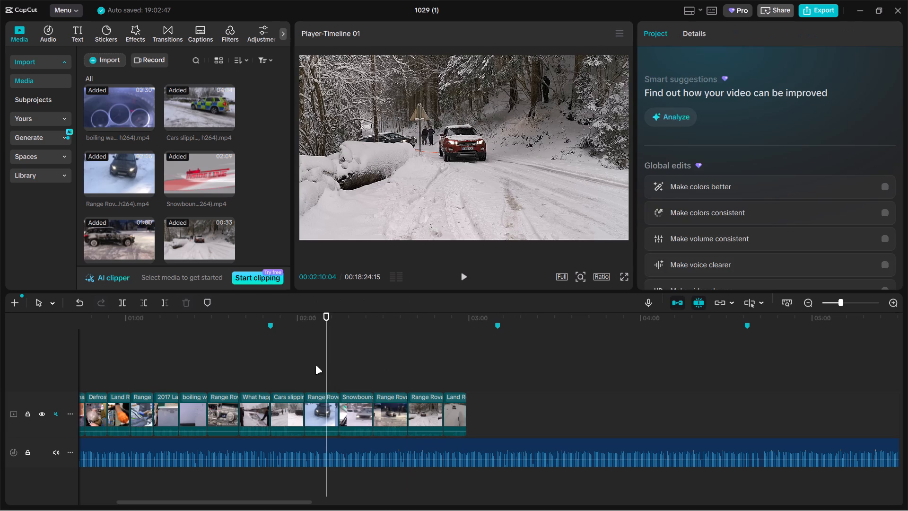
left_click_drag(288, 373, 421, 408)
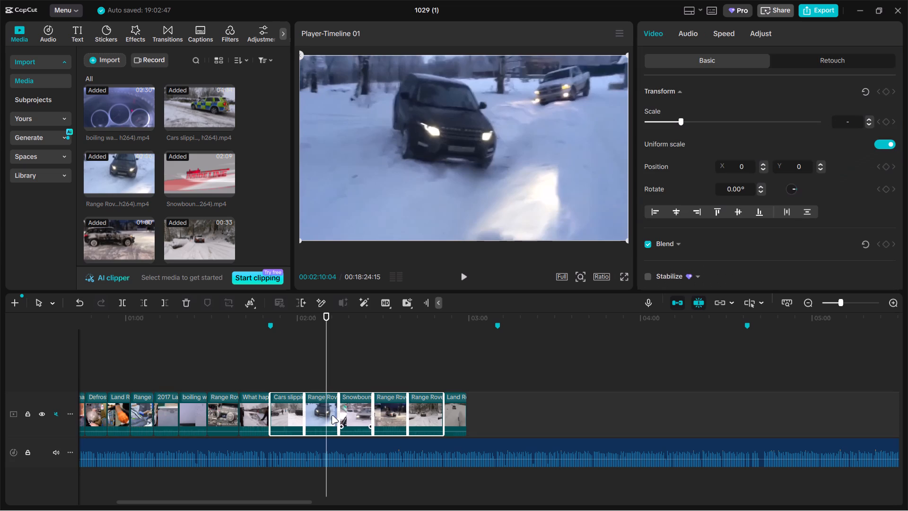
left_click_drag(304, 413, 299, 413)
left_click_drag(307, 411, 300, 411)
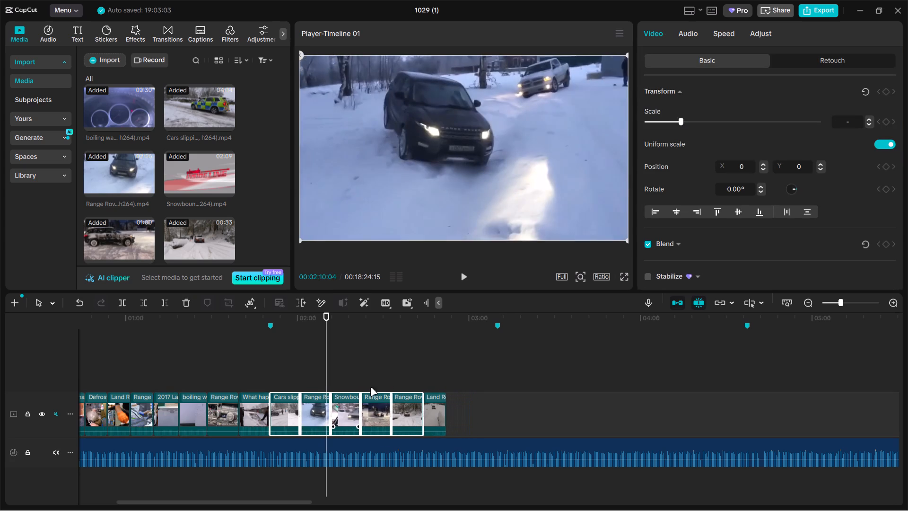
left_click(391, 375)
left_click_drag(391, 375, 437, 371)
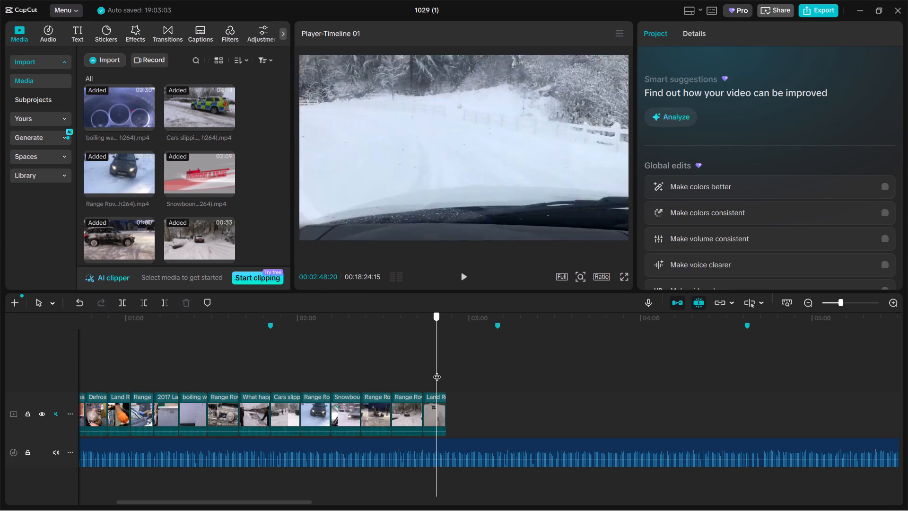
Copy the second Land Rover clip, found at 00:00:09:24, and paste it at the end of the video track at 00:02:52:04.
left_click_drag(437, 371, 55, 369)
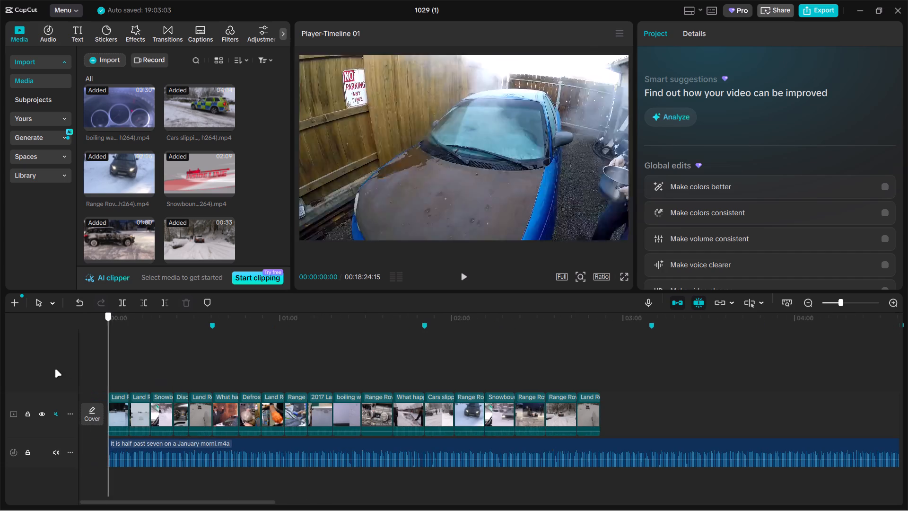
left_click_drag(55, 369, 122, 360)
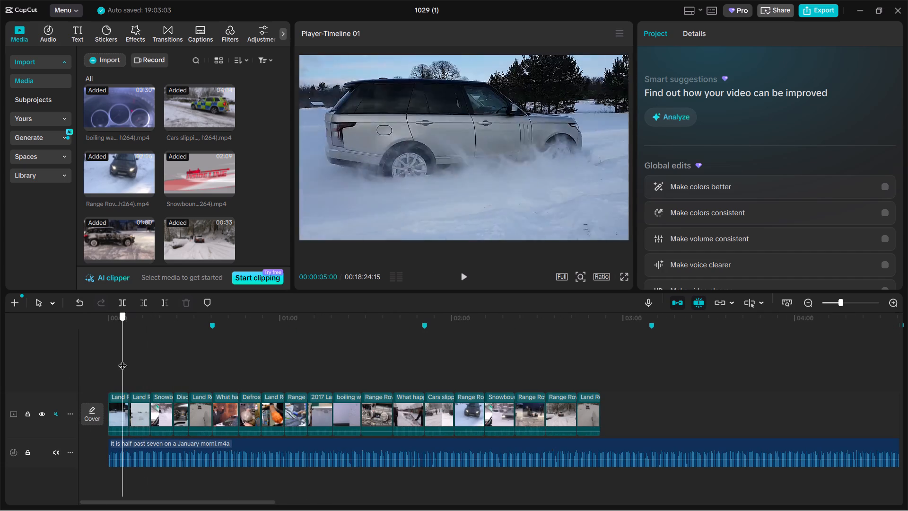
left_click_drag(122, 360, 136, 361)
left_click(140, 408)
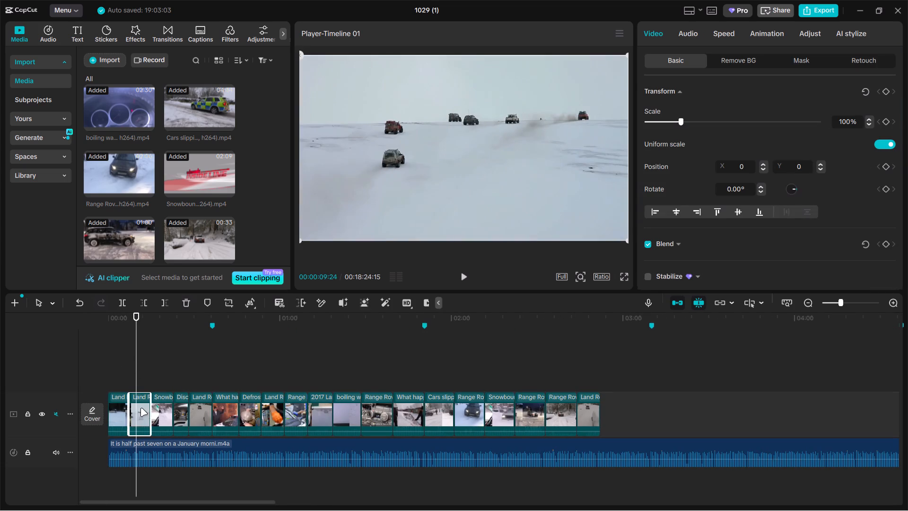
key("ctrl+c")
left_click(603, 369, "ctrl")
key("ctrl+v")
left_click_drag(612, 368, 616, 397)
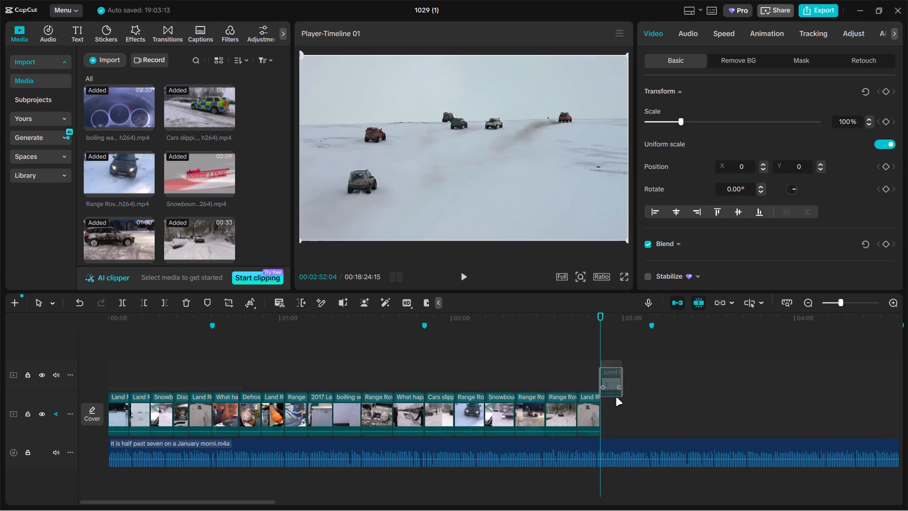
left_click_drag(616, 397, 618, 406)
Extend the pasted Land Rover winter driving clip's start to earlier footage, split it at 00:03:00:09 and delete the remainder.
left_click_drag(602, 407, 476, 408)
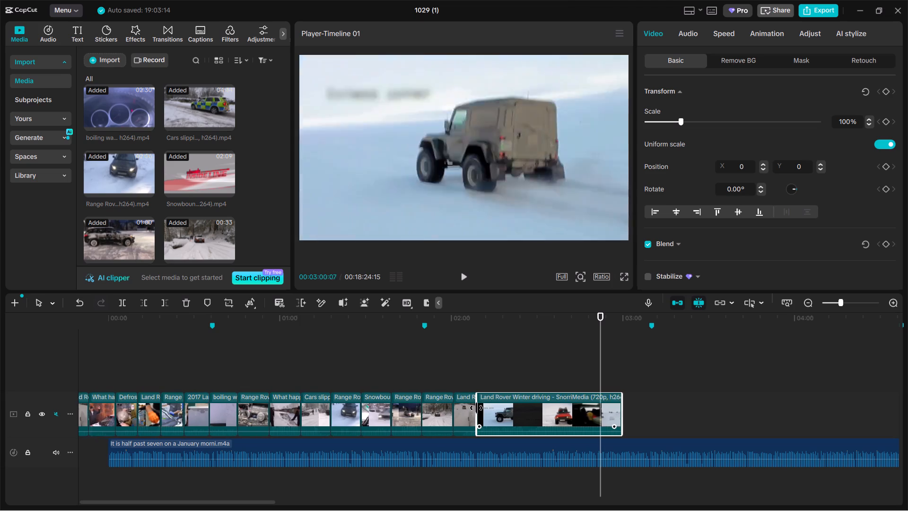
left_click_drag(476, 408, 483, 398)
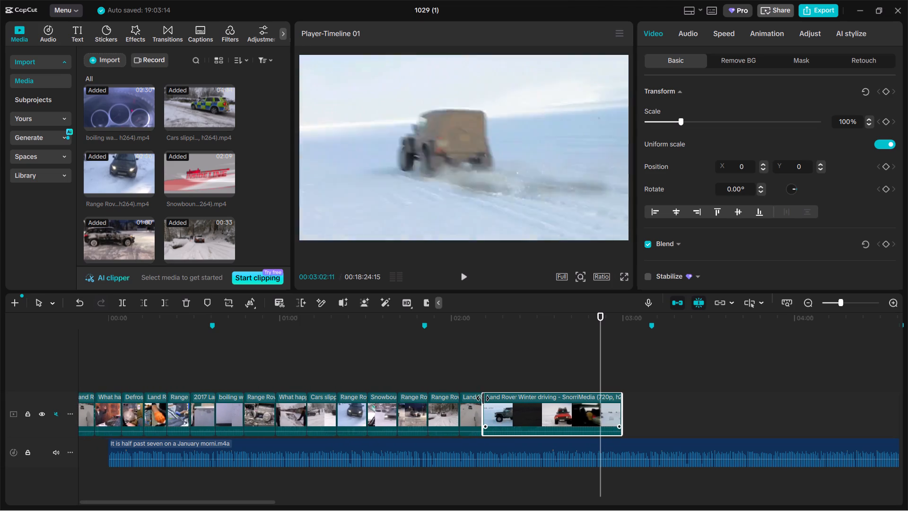
left_click_drag(483, 398, 511, 396)
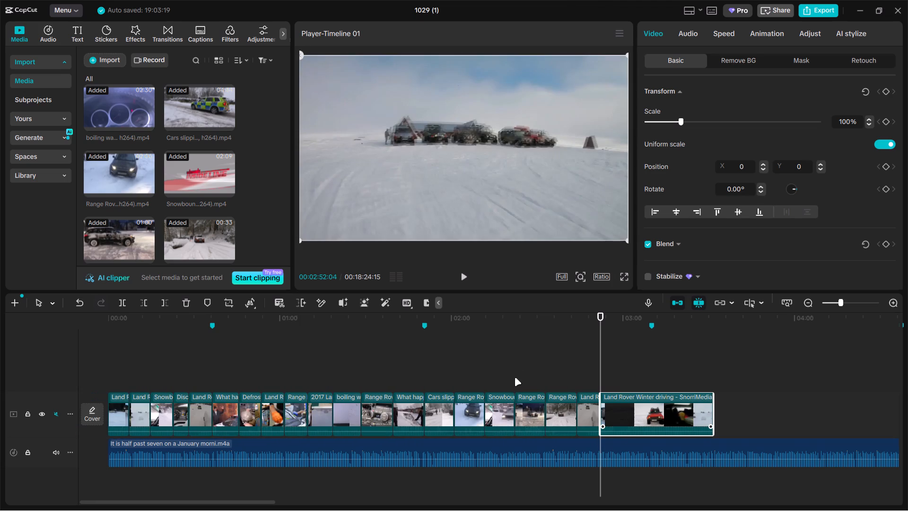
left_click_drag(599, 360, 619, 360)
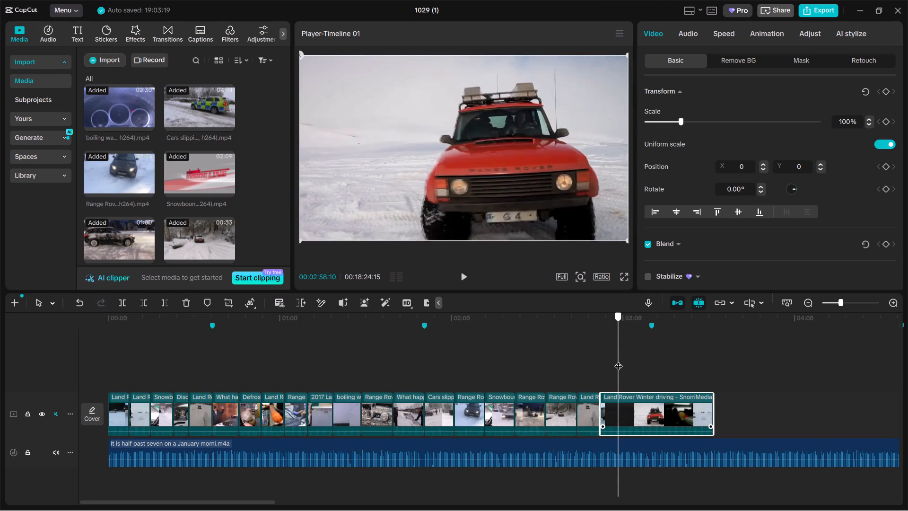
left_click_drag(619, 360, 624, 360)
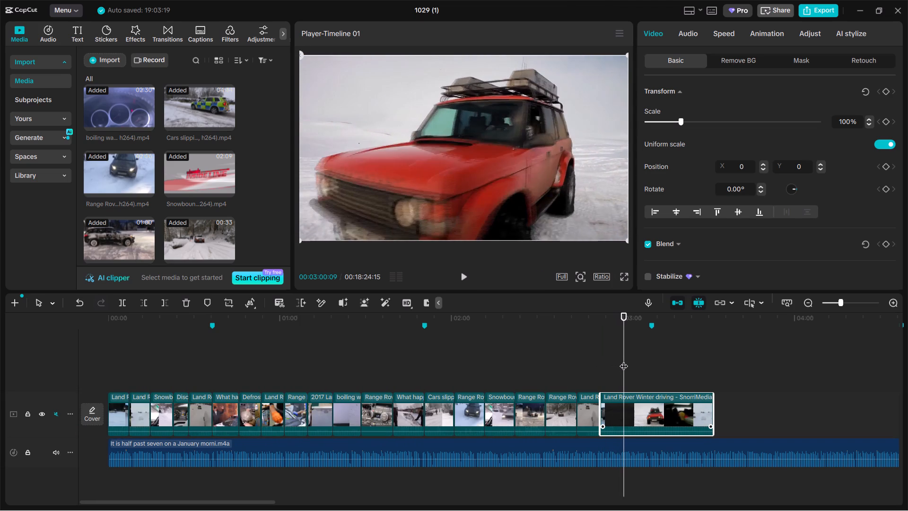
key("ctrl+b")
key("BackSpace")
Copy the "Cars slipping" clip at 00:01:54:29 and paste it at the end of the video track at 00:03:00:09.
left_click(448, 365)
left_click_drag(448, 365, 439, 366)
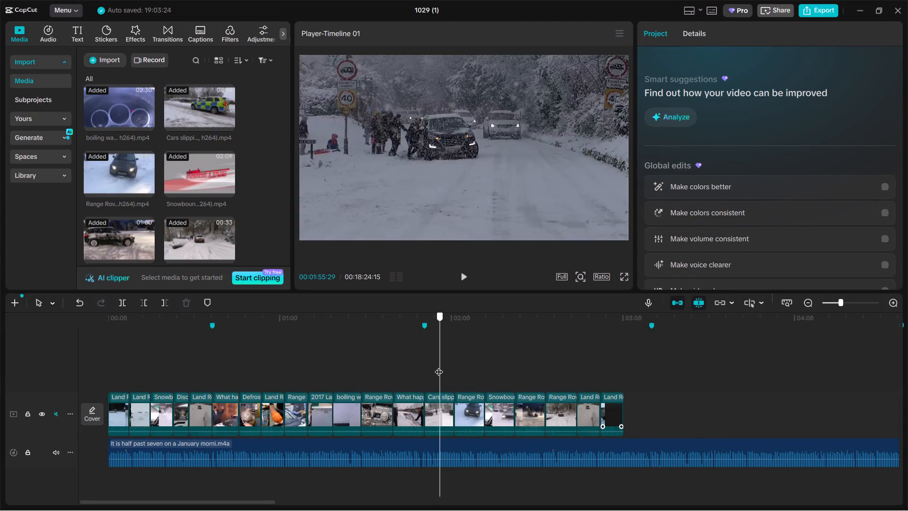
left_click_drag(439, 366, 437, 366)
left_click(440, 403)
key("ctrl+c")
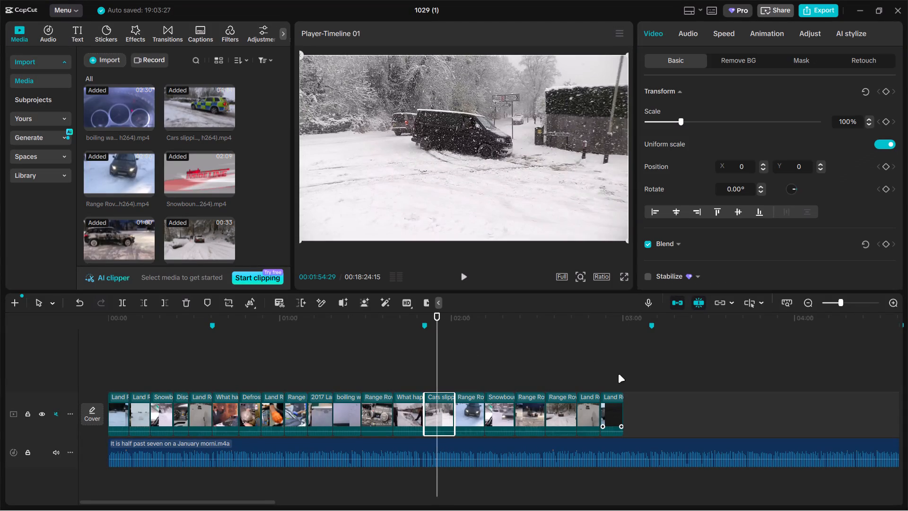
left_click(623, 373, "ctrl")
key("ctrl+v")
left_click_drag(631, 371, 638, 416)
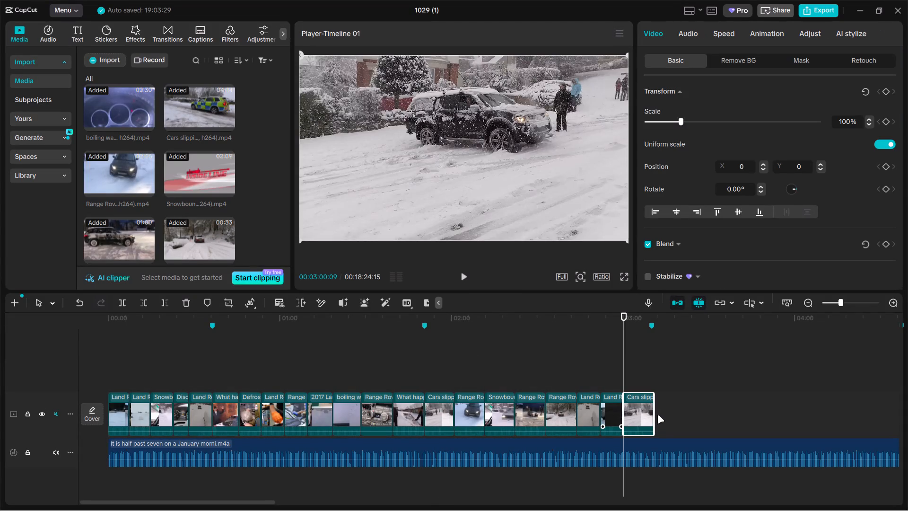
Extend the pasted "Cars slipping" clip's end and trim its start so different footage fills up to the third marker, and play it back.
left_click(657, 415)
left_click(642, 408)
left_click(654, 408)
left_click(654, 408)
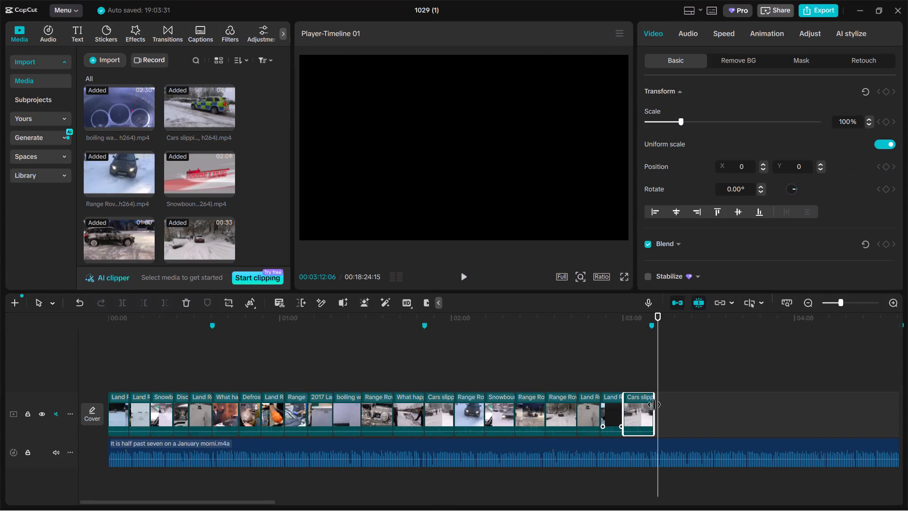
left_click(641, 378)
left_click(645, 410)
left_click_drag(655, 411, 671, 408)
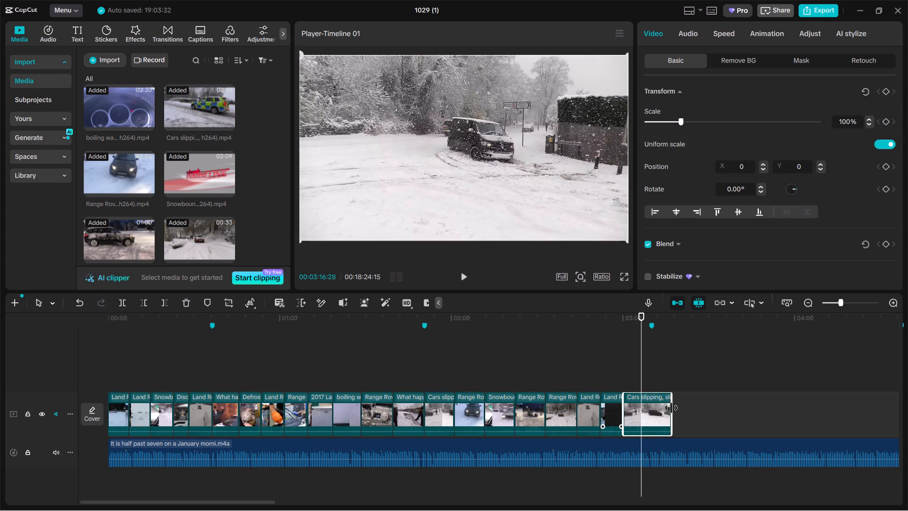
left_click_drag(671, 408, 690, 402)
left_click_drag(624, 402, 666, 402)
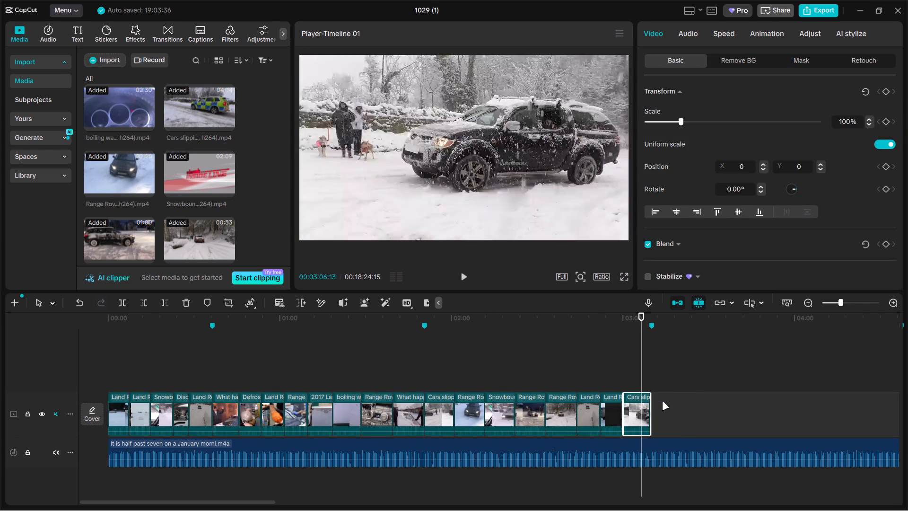
key("space")
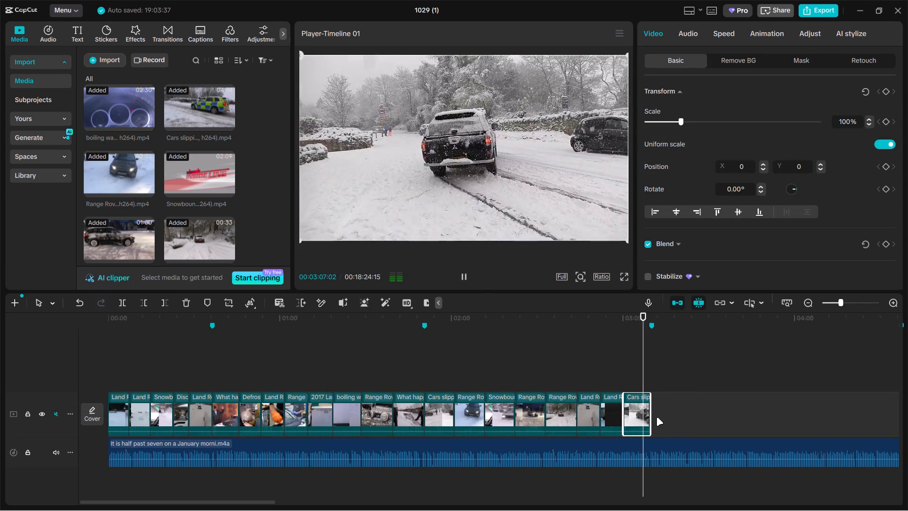
left_click_drag(685, 390, 680, 392)
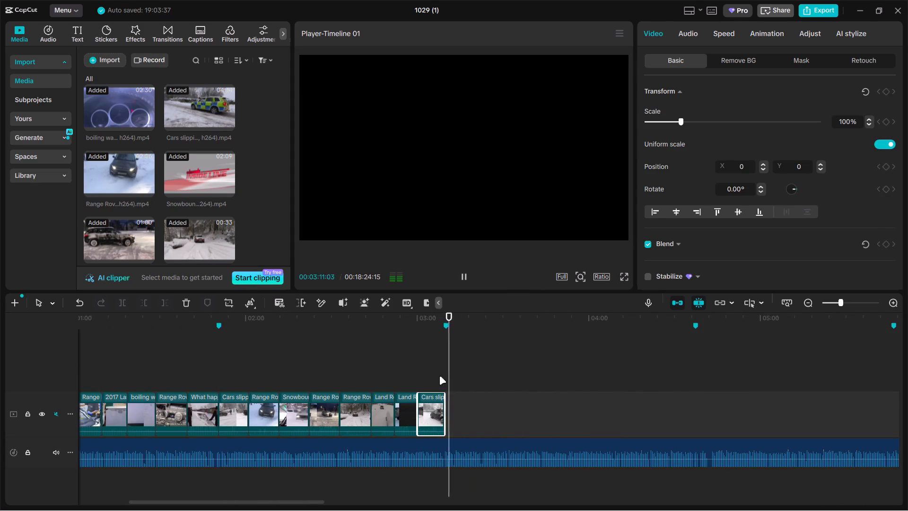
left_click(439, 376)
key("space")
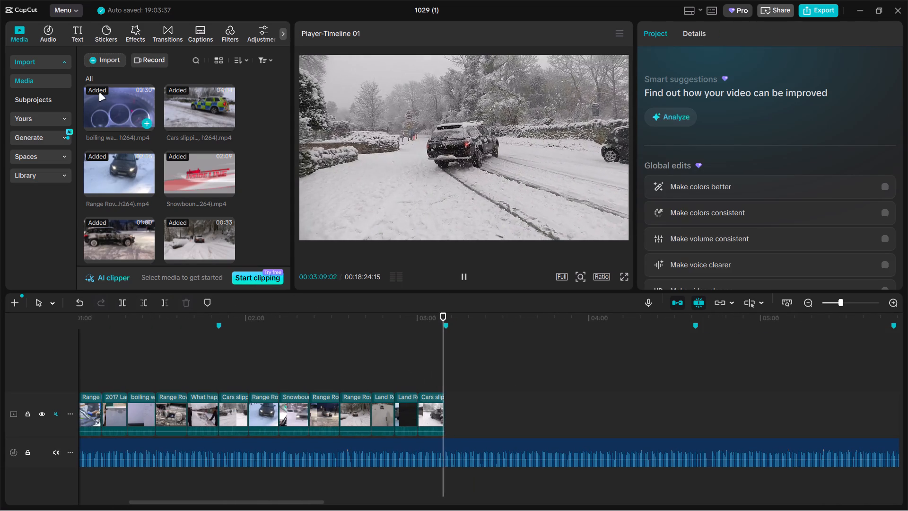
key("space")
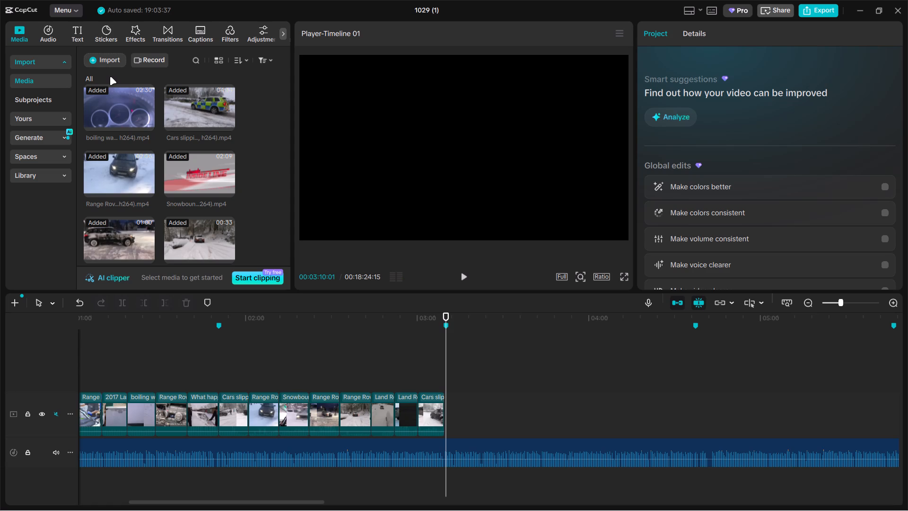
Import all the videos from folder 10 in Downloads > EDIT into the project media.
left_click(105, 59)
left_click(142, 89)
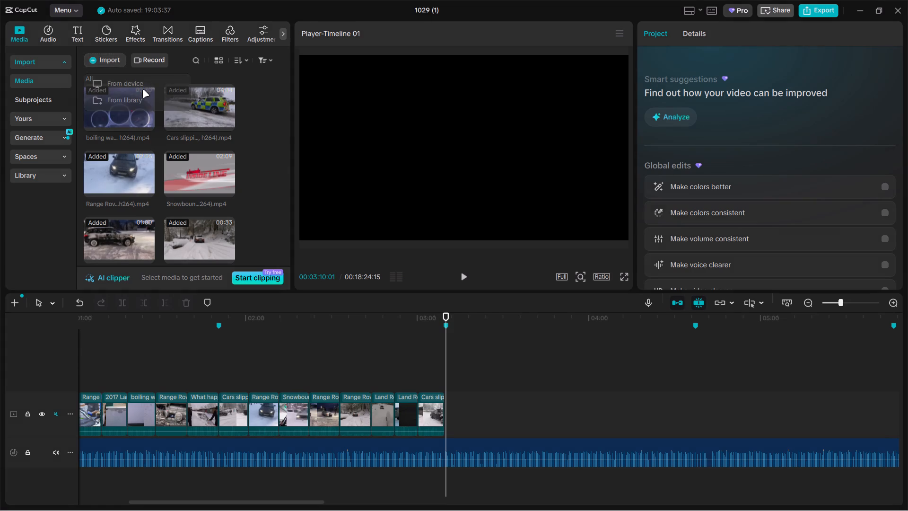
left_click(77, 34)
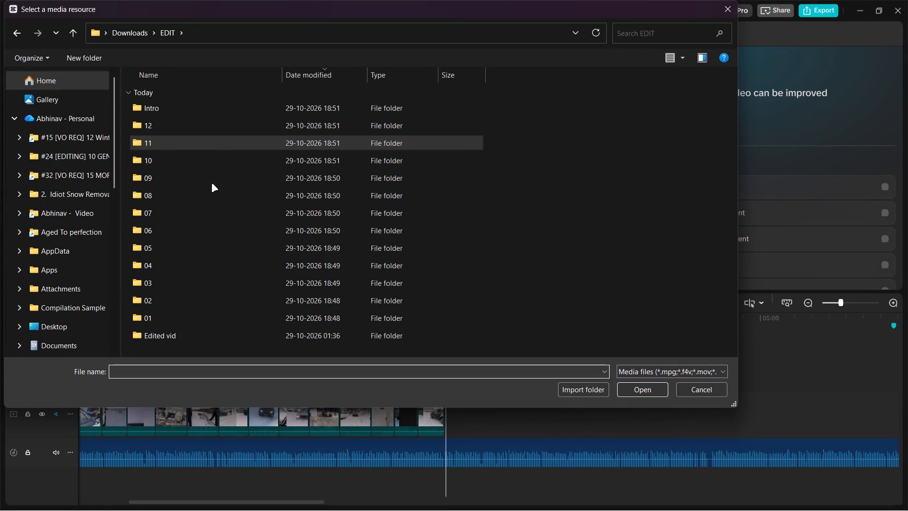
double_click(202, 164)
key("ctrl+a")
key("Return")
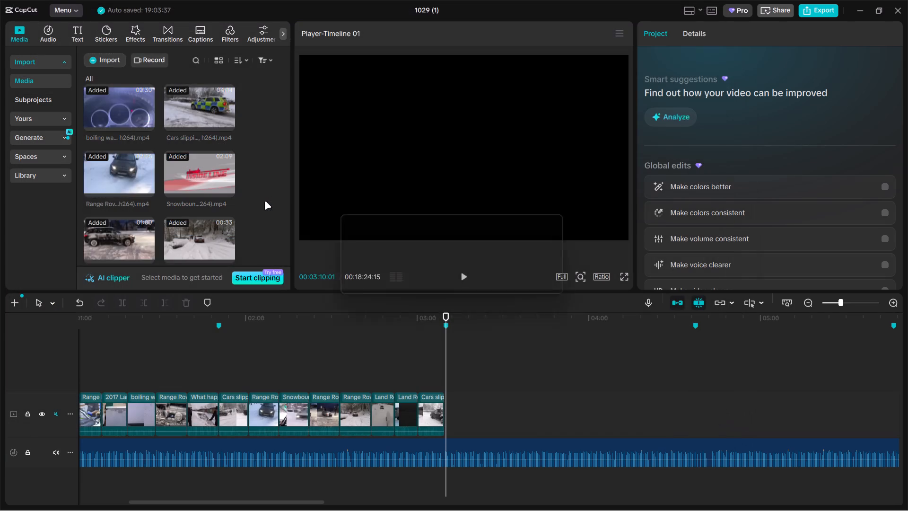
Add the imported Range Rover clips to the end of the video track at 00:03:10:01, starting with the "2022 Range Rover" video.
left_click_drag(122, 110, 498, 408)
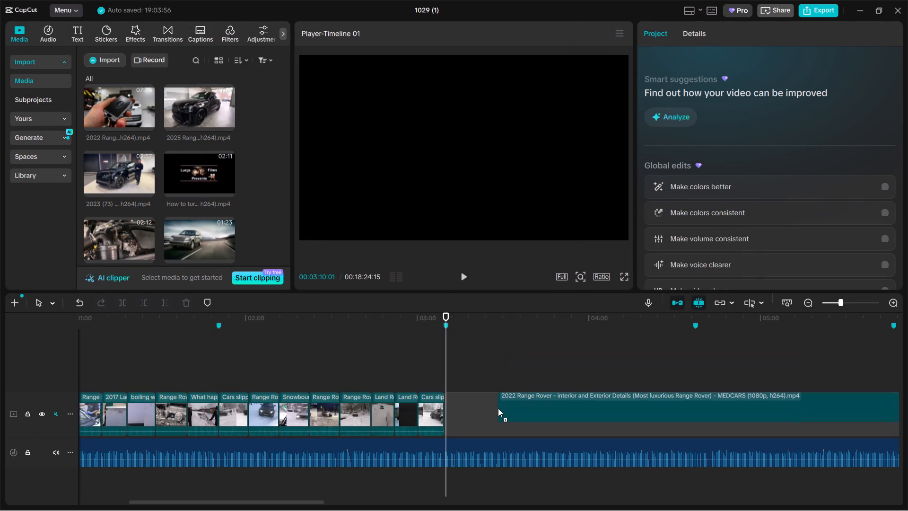
left_click_drag(498, 408, 498, 409)
left_click(506, 411)
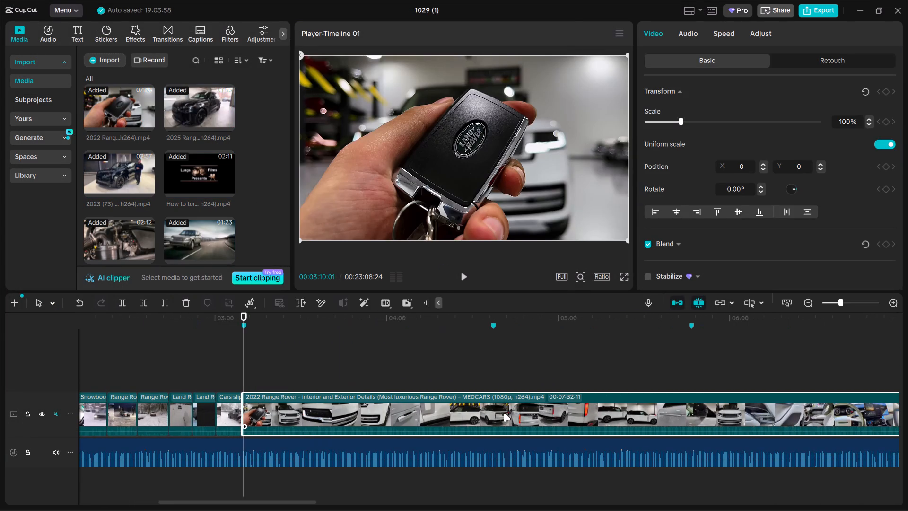
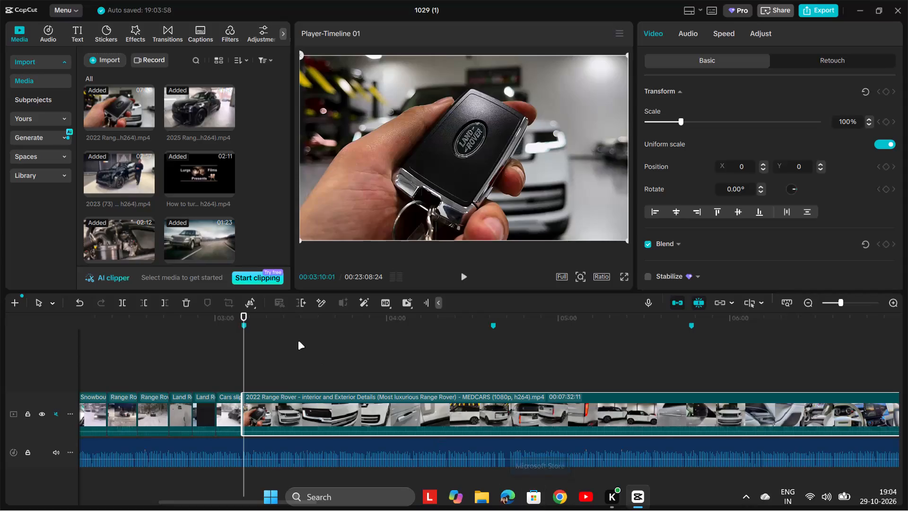
Move the "How to turn on heated seats" clip and all clips after it ahead of the "2022 Range Rover" clip, starting at the third marker.
left_click_drag(243, 366, 388, 361)
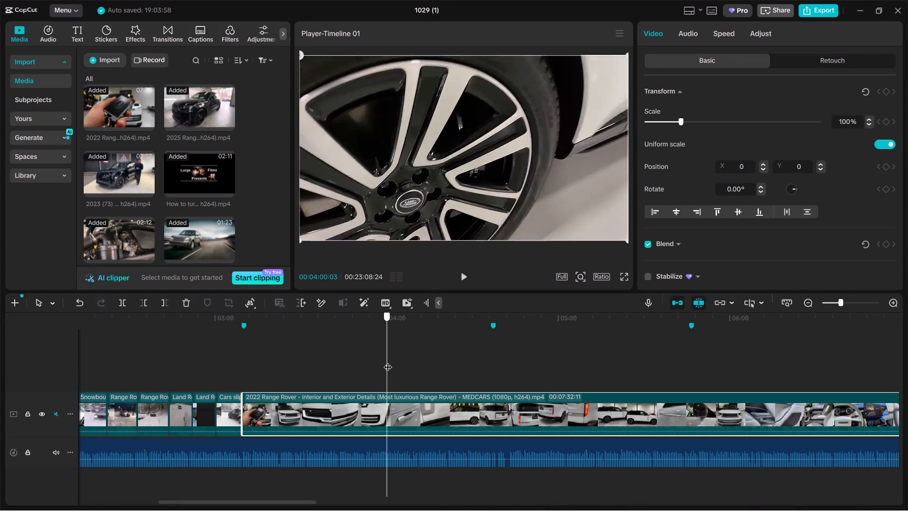
left_click_drag(388, 361, 650, 361)
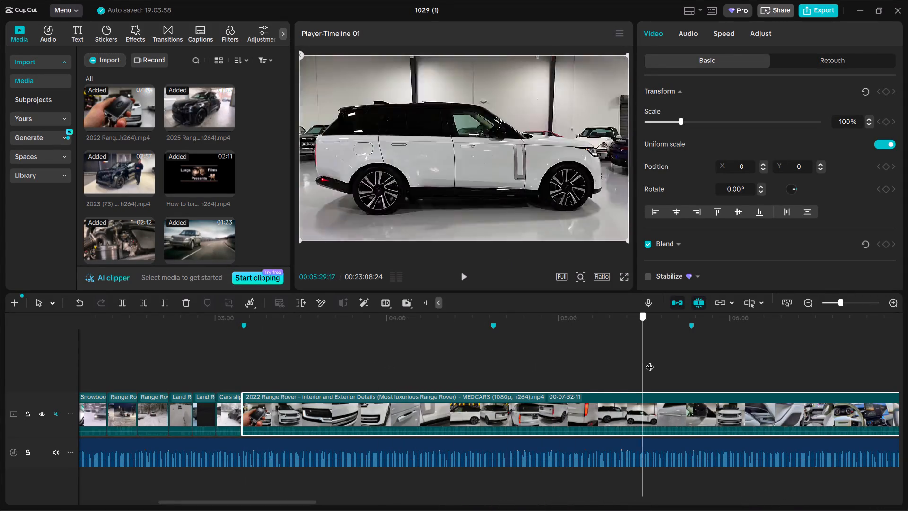
left_click_drag(650, 361, 725, 360)
scroll(692, 363, "down", 6, "ctrl")
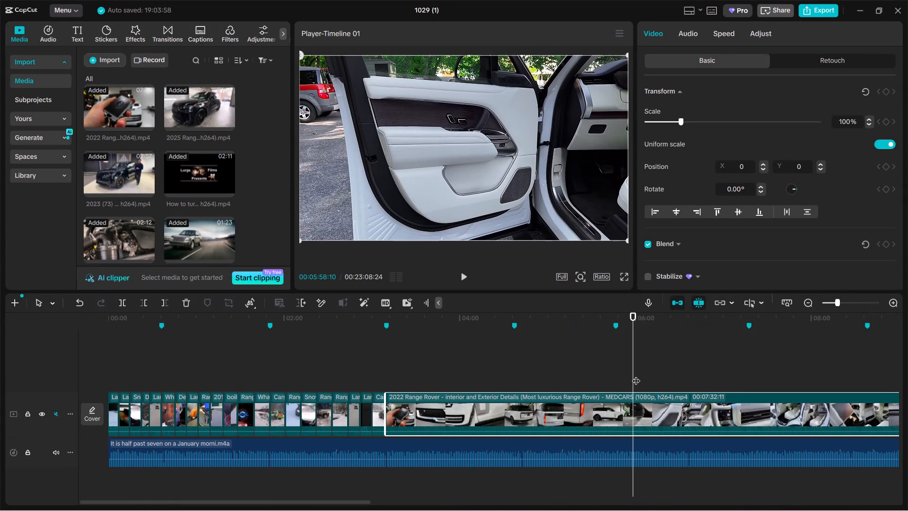
scroll(636, 375, "down", 5, "ctrl")
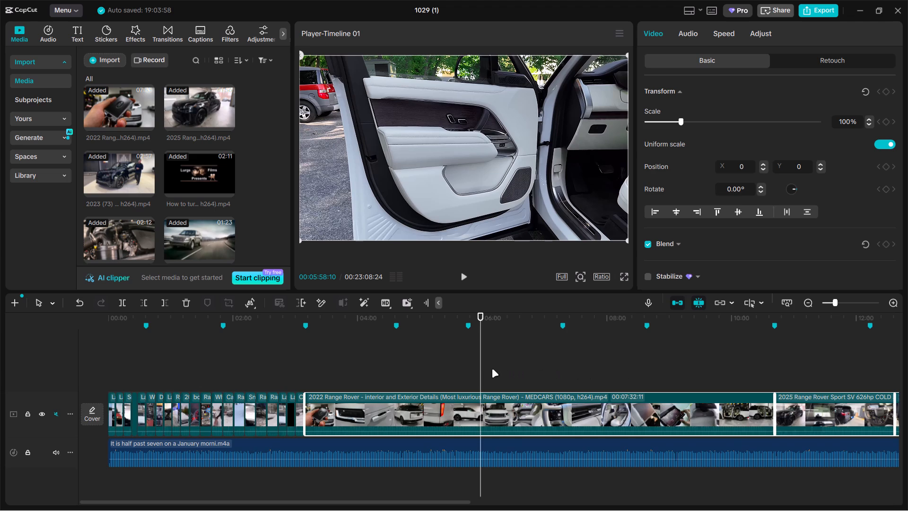
scroll(501, 371, "down", 12, "ctrl")
left_click(537, 375)
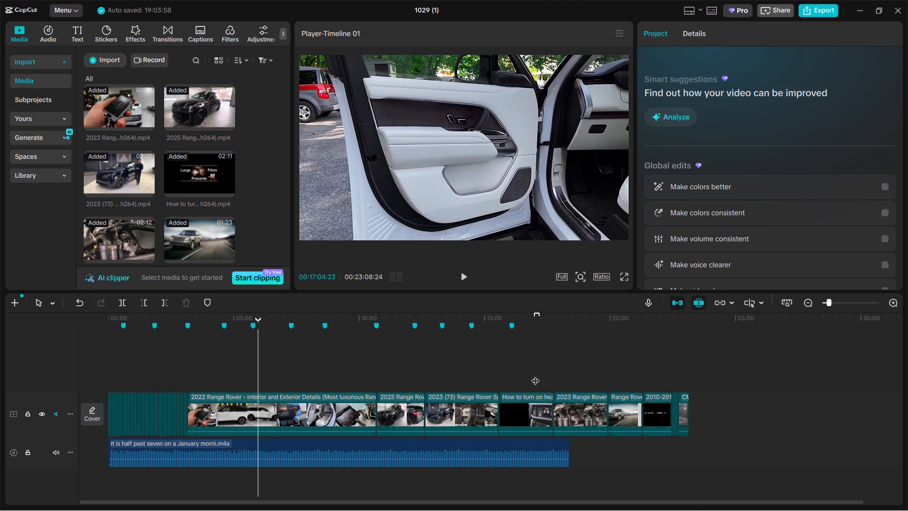
left_click_drag(526, 372, 735, 411)
left_click_drag(537, 412, 227, 427)
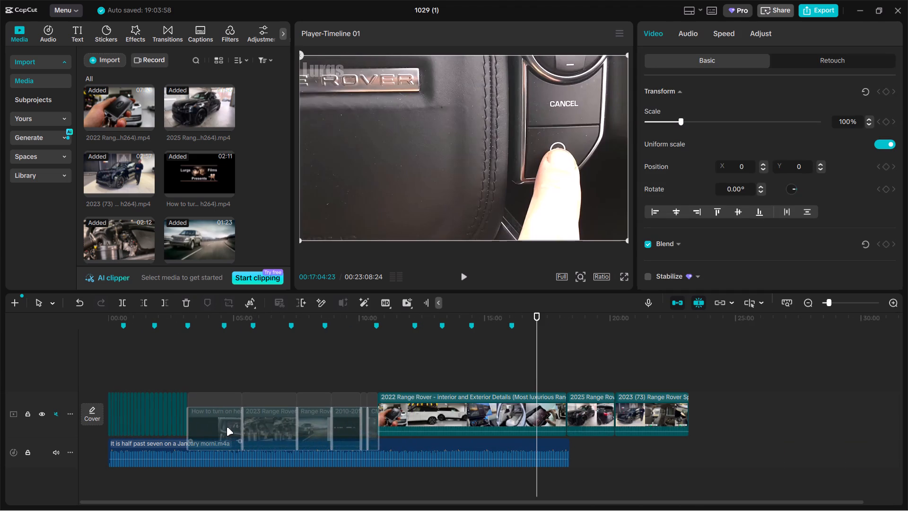
left_click_drag(227, 427, 227, 427)
Split the "How to turn on heated seats" clip at 00:04:16:10 and delete the part before the cut.
left_click(201, 372)
scroll(201, 372, "up", 13, "ctrl")
left_click_drag(201, 371, 257, 367)
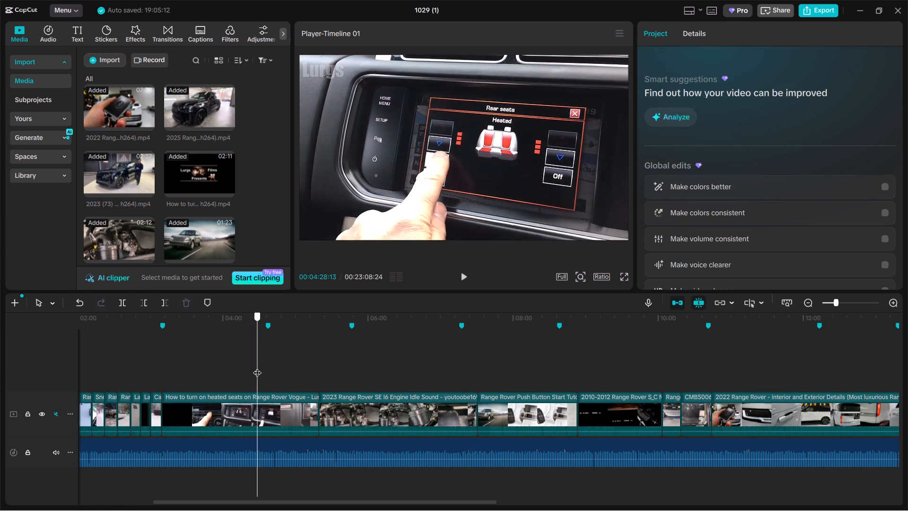
left_click_drag(257, 367, 243, 368)
left_click(239, 415)
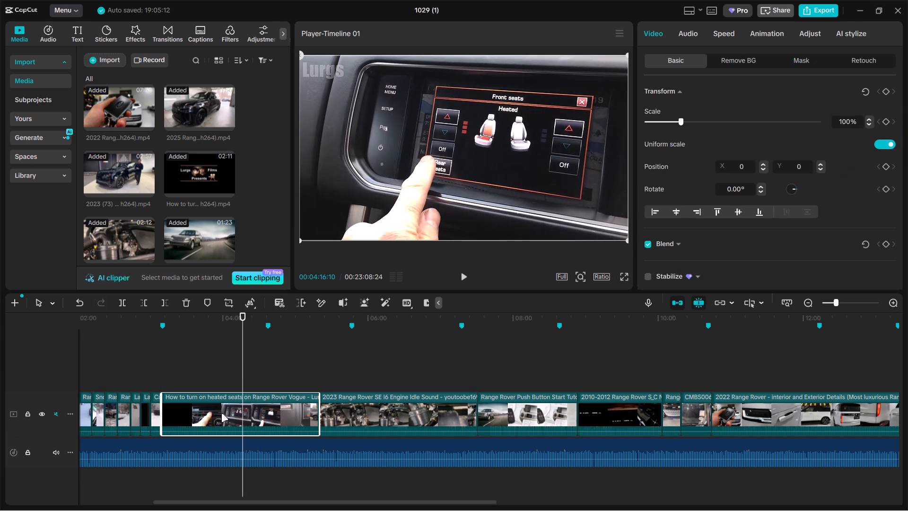
key("ctrl+b")
left_click(217, 411)
key("BackSpace")
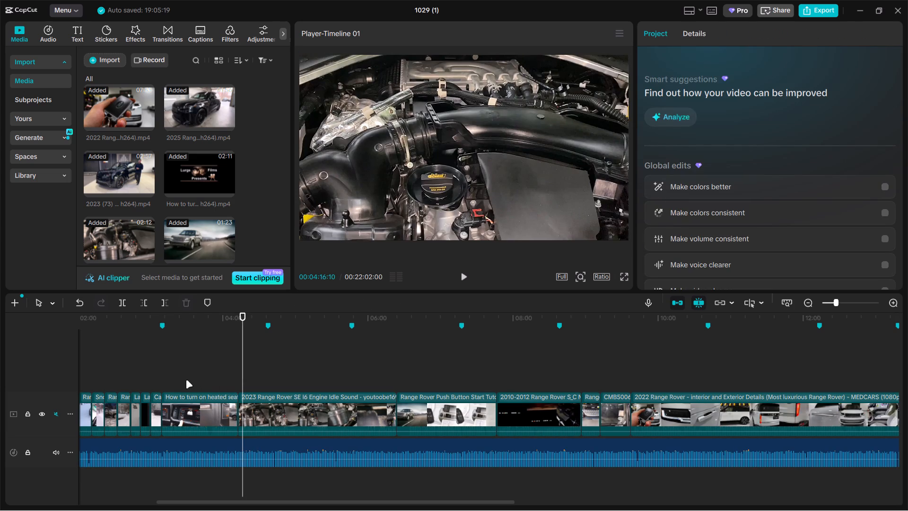
Split the remaining heated-seats clip at 00:03:20:03 and delete the part after the cut.
left_click(159, 377)
scroll(159, 377, "up", 9, "ctrl")
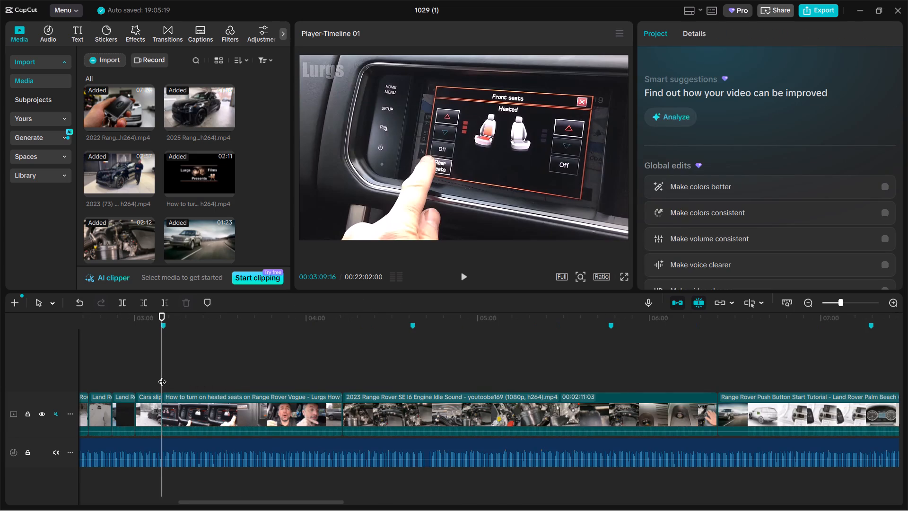
left_click_drag(162, 376, 192, 374)
left_click(216, 406)
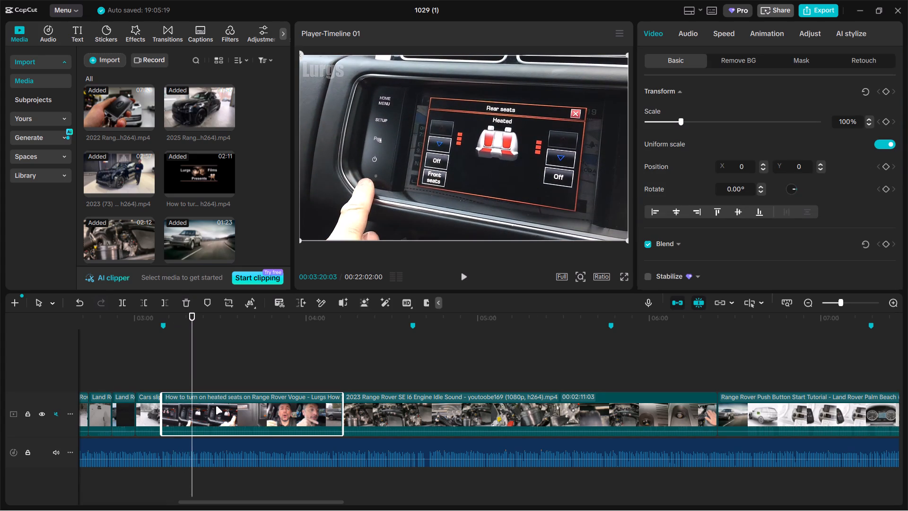
key("ctrl+b")
key("BackSpace")
Split the "2023 Range Rover SE I6 Engine Idle Sound" clip at 00:03:30:29 and delete the rest of it.
left_click_drag(194, 374, 206, 374)
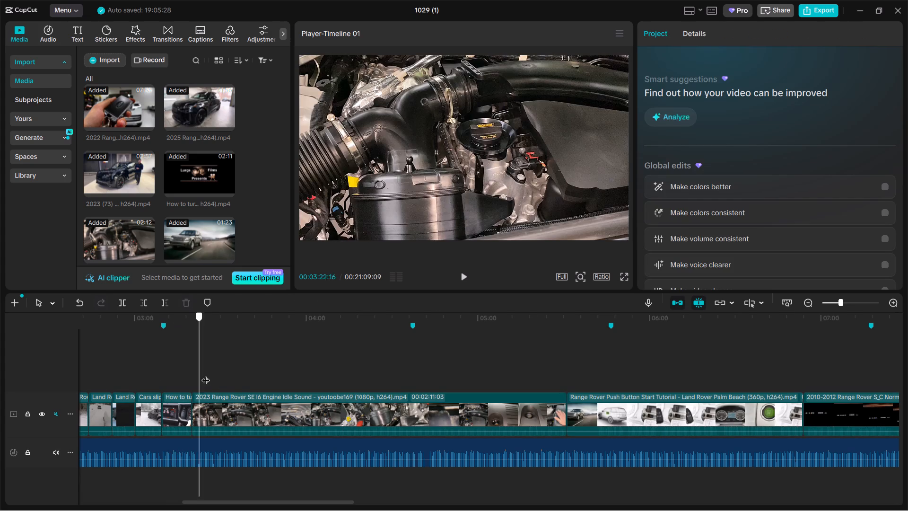
left_click_drag(206, 374, 223, 385)
left_click(245, 421)
key("ctrl+b")
key("BackSpace")
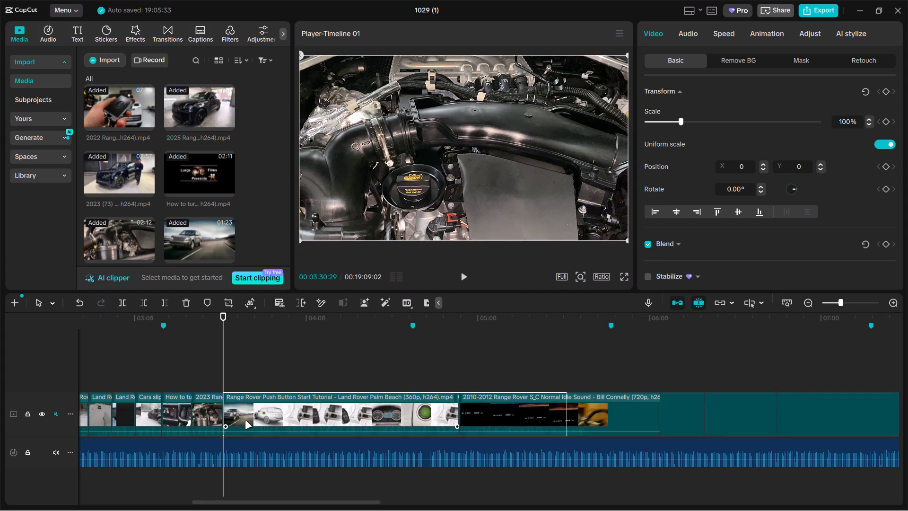
Review the "Range Rover Push Button Start Tutorial" clip, split it at 00:03:41:02 and delete the part after the cut.
left_click_drag(225, 370, 277, 370)
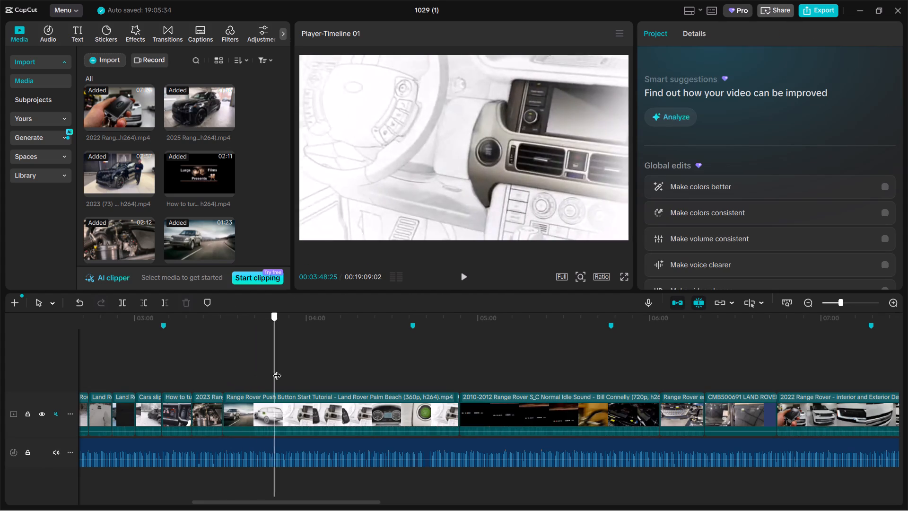
left_click_drag(277, 370, 341, 374)
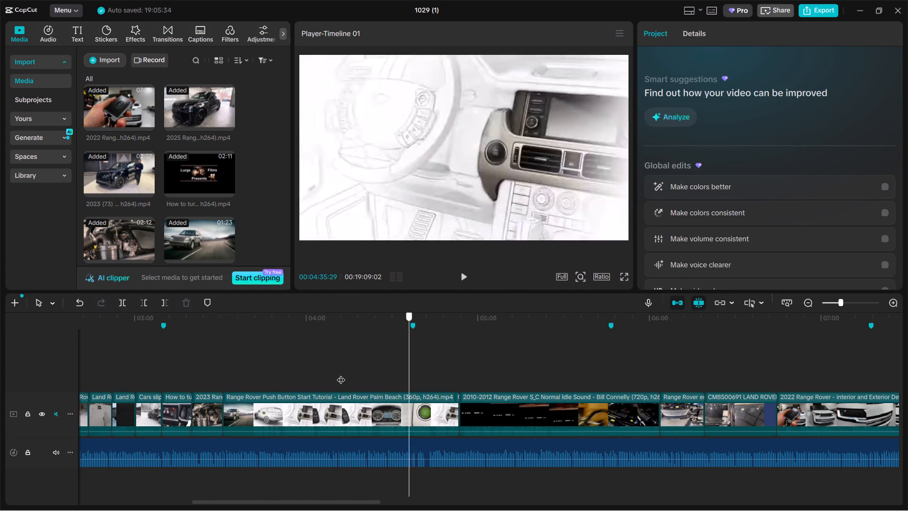
left_click_drag(341, 374, 256, 364)
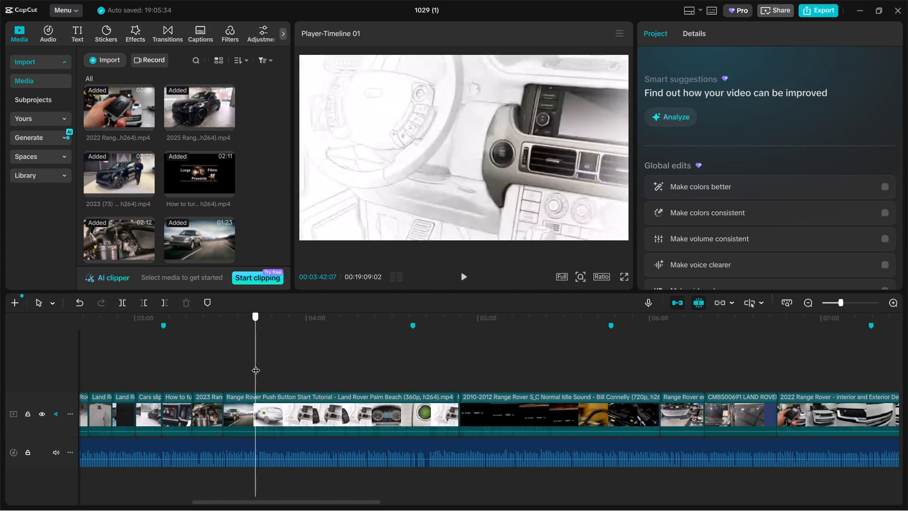
left_click_drag(256, 364, 252, 364)
left_click(283, 414)
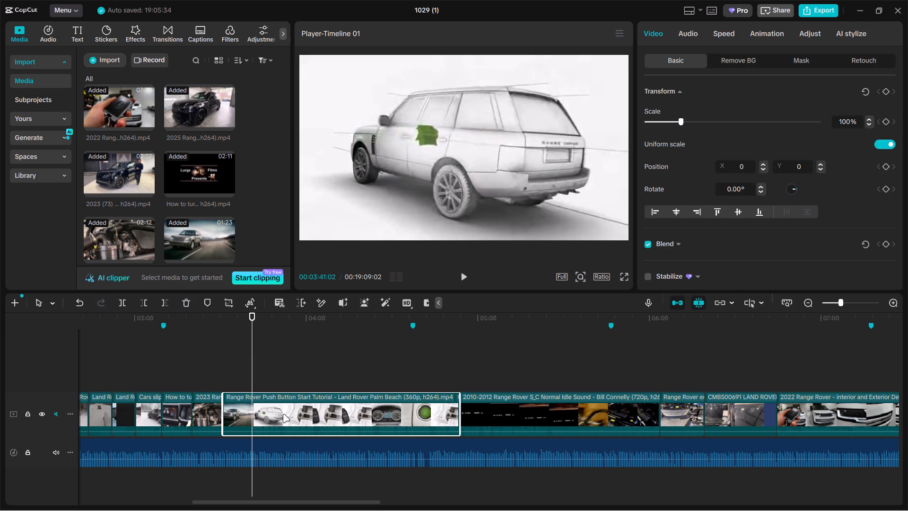
key("ctrl+b")
key("BackSpace")
Find where the dark intro ends in the "2010-2012 Range Rover" idle-sound clip, split it at 00:04:18:08 and delete the part before the cut.
left_click_drag(253, 368, 295, 366)
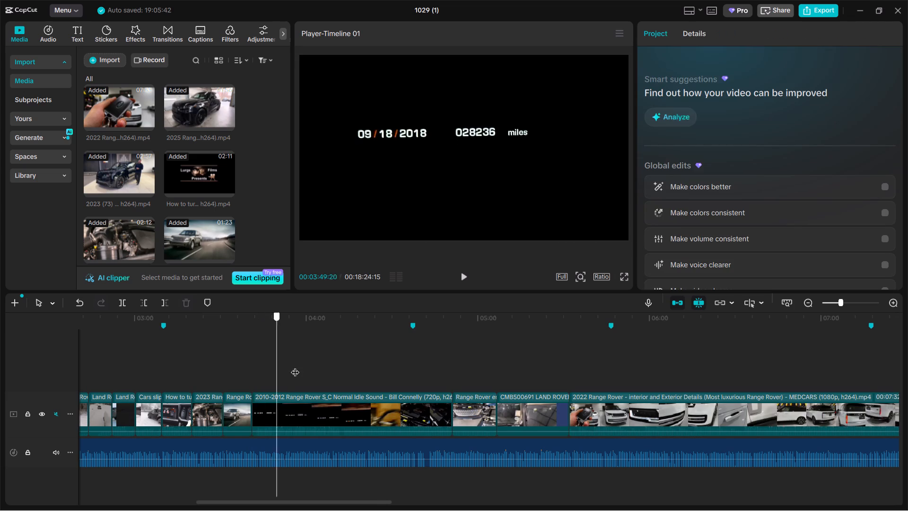
left_click_drag(295, 366, 347, 372)
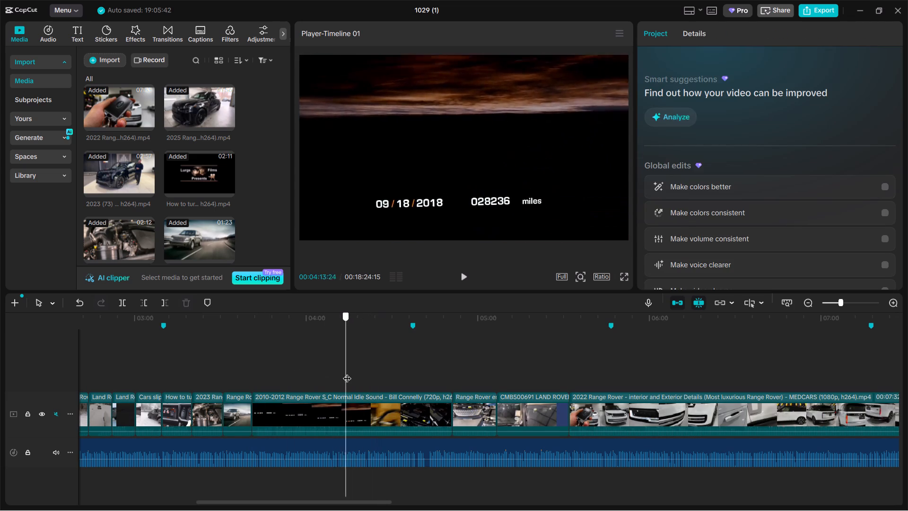
left_click_drag(347, 372, 382, 370)
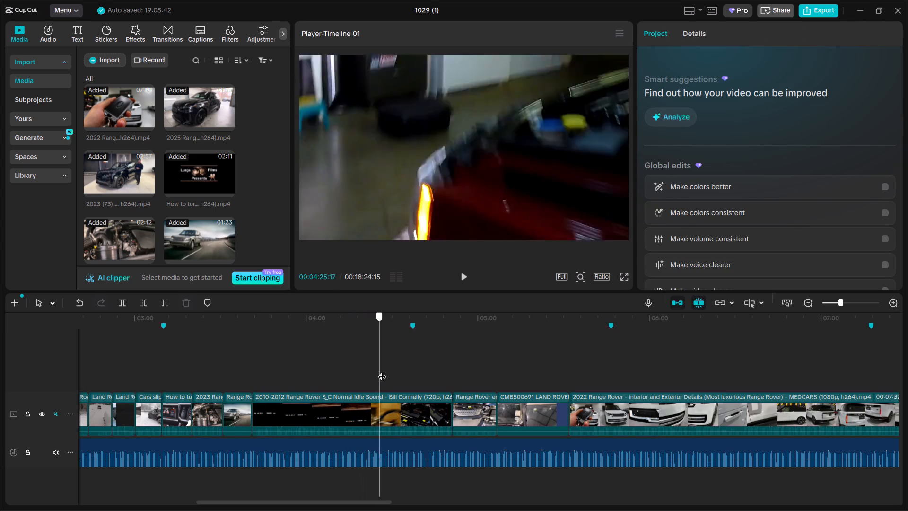
left_click_drag(382, 370, 370, 370)
left_click_drag(370, 370, 368, 370)
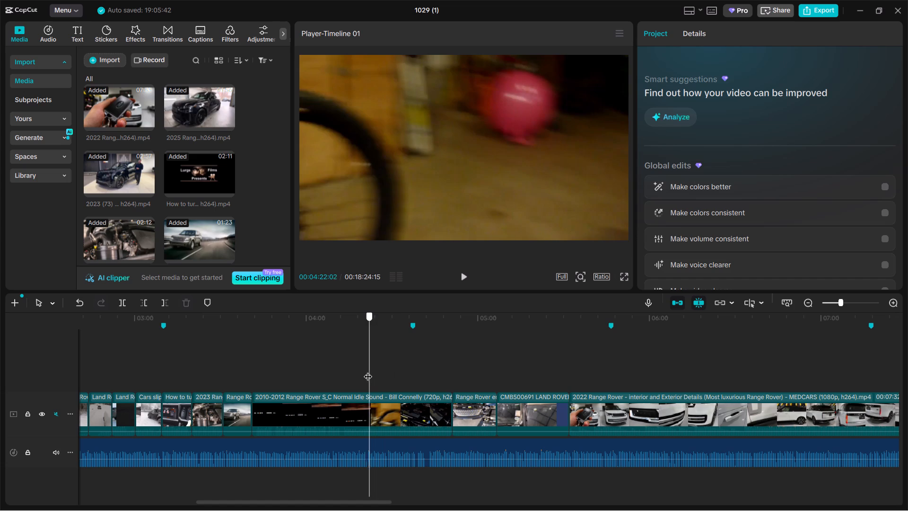
left_click_drag(368, 370, 359, 370)
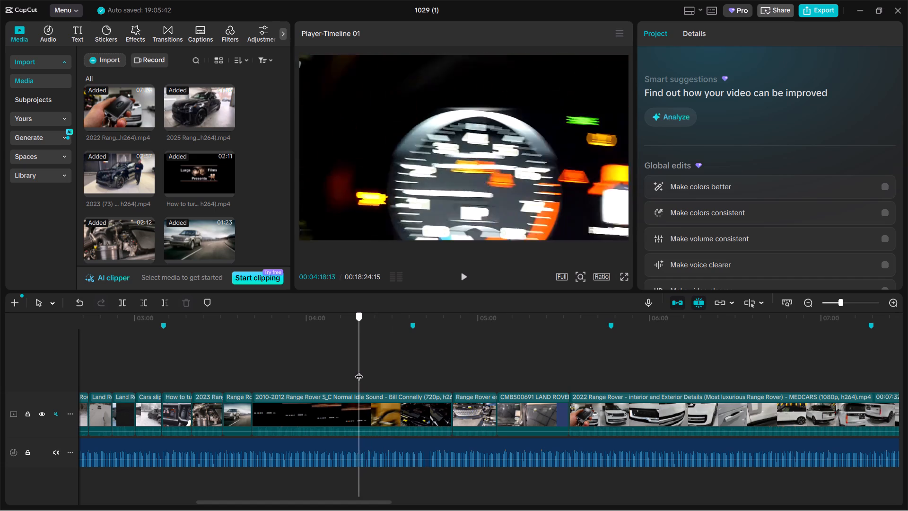
left_click_drag(359, 370, 358, 370)
left_click(362, 417)
key("ctrl+b")
left_click(322, 419)
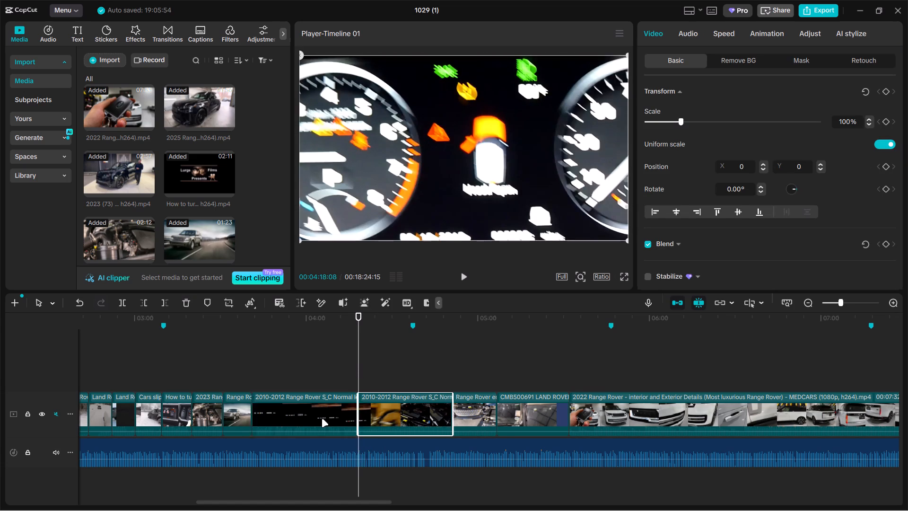
key("BackSpace")
Split the remaining "2010-2012 Range Rover" clip at 00:03:51:00 and delete the part after the cut.
left_click(252, 380)
left_click_drag(252, 380, 257, 379)
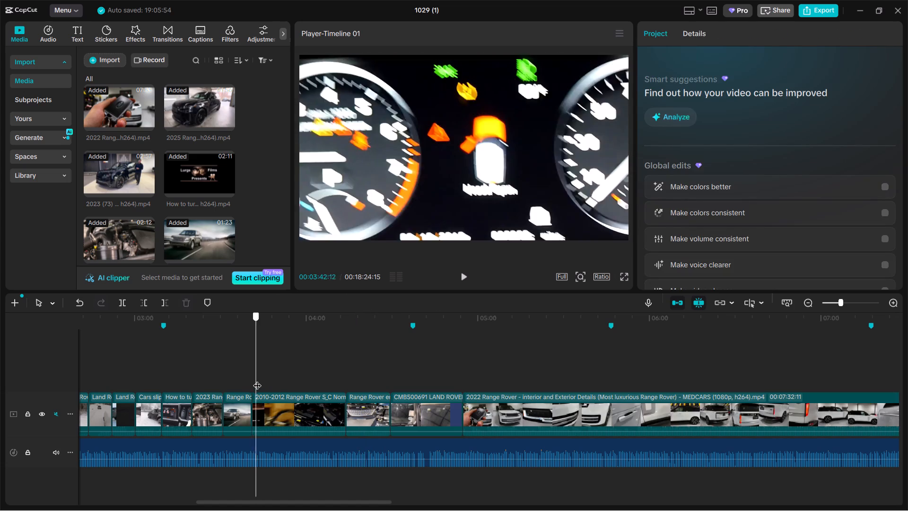
left_click_drag(257, 379, 280, 379)
left_click(288, 408)
key("ctrl+b")
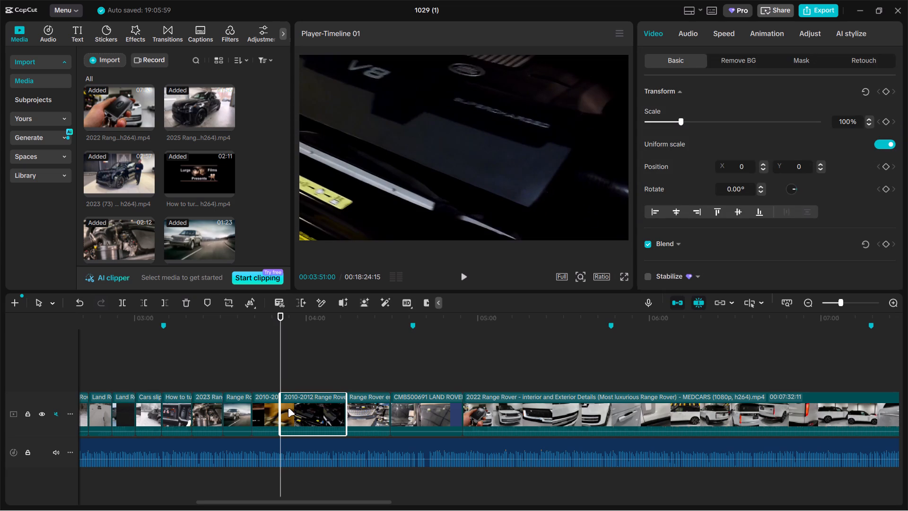
key("BackSpace")
Trim the end of the short Range Rover clip after the "2010-2012 Range Rover" clip to 00:04:01:02.
left_click_drag(282, 376, 290, 375)
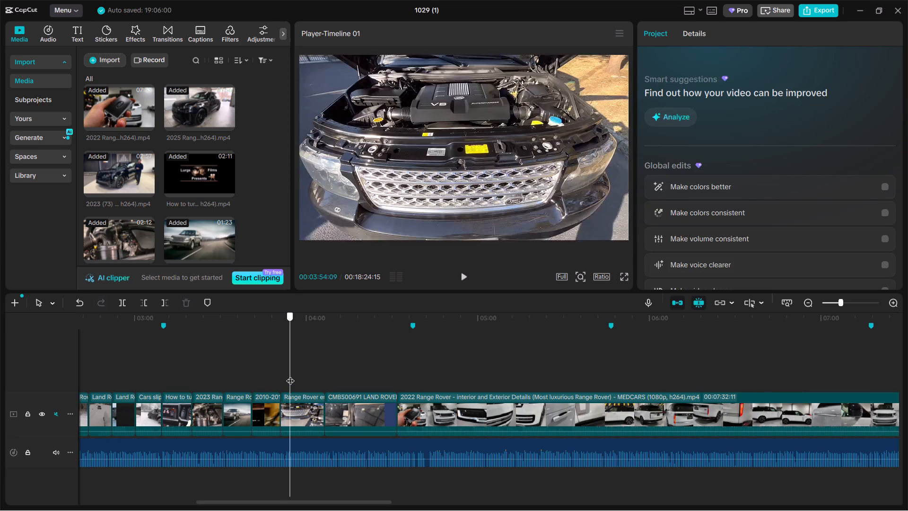
left_click_drag(290, 375, 309, 374)
left_click(309, 400)
left_click_drag(324, 400, 308, 400)
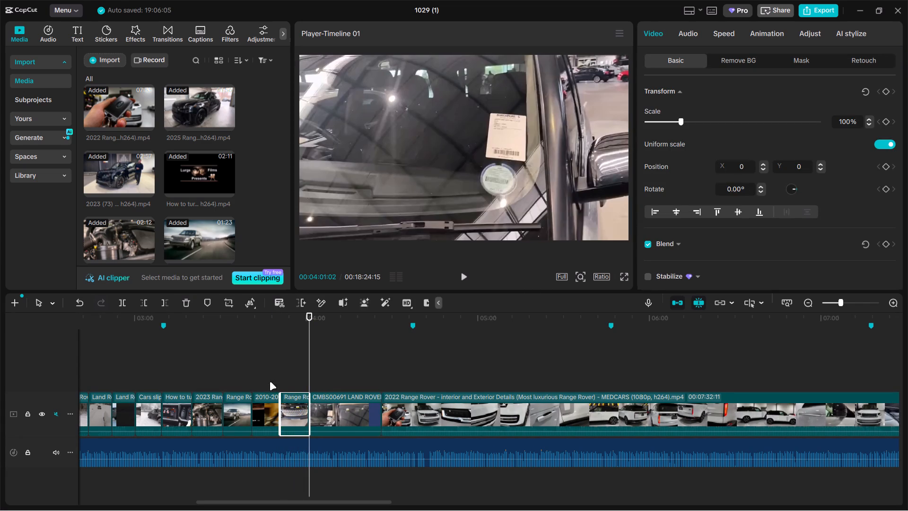
Review the "CMBS00691 LAND ROVER" rain-sensor clip and trim its end to 00:04:11:25, before the on-screen text.
left_click(227, 370)
left_click_drag(226, 370, 244, 369)
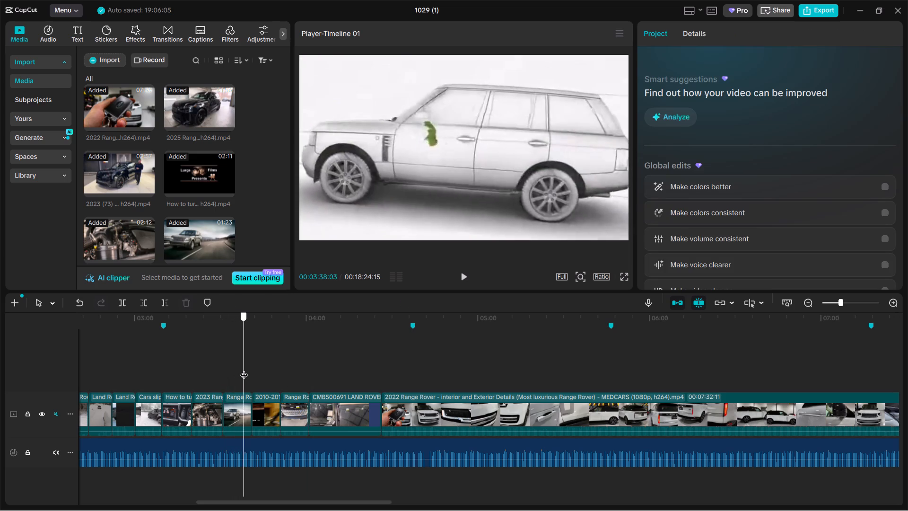
left_click_drag(244, 369, 322, 373)
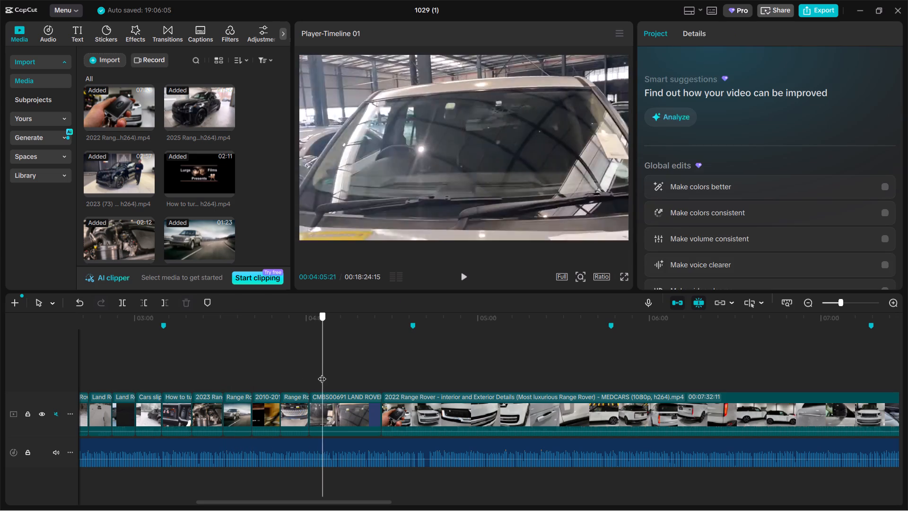
left_click_drag(322, 373, 356, 375)
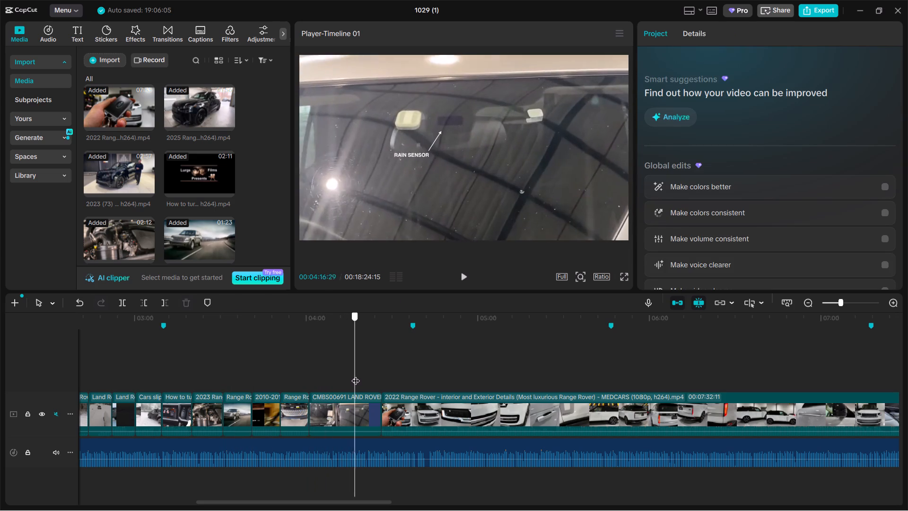
left_click_drag(356, 375, 346, 376)
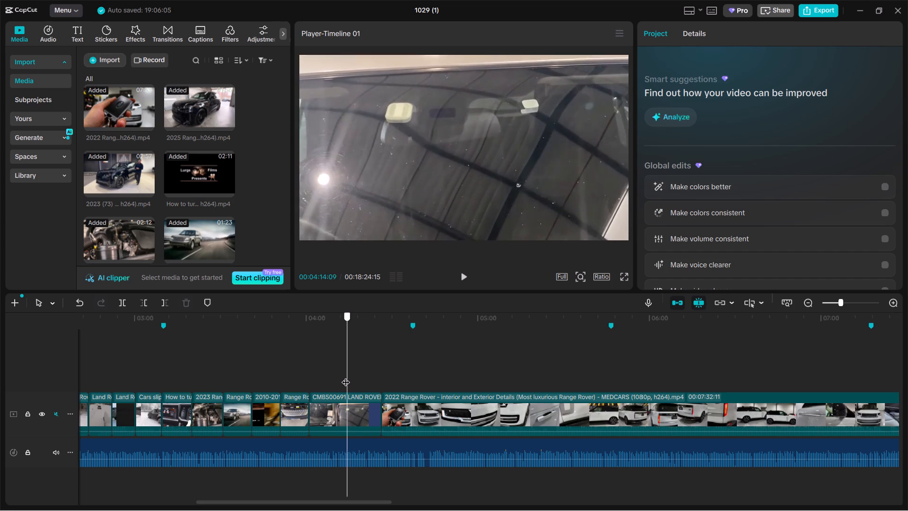
left_click_drag(346, 376, 340, 379)
left_click(343, 415)
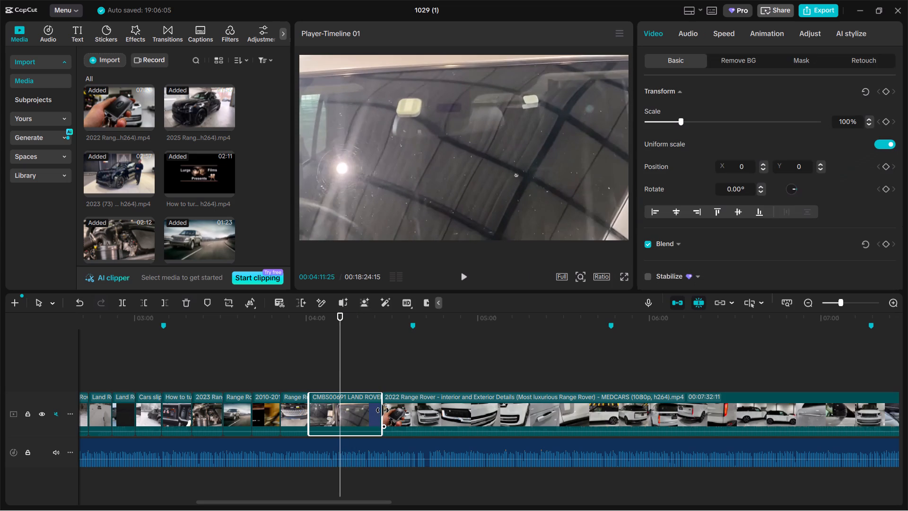
left_click_drag(383, 410, 336, 408)
Find the start of the interior shots in the "2022 Range Rover" clip, split it at 00:07:03:28 and delete the part before the cut.
left_click(366, 373)
left_click_drag(366, 373, 472, 378)
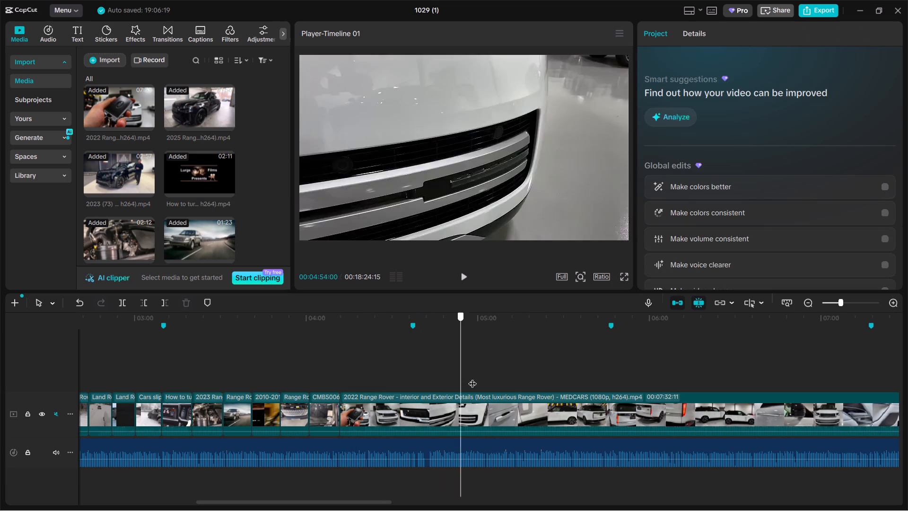
left_click_drag(472, 378, 474, 379)
scroll(460, 385, "down", 16, "ctrl")
scroll(458, 389, "up", 2, "ctrl")
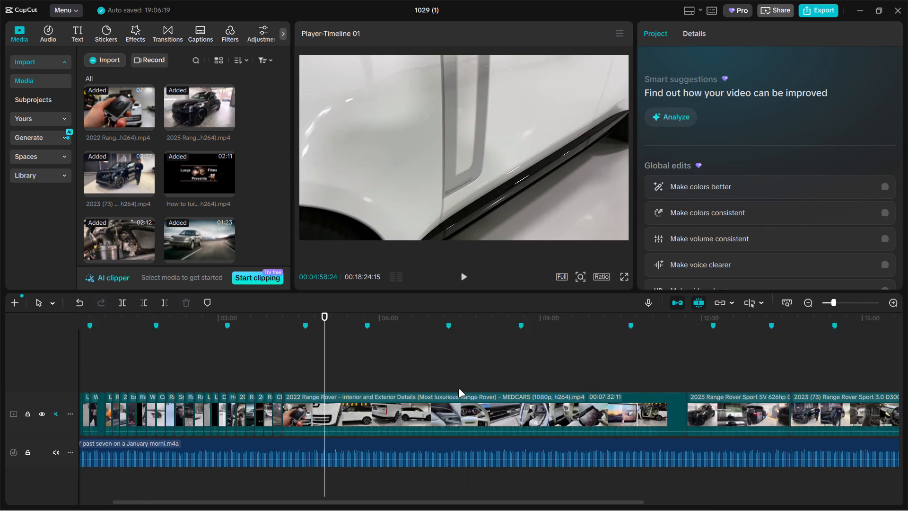
scroll(458, 389, "up", 14, "ctrl")
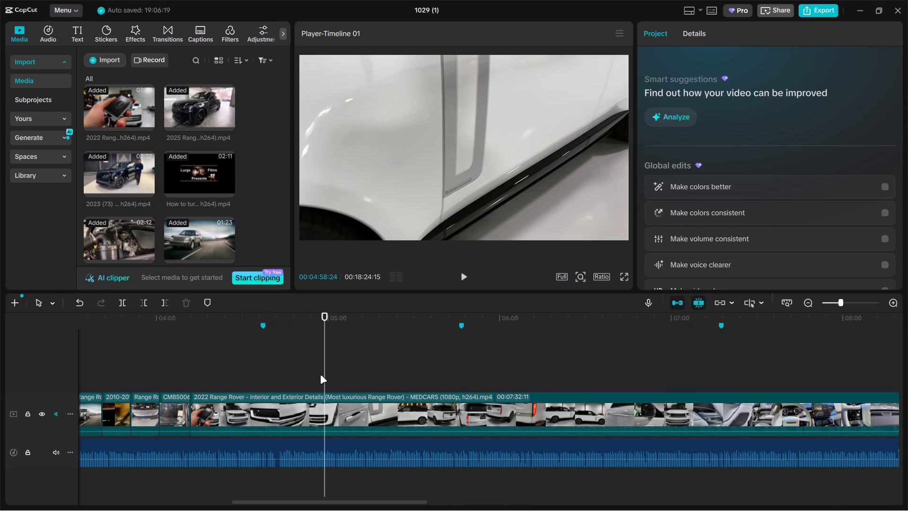
left_click_drag(325, 374, 485, 379)
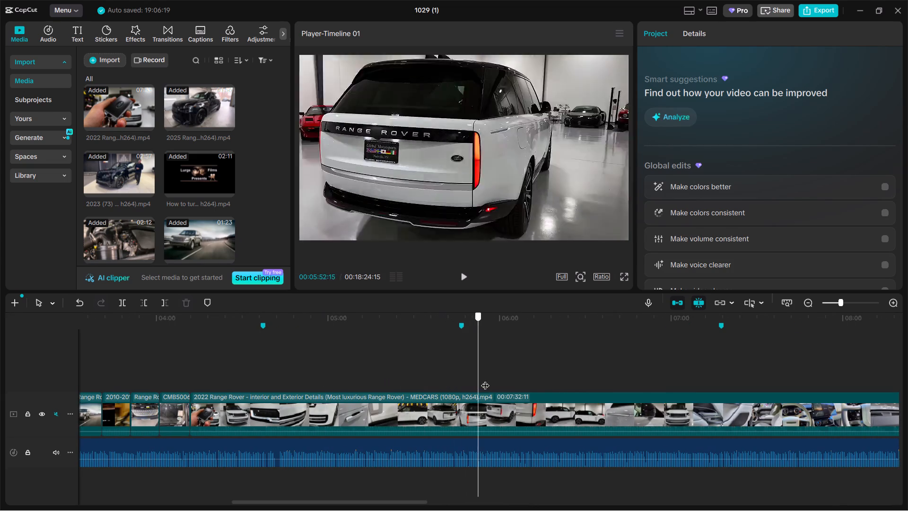
left_click_drag(485, 379, 659, 378)
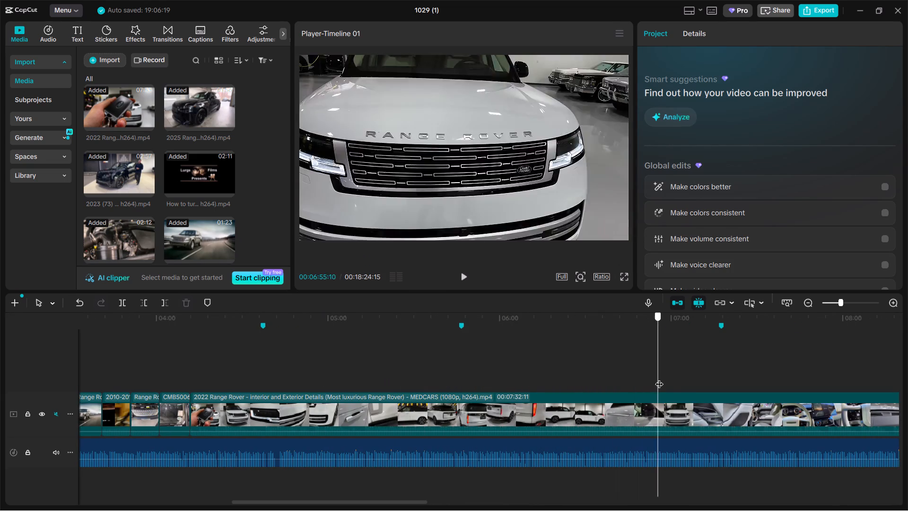
left_click_drag(659, 378, 682, 378)
left_click(685, 404)
key("ctrl+b")
left_click(598, 410)
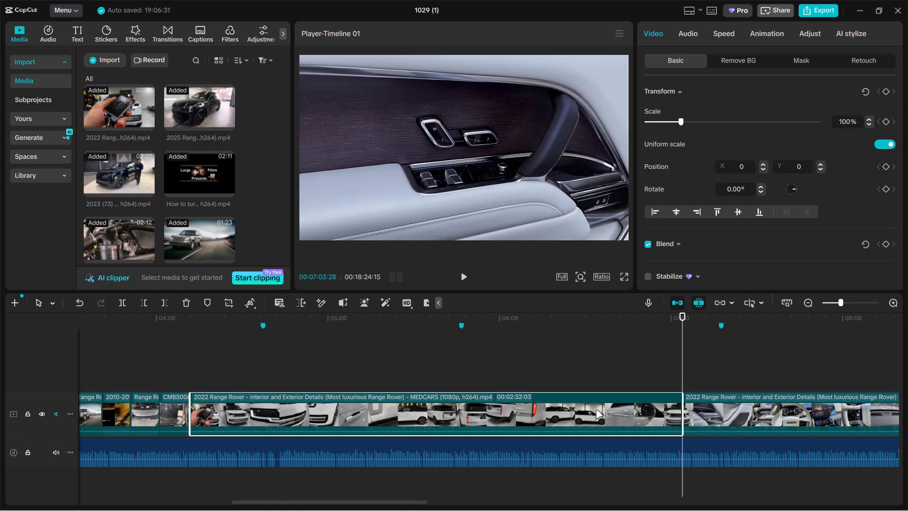
key("BackSpace")
Split the remaining "2022 Range Rover" clip at 00:04:21:01 and delete the part after the cut.
left_click(217, 378)
left_click(239, 418)
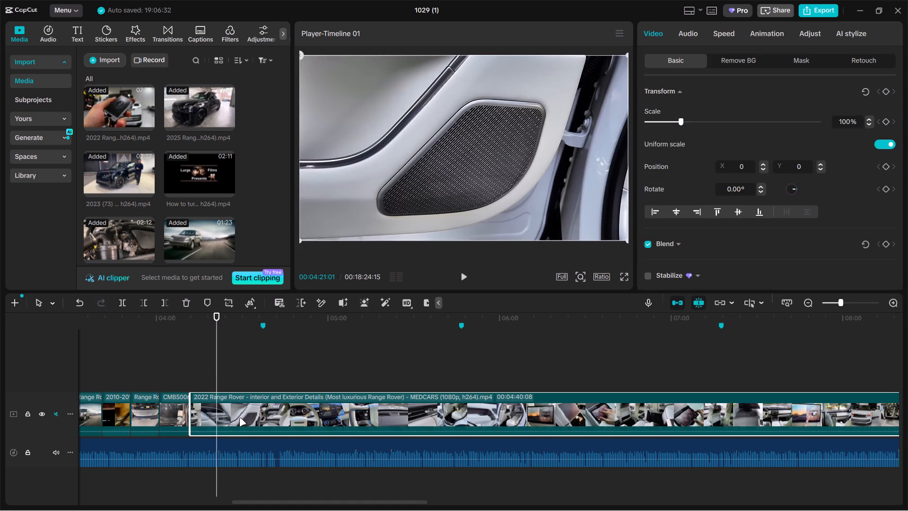
key("ctrl+b")
key("BackSpace")
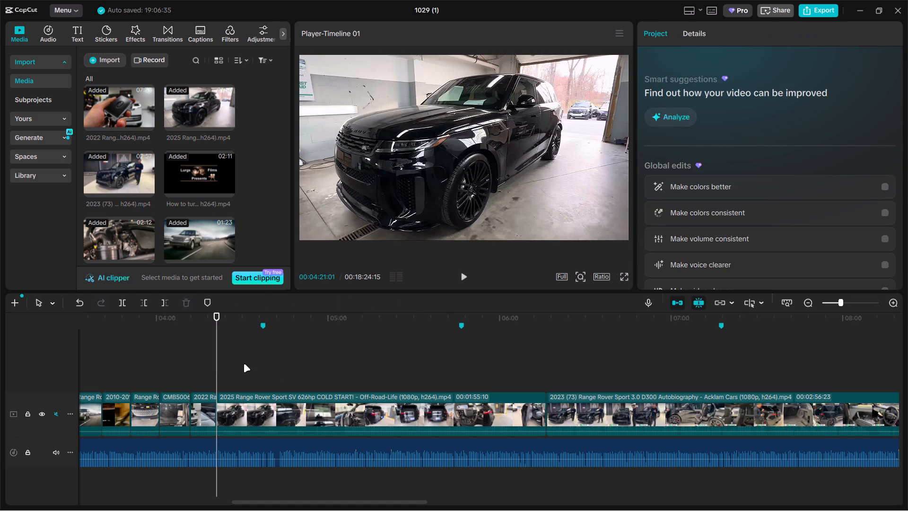
Review the "2025 Range Rover Sport SV" cold-start clip, split it at 00:05:05:26 and delete the part before the cut.
left_click(244, 364)
left_click_drag(244, 364, 534, 360)
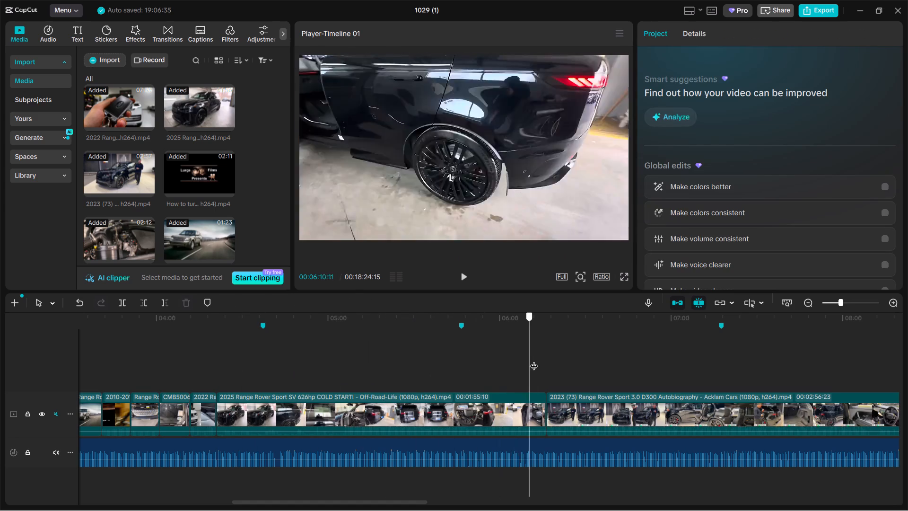
left_click_drag(534, 360, 335, 350)
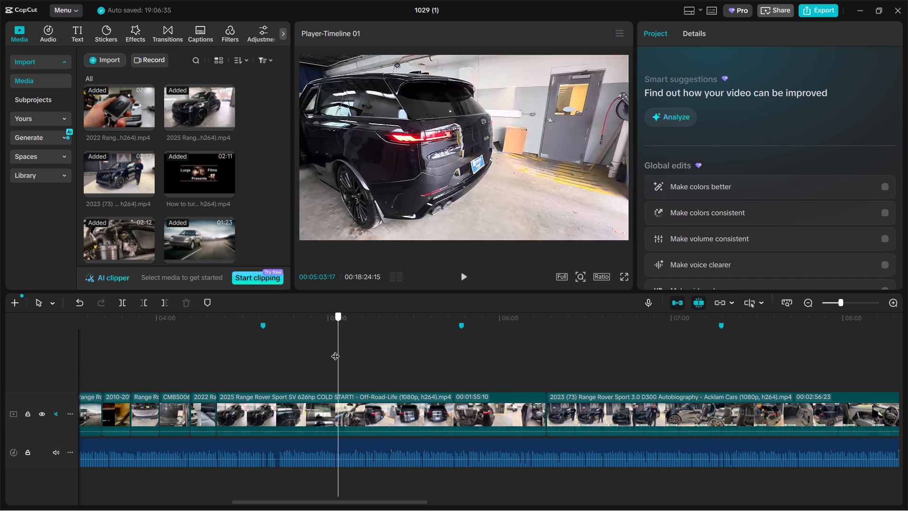
left_click_drag(335, 350, 345, 350)
left_click(335, 394)
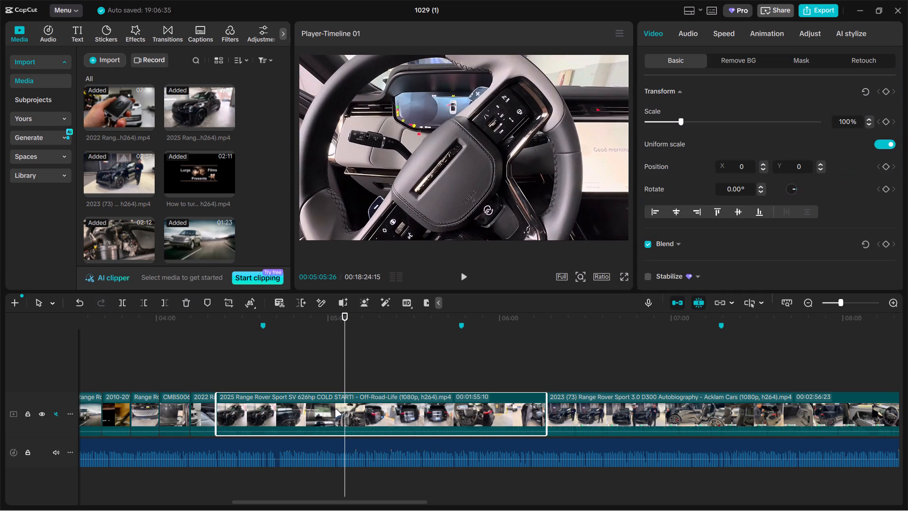
key("ctrl+b")
left_click(305, 413)
key("BackSpace")
Split the remaining "2025 Range Rover Sport SV" clip at 00:04:30:09 and delete the part after the cut.
left_click(238, 376)
left_click_drag(238, 376, 241, 375)
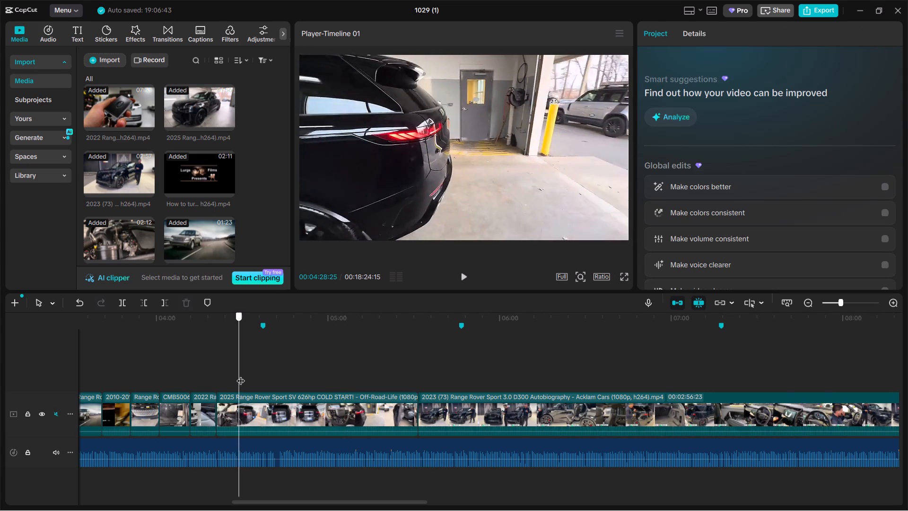
left_click_drag(241, 375, 243, 374)
left_click(253, 409)
key("ctrl+b")
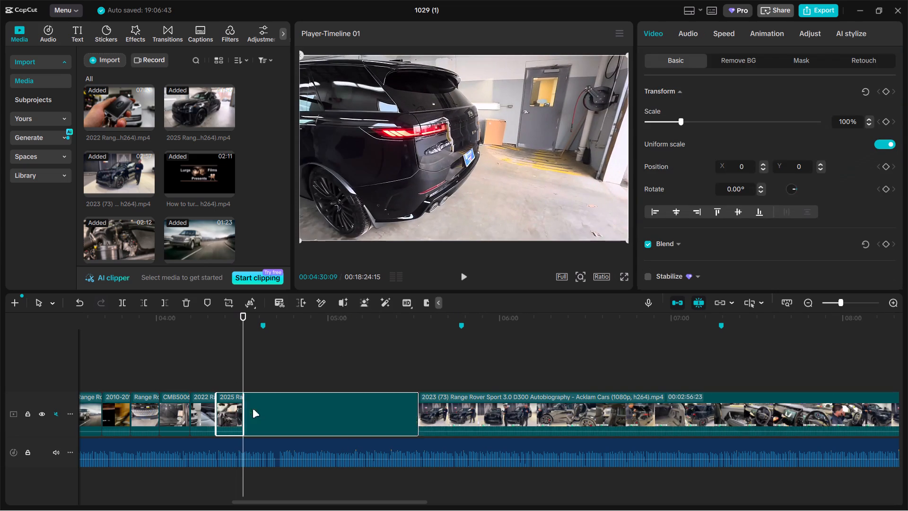
key("BackSpace")
Review the "2023 (73) Range Rover Sport" clip, split it at 00:05:30:05 and delete the part before the cut.
left_click(272, 367)
left_click_drag(272, 367, 408, 372)
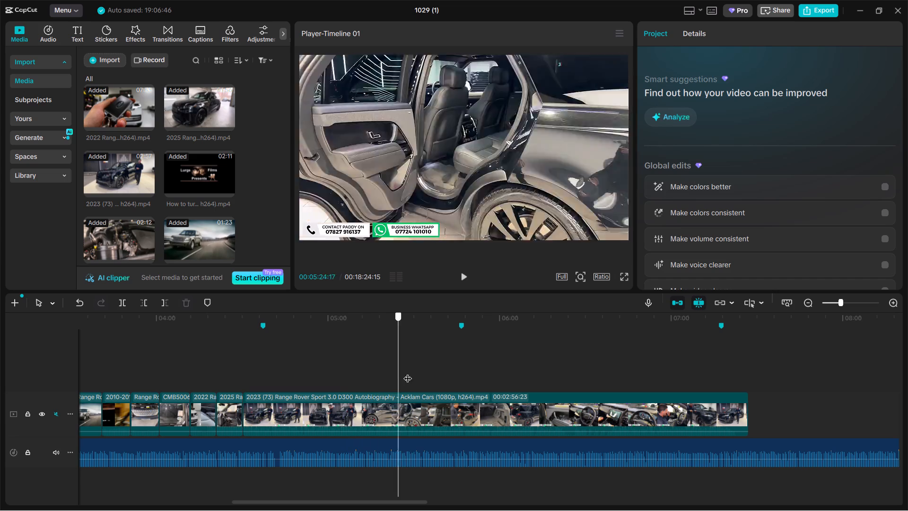
left_click_drag(408, 372, 414, 371)
left_click(419, 413)
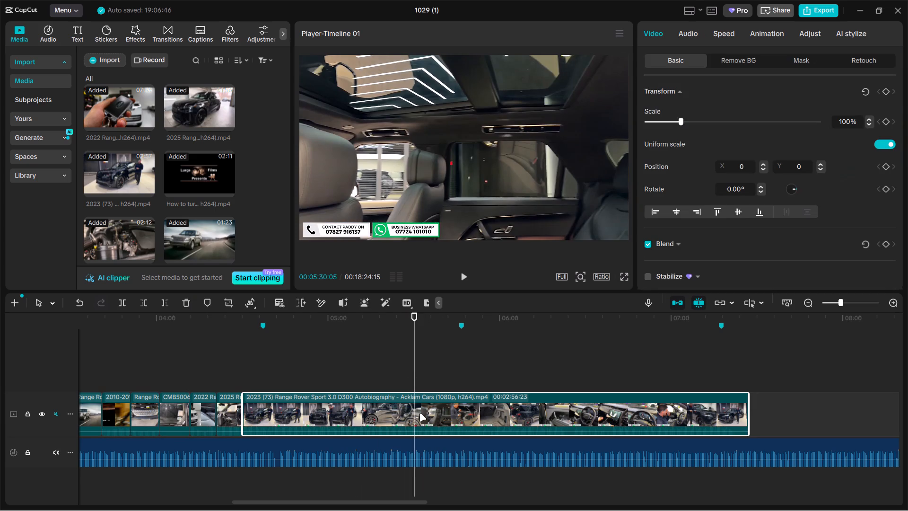
key("ctrl+b")
left_click(380, 416)
key("BackSpace")
Check the opening of the remaining "2023 (73)" clip and extend its start backwards to a clip length of 00:02:02:22.
left_click(261, 383)
left_click_drag(261, 383, 253, 381)
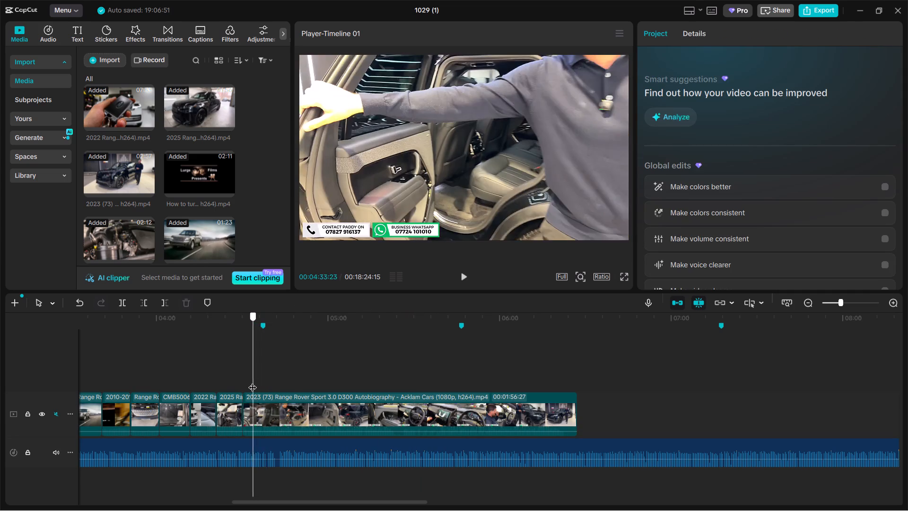
left_click_drag(253, 381, 258, 382)
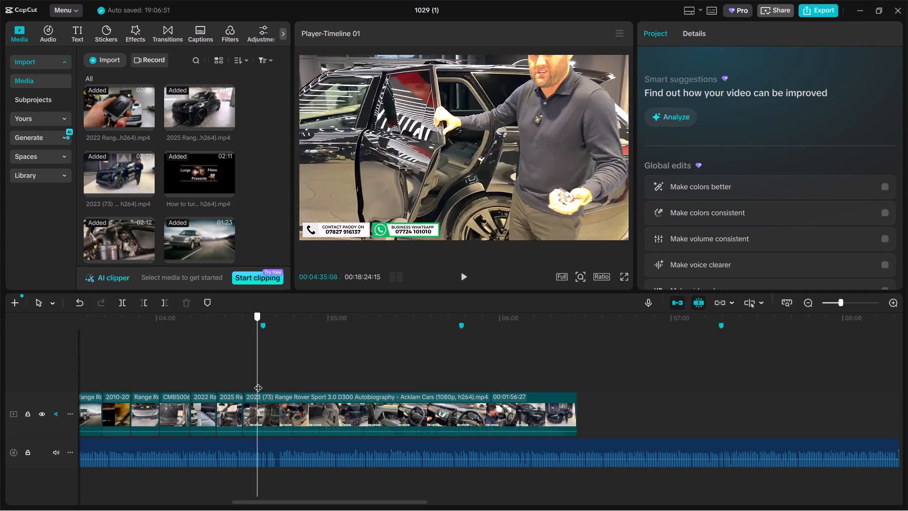
left_click_drag(258, 382, 316, 382)
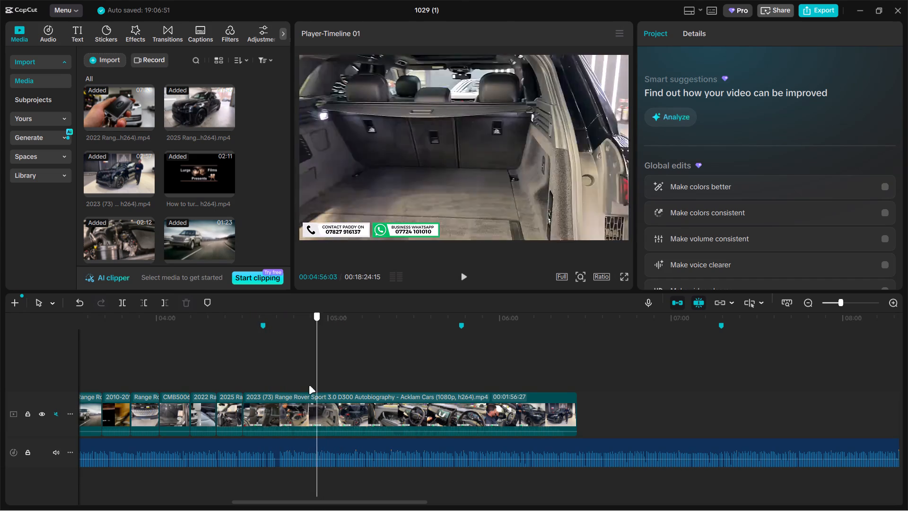
left_click(279, 413)
left_click_drag(244, 412, 235, 411)
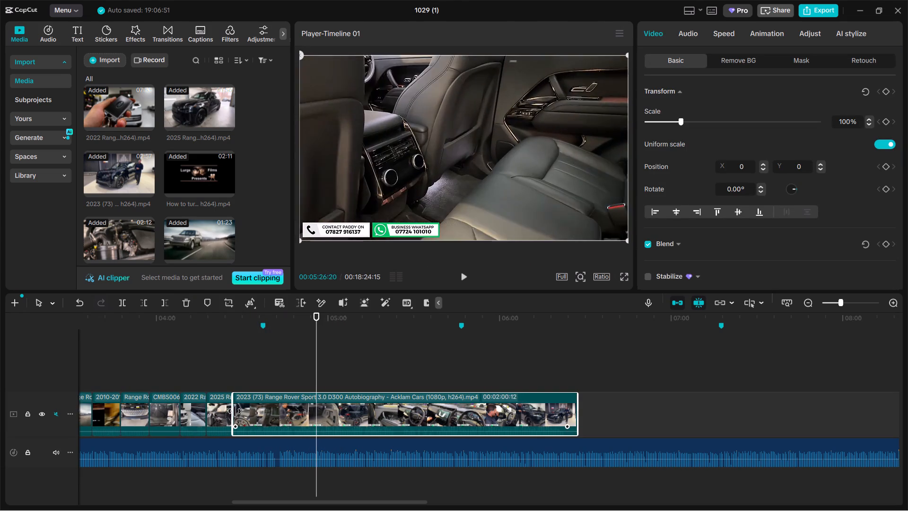
left_click_drag(235, 411, 228, 411)
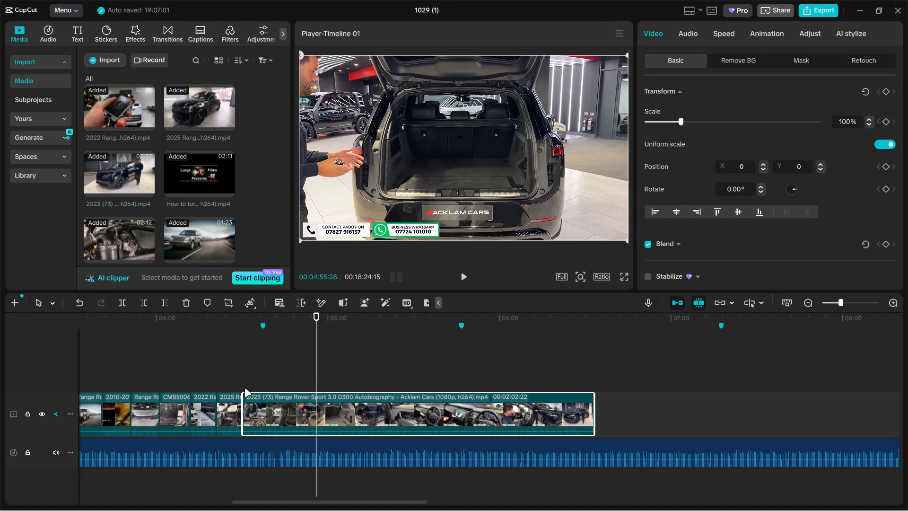
Split the "2023 (73)" clip at 00:04:38:22, just past the fourth marker, and delete the part after the cut.
left_click(242, 384)
left_click_drag(243, 382, 253, 381)
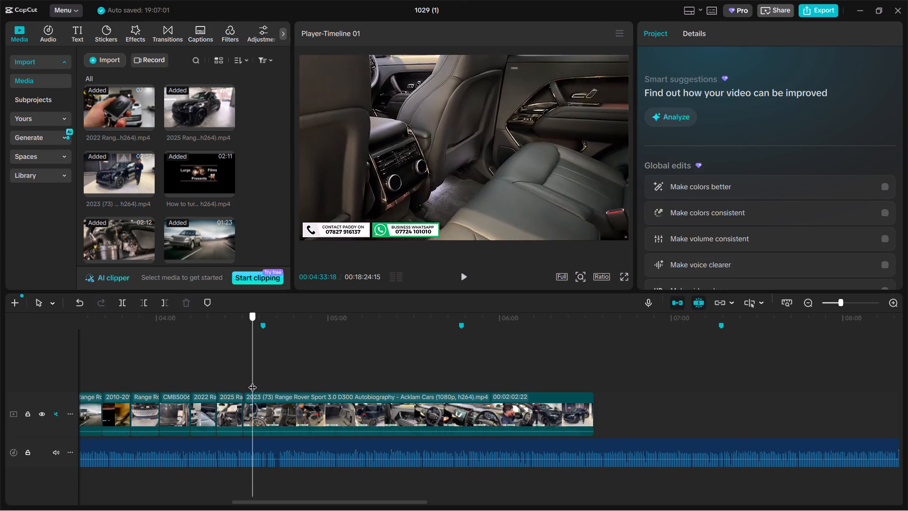
left_click_drag(253, 381, 266, 381)
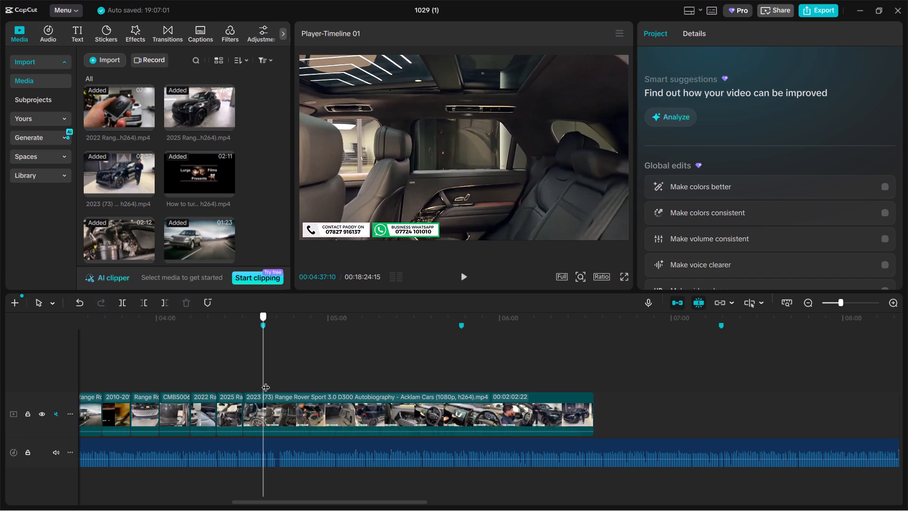
left_click_drag(266, 381, 269, 380)
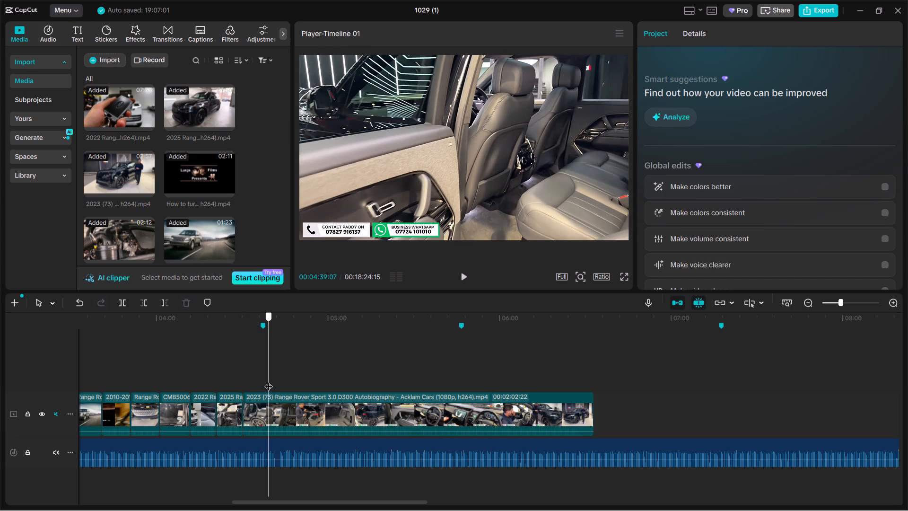
left_click_drag(269, 380, 267, 380)
left_click(299, 416)
key("ctrl+b")
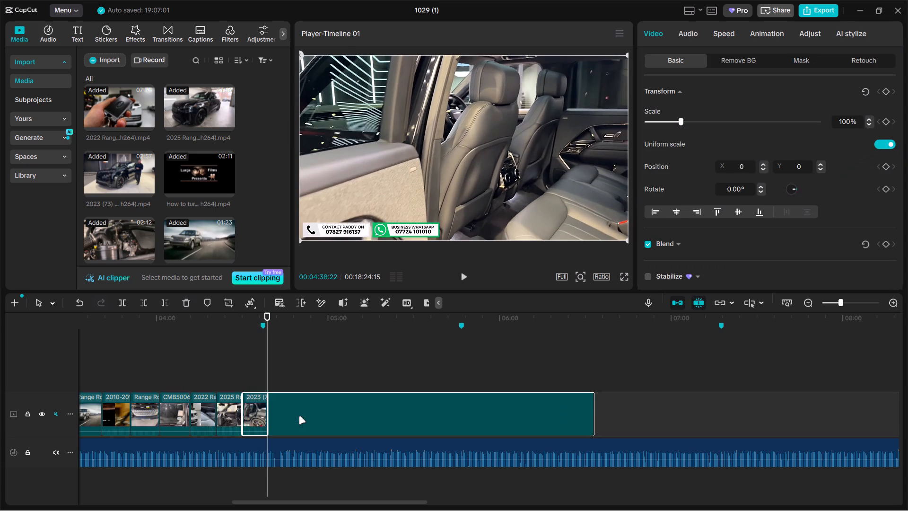
key("BackSpace")
Scale up the shortened "2023 (73) Range Rover Sport" clip slightly in the frame.
left_click(254, 375)
left_click(415, 162)
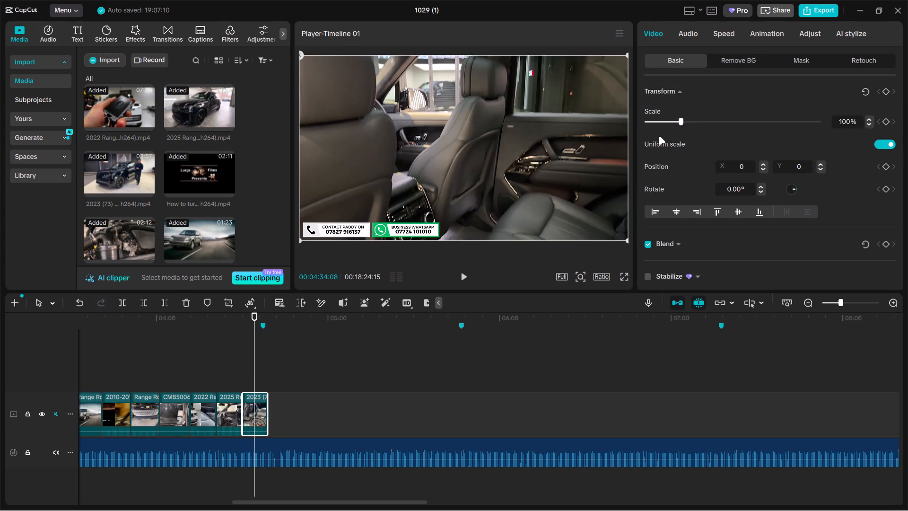
left_click_drag(682, 120, 691, 120)
Review the trimmed clips, copy the "How to turn on heated seats" clip and paste it at the end of the main track at 00:04:38:22.
left_click(190, 372)
left_click_drag(190, 373, 156, 379)
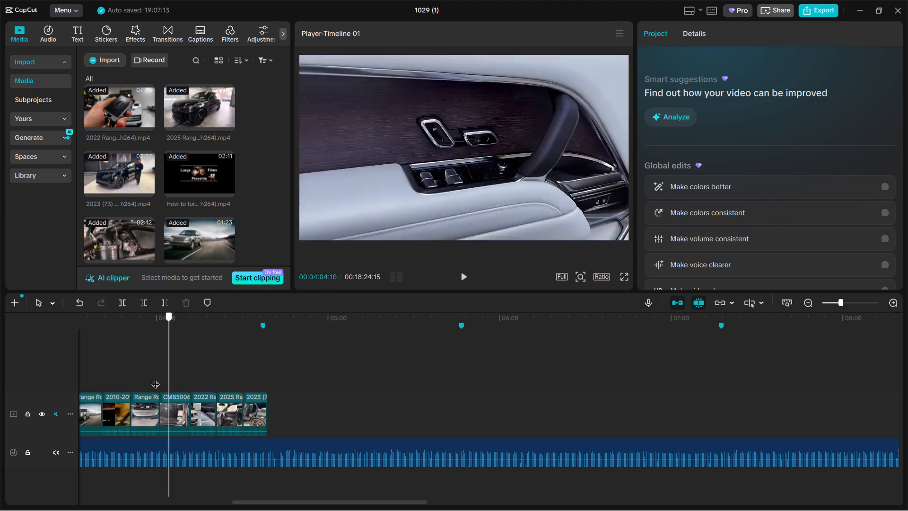
left_click_drag(156, 379, 238, 367)
left_click_drag(138, 379, 422, 413)
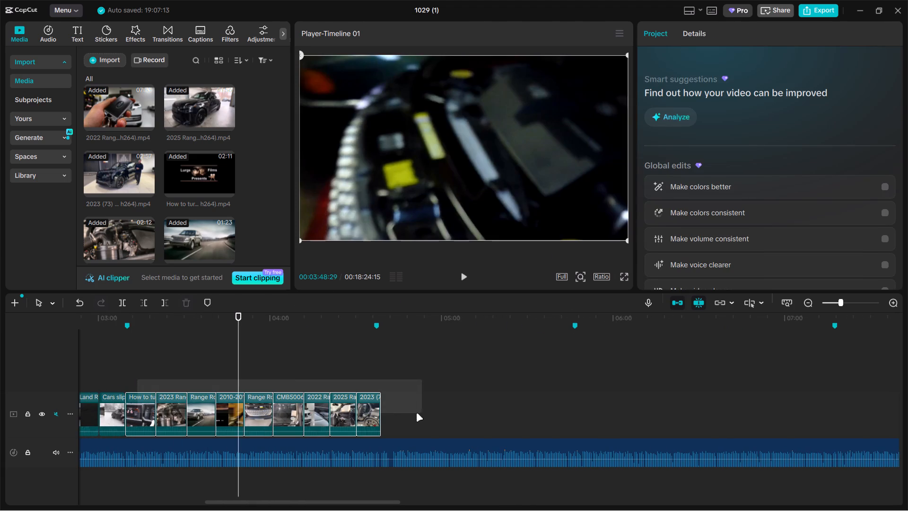
left_click(157, 370)
left_click(131, 384)
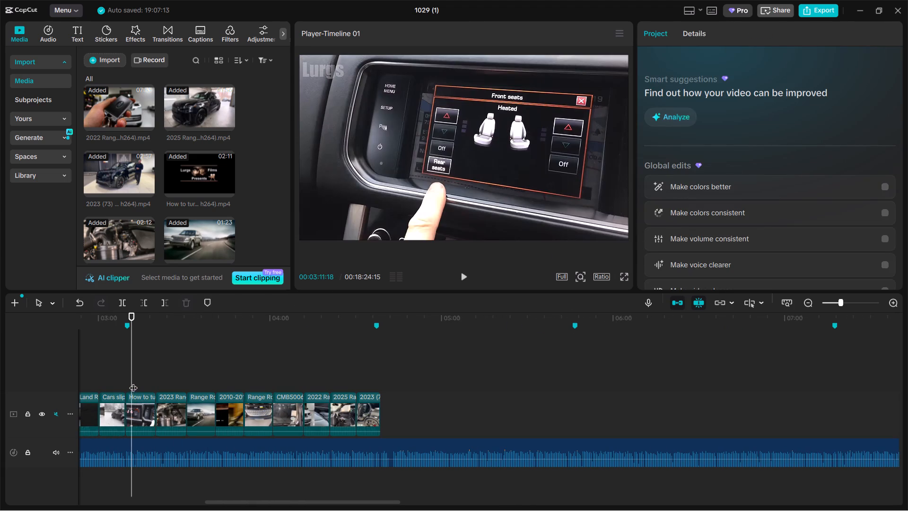
left_click(140, 375)
left_click(144, 414)
key("ctrl+c")
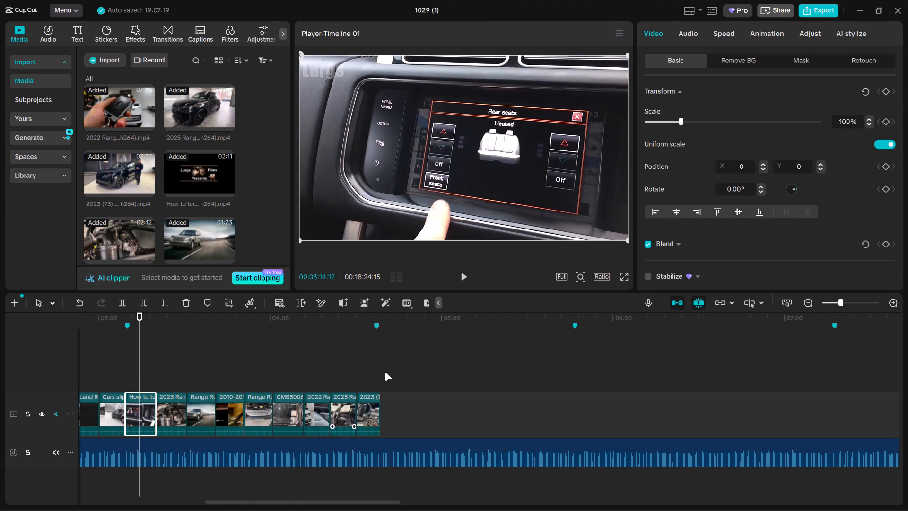
left_click(382, 371, "ctrl")
key("ctrl+v")
left_click_drag(395, 370, 396, 423)
Extend the pasted heated-seats clip's end to the steering-wheel shots and trim its start to leave only a short later section.
left_click_drag(410, 407, 416, 406)
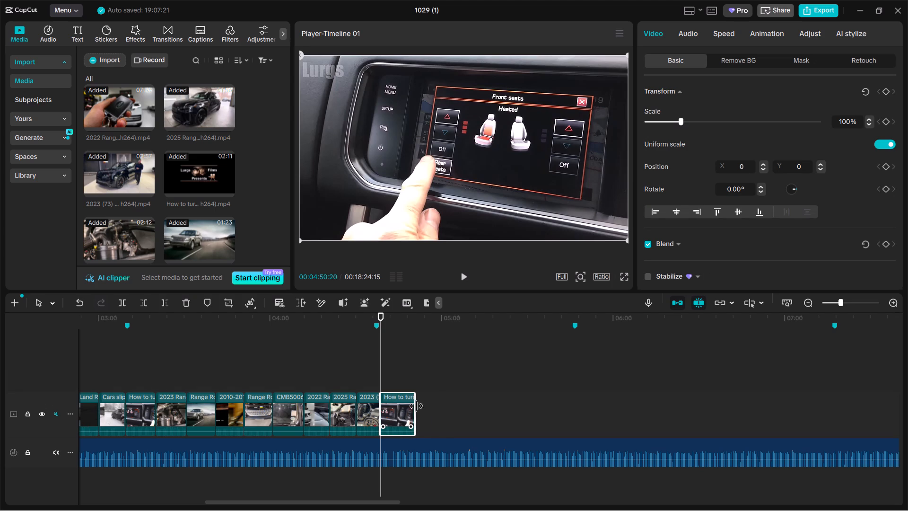
left_click_drag(416, 406, 483, 396)
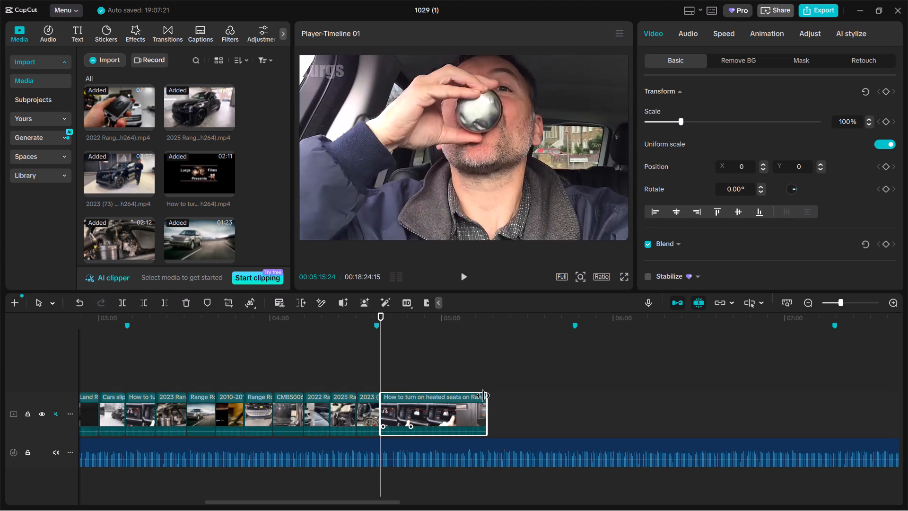
left_click_drag(483, 396, 463, 396)
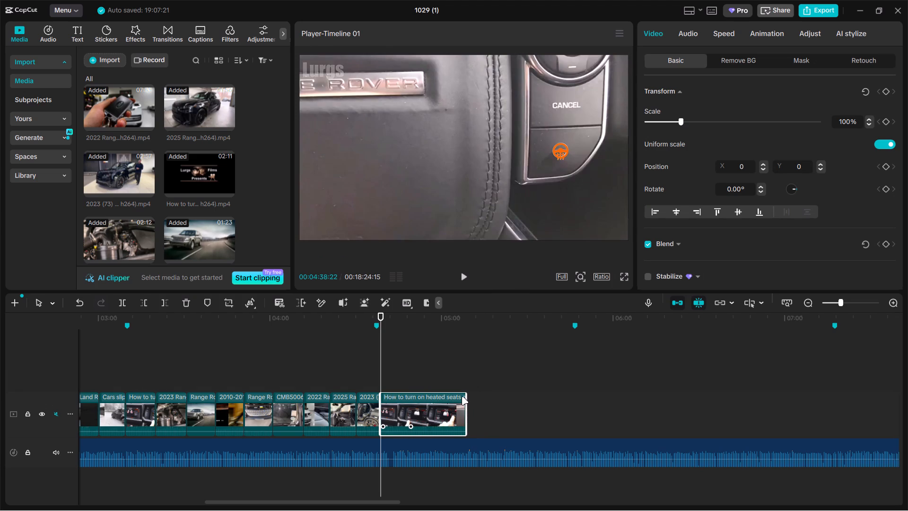
left_click(377, 409)
left_click(393, 409)
left_click_drag(381, 410, 383, 410)
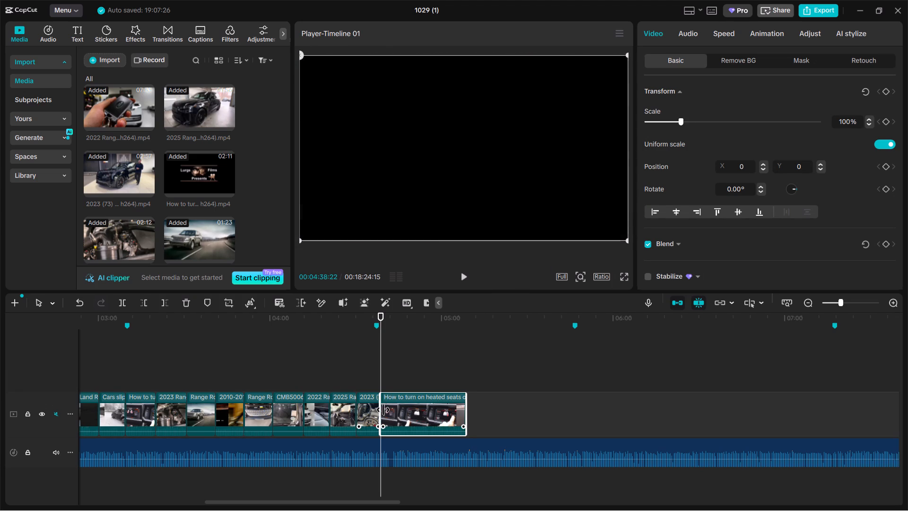
left_click_drag(383, 410, 432, 403)
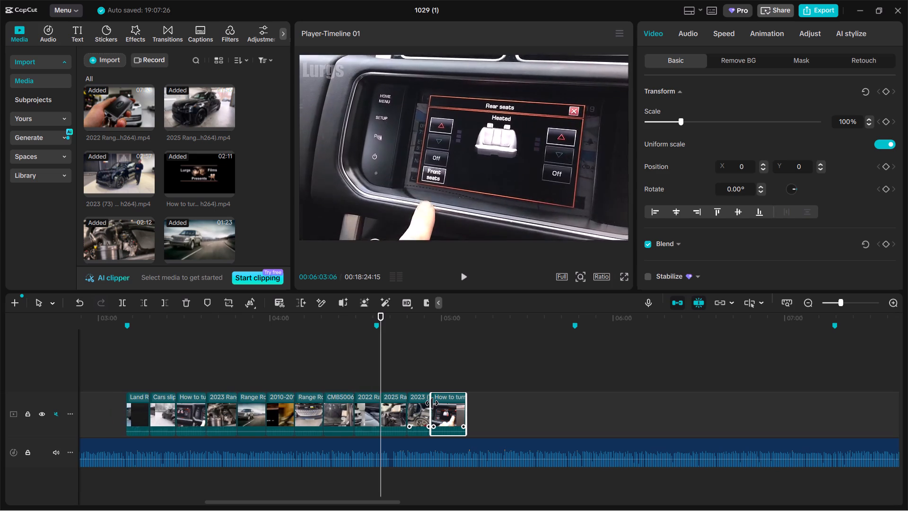
left_click_drag(432, 403, 443, 400)
Select the ten clips from the first "How to turn on heated seats" clip onward and shorten them together so the sequence ends at the fourth marker.
left_click_drag(144, 375, 402, 417)
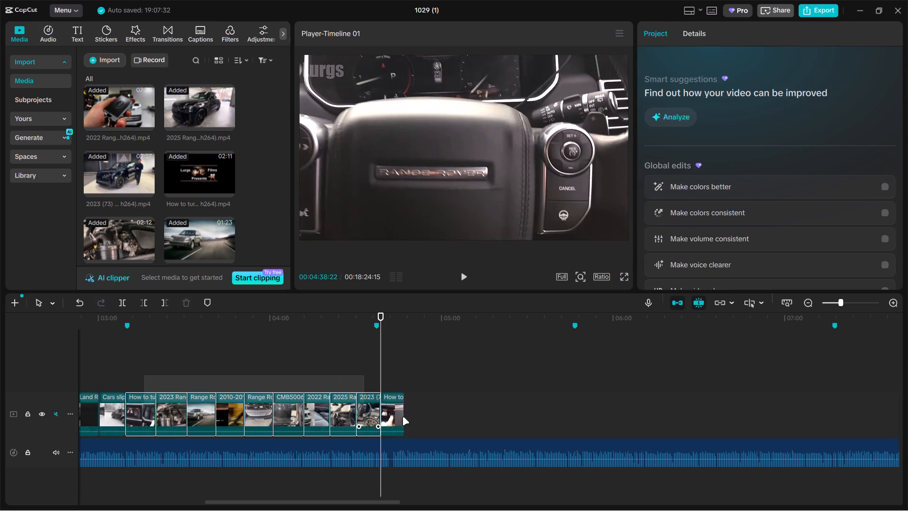
left_click_drag(402, 417, 455, 423)
left_click_drag(154, 405, 154, 405)
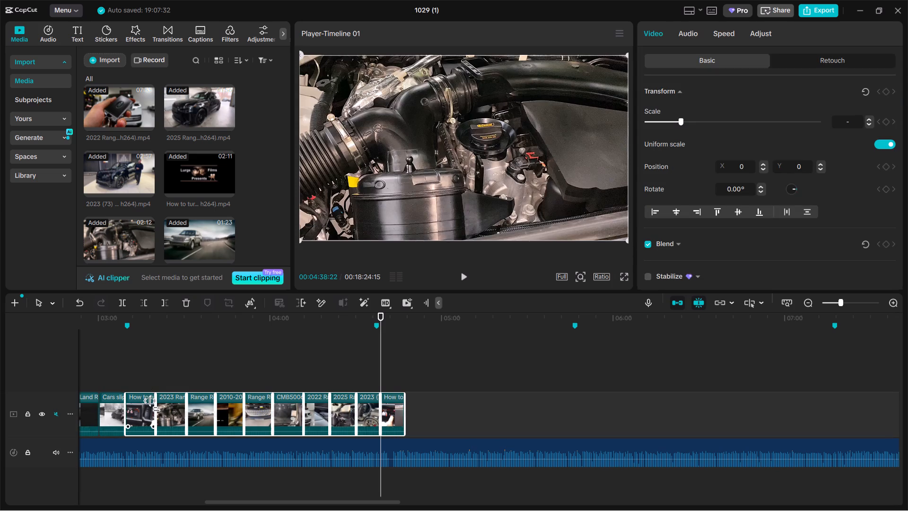
left_click_drag(154, 405, 143, 405)
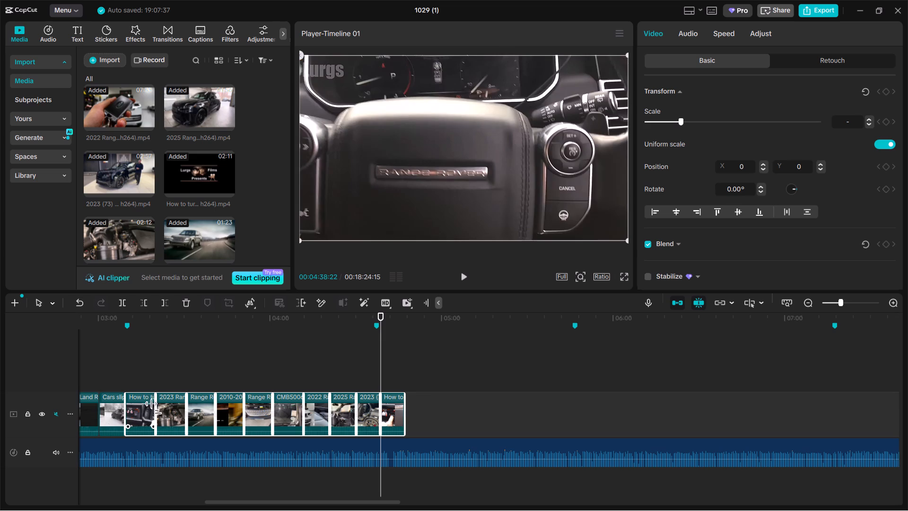
left_click_drag(158, 415, 153, 415)
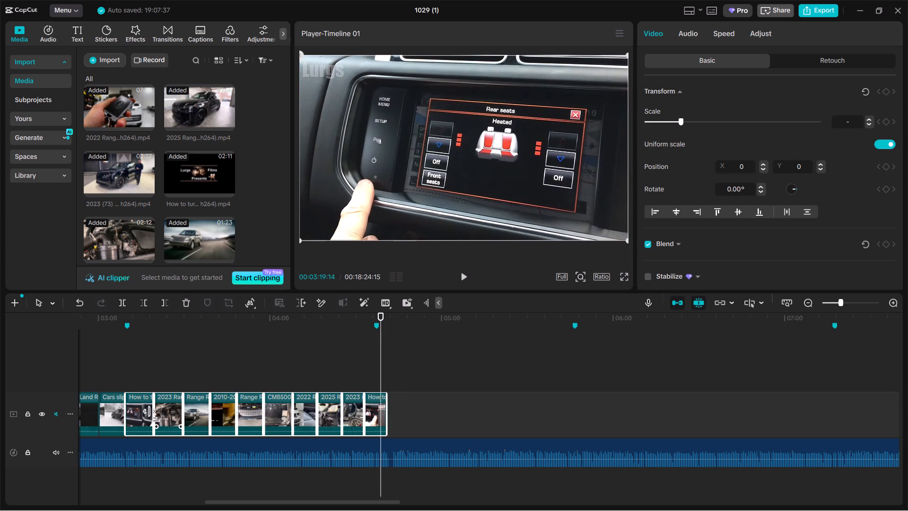
left_click_drag(153, 415, 152, 415)
Play back around the fourth marker and fine-trim the end of the last heated-seats clip to meet the marker.
left_click(356, 365)
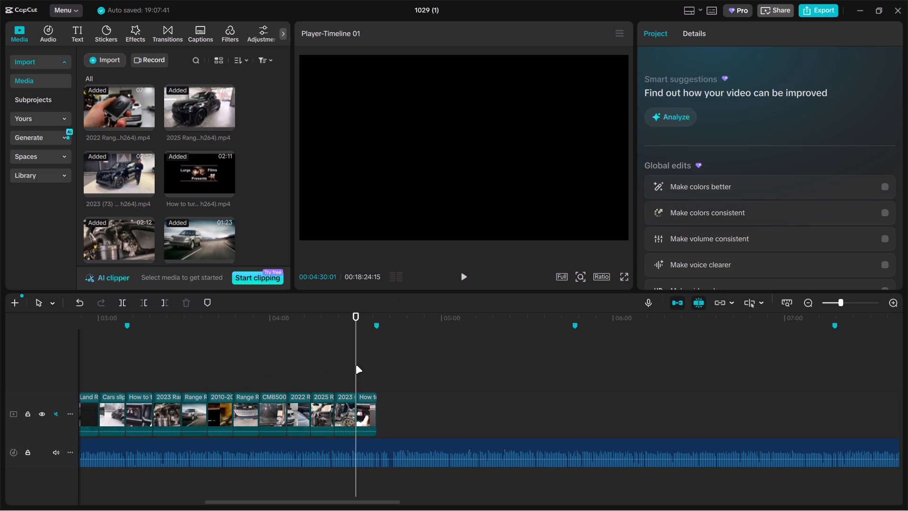
left_click_drag(356, 365, 369, 363)
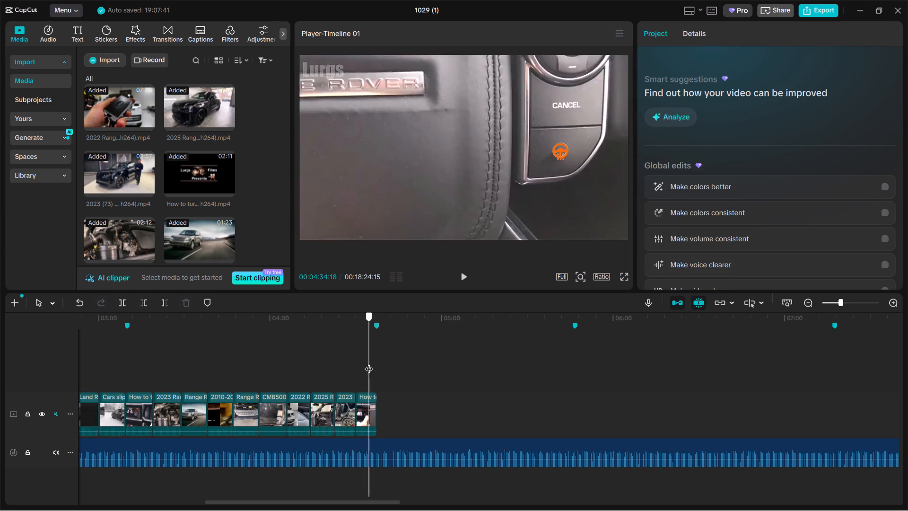
left_click_drag(369, 363, 374, 363)
key("space")
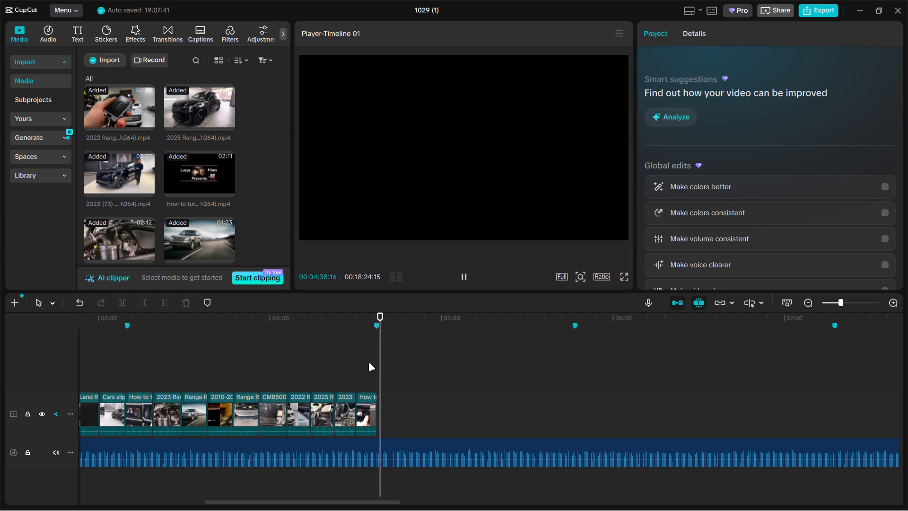
left_click(368, 366)
key("space")
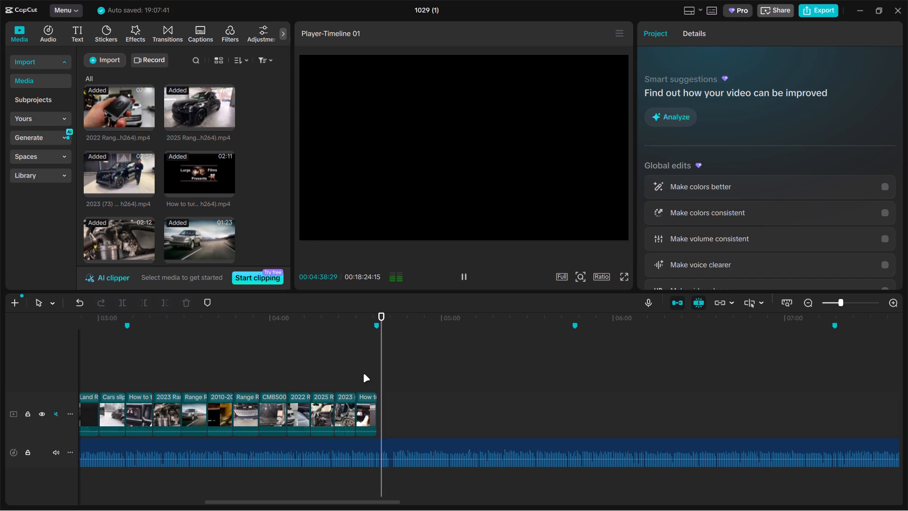
key("space")
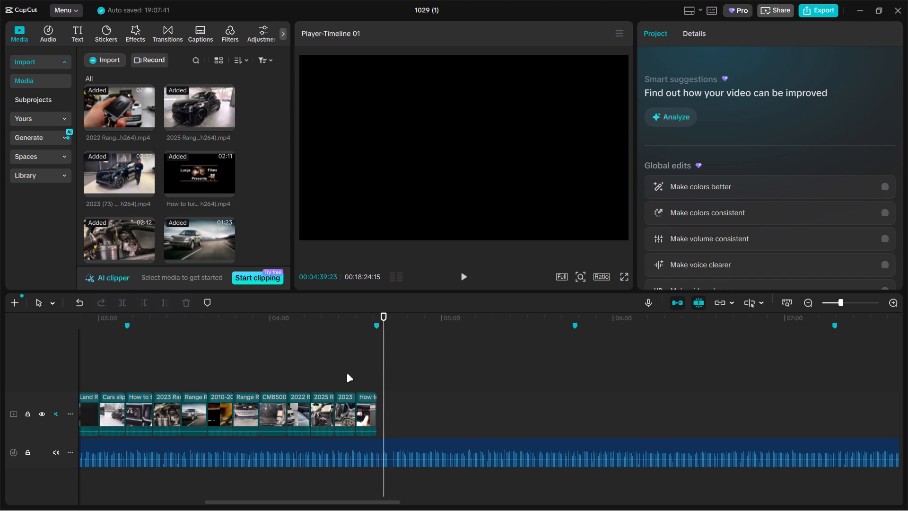
left_click(368, 405)
left_click_drag(378, 404, 373, 404)
left_click(375, 377)
key("space")
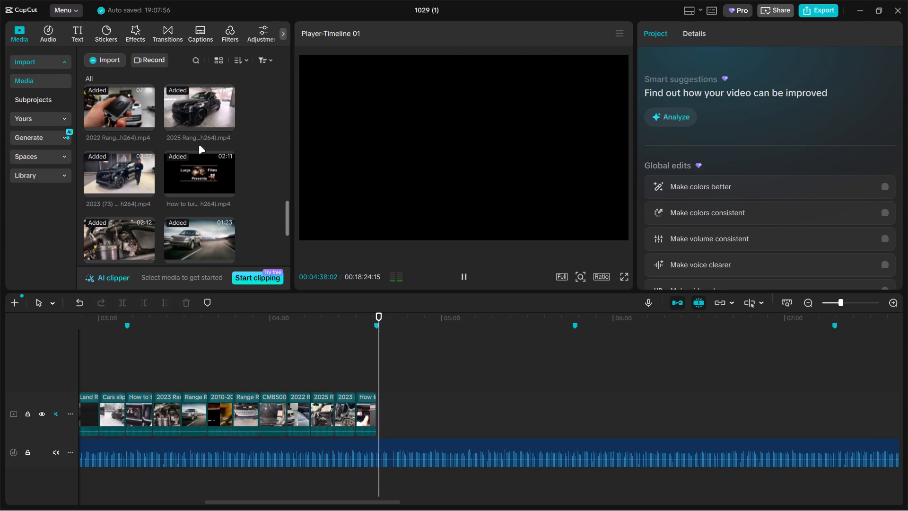
key("space")
Import all the wiper videos from the EDIT folder's 09 subfolder into the project media.
left_click(103, 58)
left_click(132, 80)
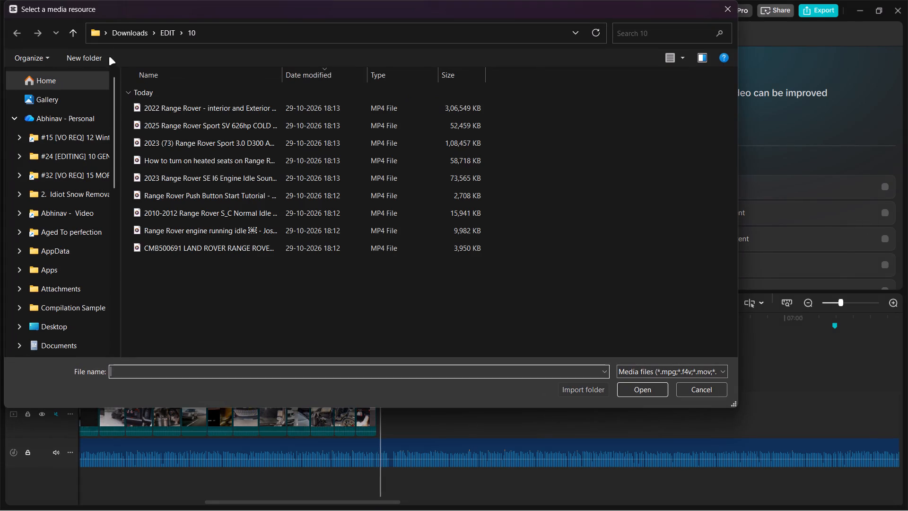
left_click(74, 40)
double_click(175, 176)
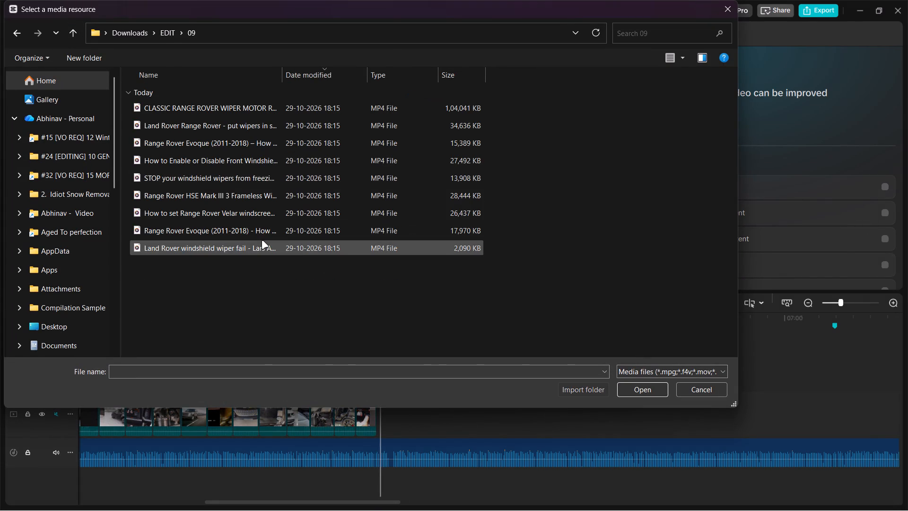
key("ctrl+a")
key("Return")
Place the imported wiper clips at the end of the main track, directly after the last heated-seats clip.
left_click_drag(188, 110, 378, 305)
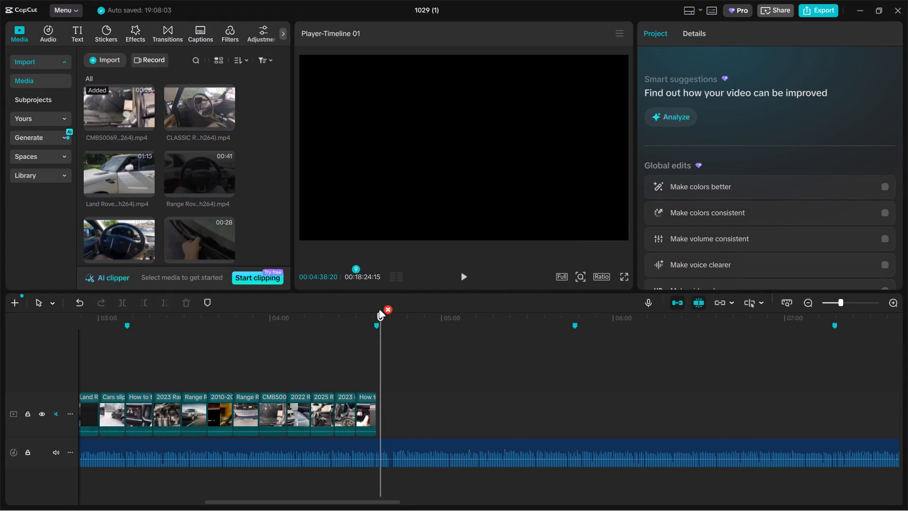
left_click_drag(378, 305, 424, 419)
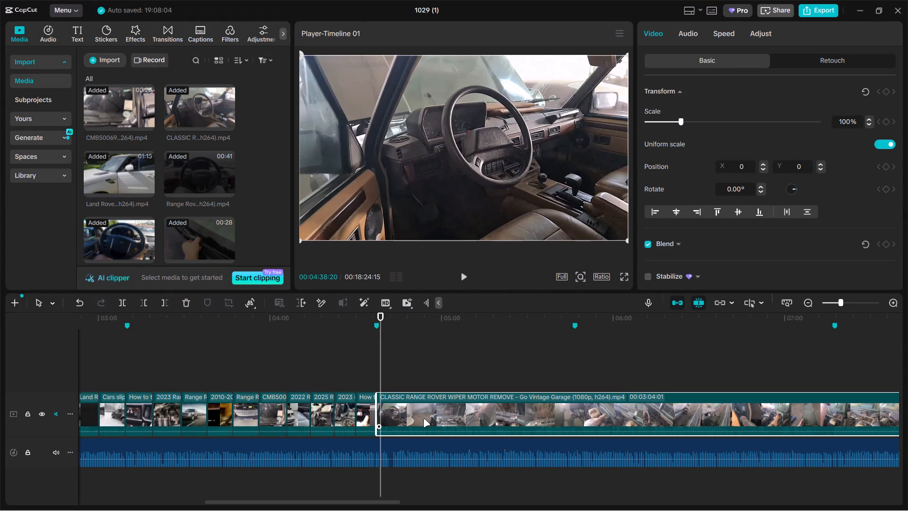
Skim through the "CLASSIC RANGE ROVER WIPER MOTOR REMOVE" clip to examine its footage.
left_click_drag(433, 419, 423, 411)
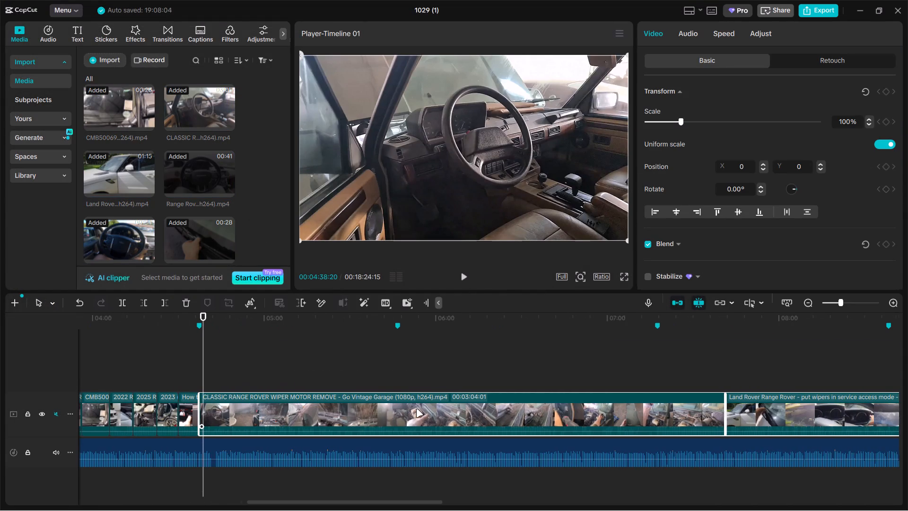
left_click(308, 380)
left_click_drag(308, 380, 340, 378)
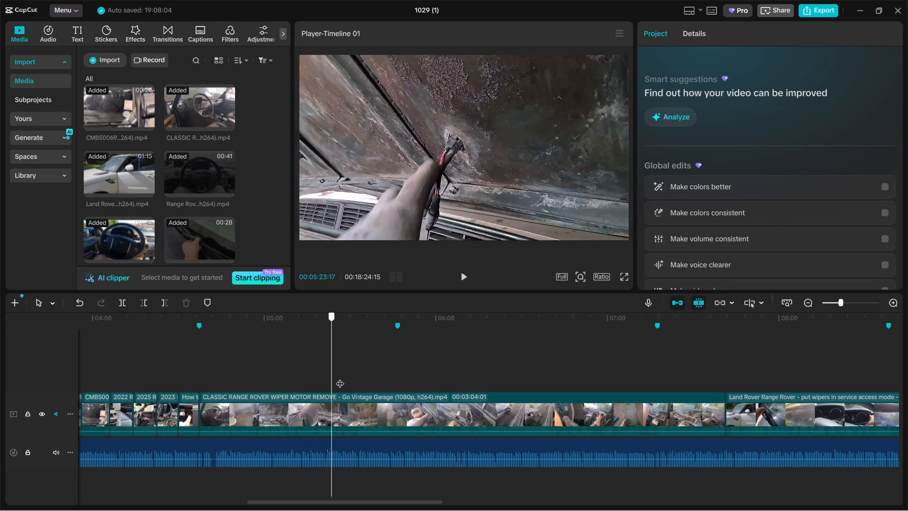
left_click_drag(340, 378, 588, 369)
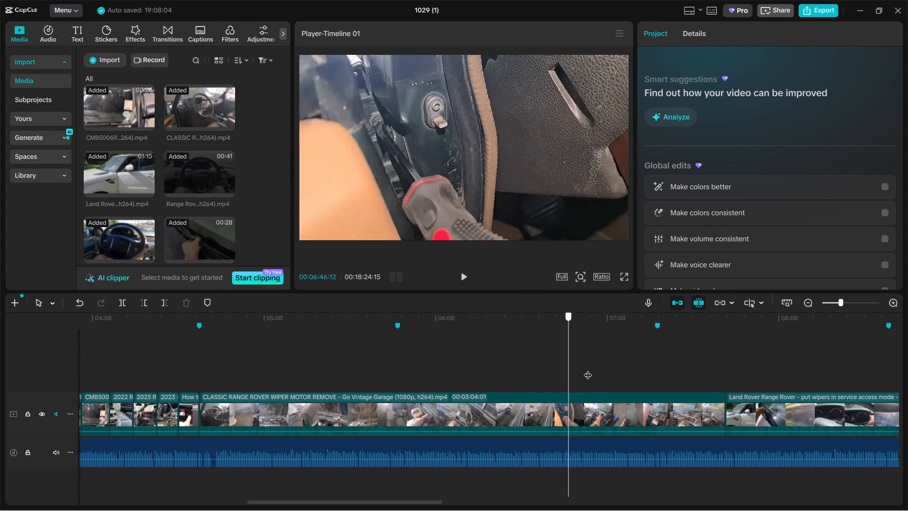
left_click_drag(588, 369, 206, 355)
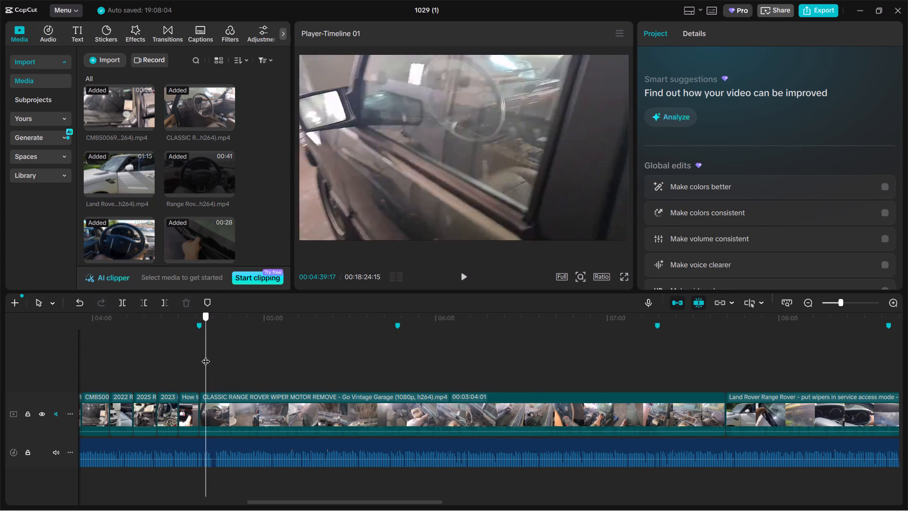
left_click_drag(206, 355, 488, 359)
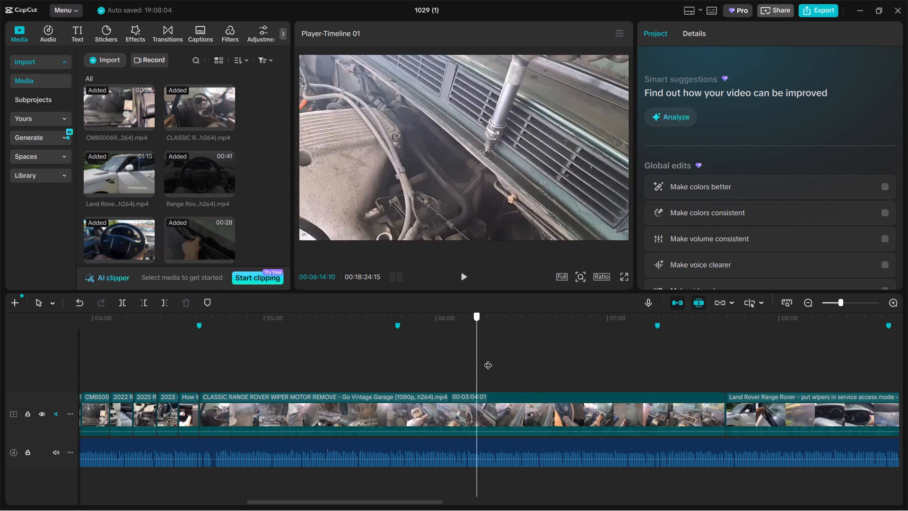
left_click_drag(488, 359, 603, 352)
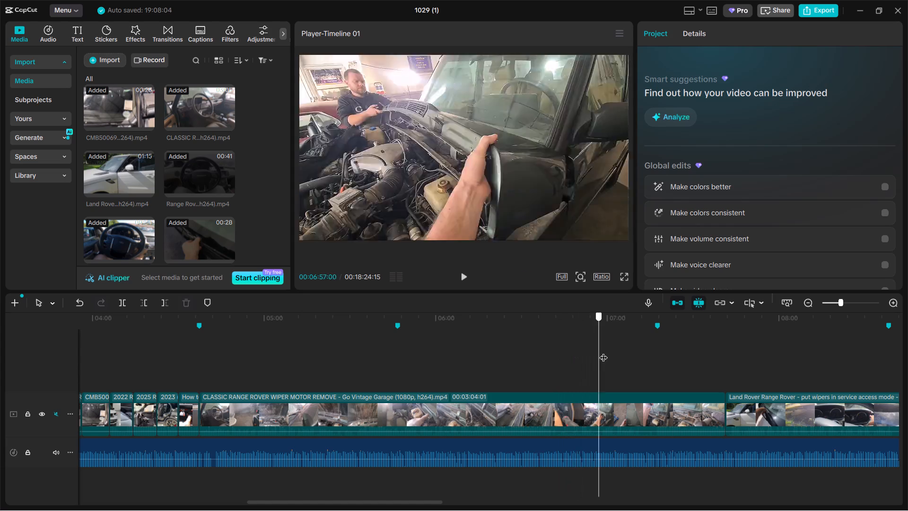
left_click_drag(603, 352, 662, 351)
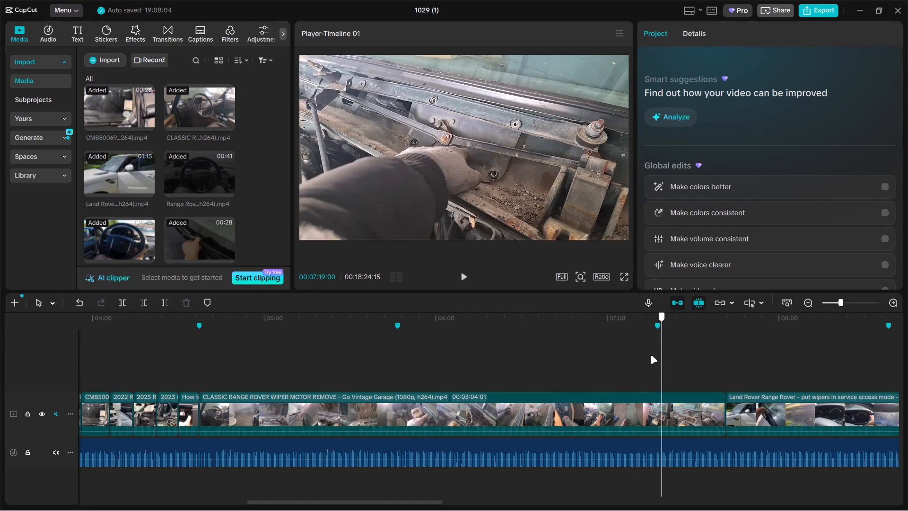
Move the five clips from "STOP your windshield wipers" to the end ahead of the "CLASSIC RANGE ROVER WIPER MOTOR REMOVE" clip.
scroll(619, 382, "down", 17, "ctrl")
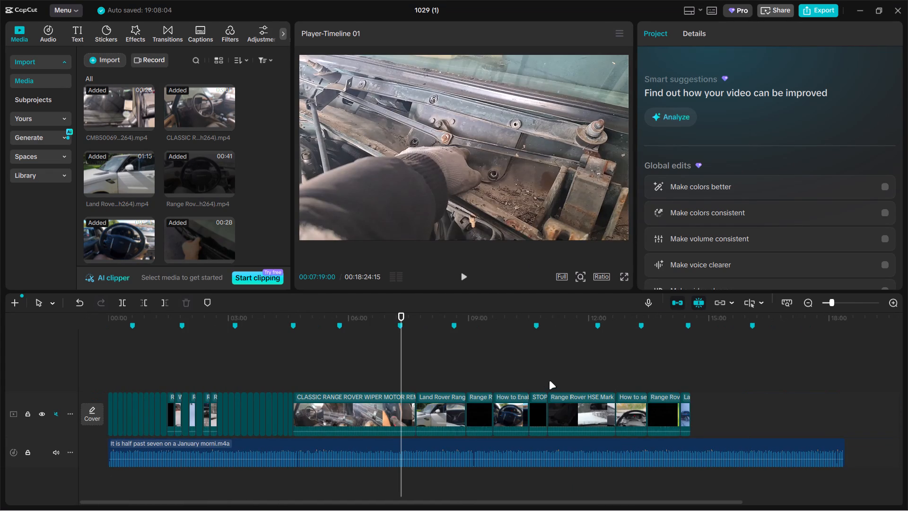
left_click_drag(537, 373, 777, 400)
left_click_drag(587, 416, 393, 430)
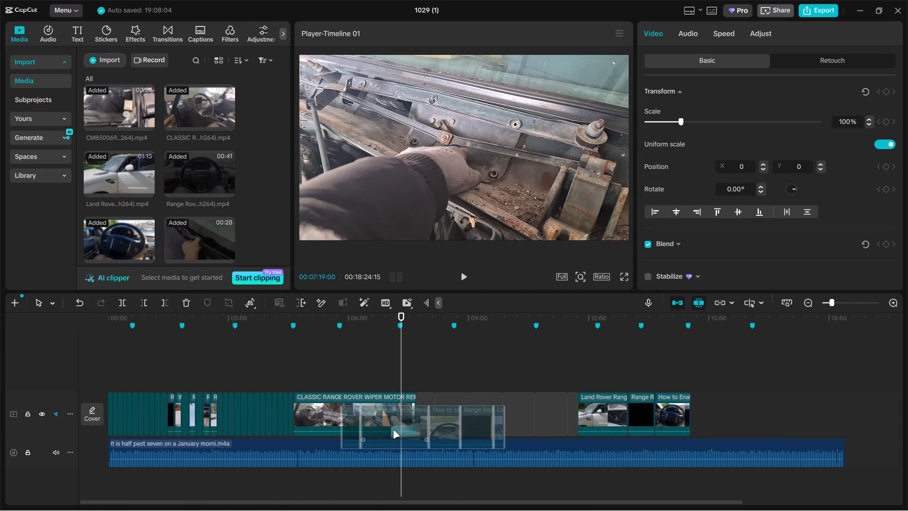
left_click_drag(393, 430, 338, 425)
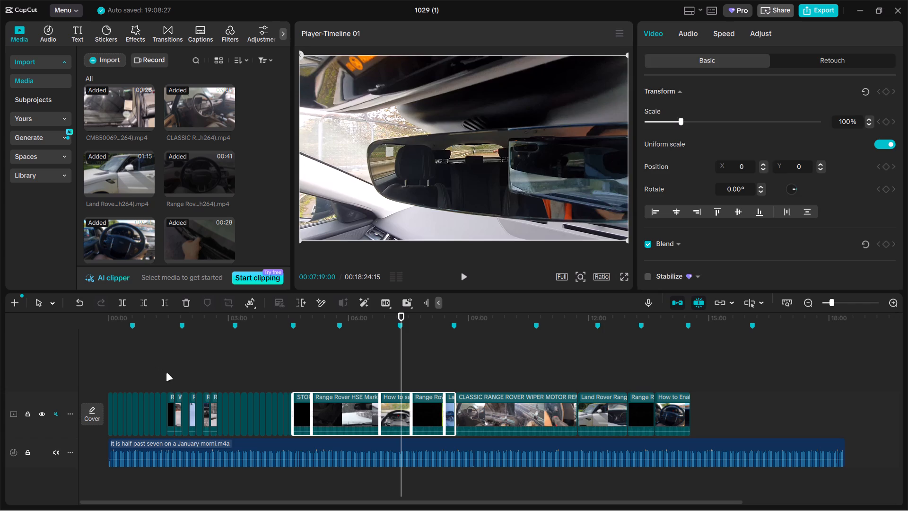
Find the captioned "Range Rover Evoque" clip around 00:01:35 and scale it up to 144% to crop out its burned-in caption.
left_click(167, 373)
scroll(167, 373, "up", 20, "ctrl")
scroll(167, 373, "up", 3, "ctrl")
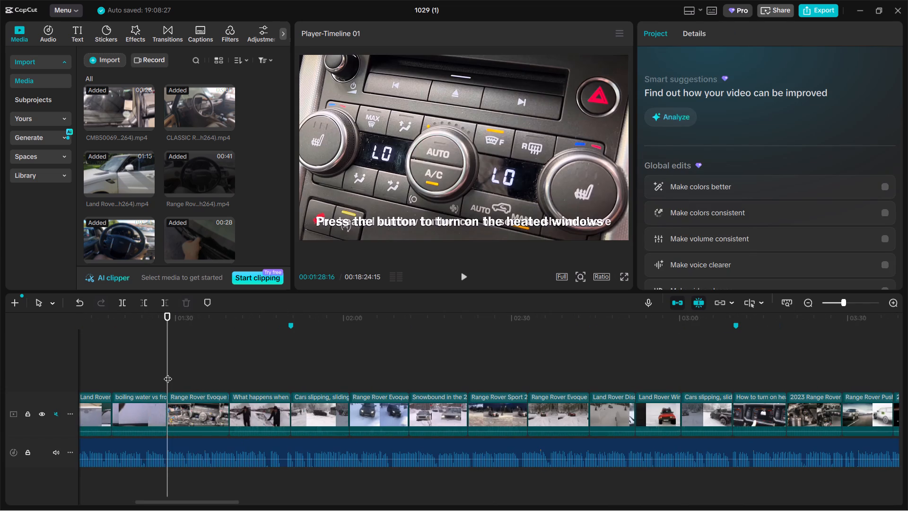
left_click_drag(168, 373, 227, 374)
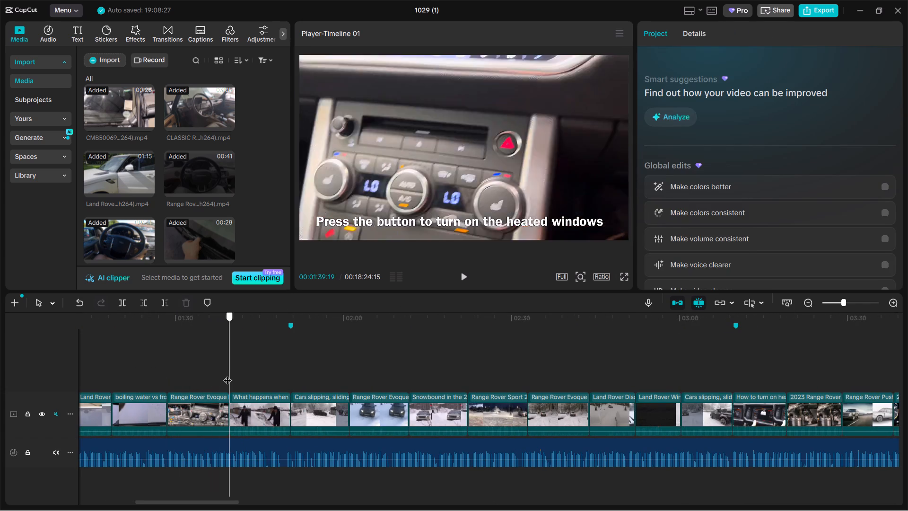
left_click_drag(227, 374, 209, 375)
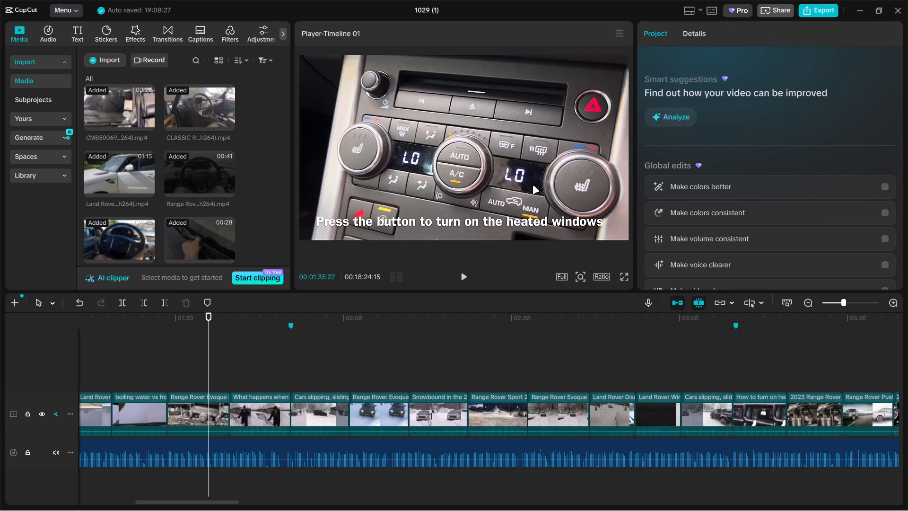
left_click(533, 185)
left_click(207, 397)
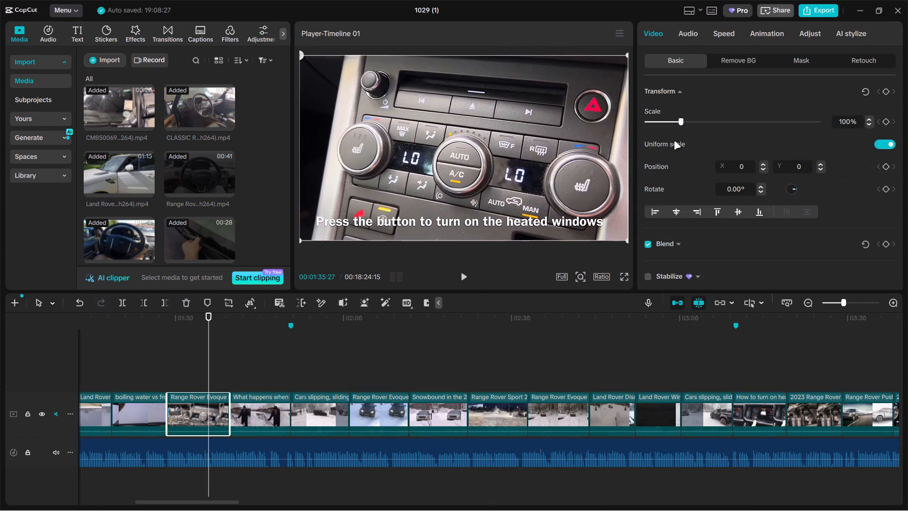
left_click_drag(686, 124, 696, 123)
Review the "STOP your windshield wipers" clip and trim its start to the raised-wiper shot of the snowy black car, at 00:04:49.
scroll(428, 354, "down", 8, "ctrl")
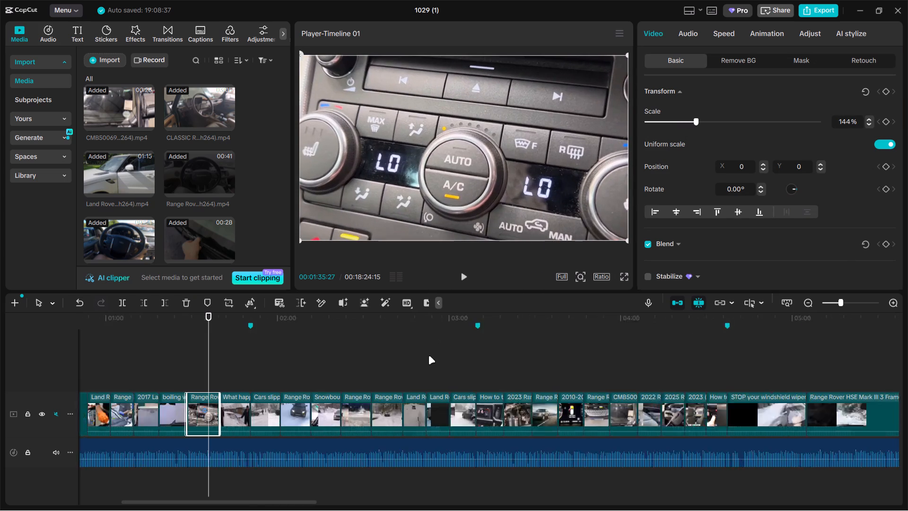
scroll(428, 356, "down", 8, "ctrl")
left_click(428, 367)
scroll(425, 367, "up", 9, "ctrl")
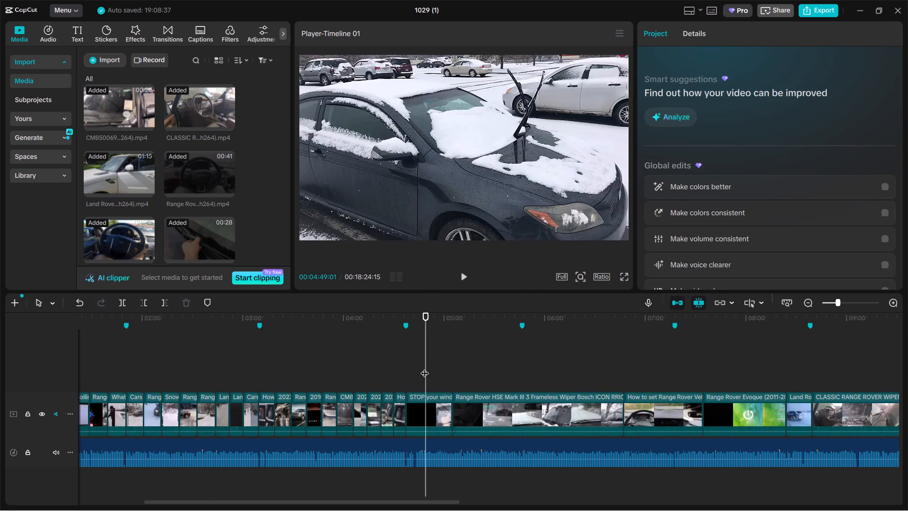
scroll(425, 367, "up", 3, "ctrl")
left_click_drag(425, 367, 395, 367, "ctrl")
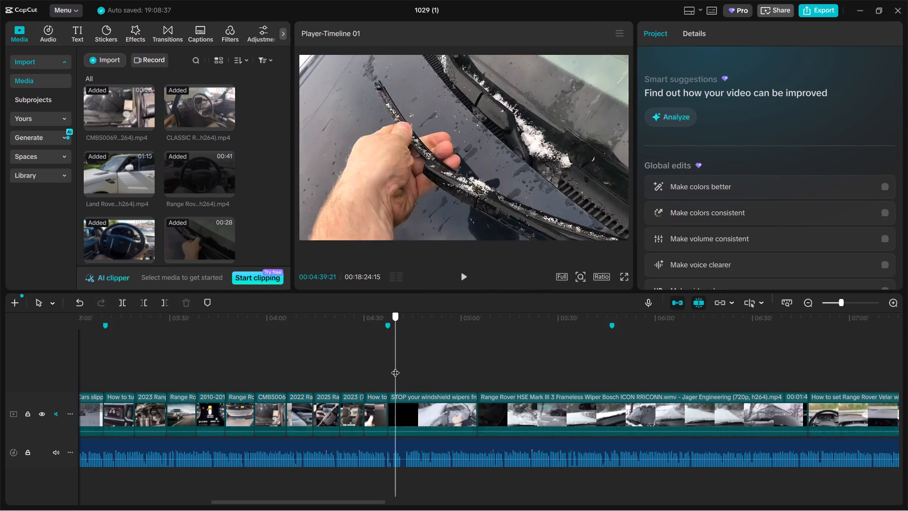
left_click_drag(395, 367, 411, 367, "ctrl")
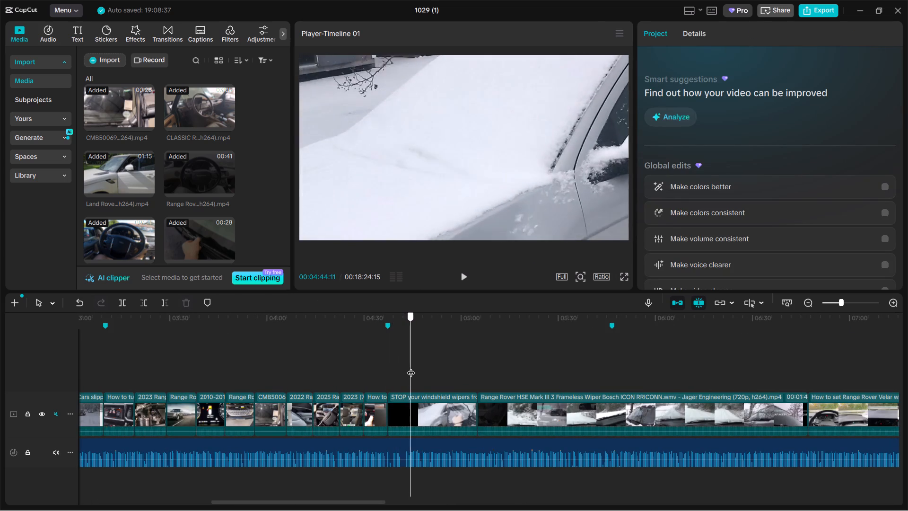
left_click_drag(411, 367, 415, 367, "ctrl")
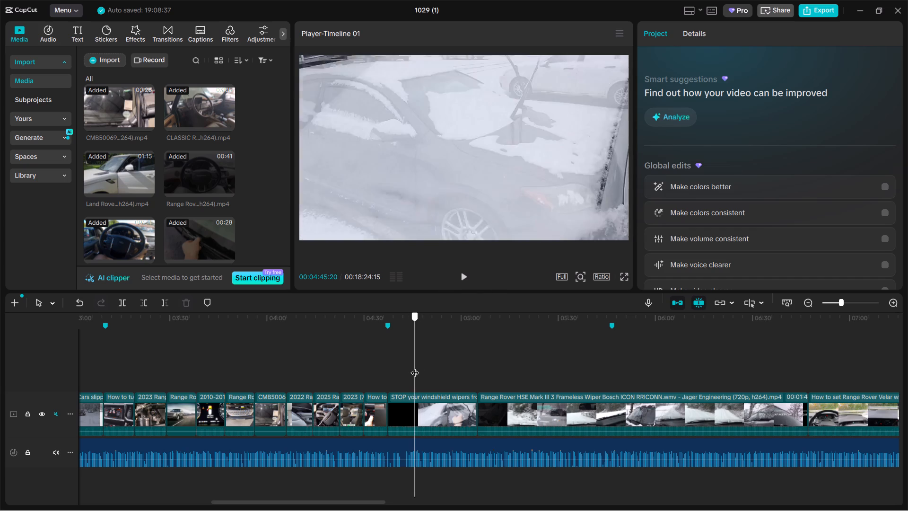
left_click_drag(415, 367, 397, 369, "ctrl")
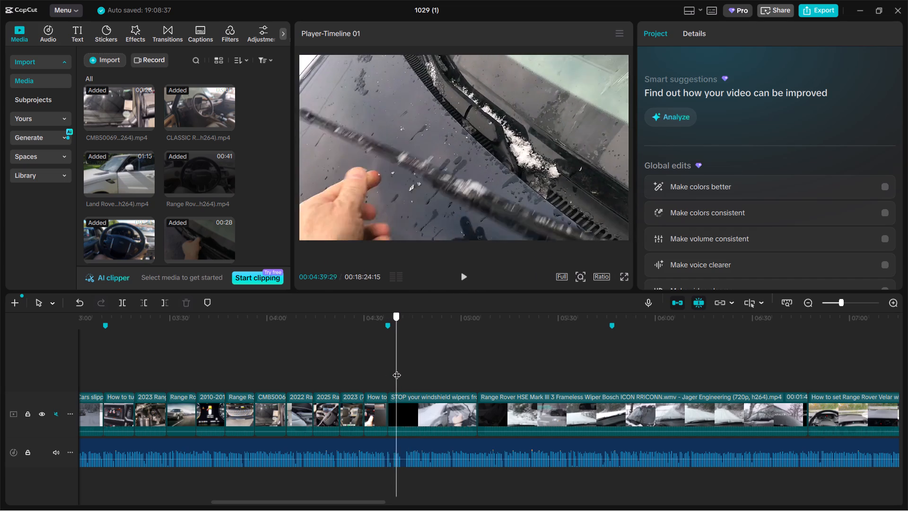
left_click_drag(397, 369, 409, 368, "ctrl")
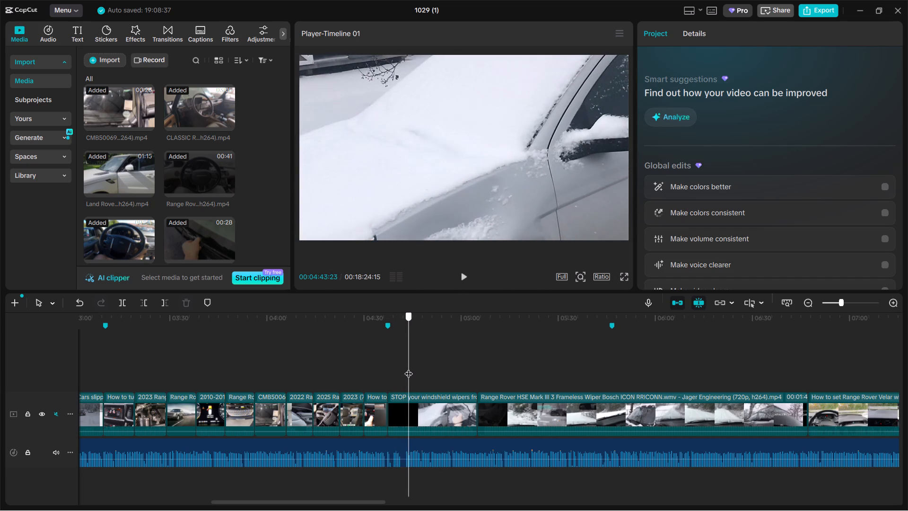
left_click_drag(409, 368, 409, 368, "ctrl")
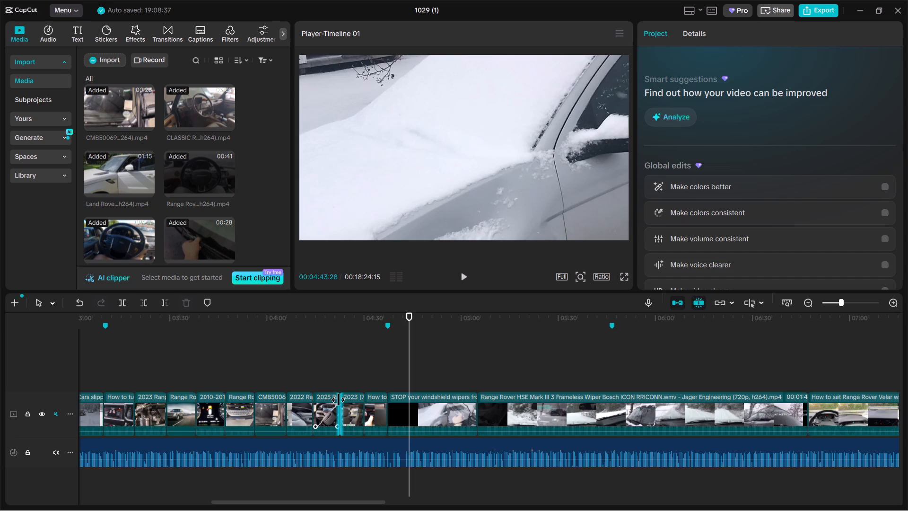
left_click_drag(410, 376, 443, 376)
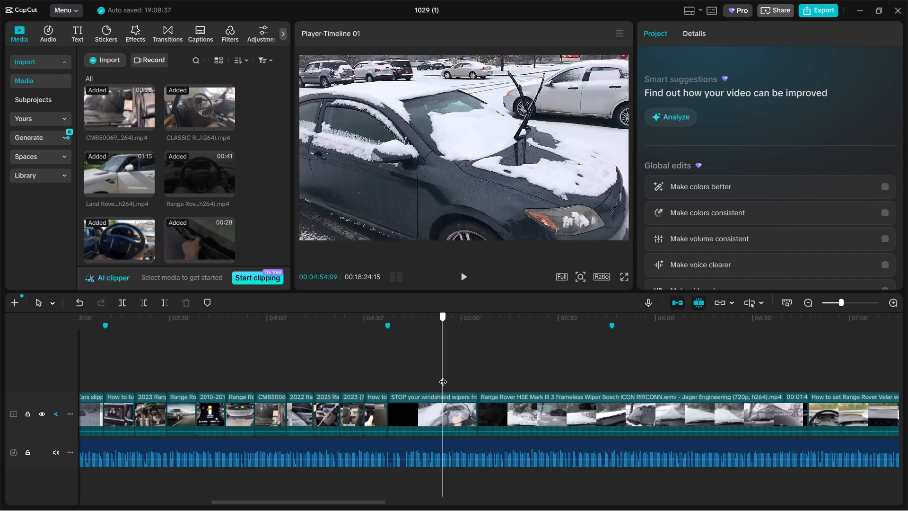
left_click_drag(443, 376, 426, 380)
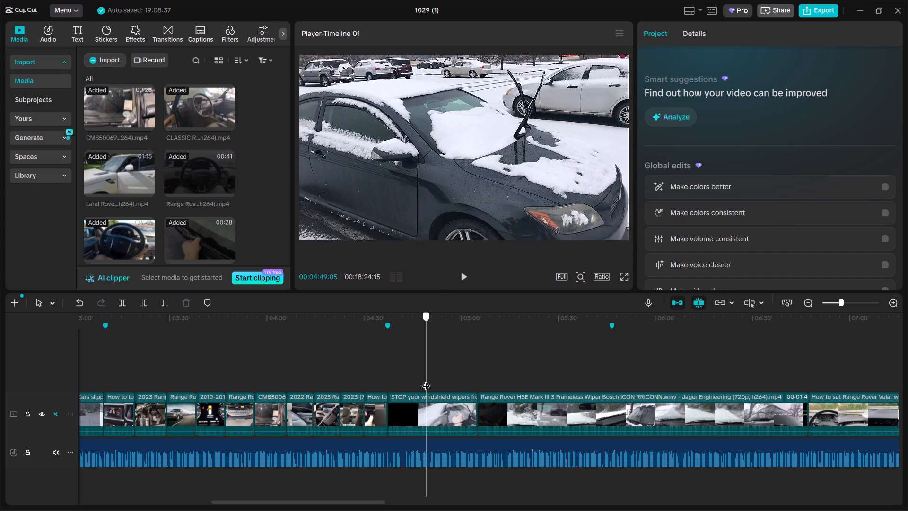
left_click_drag(426, 380, 426, 380)
left_click(441, 420)
left_click_drag(386, 411, 412, 409)
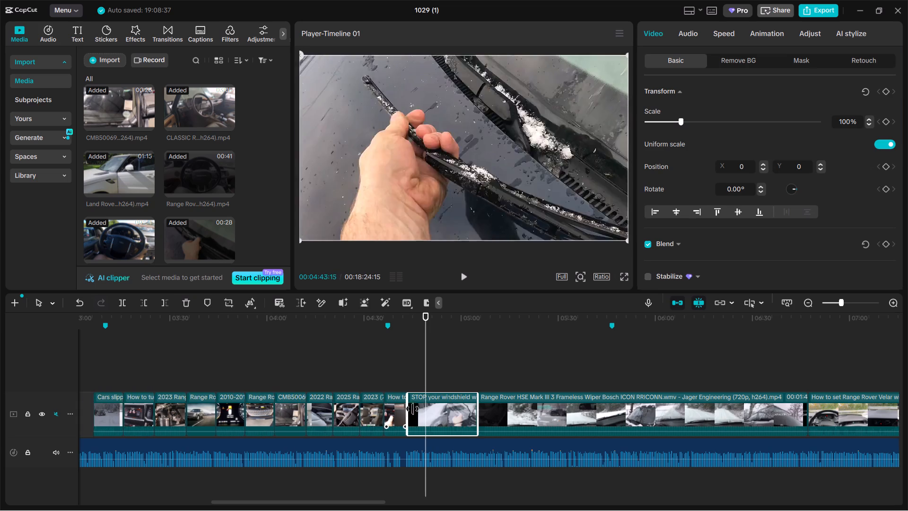
left_click_drag(412, 409, 427, 407)
Split the "STOP your windshield wipers" clip at 00:04:44:28 and delete the remainder after the cut.
left_click(387, 378)
left_click_drag(387, 378, 395, 378)
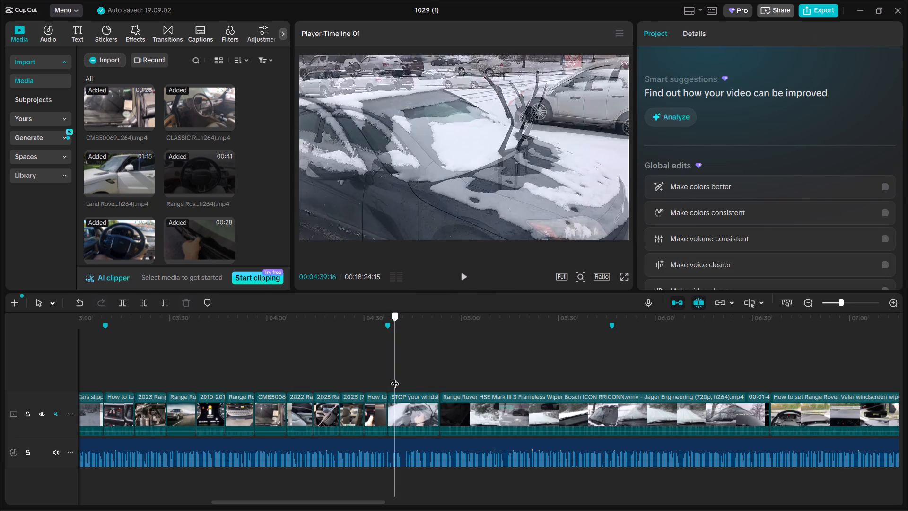
left_click_drag(395, 378, 412, 378)
left_click(416, 411)
key("ctrl+b")
key("BackSpace")
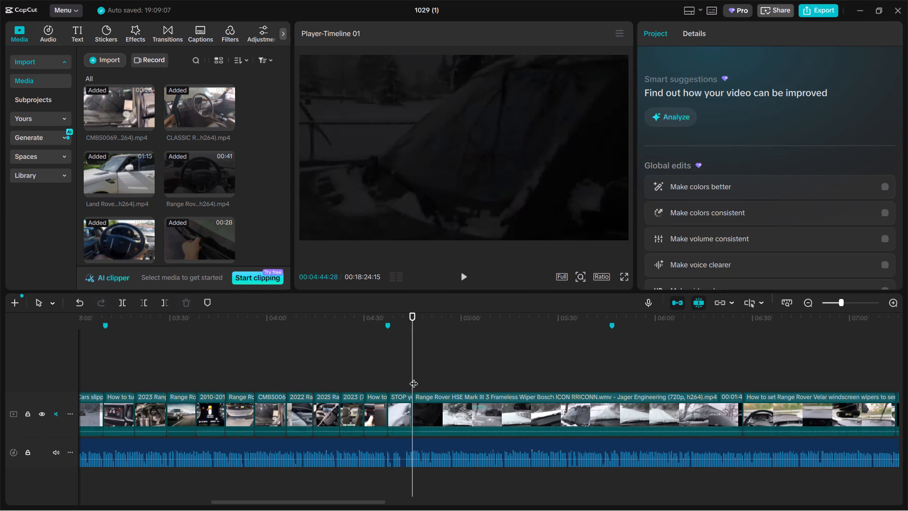
Review the "Range Rover HSE Mark III 3 Frameless Wiper" clip, split it at 00:05:22:06 and delete the part before the cut.
left_click_drag(414, 376, 447, 378)
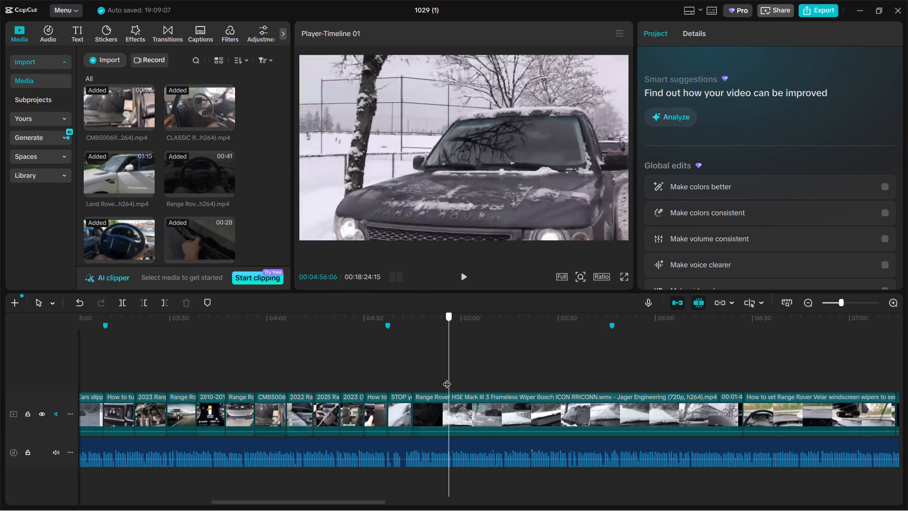
left_click_drag(447, 378, 541, 379)
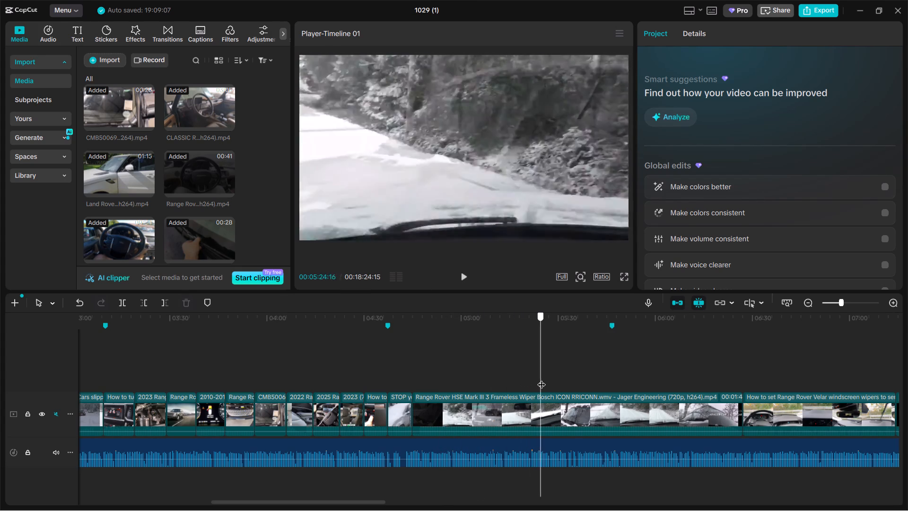
left_click_drag(541, 379, 627, 370)
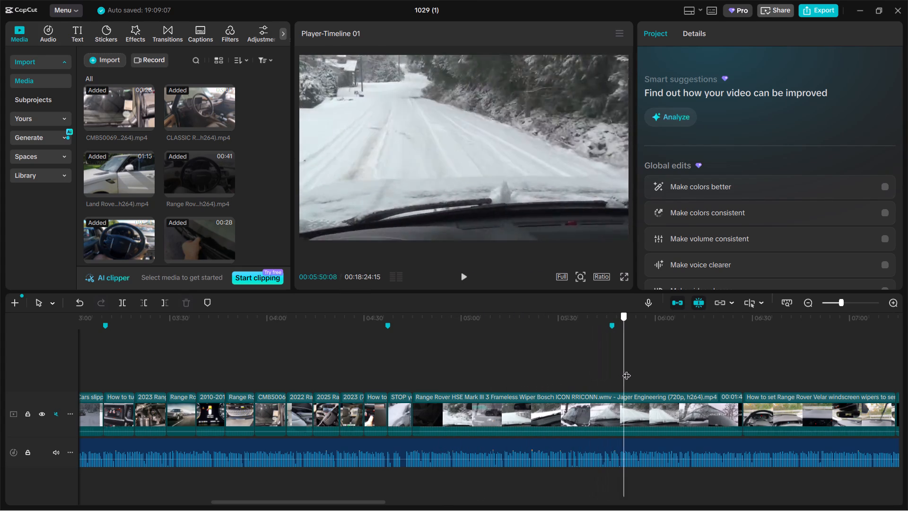
left_click_drag(627, 370, 685, 362)
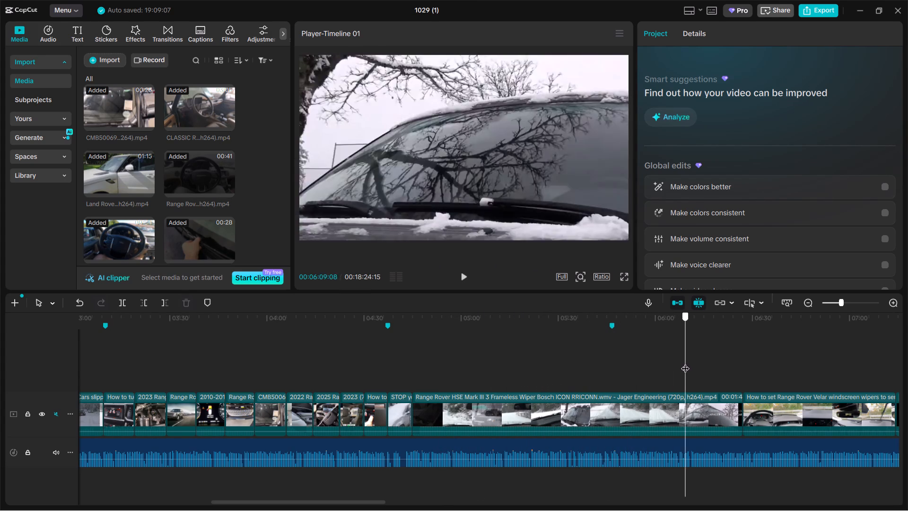
left_click_drag(685, 362, 551, 361)
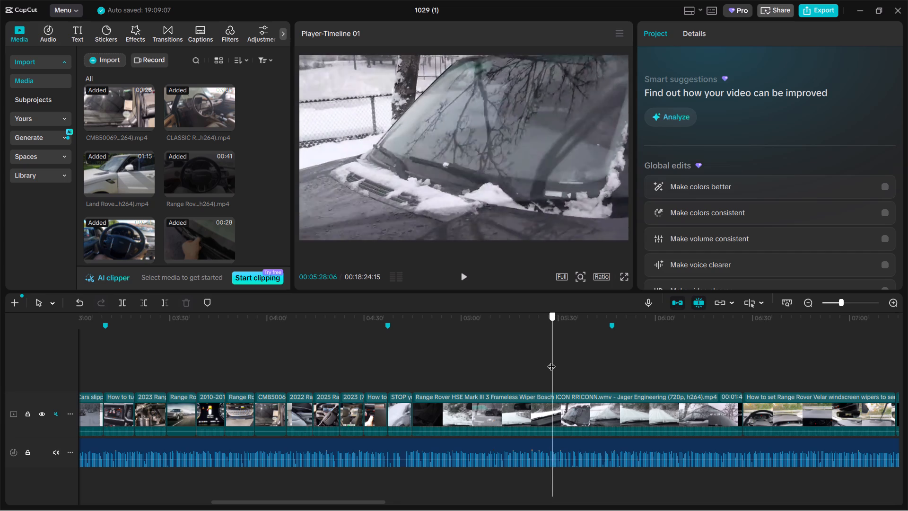
left_click_drag(551, 361, 533, 361)
left_click(548, 405)
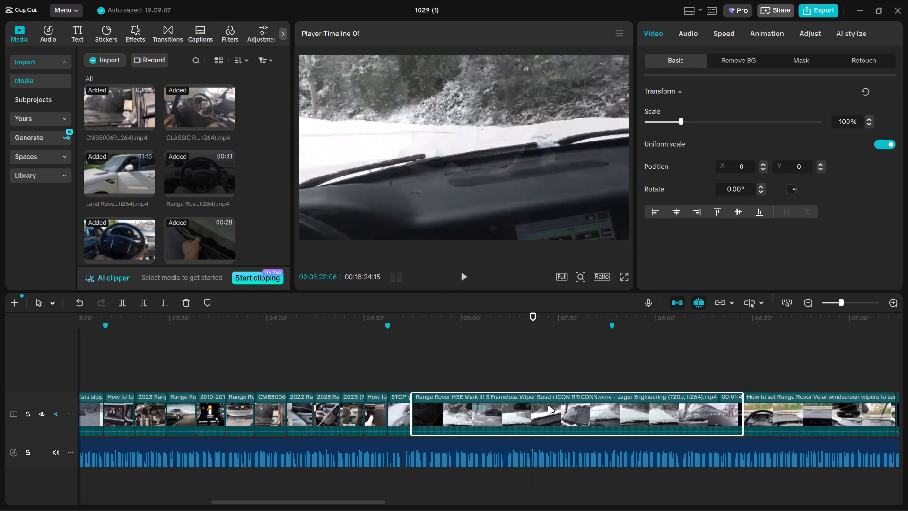
key("ctrl+b")
left_click(479, 411)
key("BackSpace")
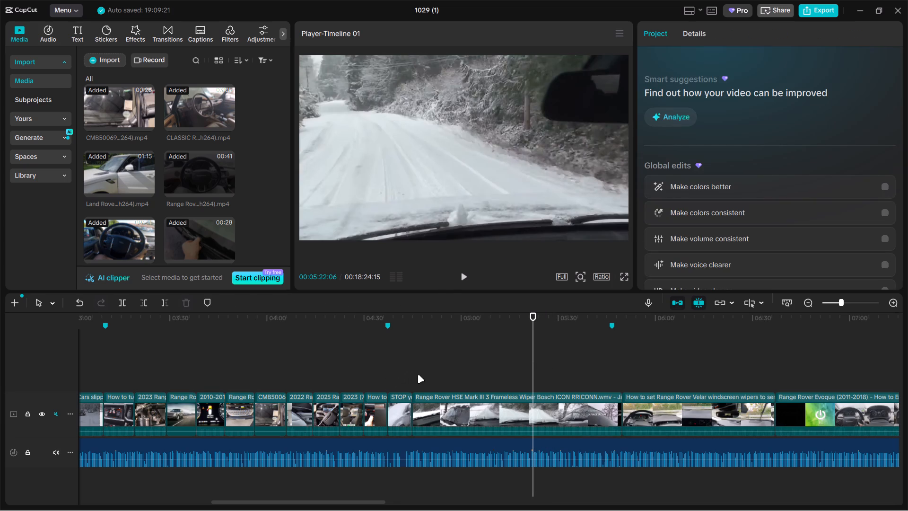
Split the "Range Rover HSE Mark III 3 Frameless Wiper" clip at 00:04:52:08 and delete the remainder after the cut.
left_click(418, 375)
left_click_drag(422, 375, 415, 375)
left_click_drag(414, 375, 429, 375)
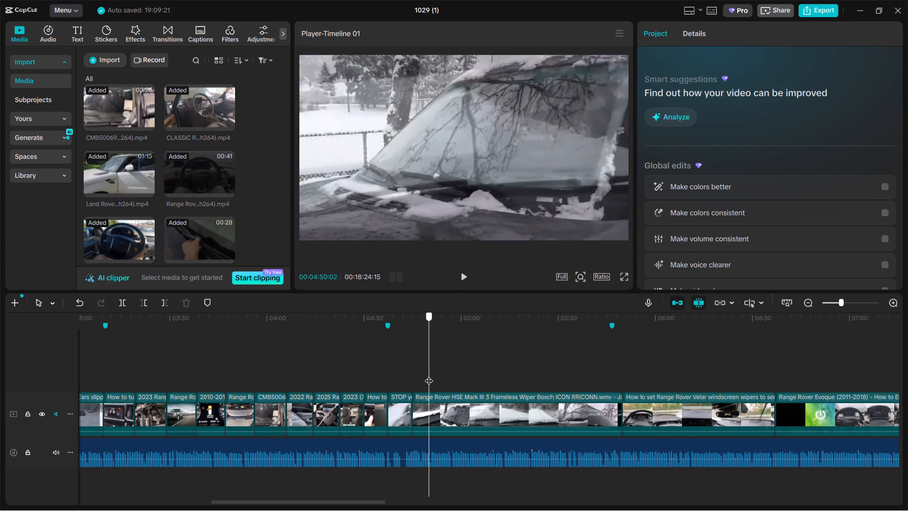
left_click_drag(429, 375, 436, 375)
left_click(451, 417)
key("ctrl+b")
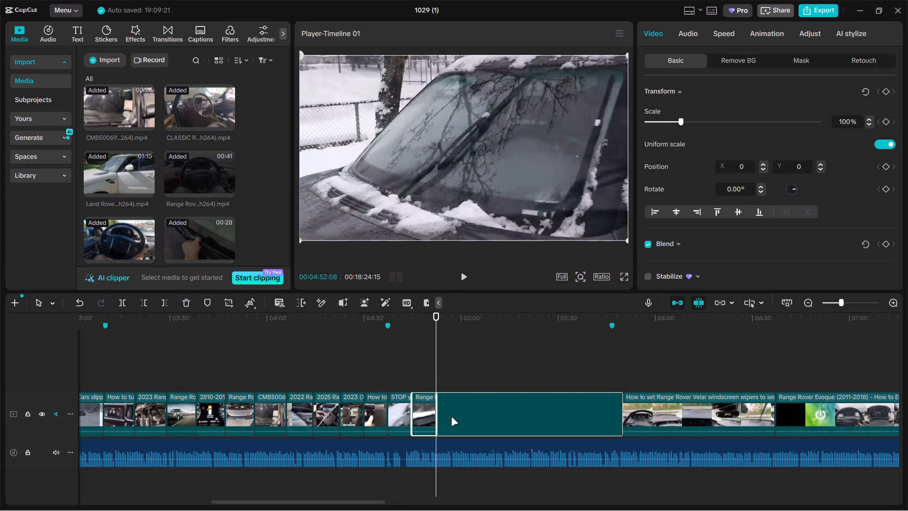
key("BackSpace")
Trim the start of the "How to set Range Rover Velar windscreen wipers" clip to 00:05:00:22.
left_click_drag(435, 376, 483, 371)
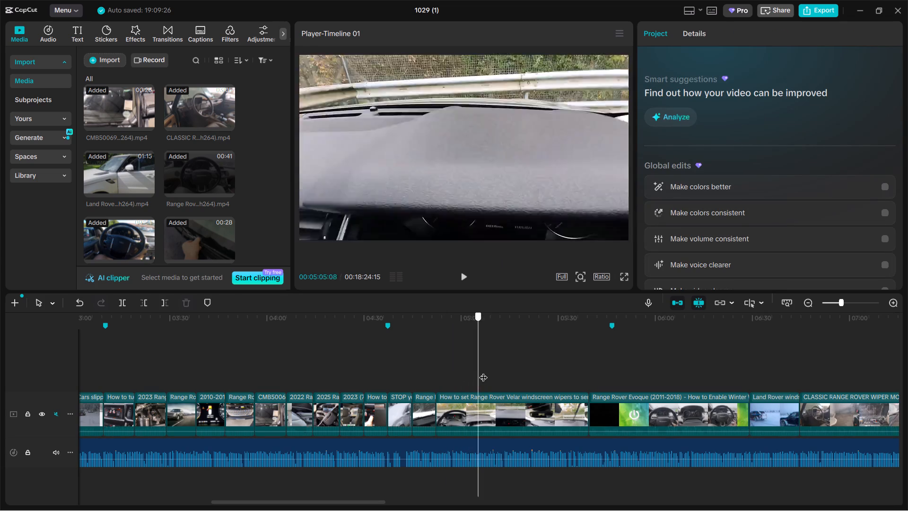
left_click_drag(483, 371, 463, 367)
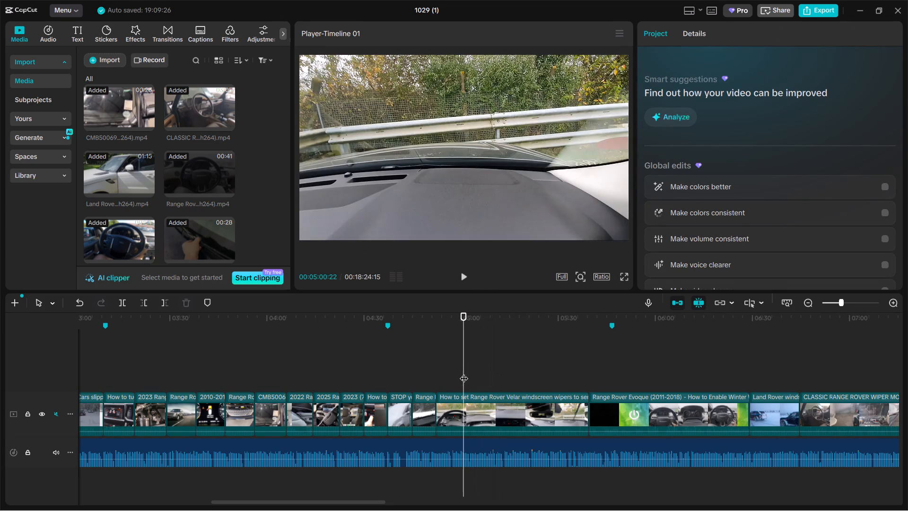
left_click(465, 401)
left_click_drag(437, 408, 462, 405)
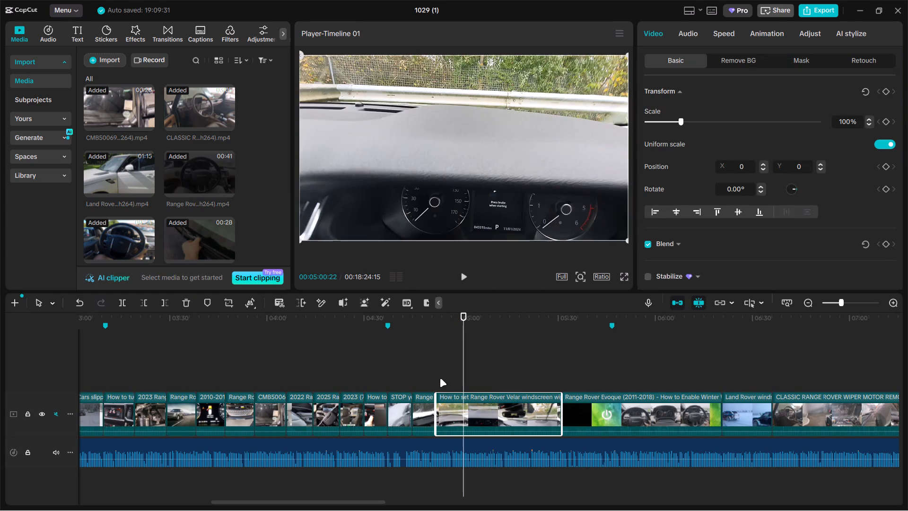
Split the "How to set Range Rover Velar windscreen wipers" clip at 00:04:59:04 and delete the remainder after the cut.
left_click(436, 377)
left_click_drag(435, 377, 449, 377)
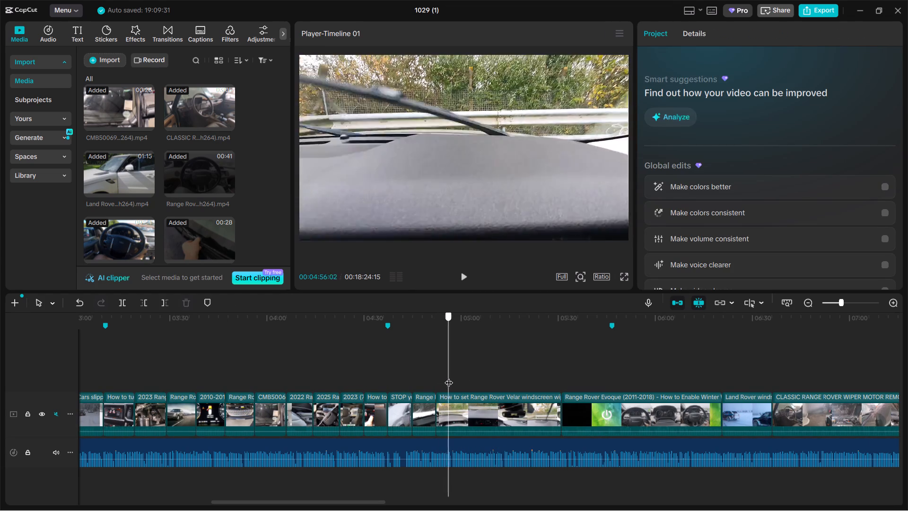
left_click_drag(449, 377, 458, 376)
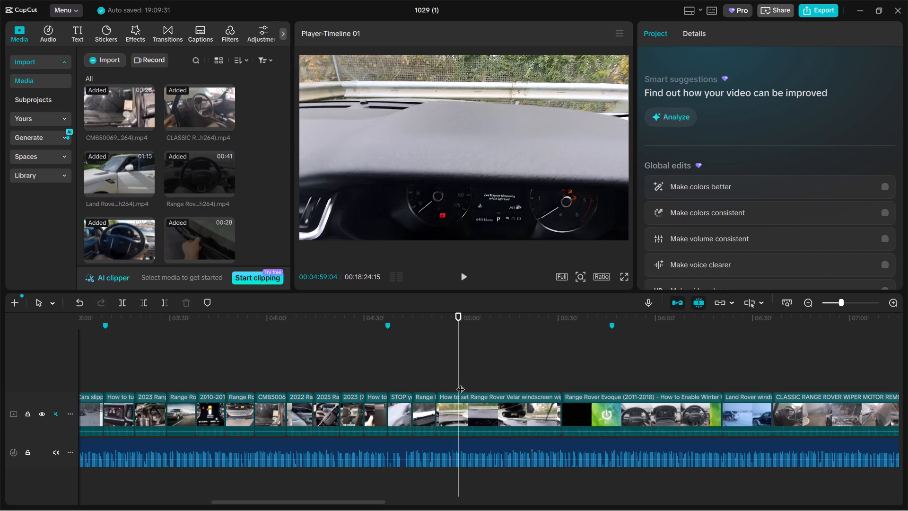
left_click(473, 414)
key("ctrl+b")
key("BackSpace")
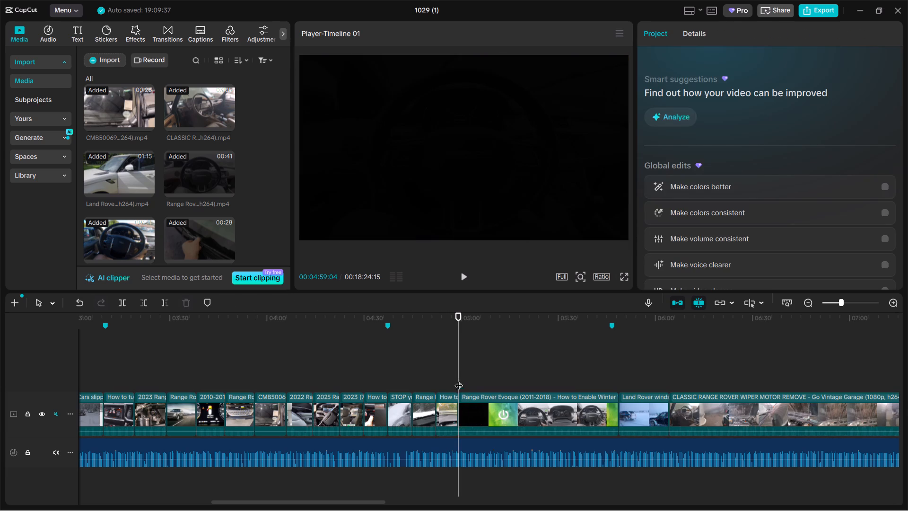
Trim the start of the "Range Rover Evoque (2011-2018) - How to Enable Winter" clip to the dashboard footage at 00:05:19:22.
left_click_drag(456, 375, 525, 373)
left_click(527, 404)
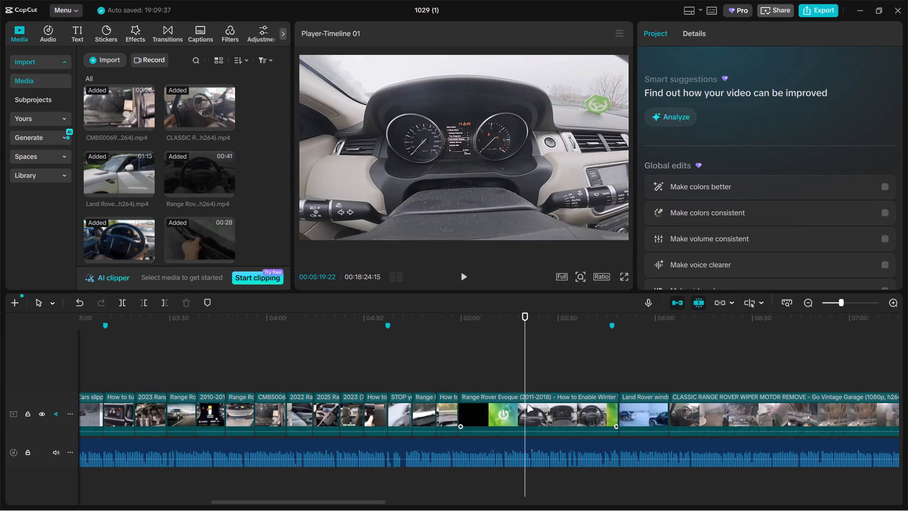
left_click_drag(460, 407, 525, 404)
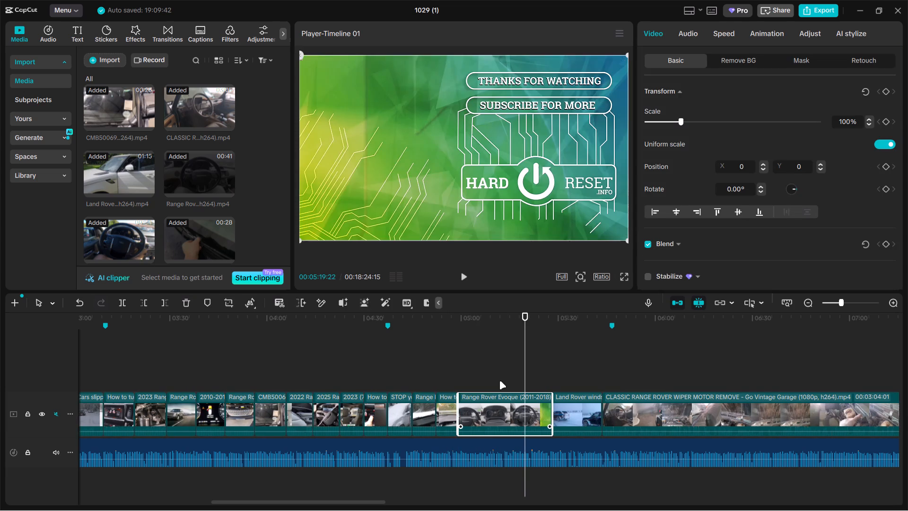
Split the "Range Rover Evoque (2011-2018)" clip at 00:05:06:22 and delete the remainder after the cut.
left_click(488, 376)
left_click_drag(488, 376, 483, 376)
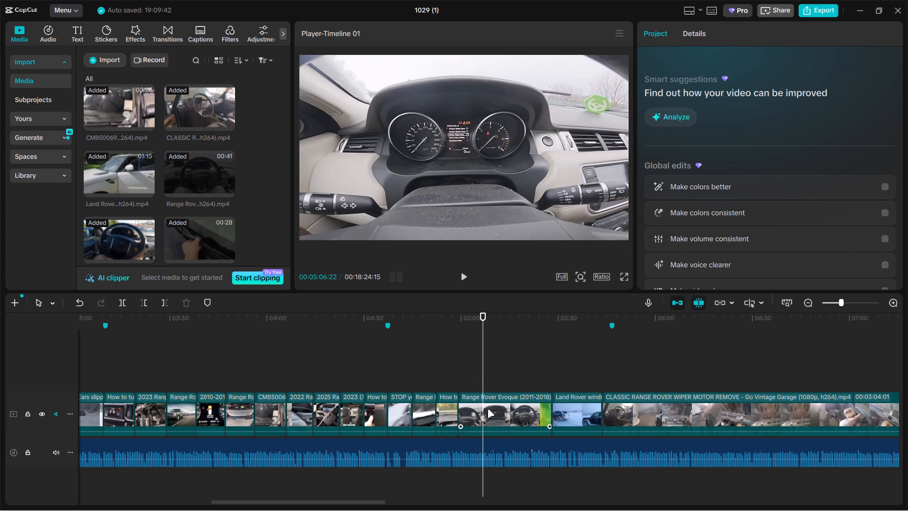
left_click(488, 409)
key("ctrl+b")
key("BackSpace")
Scale the "Land Rover winds…" clip on the main track up to 122% so it fills the frame.
left_click_drag(498, 397, 499, 355)
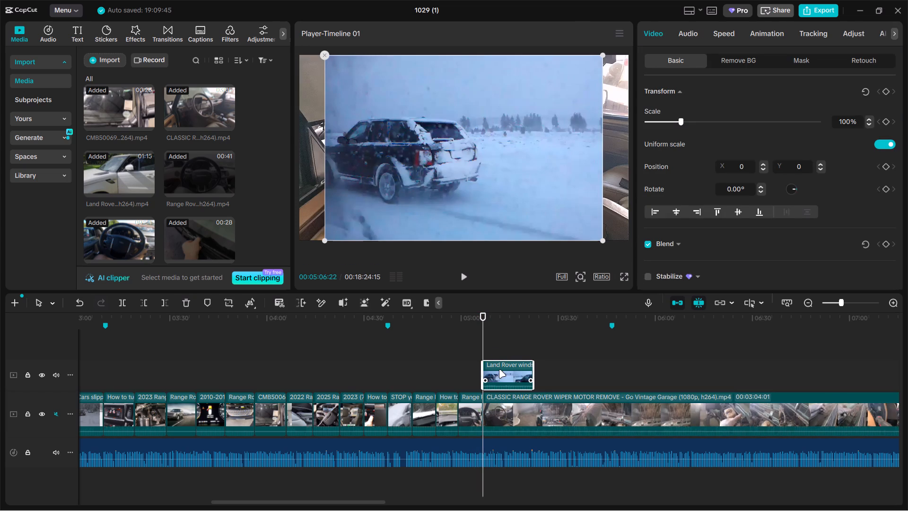
key("ctrl+z")
left_click_drag(500, 374, 493, 379)
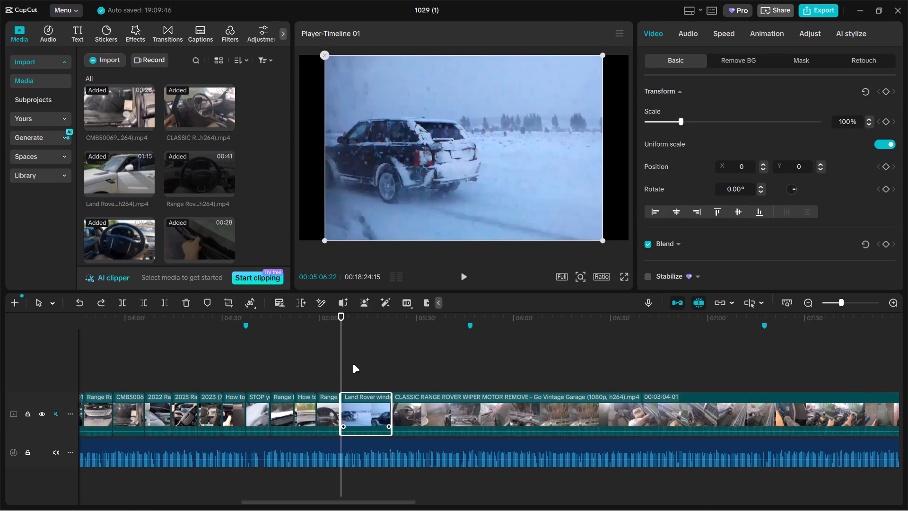
left_click_drag(682, 120, 690, 120)
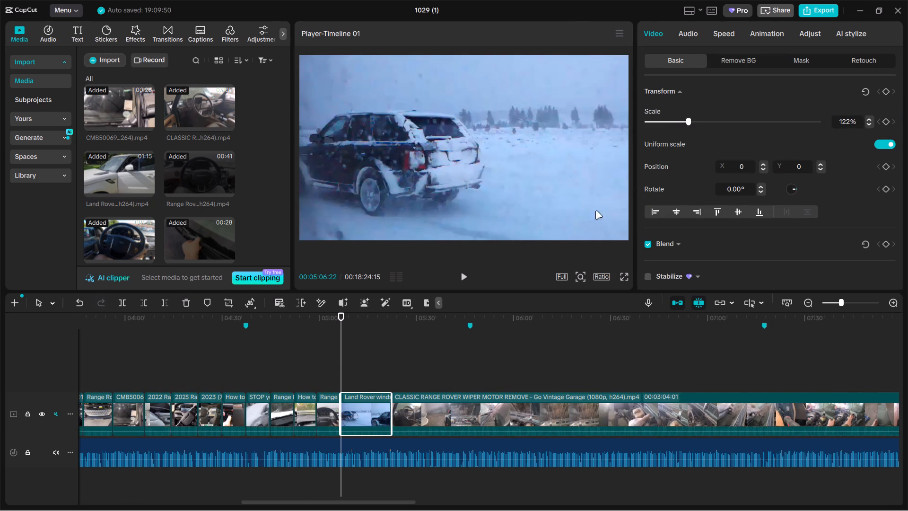
Split the scaled "Land Rover winds…" clip at 00:05:13:26 and delete the remainder after the cut.
left_click_drag(343, 369, 364, 369)
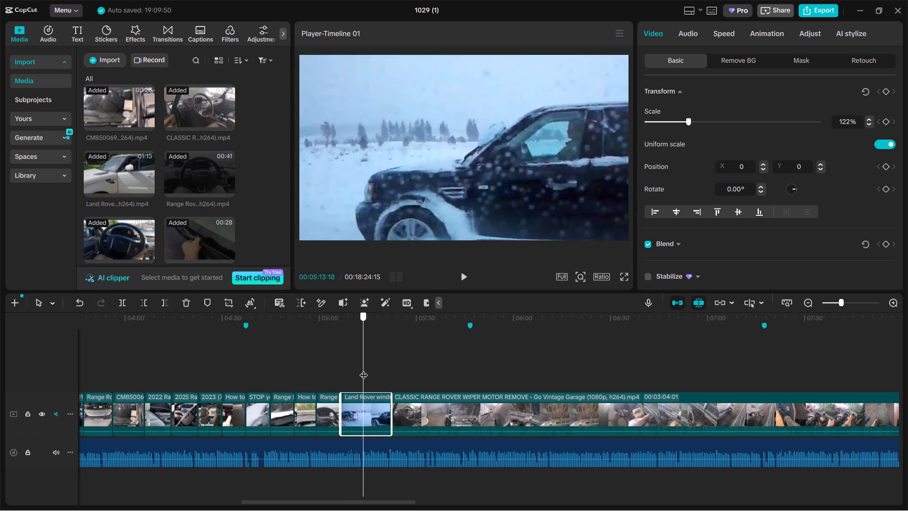
left_click_drag(364, 369, 364, 370)
key("ctrl+b")
key("BackSpace")
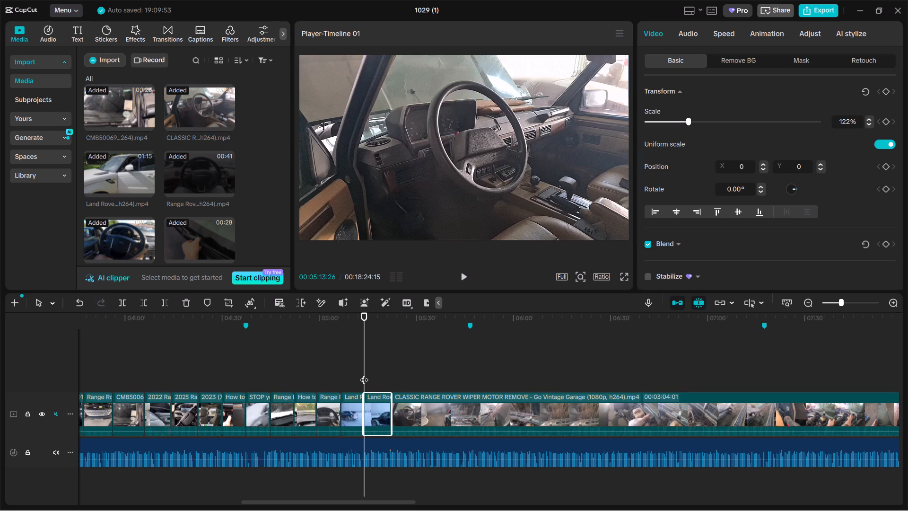
Split the "CLASSIC RANGE ROVER WIPER MOTOR REMOVE" clip at 00:06:08:20 and delete the part before the cut.
left_click_drag(365, 374, 543, 377)
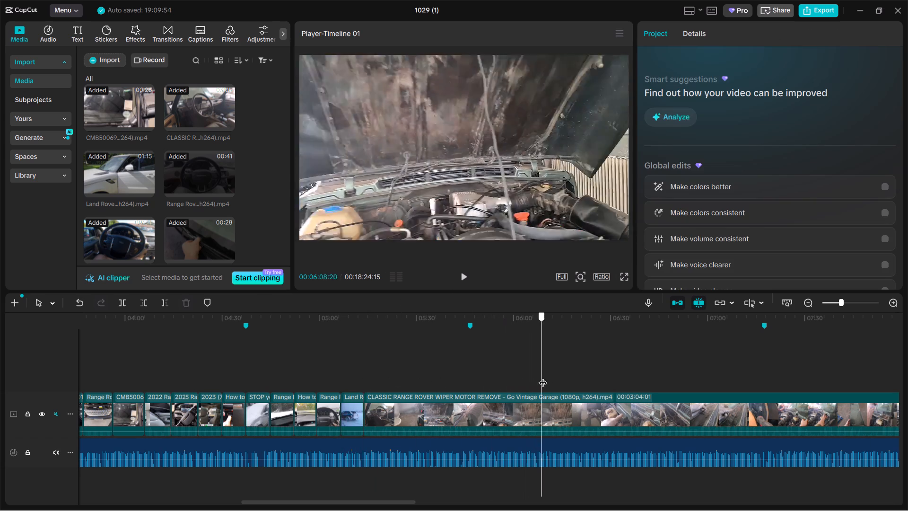
left_click_drag(543, 377, 533, 371)
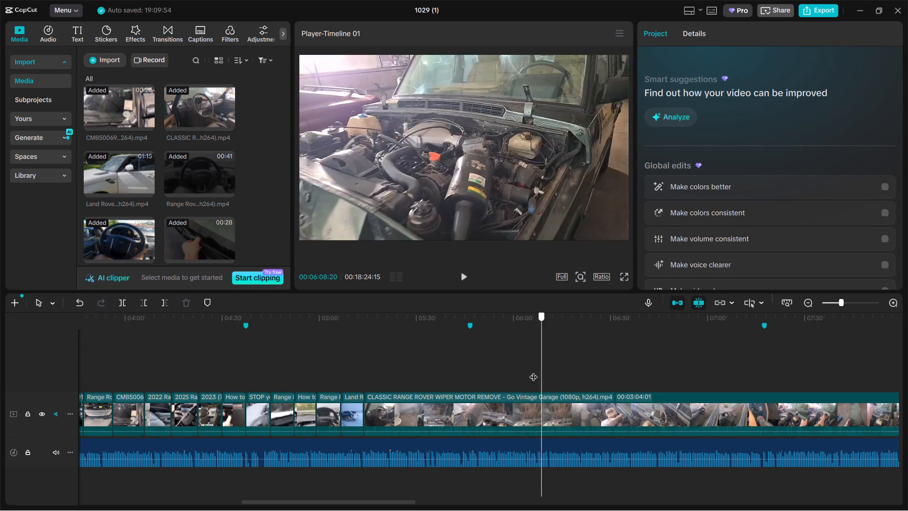
left_click_drag(533, 371, 541, 372)
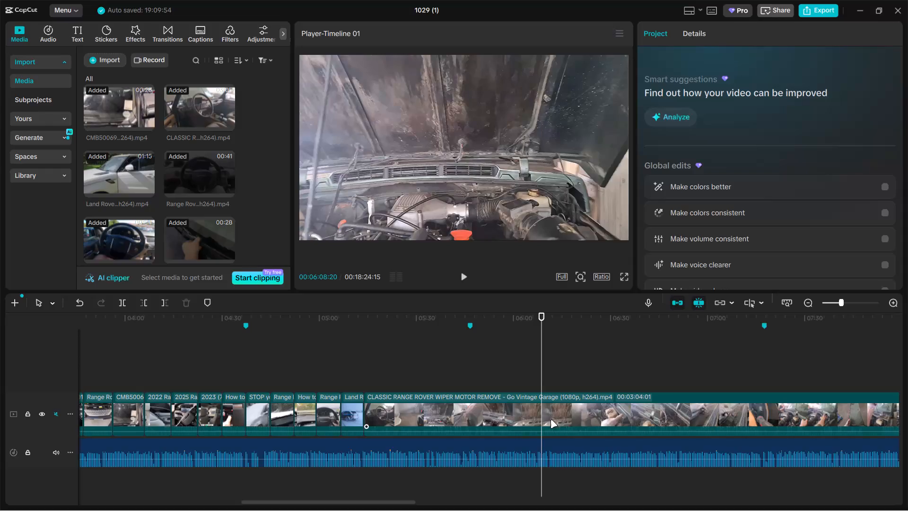
left_click(550, 420)
key("ctrl+b")
left_click(504, 424)
key("BackSpace")
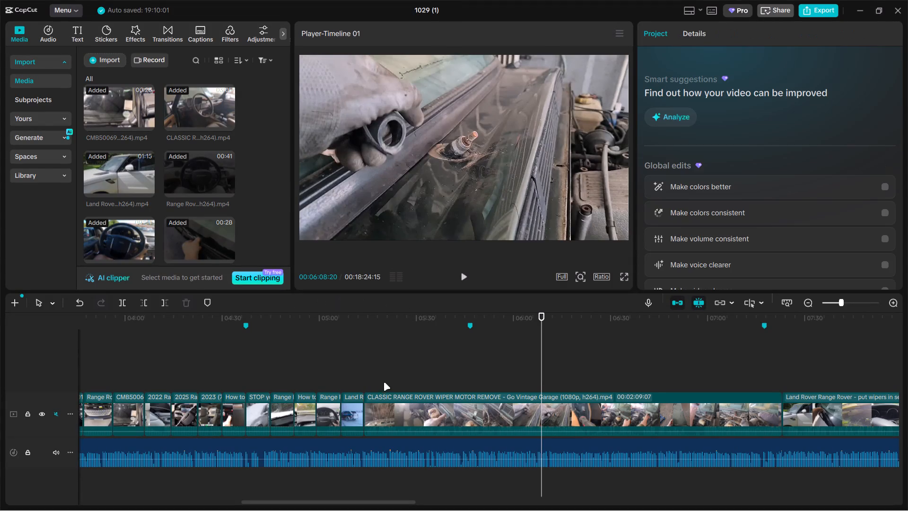
Split the remaining "CLASSIC RANGE ROVER WIPER MOTOR REMOVE" clip at 00:05:20:22 and delete the part after the cut.
left_click(382, 381)
left_click_drag(382, 381, 386, 378)
left_click(403, 412)
key("ctrl+b")
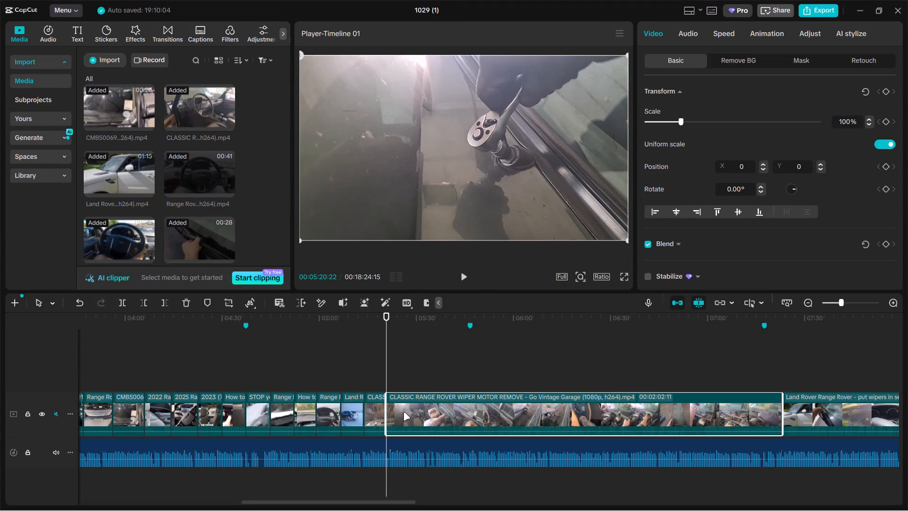
key("BackSpace")
Trim the start of the "Land Rover Range Rover - put wipers in service access mode" clip to the hand-on-wiper footage at 00:05:24:29.
left_click_drag(386, 376, 437, 371)
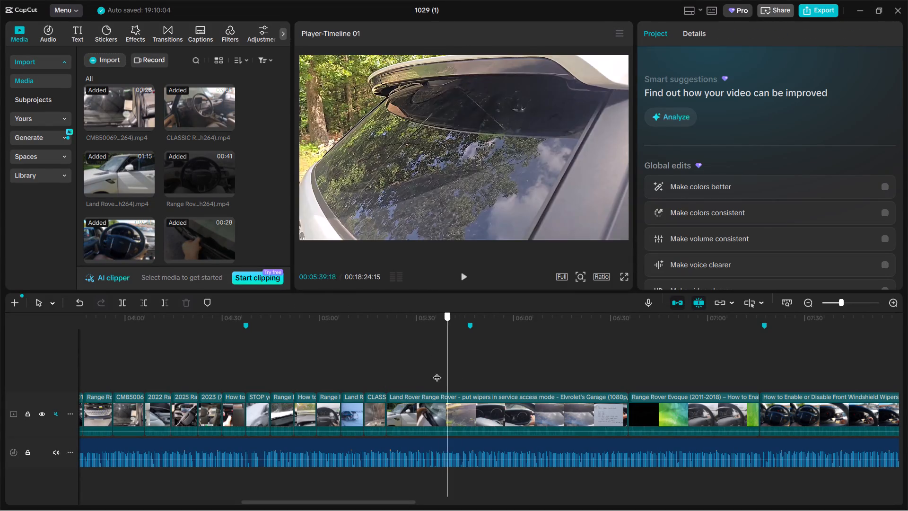
left_click_drag(437, 371, 400, 371)
left_click(410, 410)
left_click_drag(388, 410, 400, 408)
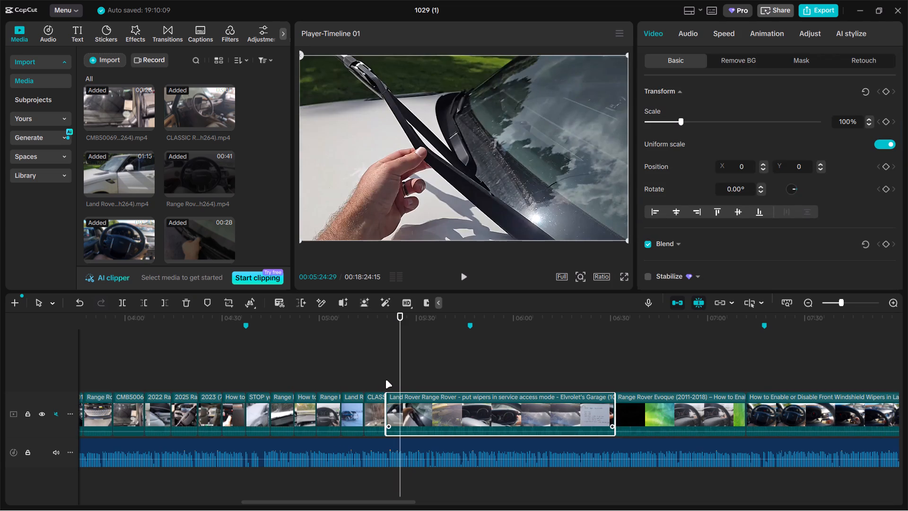
Split the "put wipers in service access mode" clip at 00:05:27:18 and delete the remainder after the cut.
left_click(385, 380)
left_click_drag(385, 380, 406, 380)
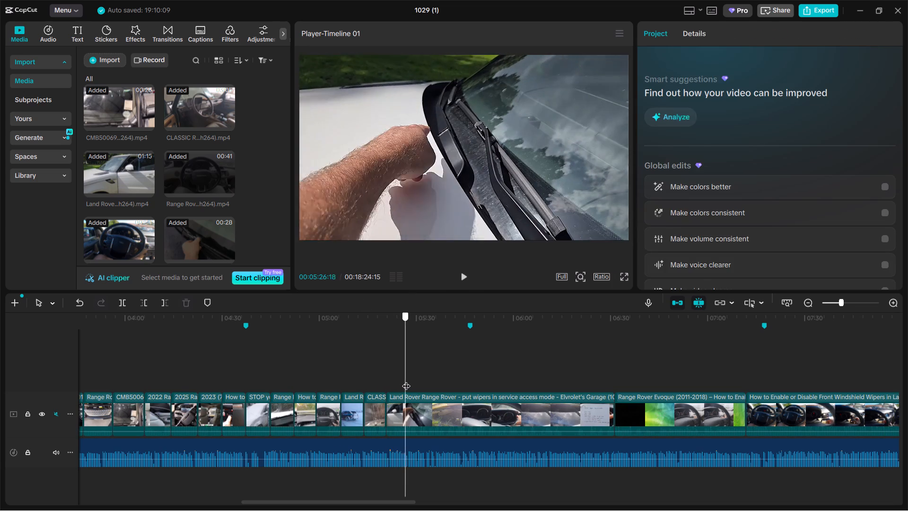
left_click_drag(406, 380, 409, 380)
left_click(430, 412)
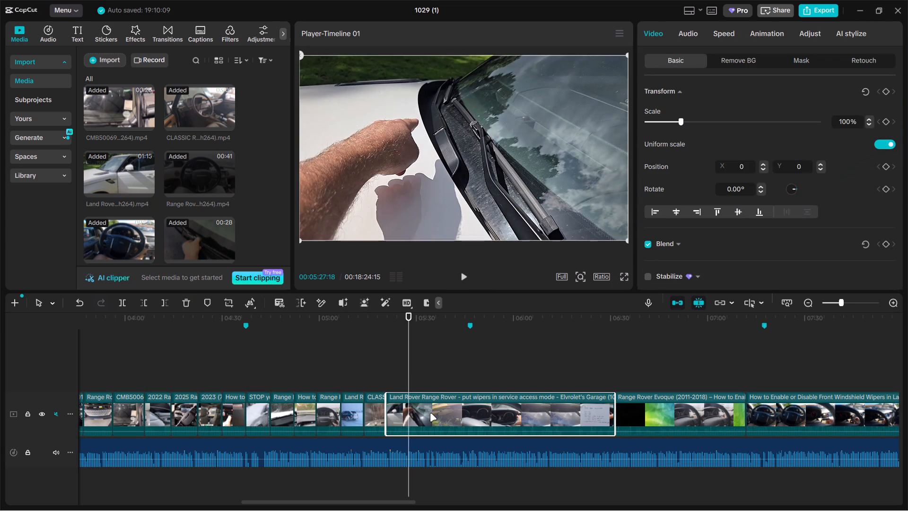
key("ctrl+b")
key("BackSpace")
Trim the last "Range Rover Evoque (2011-2018)" clip to start from its footage at 00:05:44:13 and end at about 00:05:33 on the timeline.
left_click_drag(411, 378, 440, 378)
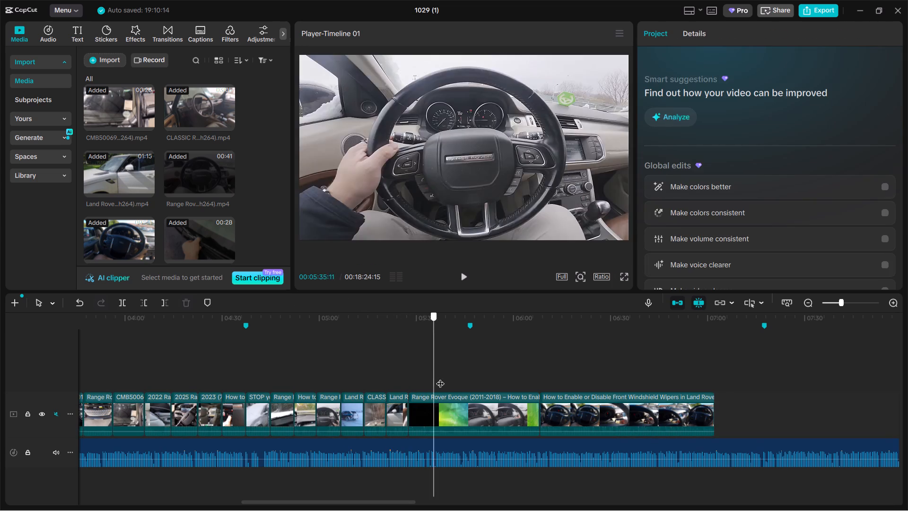
left_click_drag(440, 378, 463, 377)
left_click(458, 412)
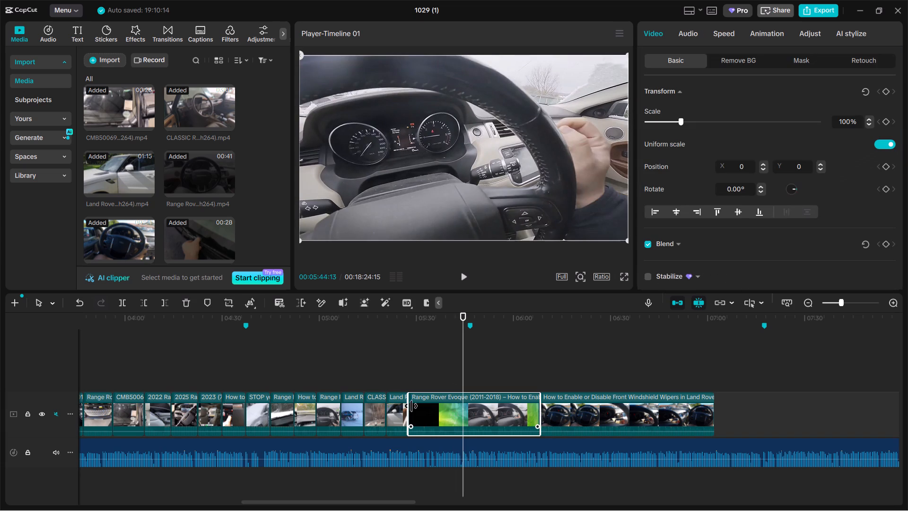
left_click_drag(411, 406, 464, 405)
left_click_drag(487, 406, 482, 406)
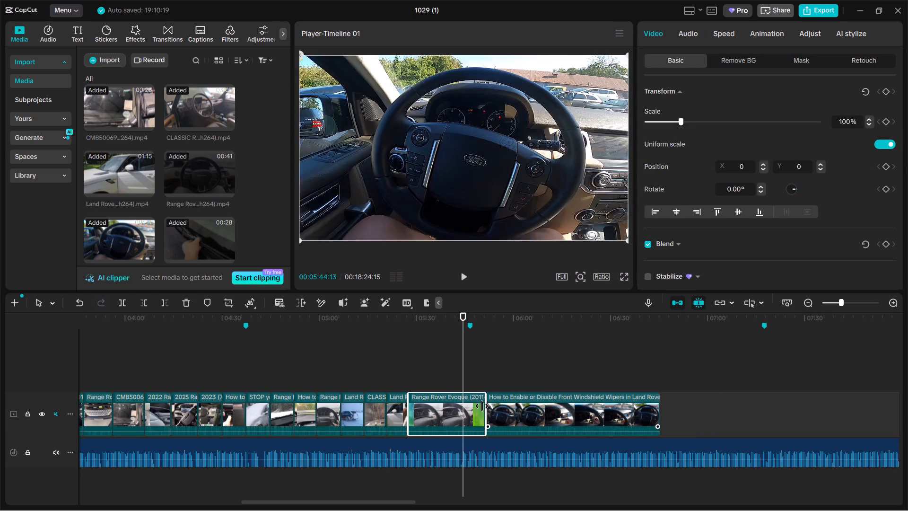
left_click_drag(482, 406, 426, 406)
Trim the start of the "How to Enable or Disable Front Windshield Wipers" clip to the wiper-stalk footage at 00:05:49:03.
left_click(451, 383)
left_click_drag(451, 383, 478, 382)
left_click(477, 417)
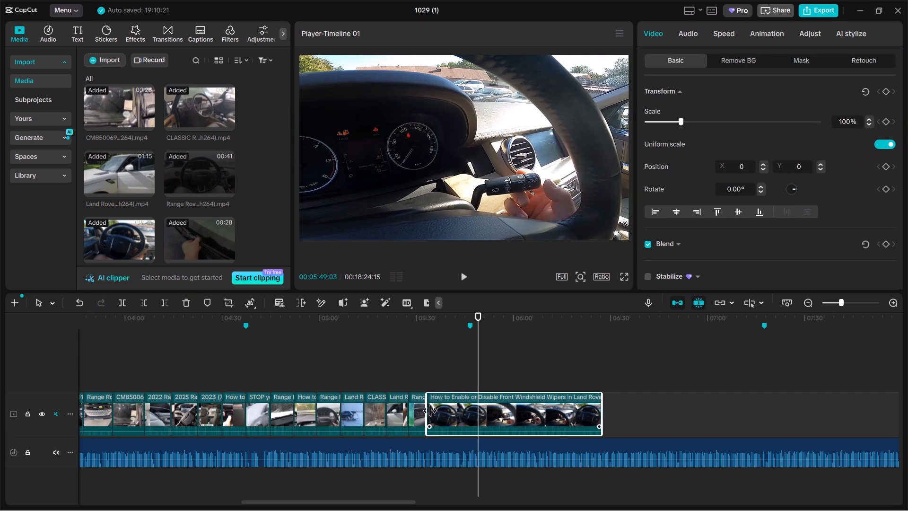
left_click_drag(430, 411, 481, 411)
Split the "How to Enable or Disable Front Windshield Wipers" clip at 00:05:40:01 and delete the remainder after the cut.
double_click(448, 379)
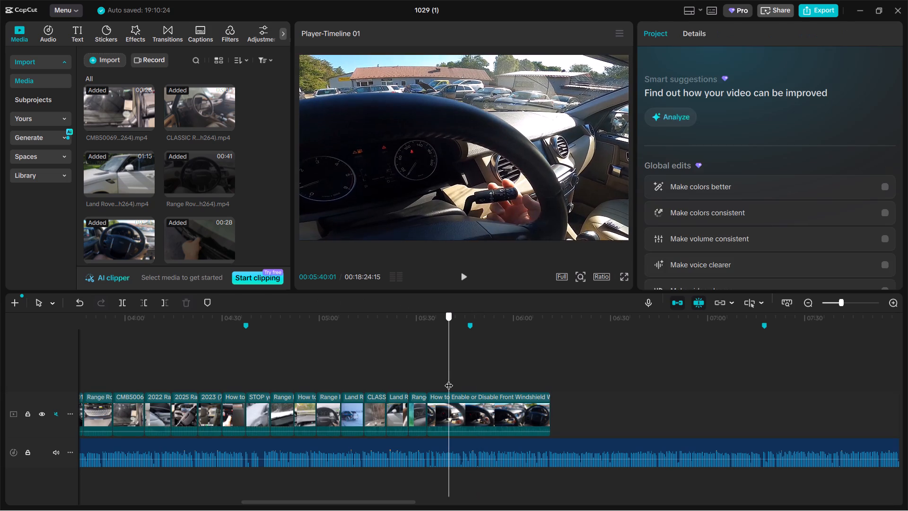
left_click(455, 409)
key("ctrl+b")
key("BackSpace")
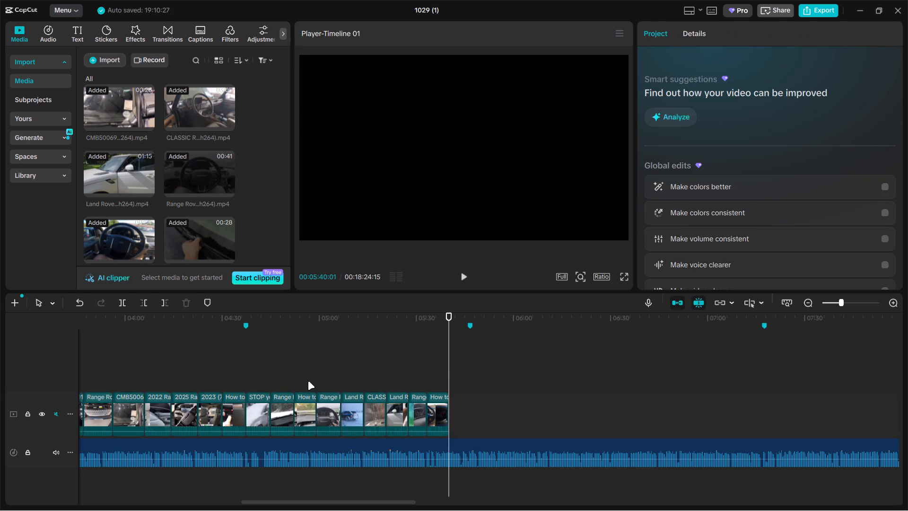
Move the "put wipers in service access mode" clip earlier on the main track, between the Velar "How to" clip and the following Evoque clip.
left_click(260, 377)
left_click_drag(259, 377, 281, 372)
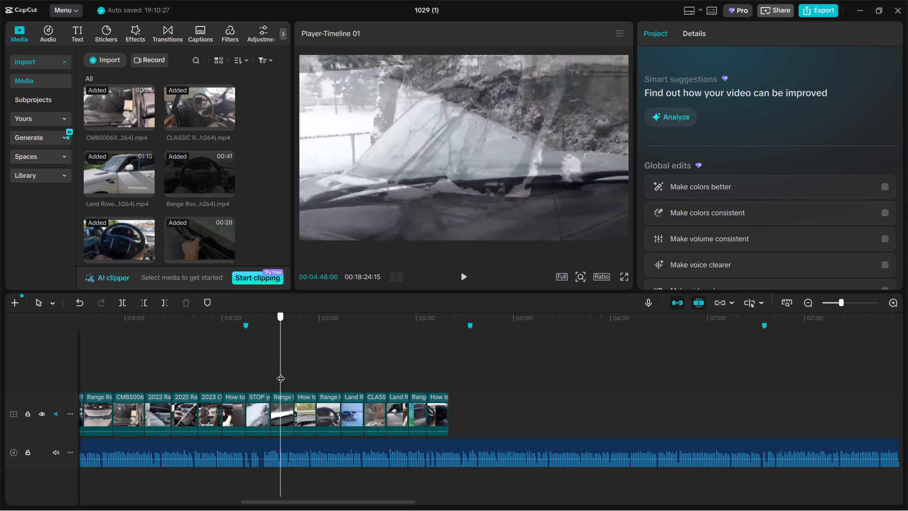
left_click_drag(281, 372, 285, 371)
left_click(308, 378)
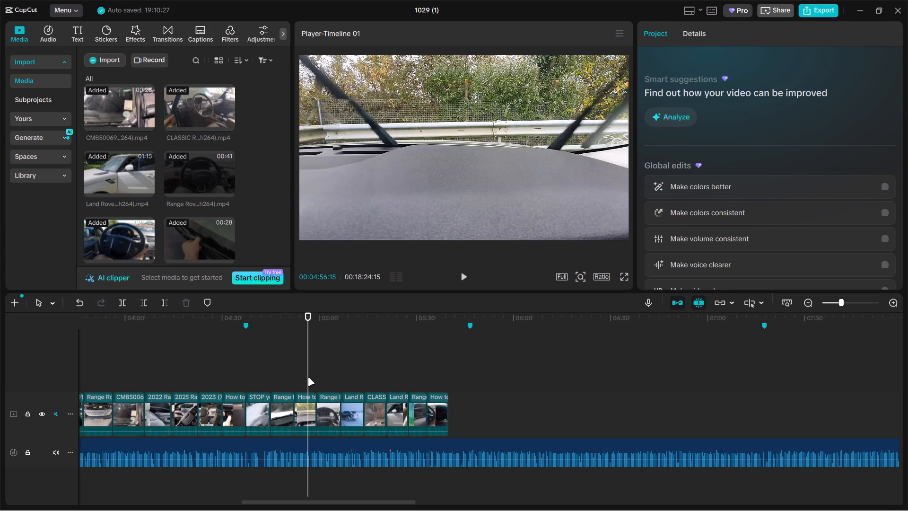
left_click(308, 378)
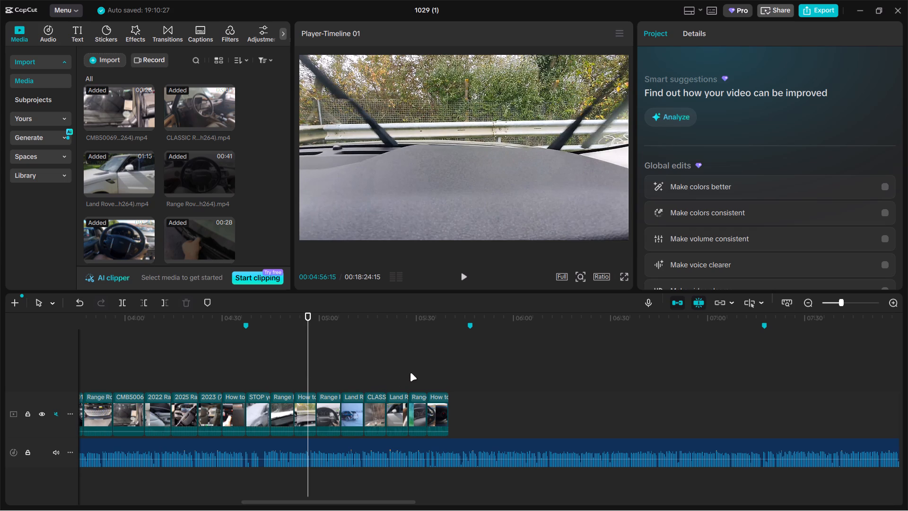
left_click(410, 373)
left_click_drag(410, 373, 398, 372)
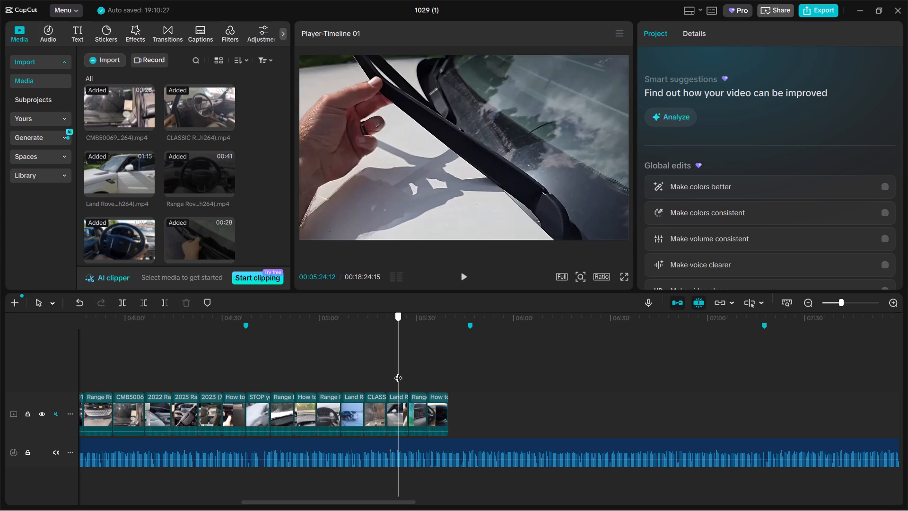
left_click_drag(398, 372, 397, 372)
left_click_drag(395, 413, 362, 415)
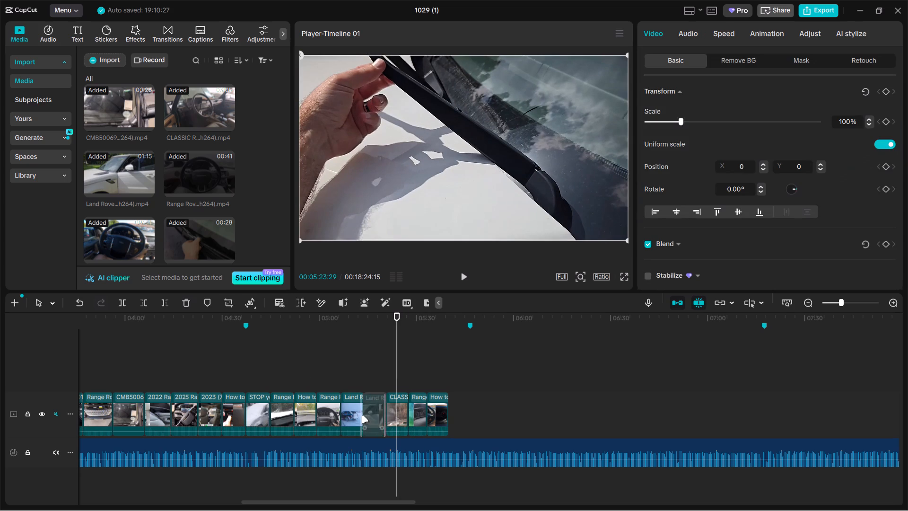
left_click_drag(362, 415, 319, 415)
Copy the moved "put wipers in service access mode" clip and paste the duplicate at the end of the main track.
key("ctrl+c")
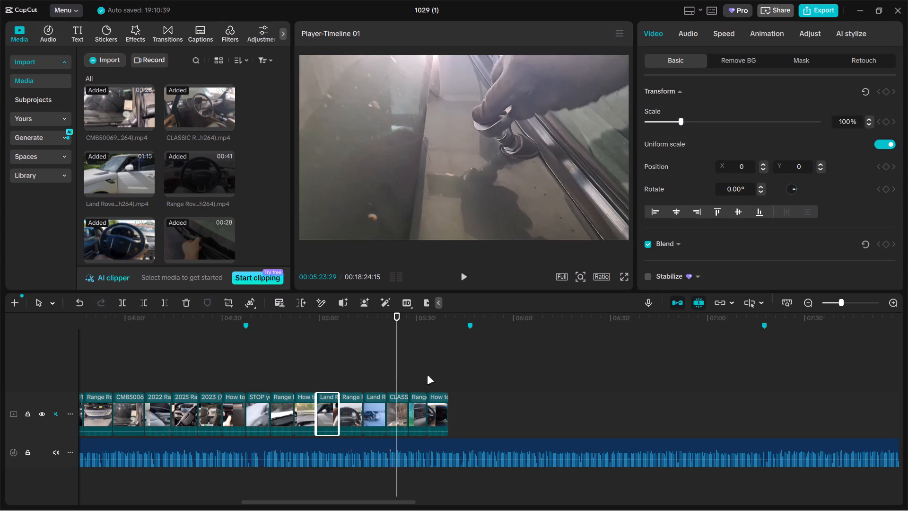
left_click(445, 372, "ctrl")
key("ctrl+v")
left_click_drag(457, 373, 464, 405)
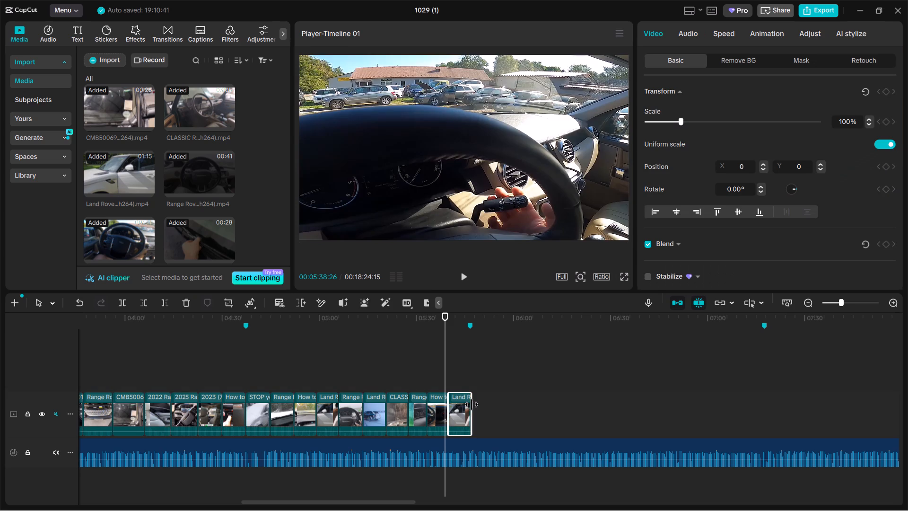
Re-trim both ends of the pasted "put wipers in service access mode" clip to later hand-on-wiper footage, ending at the 00:05:46:19 marker.
left_click_drag(471, 405, 504, 399)
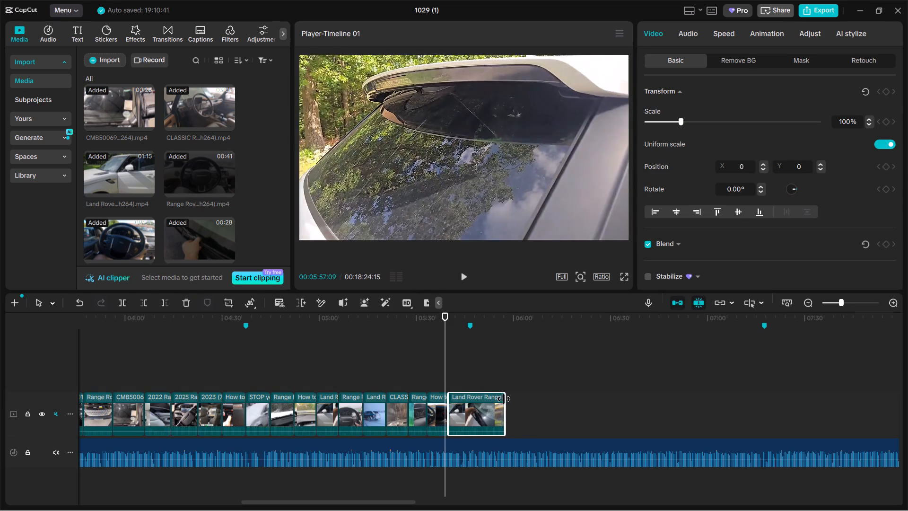
left_click_drag(504, 399, 639, 390)
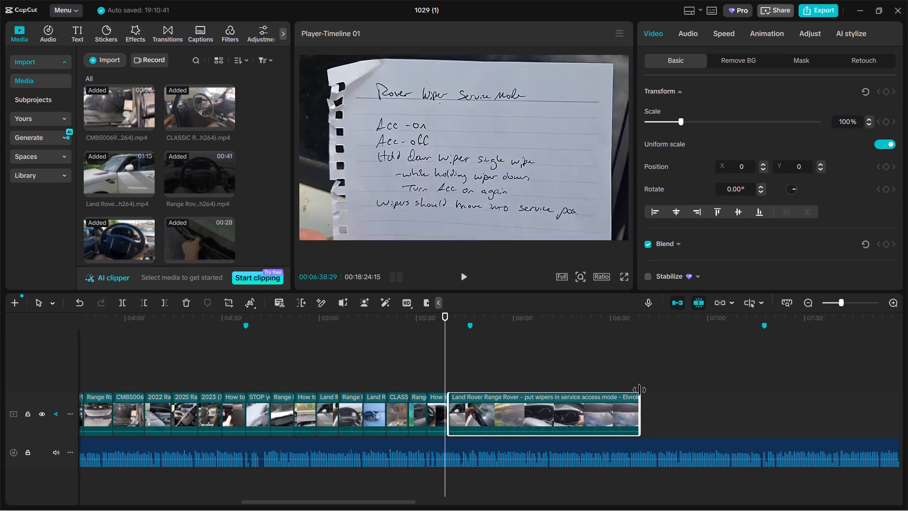
left_click_drag(639, 390, 546, 404)
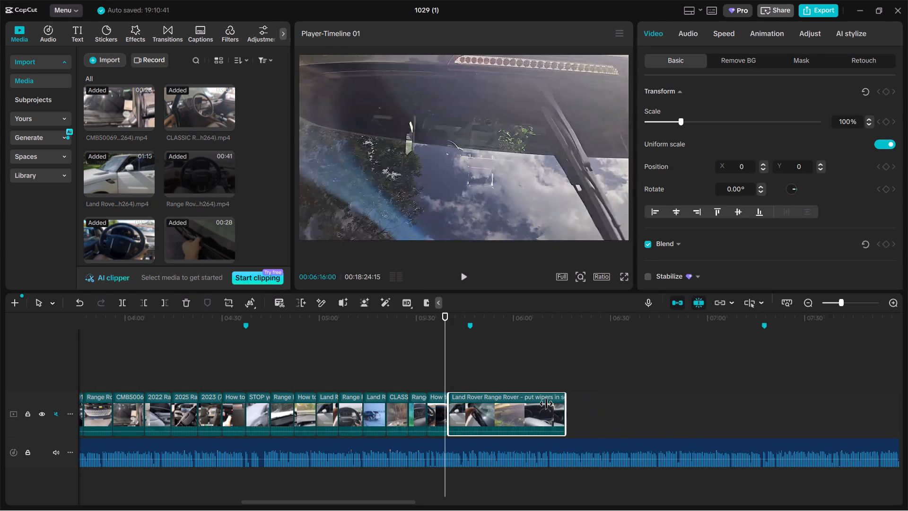
left_click_drag(546, 404, 482, 404)
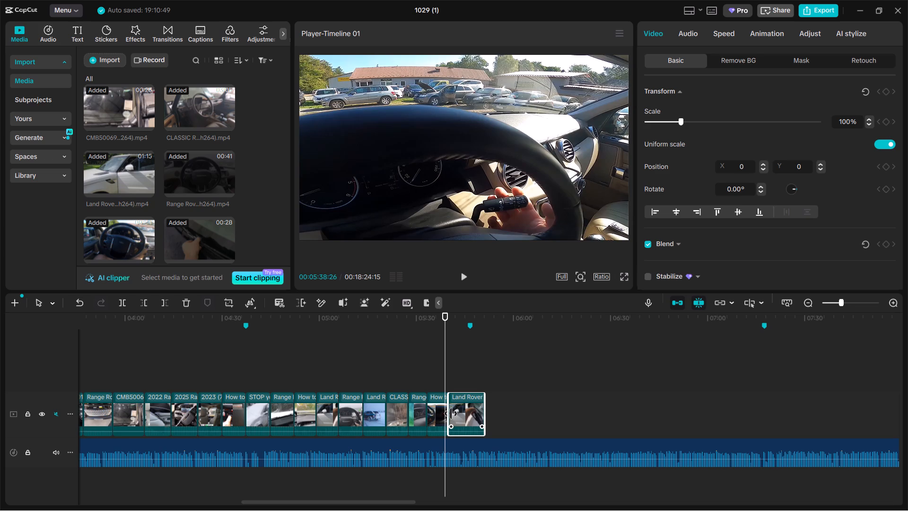
left_click_drag(451, 414, 464, 412)
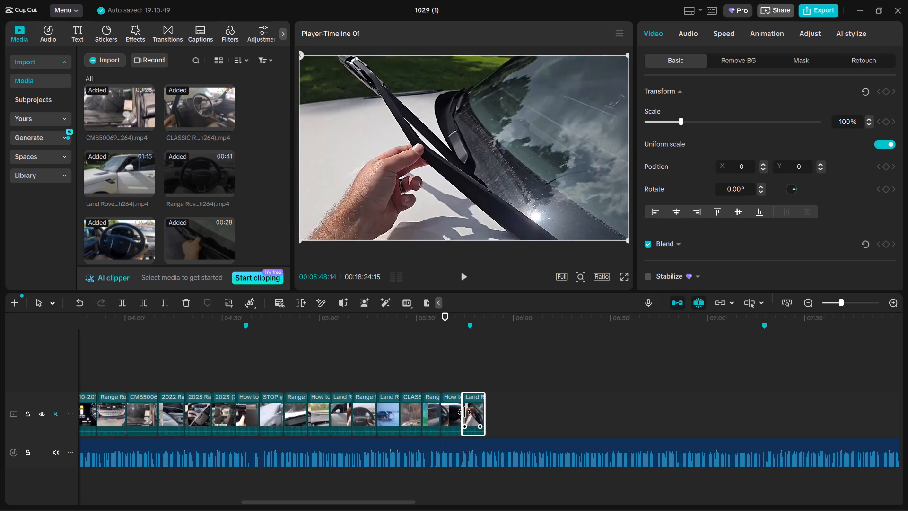
left_click_drag(464, 412, 465, 412)
left_click(471, 409)
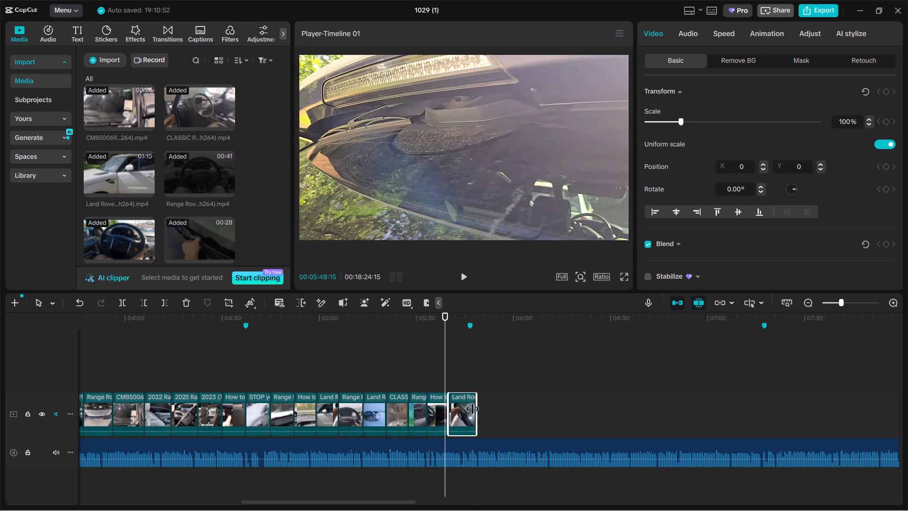
Review the pasted wiper clip from 00:05:40:01 to the 00:05:46:19 marker against the voice-over.
key("space")
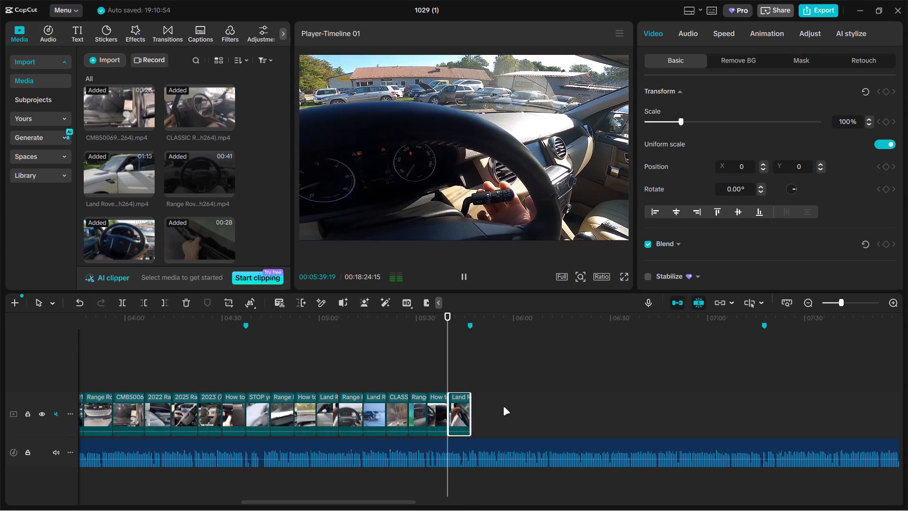
scroll(508, 407, "up", 7, "ctrl")
key("space")
left_click(450, 378)
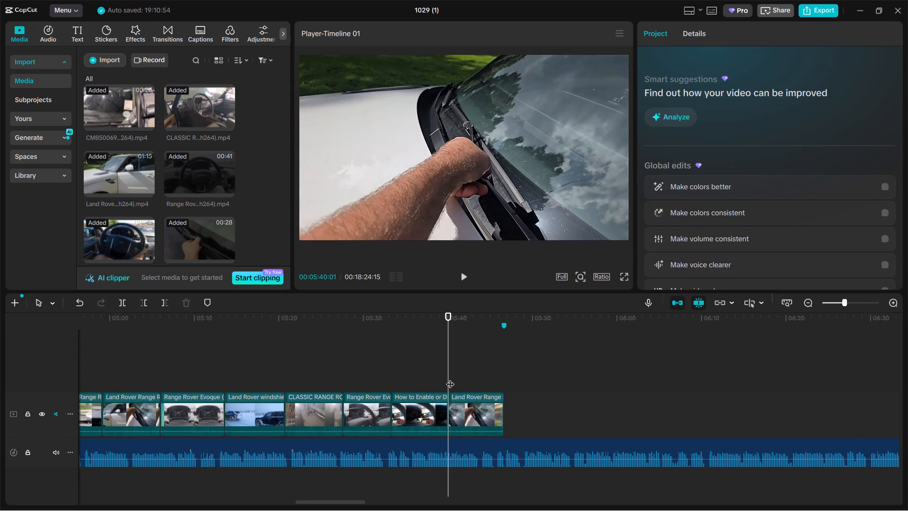
left_click_drag(450, 378, 502, 379)
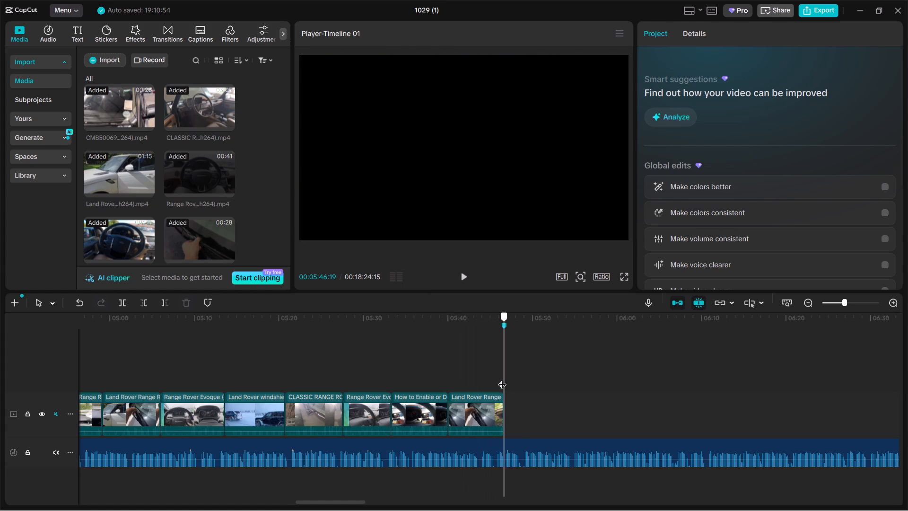
left_click_drag(502, 379, 445, 379)
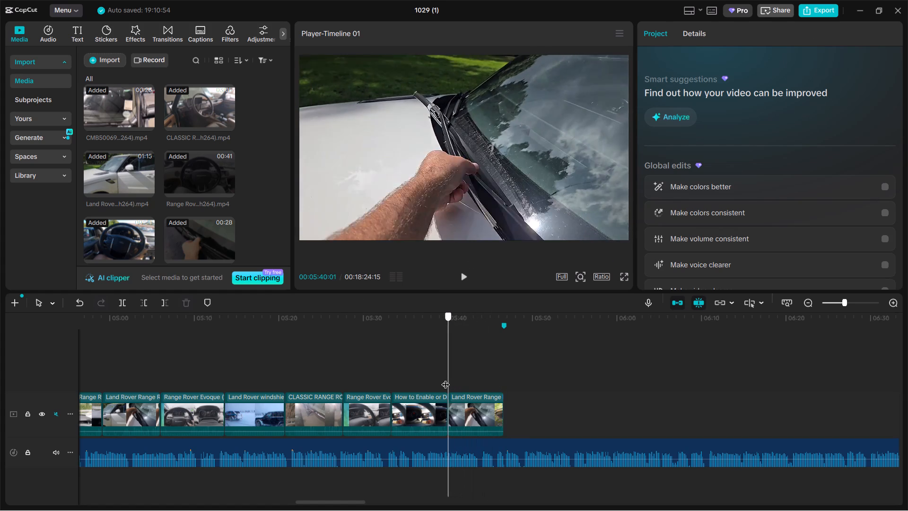
left_click_drag(445, 379, 501, 379)
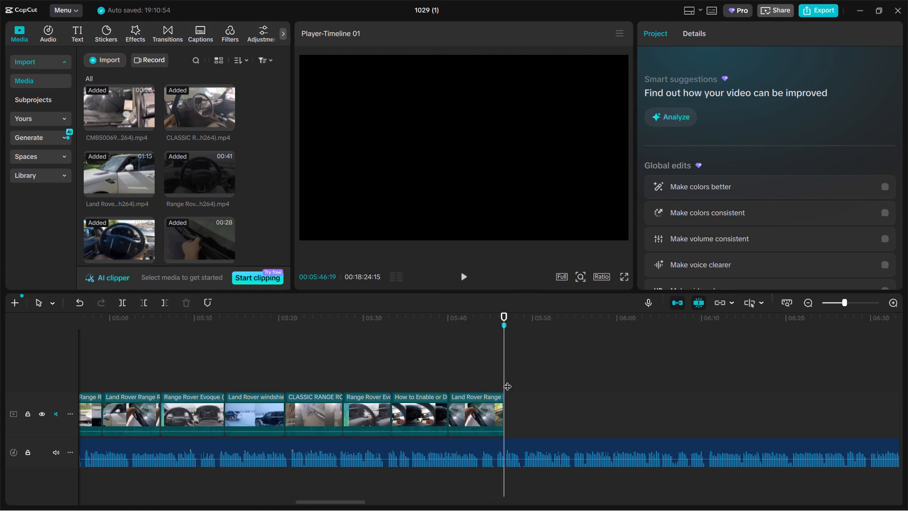
Play back the end of the last wiper clip past the 00:05:46:19 marker against the voice-over.
left_click(489, 380)
key("space")
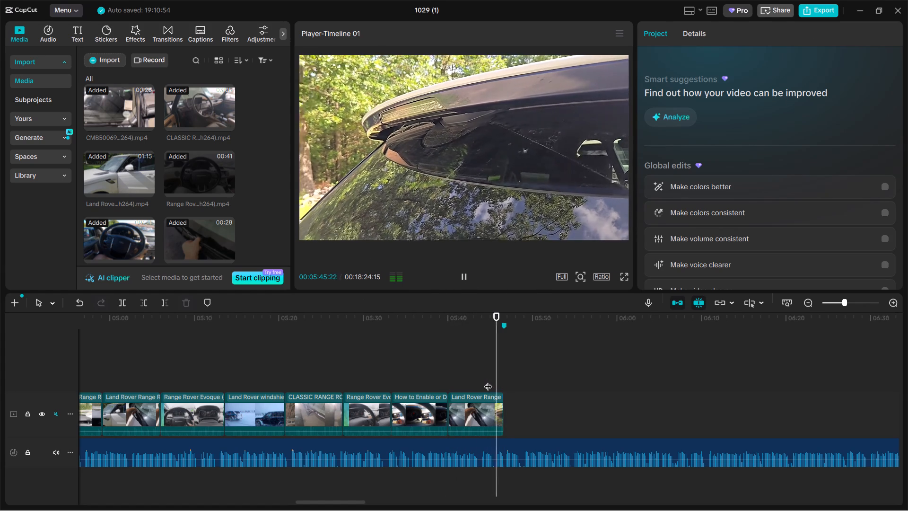
key("space")
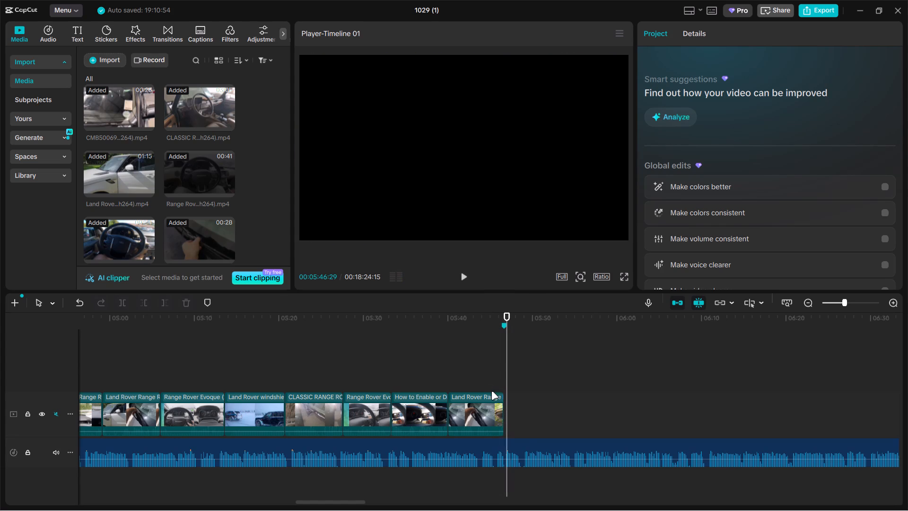
Import all the washer-fluid clips from folder 08 and place them at the end of the main track.
left_click(504, 352)
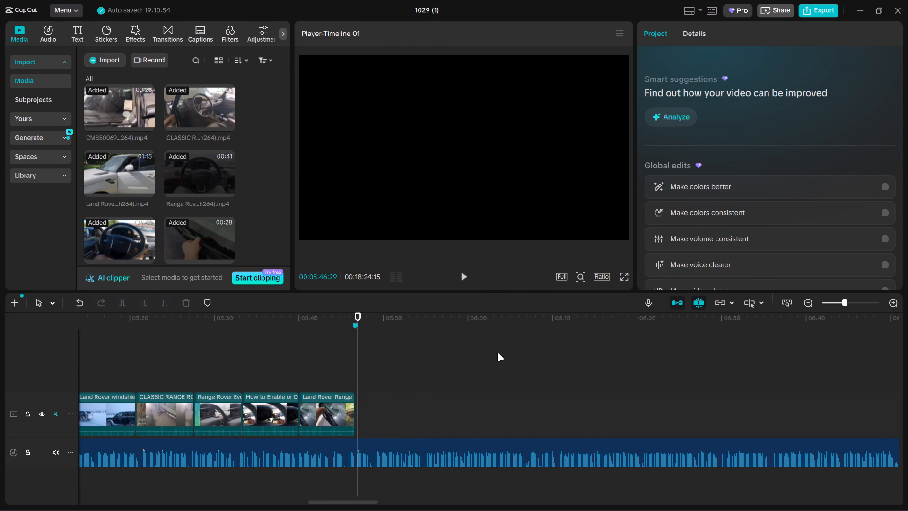
scroll(433, 406, "down", 6, "ctrl")
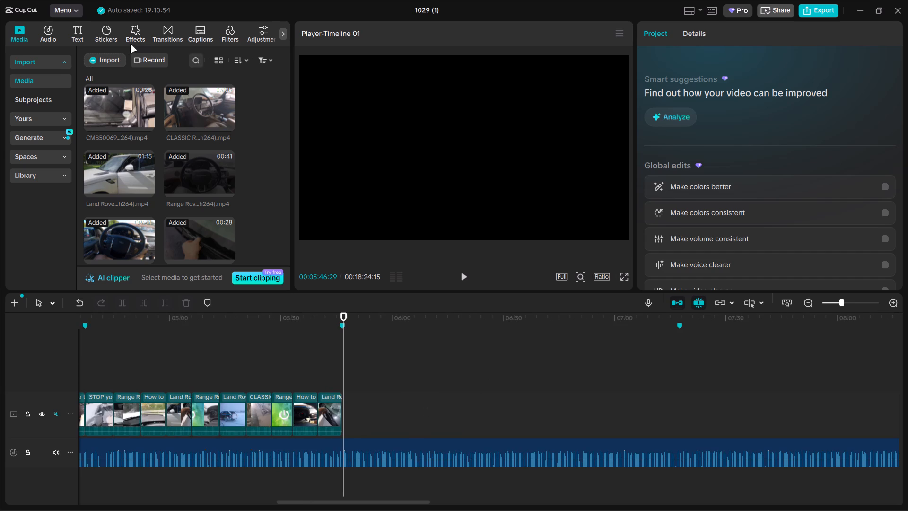
scroll(356, 382, "down", 17, "ctrl")
scroll(355, 386, "down", 5, "ctrl")
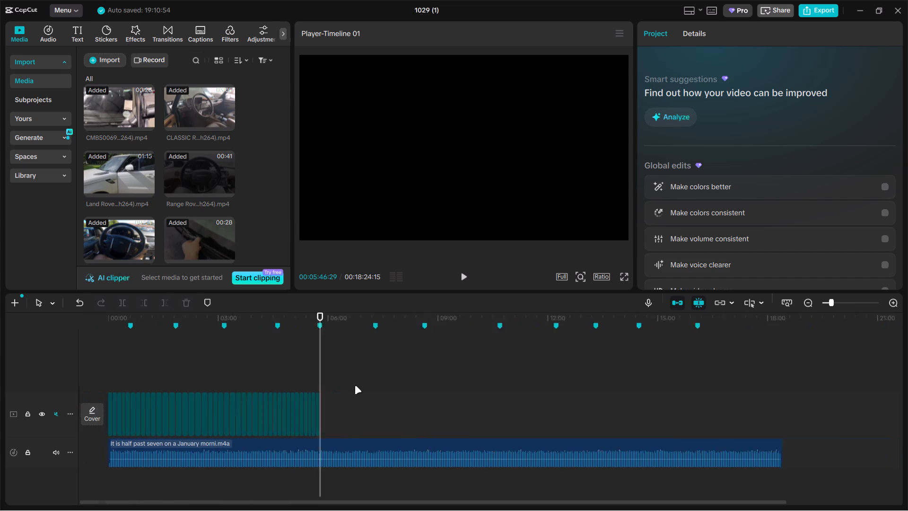
scroll(355, 386, "down", 1, "ctrl")
scroll(355, 386, "up", 18, "ctrl")
scroll(355, 386, "up", 6, "ctrl")
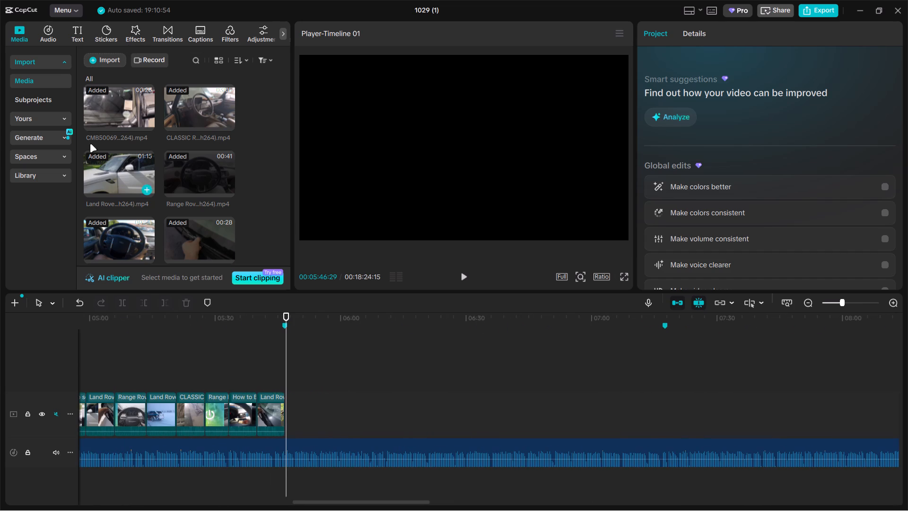
left_click(107, 58)
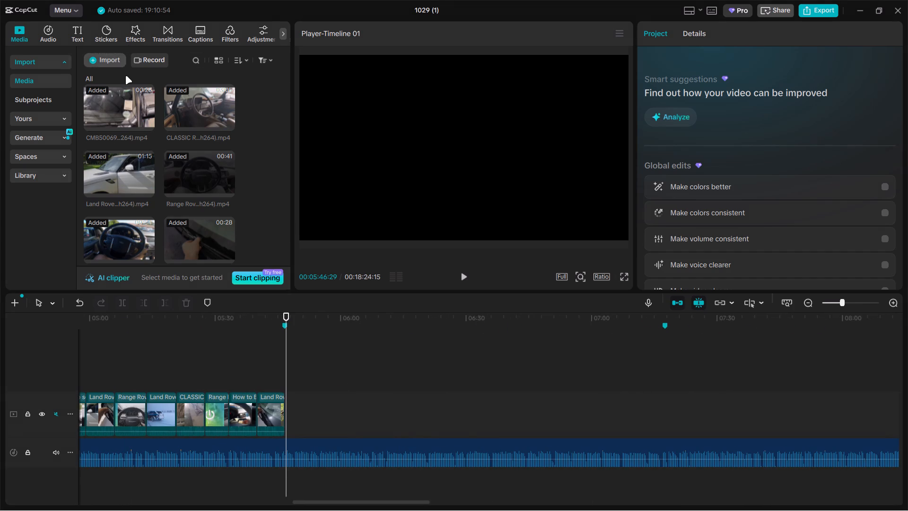
left_click(124, 78)
left_click(74, 32)
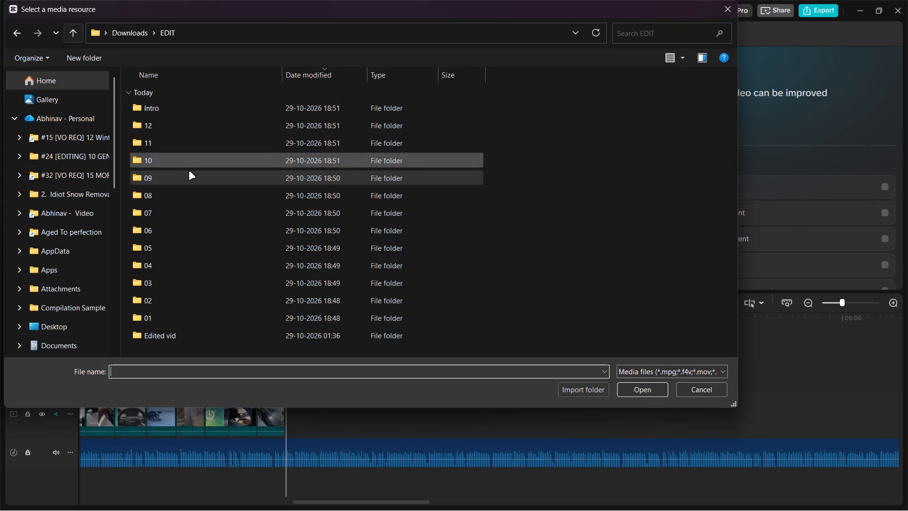
double_click(181, 197)
key("ctrl+a")
key("Return")
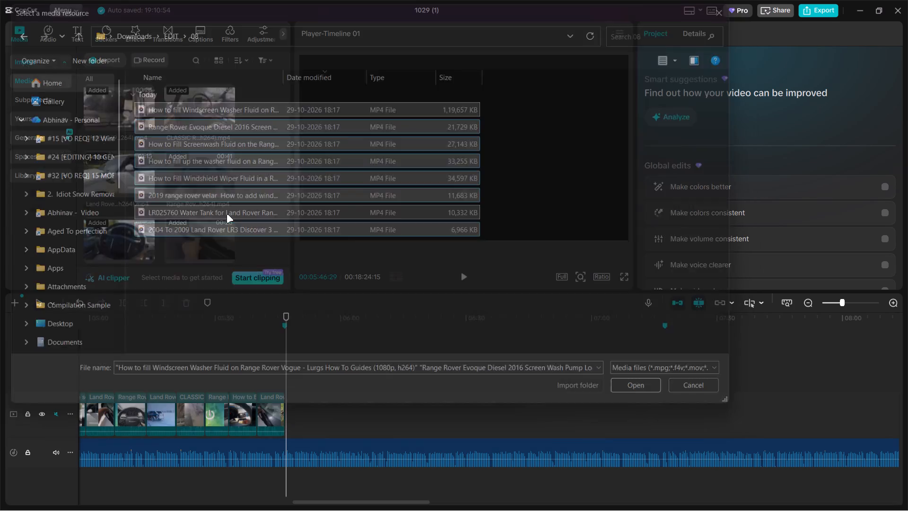
left_click_drag(133, 110, 327, 406)
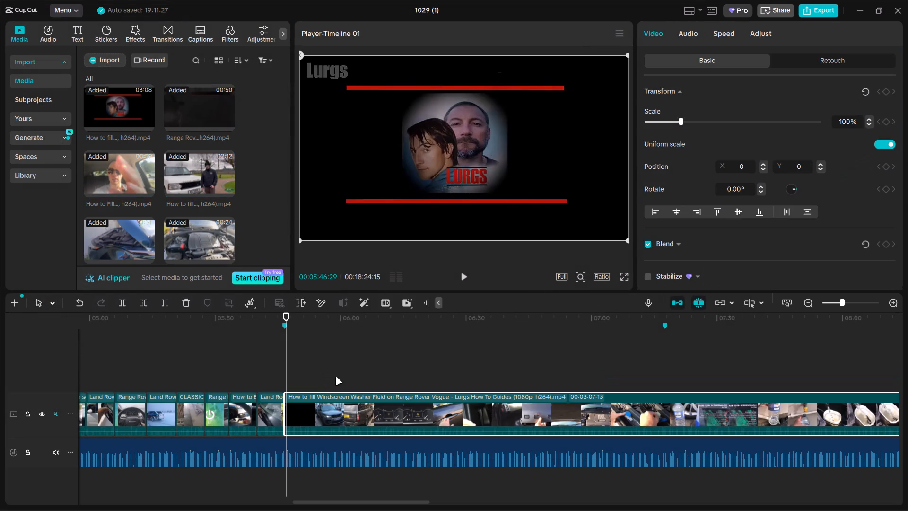
Split the "How to fill Windscreen Washer Fluid on Range Rover Vogue" clip at 00:07:41:13 and delete the part before the cut.
left_click_drag(334, 373, 316, 372)
scroll(286, 361, "down", 6, "ctrl")
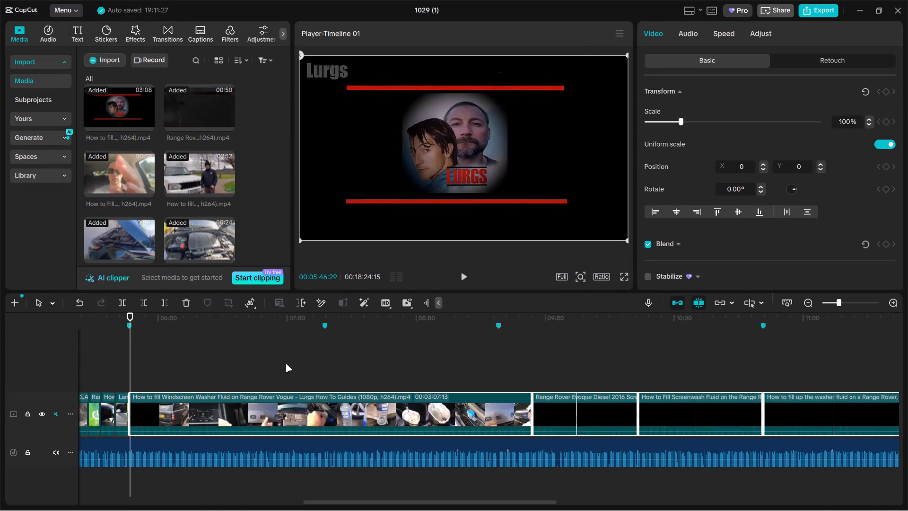
scroll(285, 365, "down", 9, "ctrl")
scroll(285, 368, "up", 7, "ctrl")
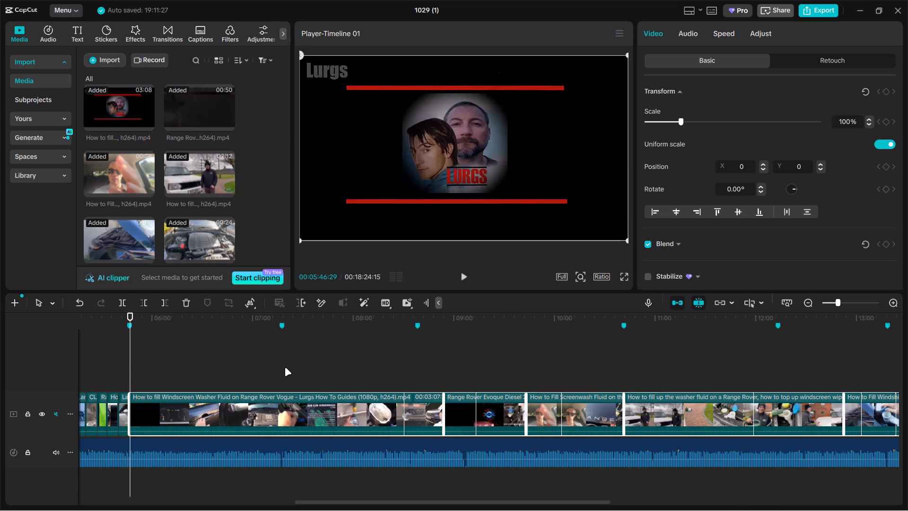
left_click(282, 368, "ctrl")
left_click_drag(282, 368, 322, 372)
left_click(335, 405)
key("ctrl+b")
left_click(257, 415)
key("BackSpace")
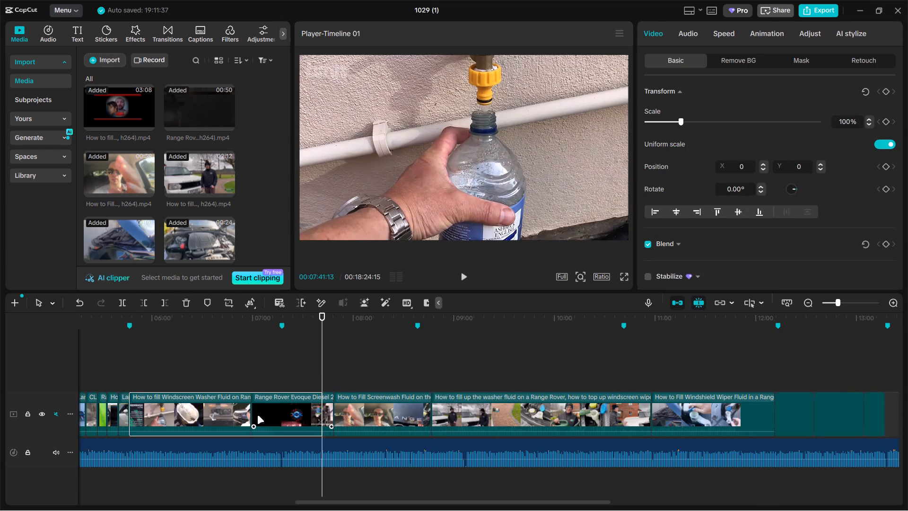
Split the remaining Vogue washer fluid clip at 00:05:54:10 and delete the part after the cut.
left_click(130, 379)
scroll(130, 379, "up", 7, "ctrl")
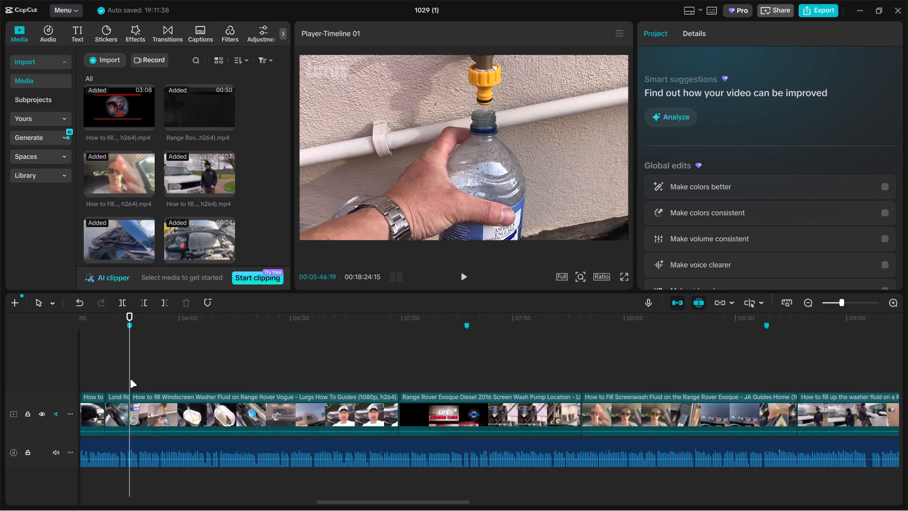
scroll(130, 379, "up", 4, "ctrl")
left_click_drag(130, 377, 163, 375)
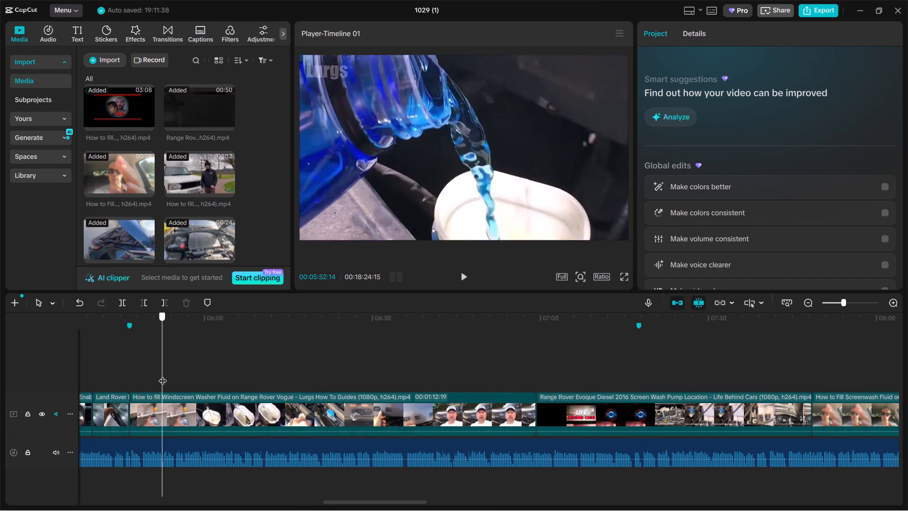
left_click_drag(163, 375, 173, 375)
left_click(186, 407)
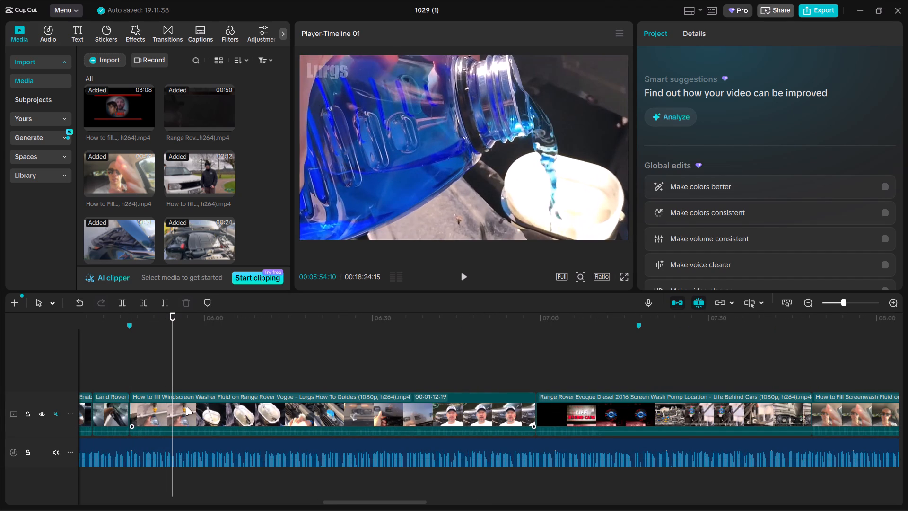
key("ctrl+b")
key("BackSpace")
Scale the trimmed Vogue washer fluid clip up to 135%, pushing the Lurgs watermark out of frame.
left_click(148, 380)
left_click(425, 66)
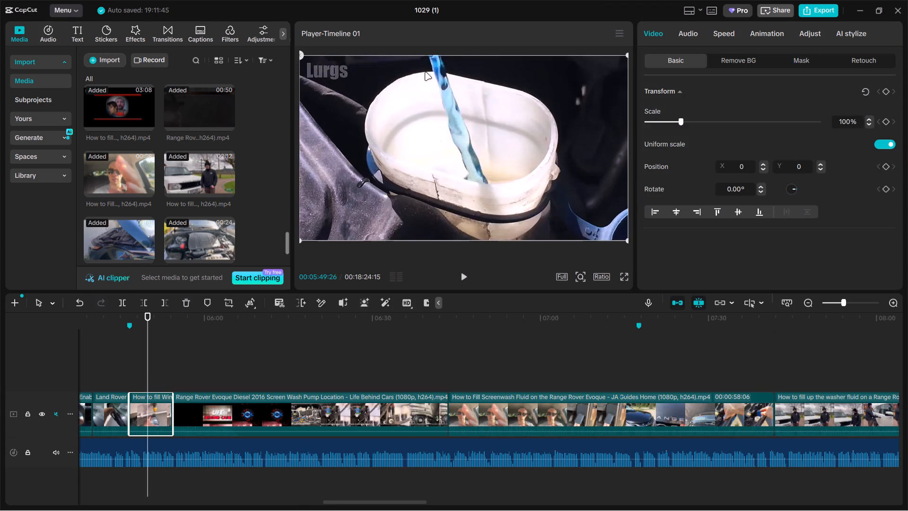
left_click_drag(684, 123, 691, 121)
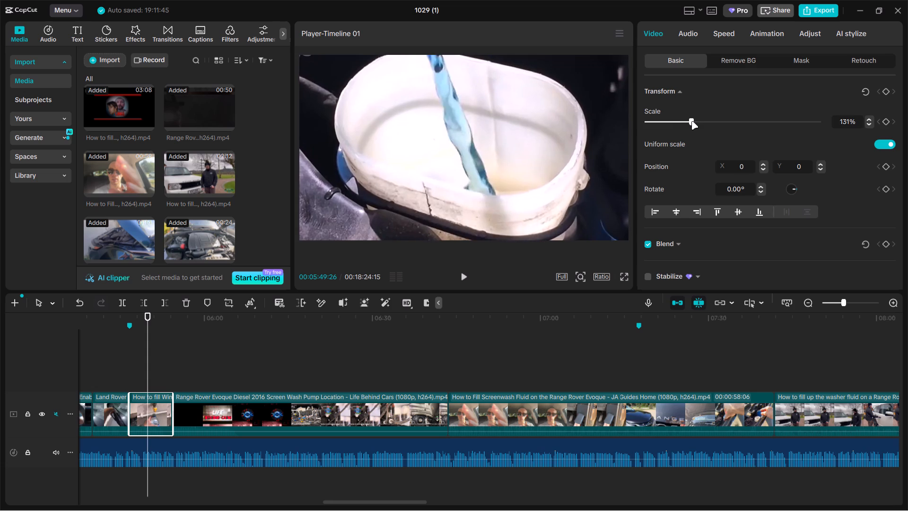
left_click_drag(691, 121, 693, 119)
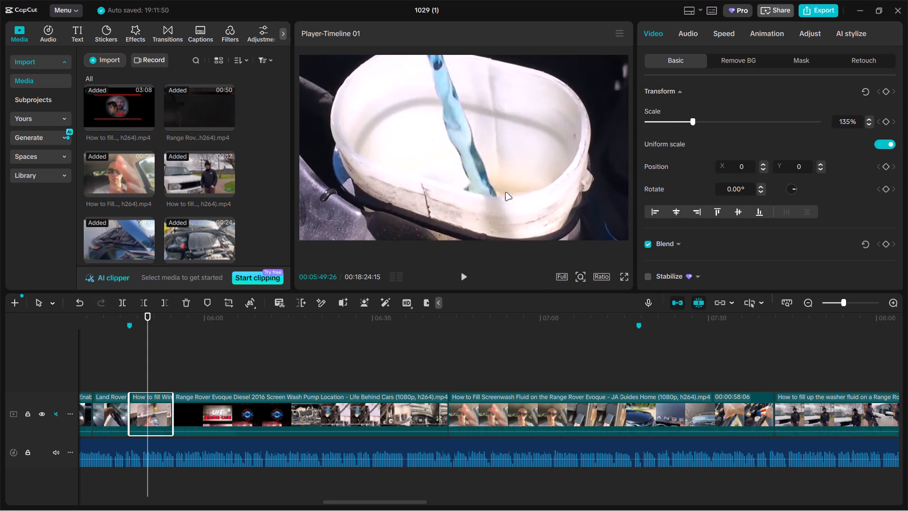
Split the "Range Rover Evoque Diesel 2016 Screen Wash Pump Location" clip at 00:06:23:04 and delete the part before the cut.
left_click(213, 354)
left_click_drag(213, 354, 304, 346)
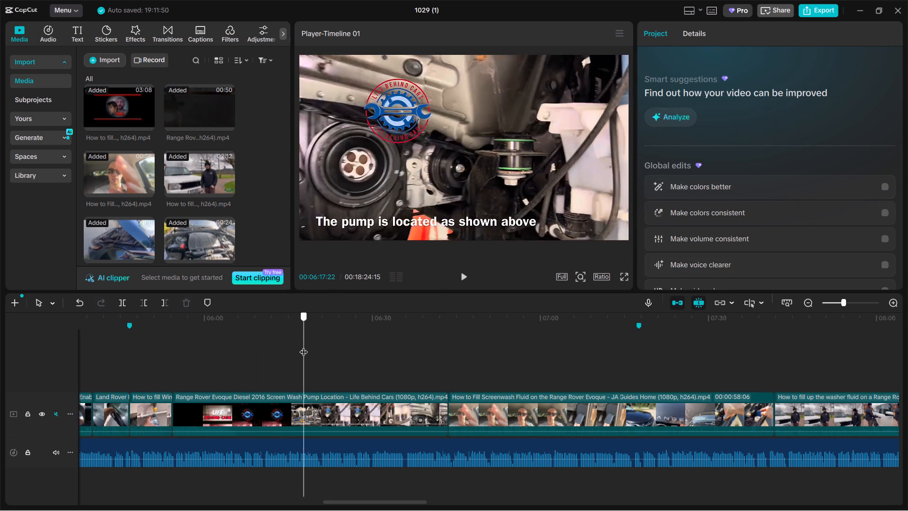
left_click_drag(304, 346, 337, 343)
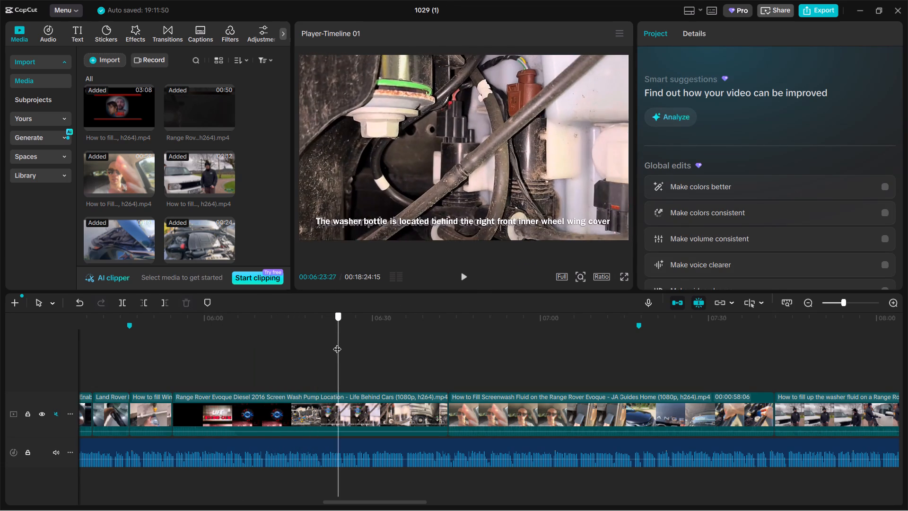
left_click_drag(337, 343, 334, 344)
left_click(340, 397)
key("ctrl+b")
left_click(296, 403)
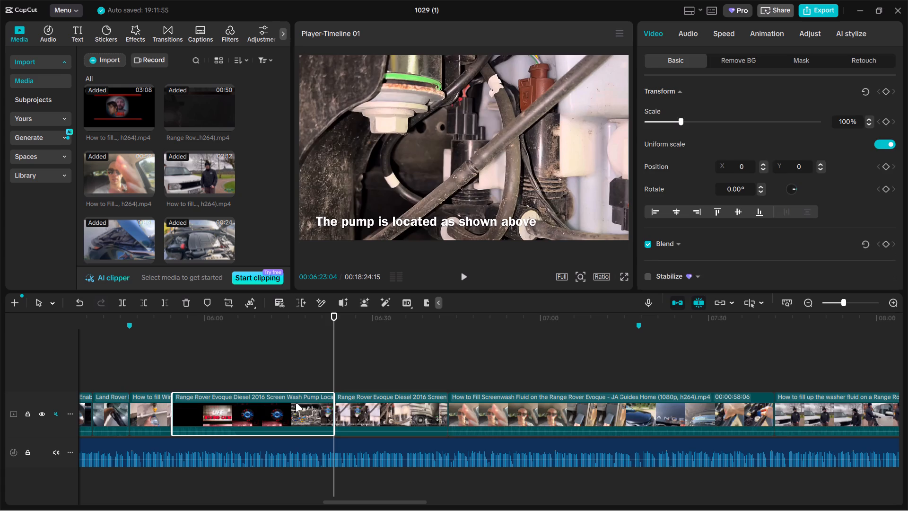
key("BackSpace")
Split the remaining Evoque Diesel pump location clip at 00:06:01:18 and delete the part after the cut.
left_click(172, 376)
left_click_drag(172, 376, 197, 370)
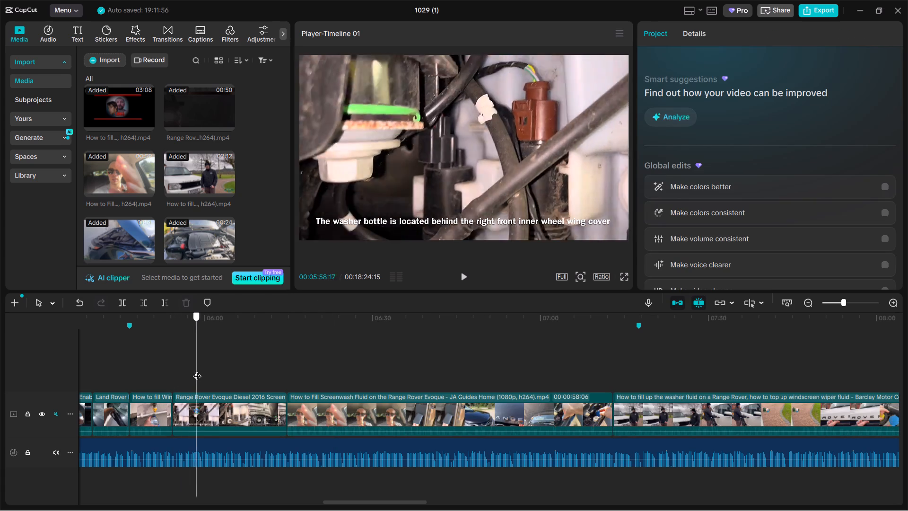
left_click_drag(197, 370, 213, 366)
left_click(236, 399)
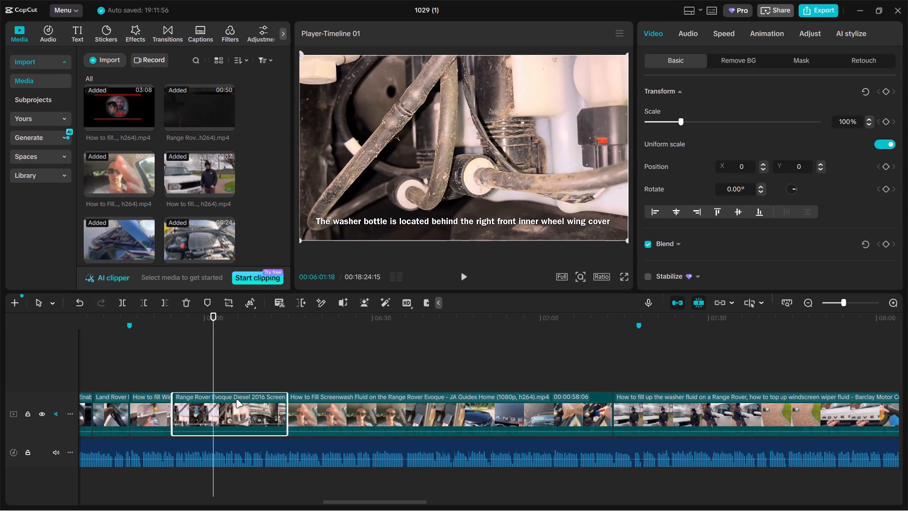
key("ctrl+b")
key("BackSpace")
Scale the trimmed Evoque Diesel pump location clip up to 132%, pushing its caption out of frame.
left_click(202, 374)
left_click(404, 198)
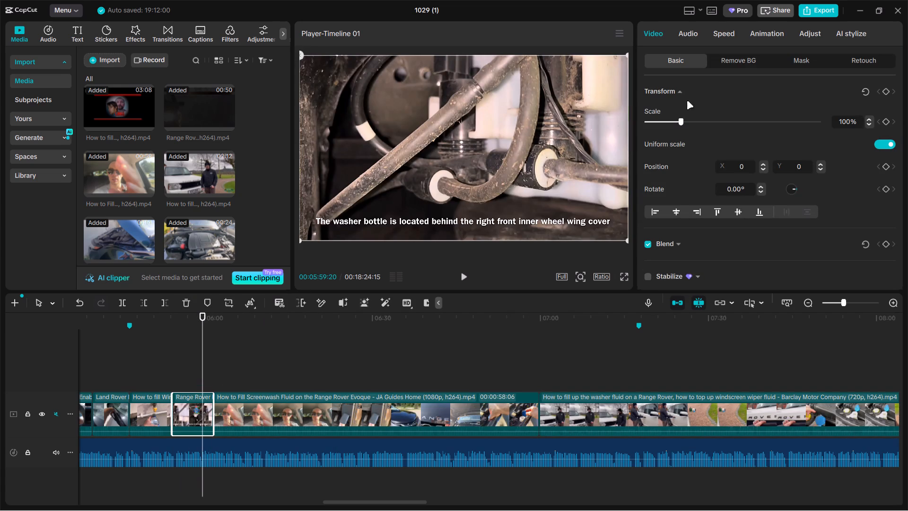
left_click_drag(684, 118, 692, 118)
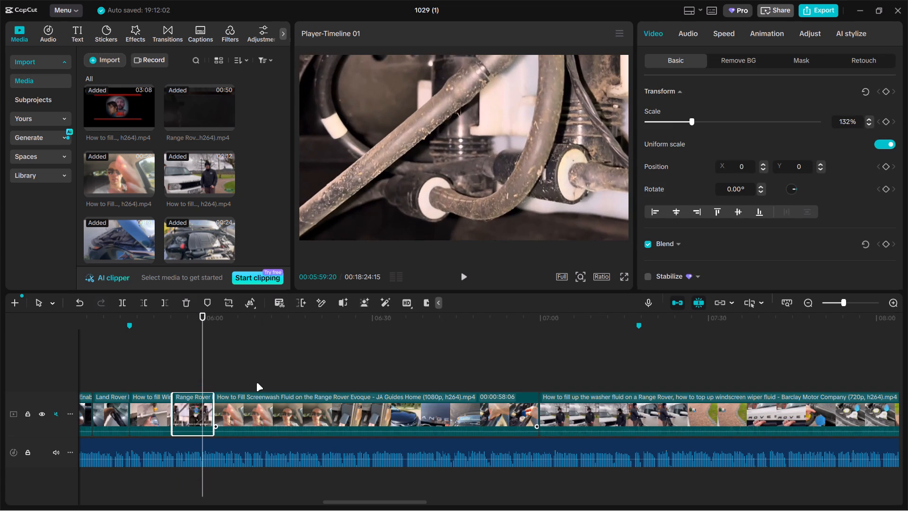
Split the "How to Fill Screenwash Fluid on the Range Rover Evoque" clip at 00:06:37:25 and delete the part before the cut.
left_click(257, 383)
left_click_drag(258, 383, 412, 360)
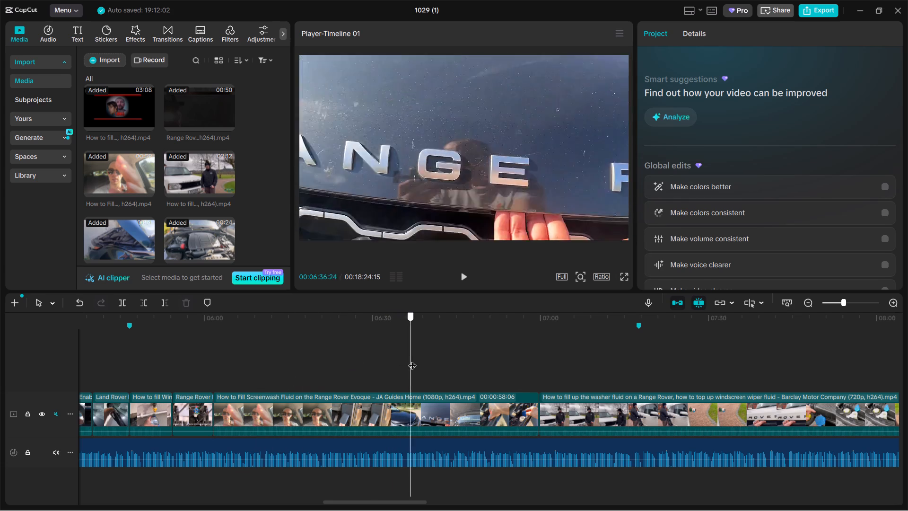
left_click_drag(412, 360, 416, 354)
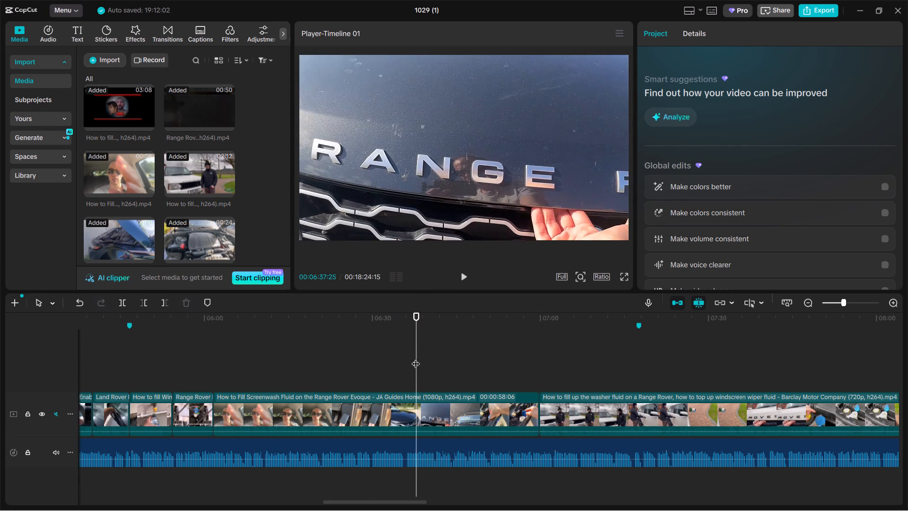
left_click(415, 403)
key("ctrl+b")
left_click(331, 417)
key("BackSpace")
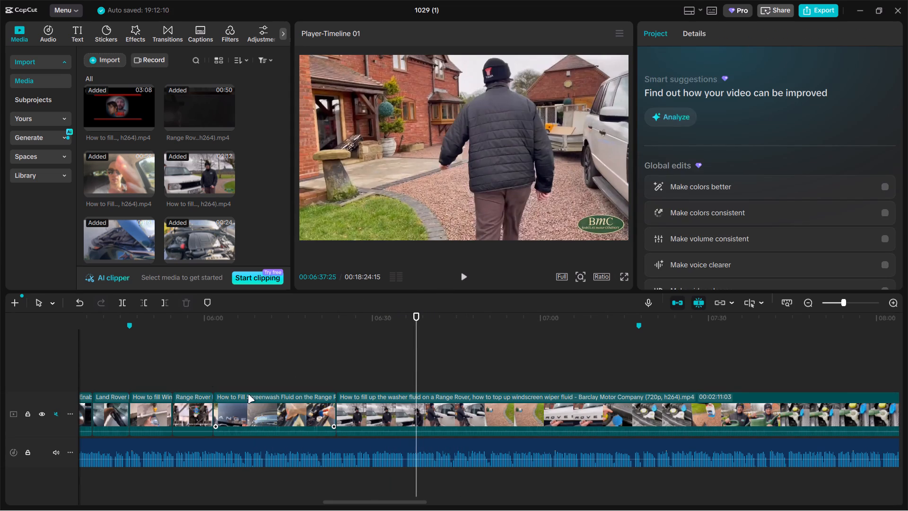
Split the remaining Evoque screenwash clip at 00:06:08:21, on the open-bonnet footage, and delete the part after the cut.
left_click(215, 371)
left_click_drag(214, 372, 253, 369)
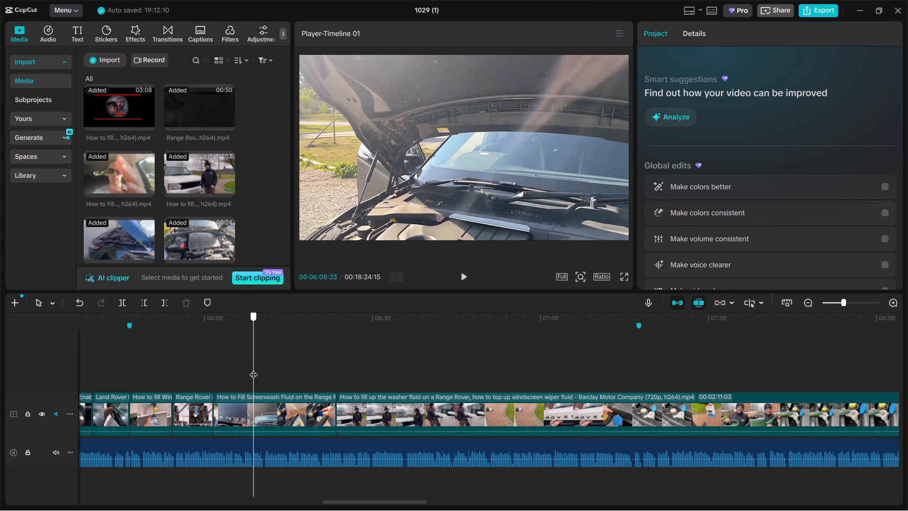
left_click_drag(253, 369, 253, 370)
left_click(279, 411)
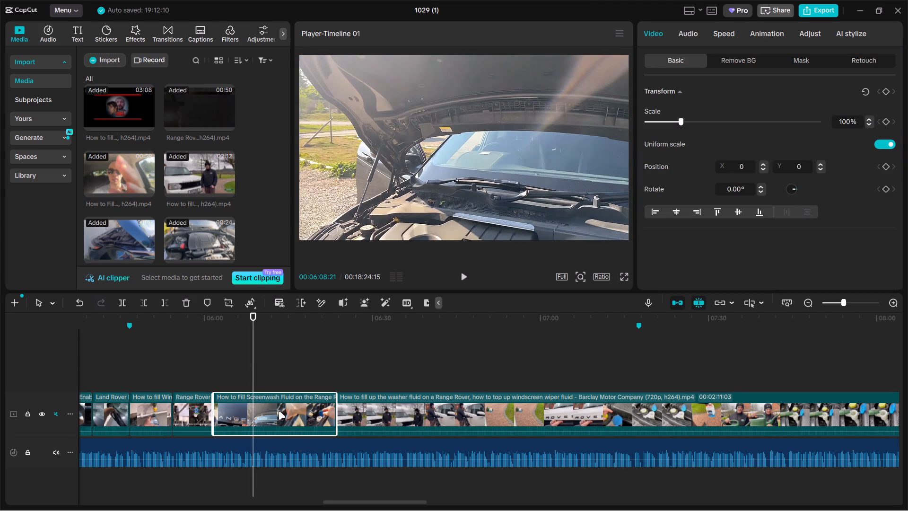
key("ctrl+b")
key("BackSpace")
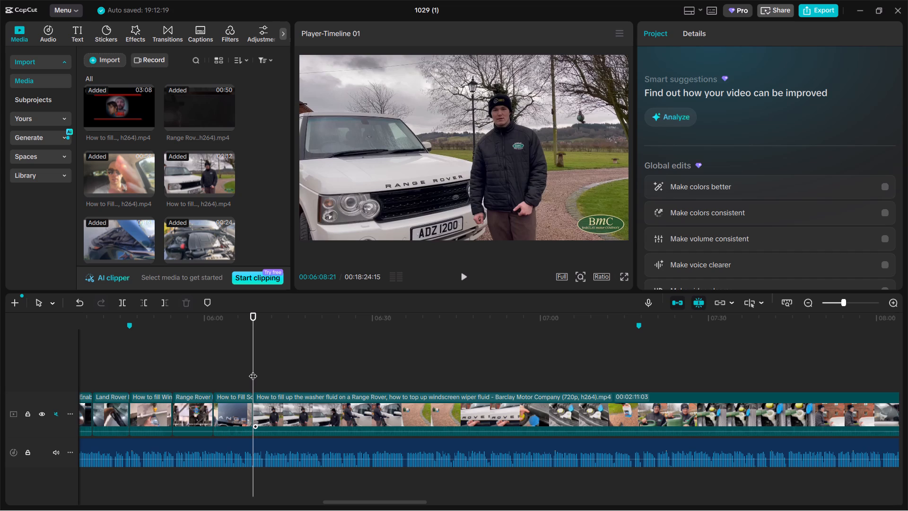
Trim the Barclay Motor Company washer-fluid clip to its blue filler-cap footage, ending at 00:06:15:25.
left_click_drag(253, 370, 261, 369)
scroll(261, 369, "down", 15, "ctrl")
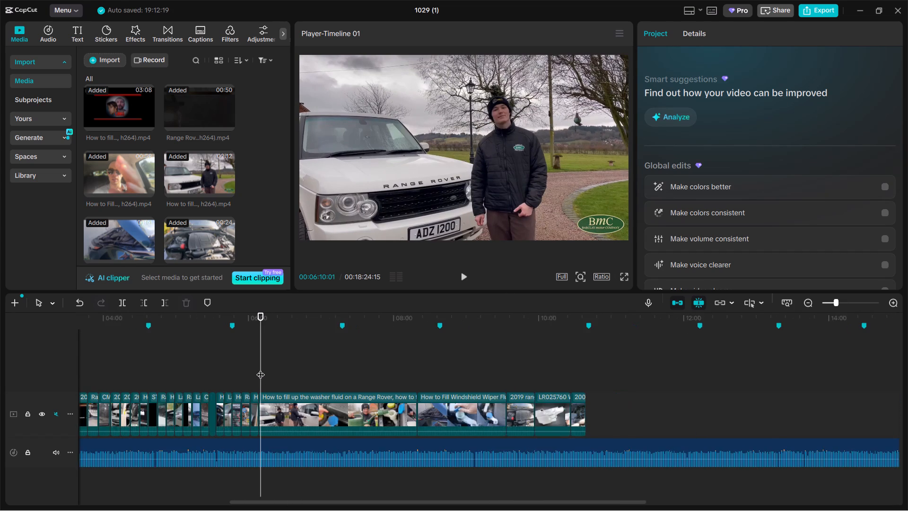
scroll(261, 369, "down", 5, "ctrl")
scroll(261, 369, "up", 10, "ctrl")
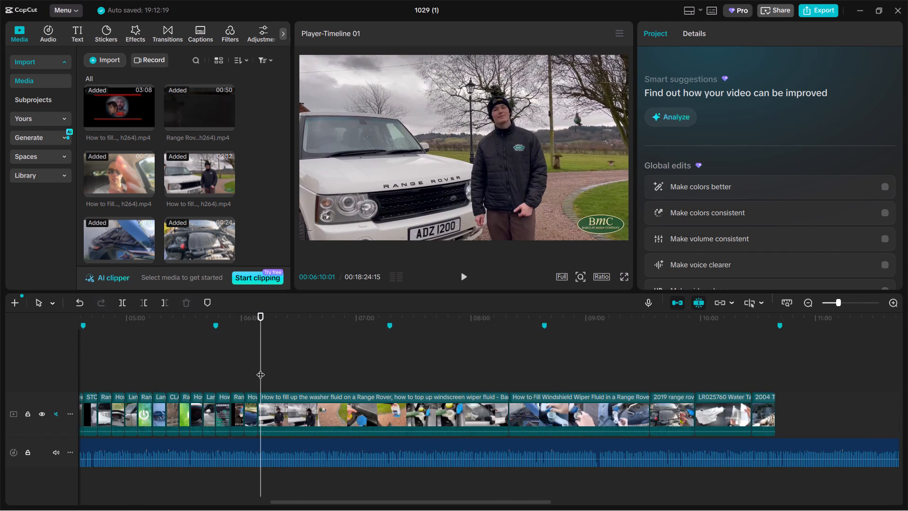
scroll(261, 369, "up", 4, "ctrl")
left_click_drag(261, 369, 326, 369)
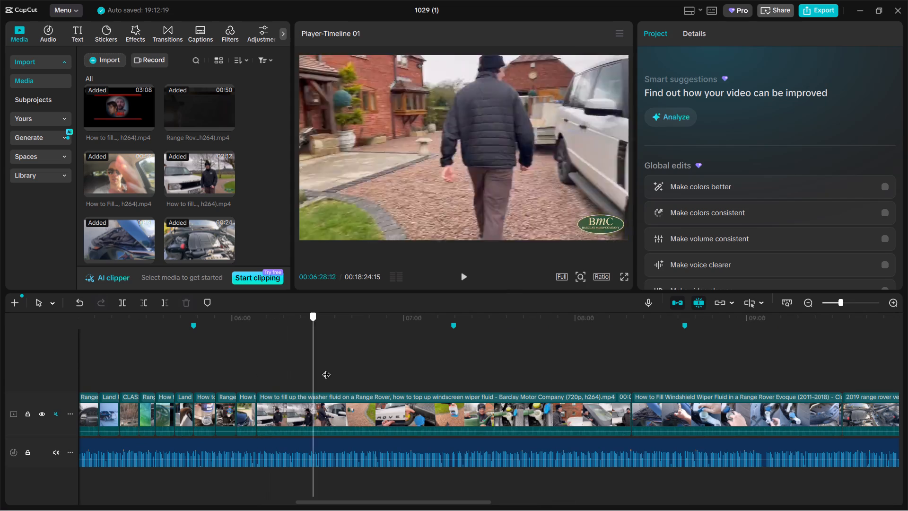
Split the Barclay Motor Company washer-fluid clip at 00:06:52:16, just before the blue filler-cap footage, and delete the part before the cut.
left_click_drag(326, 369, 372, 369)
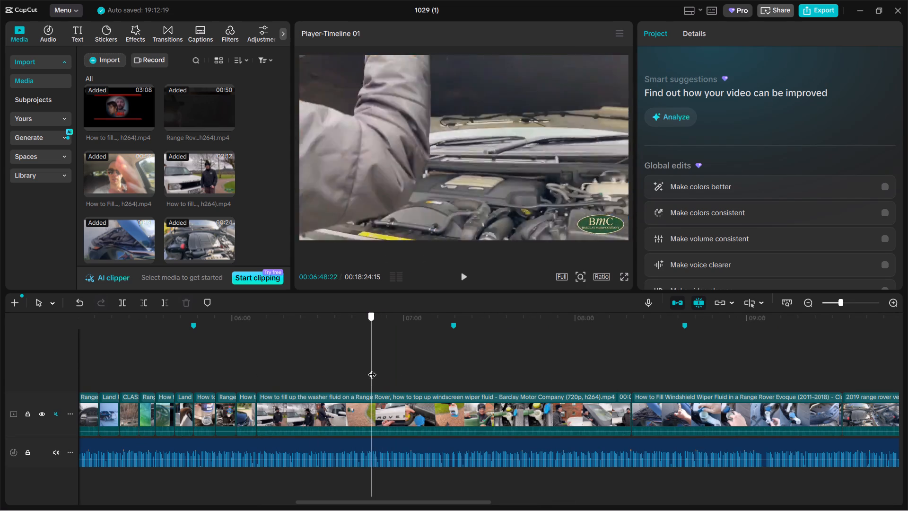
left_click_drag(372, 369, 392, 369)
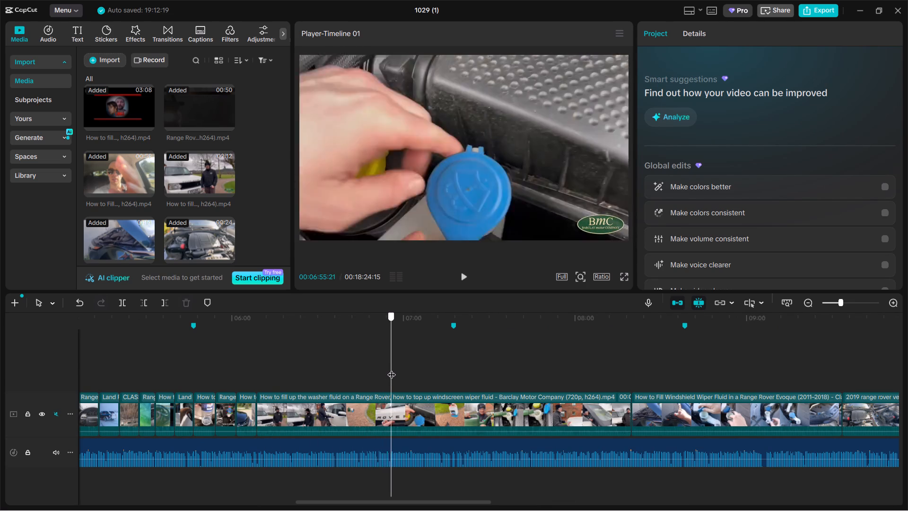
left_click_drag(392, 369, 382, 369)
left_click(381, 407)
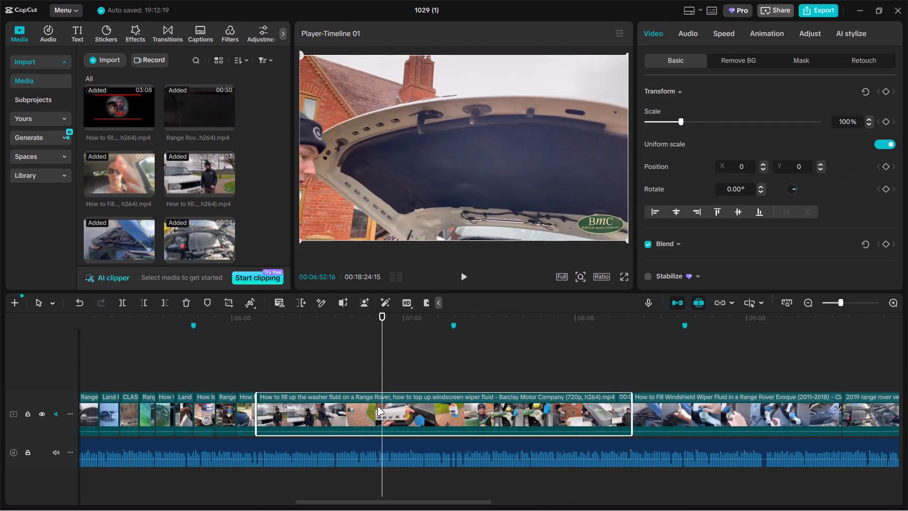
key("ctrl+b")
left_click(354, 409)
key("BackSpace")
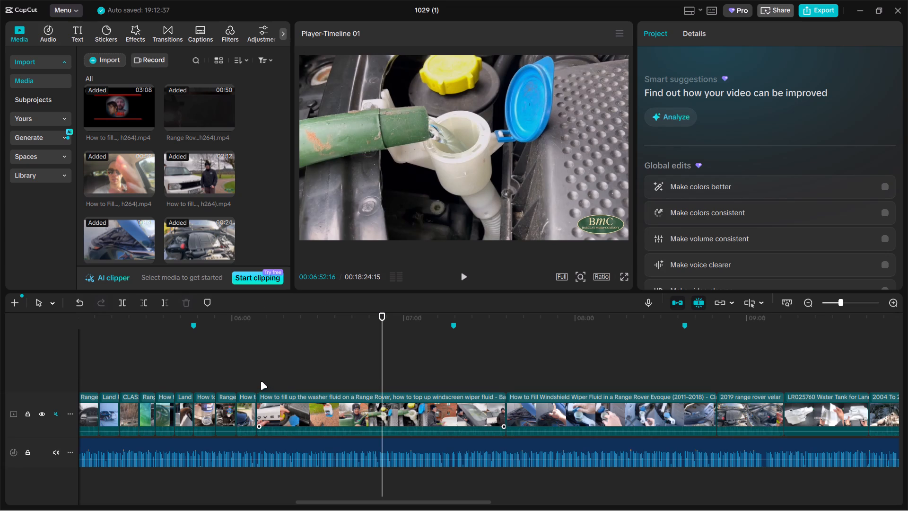
Split the remaining Barclay Motor Company clip at 00:06:15:25, on the blue filler-cap footage, and delete the part after the cut.
left_click(256, 379)
left_click_drag(256, 379, 277, 377)
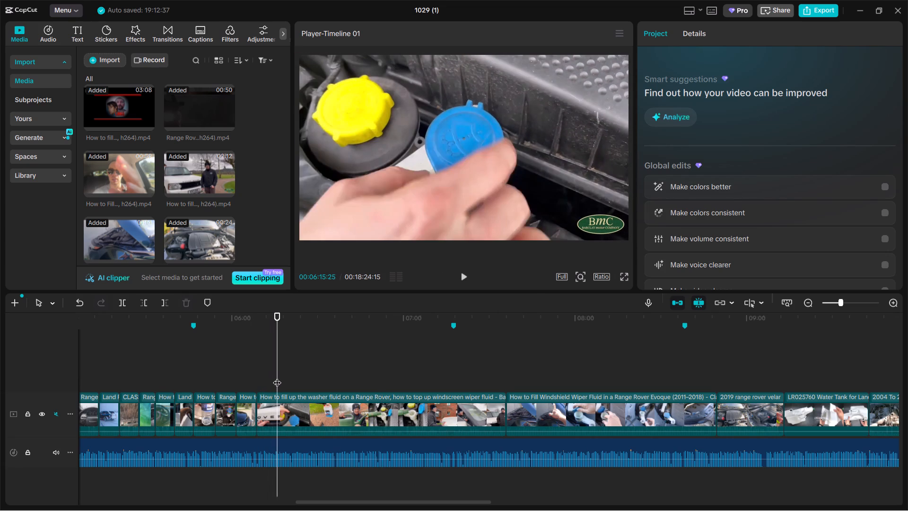
left_click(277, 377)
left_click(291, 404)
key("ctrl+b")
key("BackSpace")
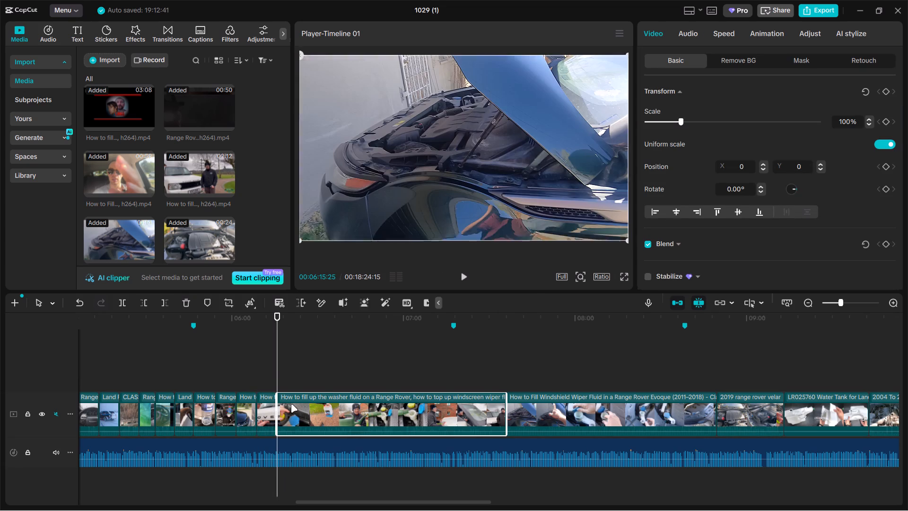
Locate a cut point around 00:06:20:04 in the open-bonnet footage of the "How to Fill Windshield Wiper Fluid in a Range Rover Evoque" clip.
left_click_drag(278, 376, 306, 375)
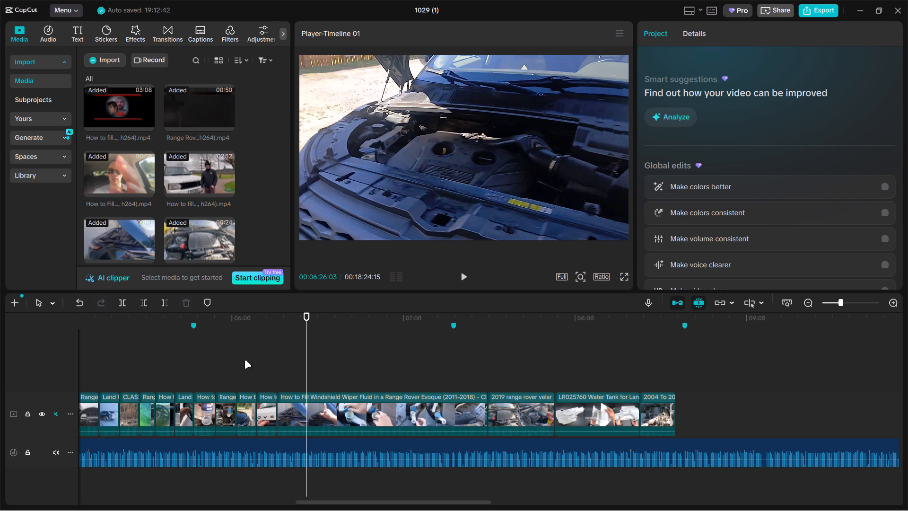
left_click(279, 381)
left_click_drag(275, 375, 290, 372)
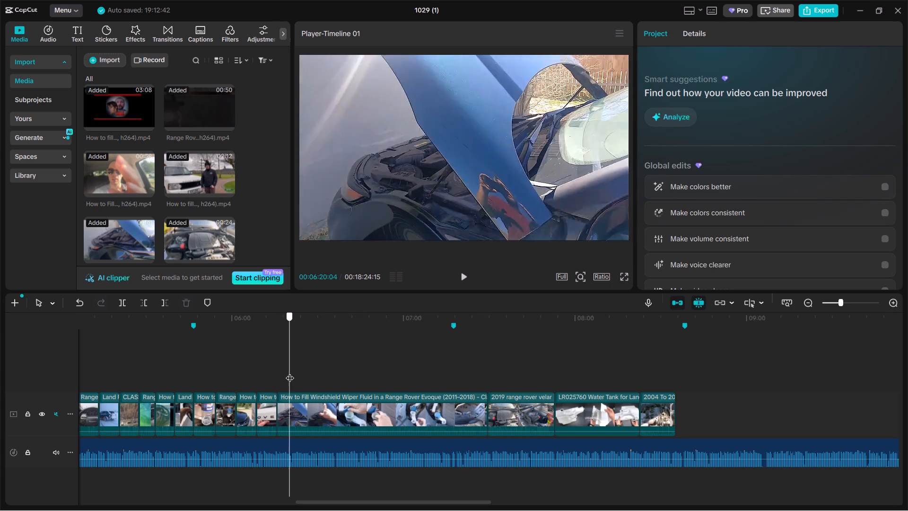
Trim the start of the "How to Fill Windshield Wiper Fluid in a Range Rover Evoque (2011-2018)" clip to 00:06:24:28, on the open-bonnet footage.
left_click_drag(290, 372, 310, 370)
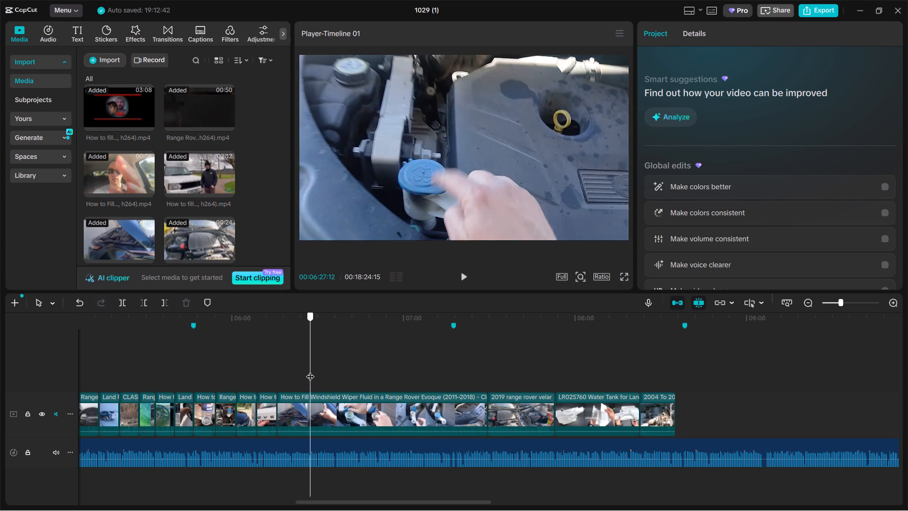
left_click_drag(310, 370, 303, 370)
left_click(302, 417)
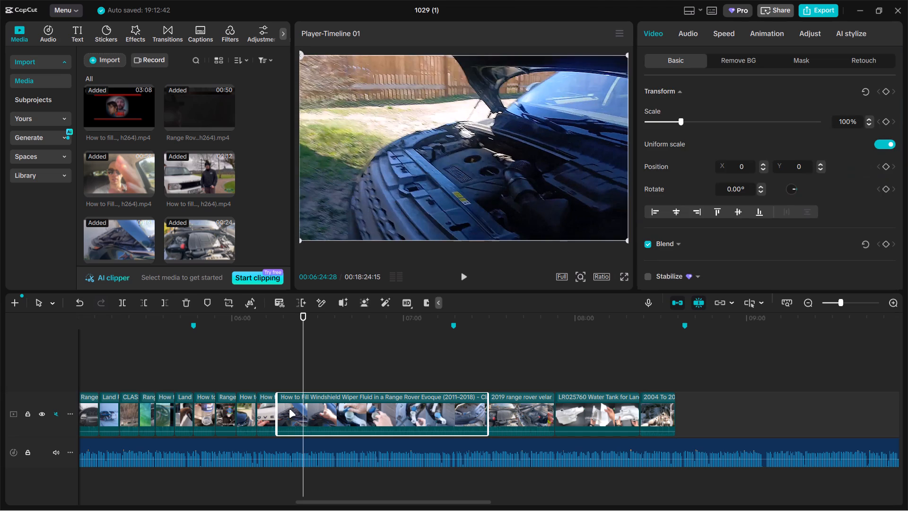
left_click_drag(279, 406, 306, 402)
Split the trimmed Evoque (2011-2018) wiper-fluid clip at 00:06:23:03 and delete the part after the cut.
left_click(277, 376)
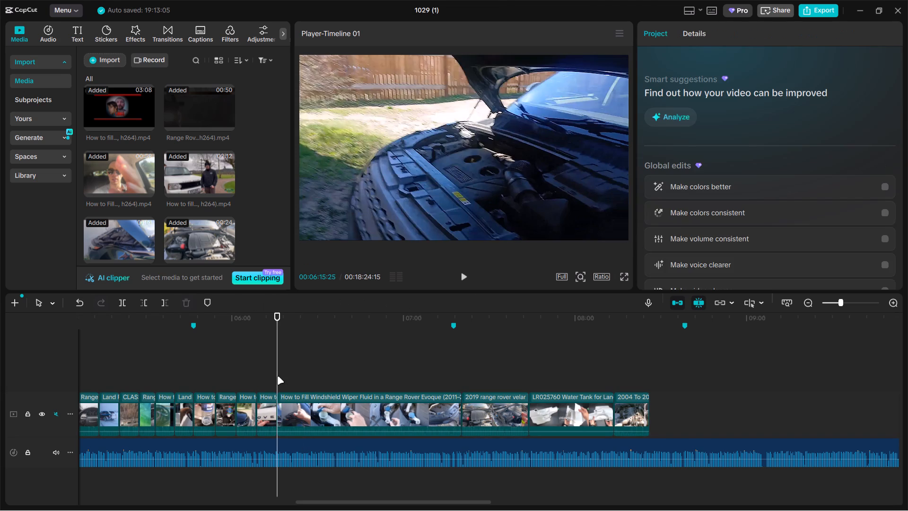
left_click_drag(277, 376, 298, 376)
left_click(312, 407)
key("ctrl+b")
key("BackSpace")
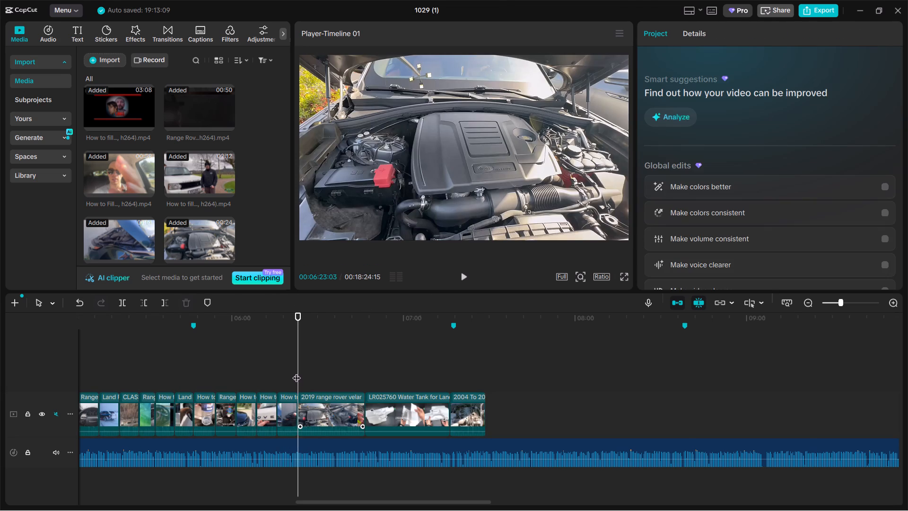
Trim the end of the 2019 Range Rover Velar clip back to 00:06:31:01, on the blue washer-cap footage.
left_click_drag(297, 372, 321, 372)
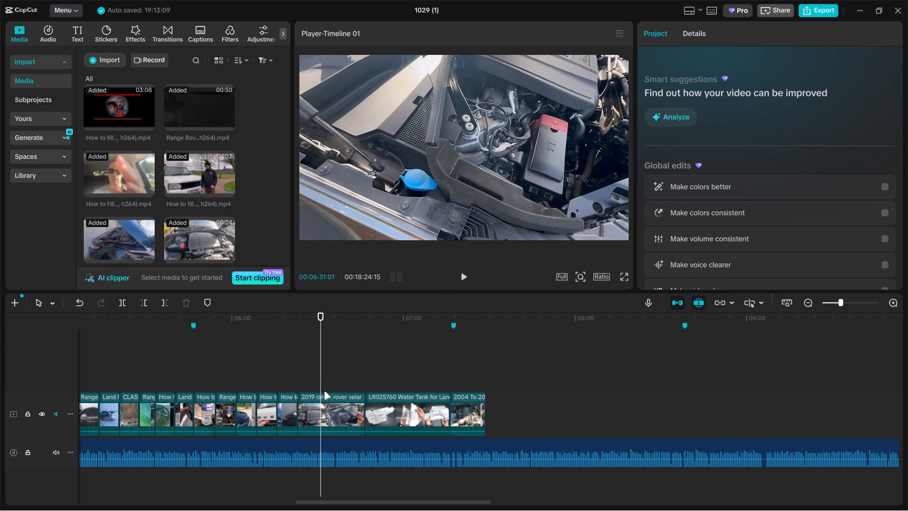
left_click(330, 412)
left_click_drag(364, 407, 318, 407)
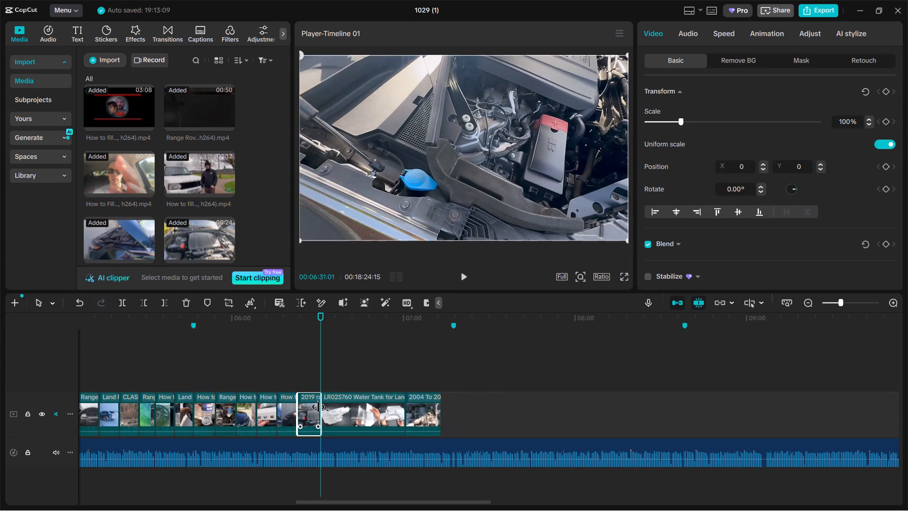
left_click_drag(318, 407, 318, 406)
Look through the LR025760 Water Tank clip and delete it from the timeline.
left_click(328, 373)
left_click_drag(328, 373, 385, 371)
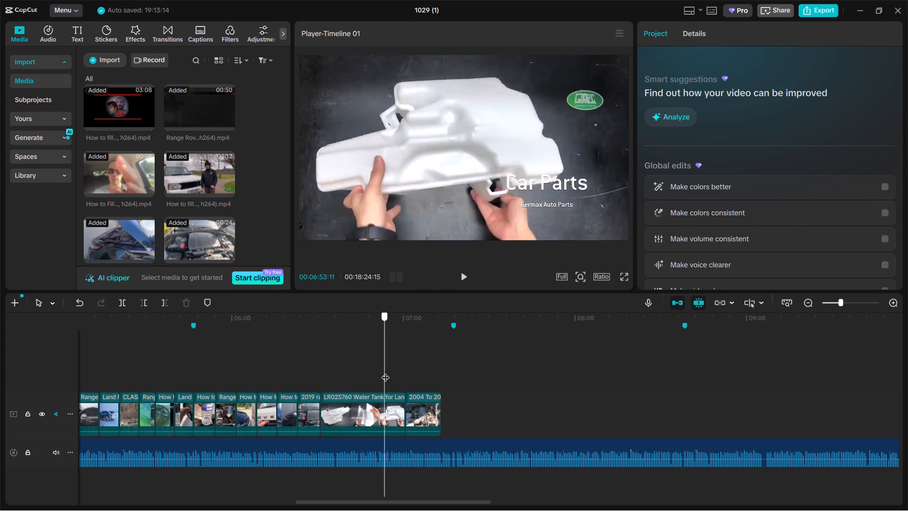
left_click_drag(385, 371, 393, 372)
left_click(383, 411)
key("BackSpace")
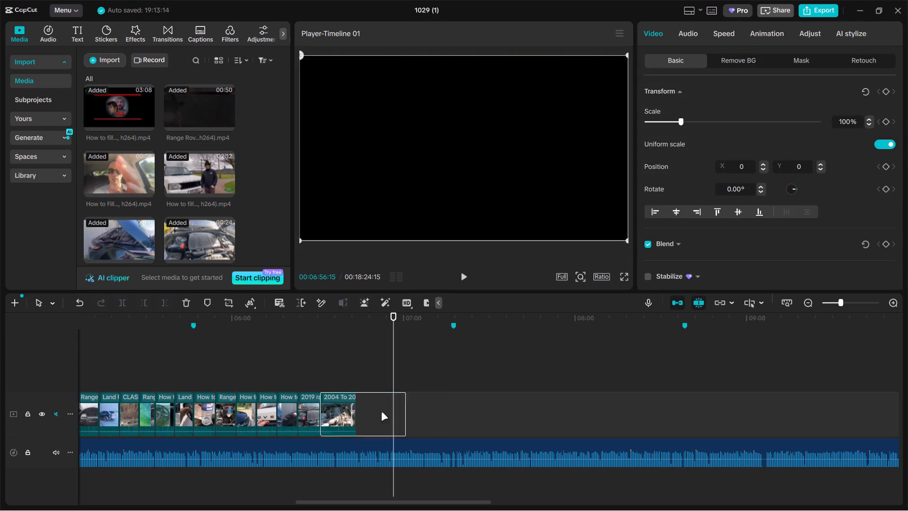
Trim the end of the final clip, beginning "2004 To", back to 00:06:39:19, on the washer-cap close-up.
left_click(321, 379)
left_click_drag(321, 379, 335, 374)
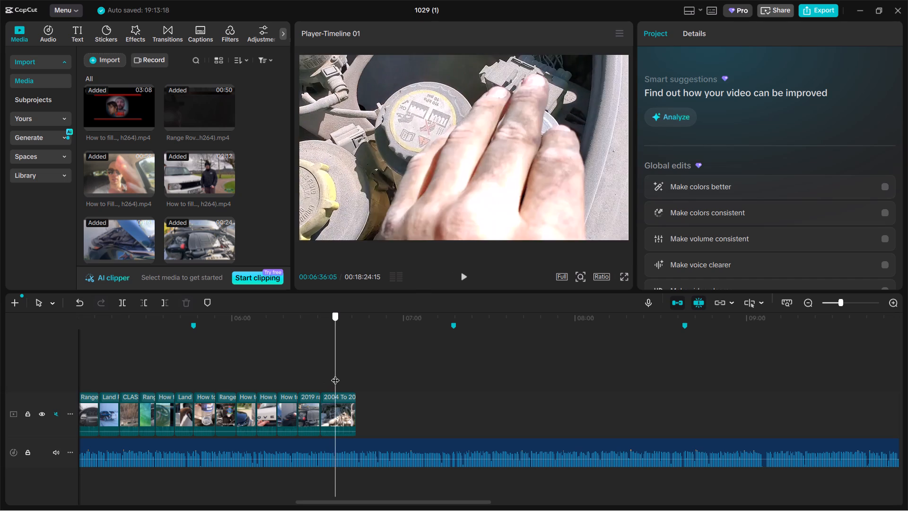
left_click_drag(335, 374, 345, 370)
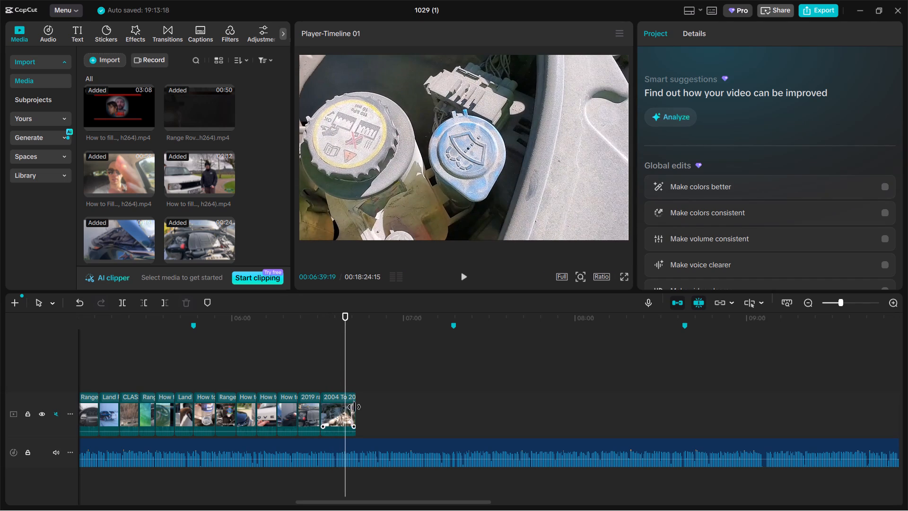
left_click(345, 411)
left_click_drag(355, 405, 343, 404)
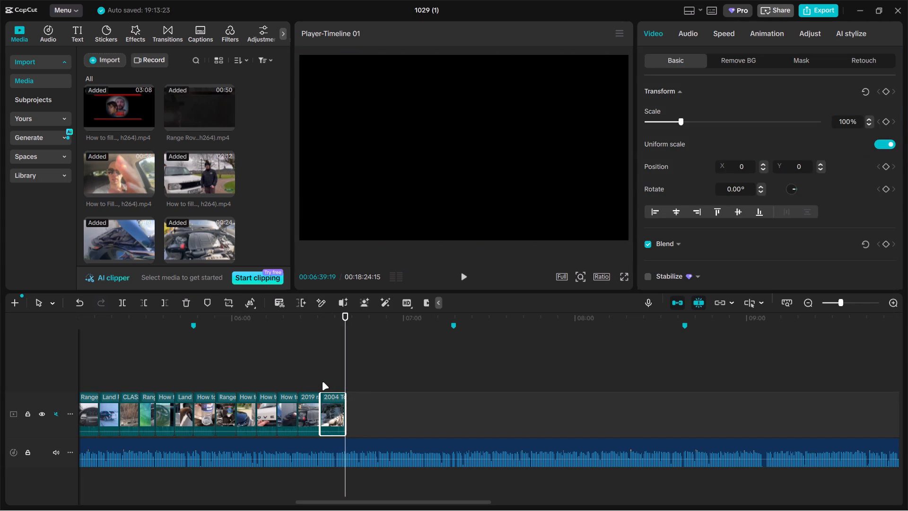
Select all seven washer-fluid clips and lengthen their ends together, so the first one ends at 00:05:56:06.
left_click(322, 382)
left_click_drag(319, 379, 341, 378)
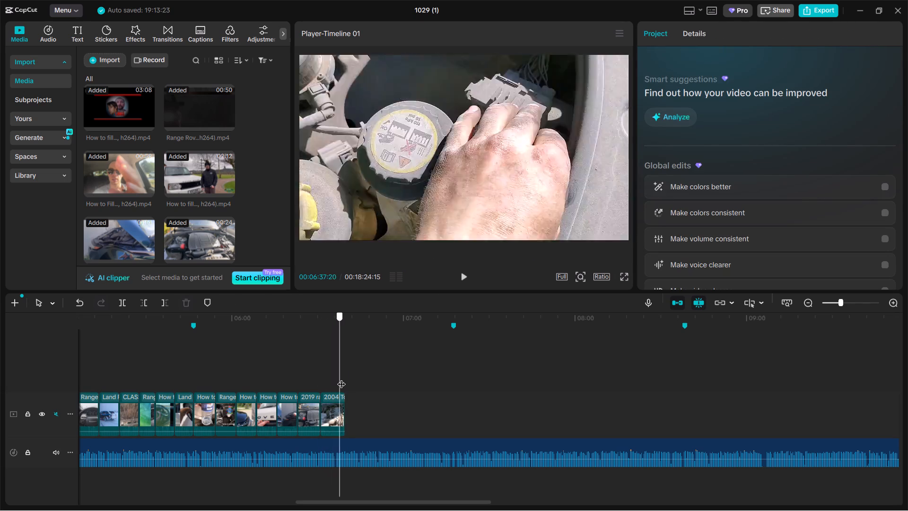
left_click_drag(341, 378, 344, 378)
left_click_drag(210, 377, 329, 405)
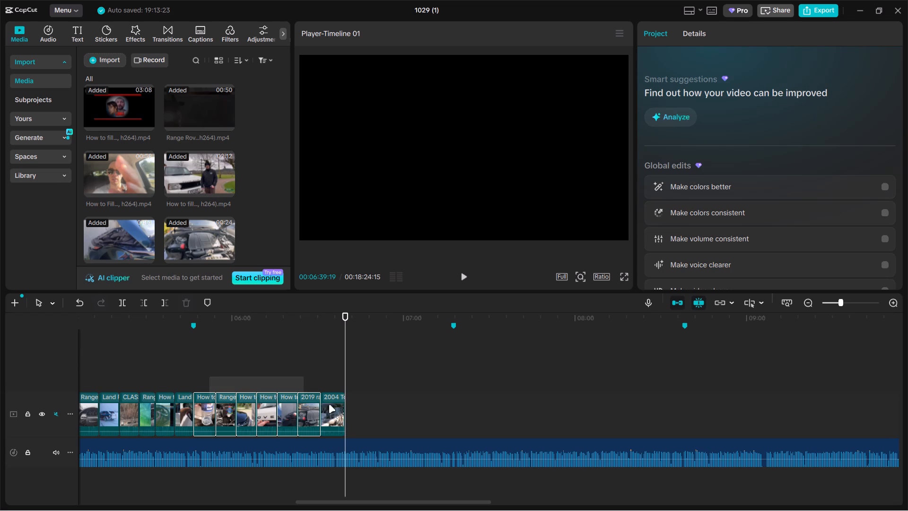
left_click_drag(329, 405, 364, 412)
left_click(216, 411)
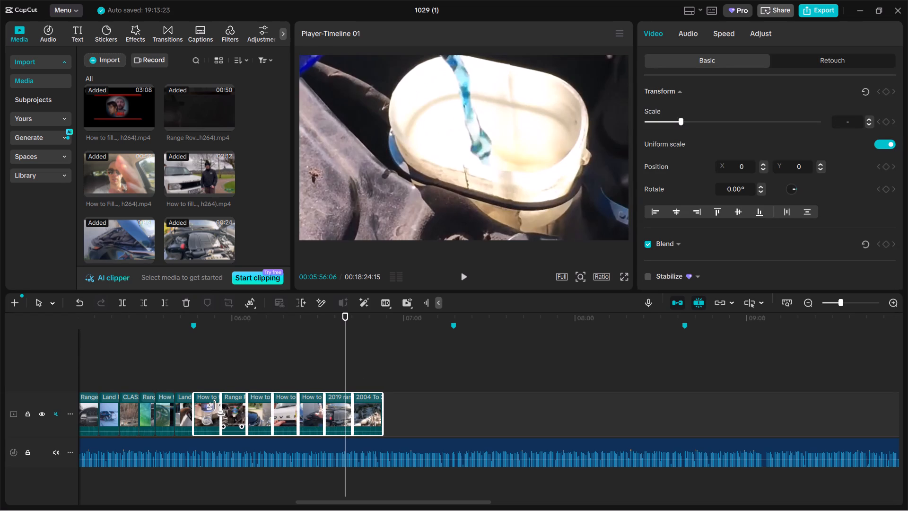
Scrub through the lengthened washer-fluid clips to check the footage in their extended parts.
left_click(222, 377)
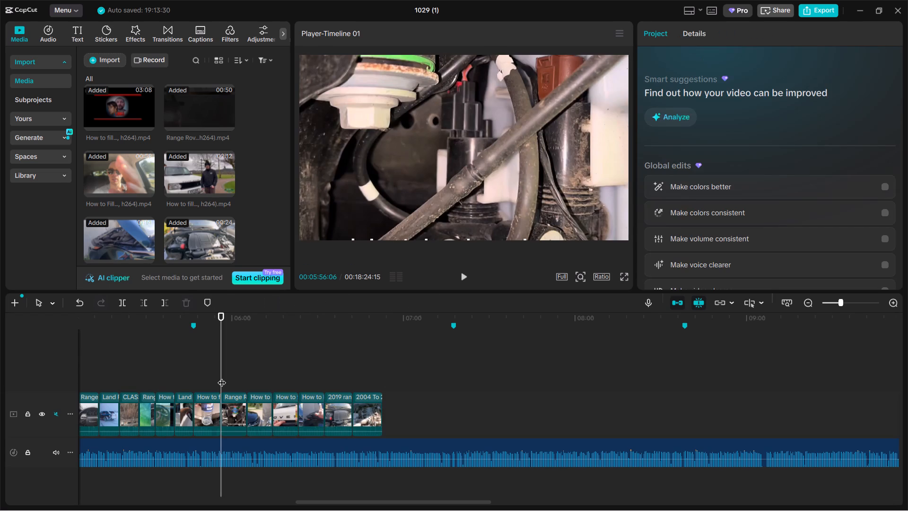
left_click_drag(222, 377, 247, 377)
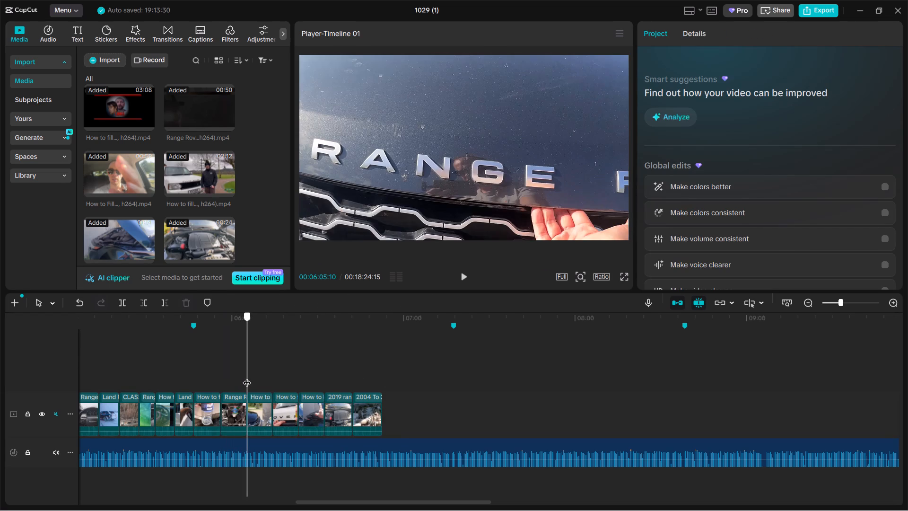
left_click_drag(247, 377, 290, 377)
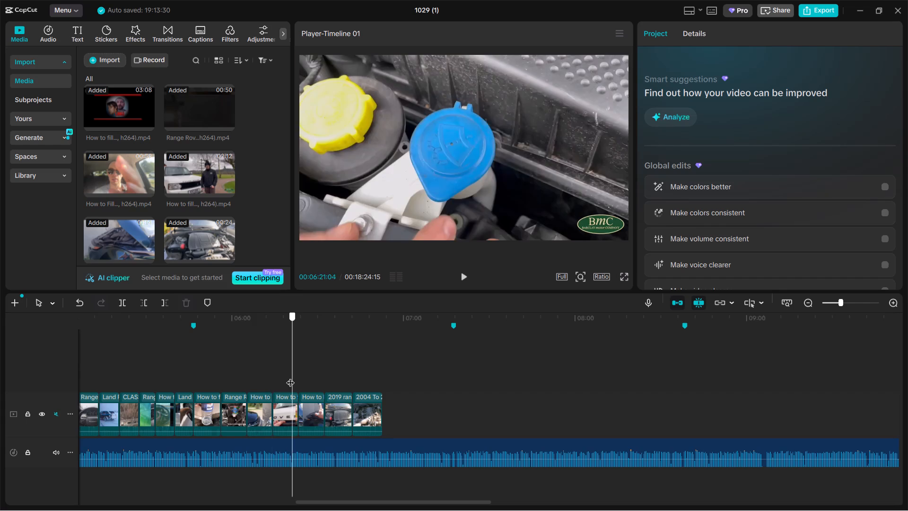
left_click_drag(290, 377, 224, 379)
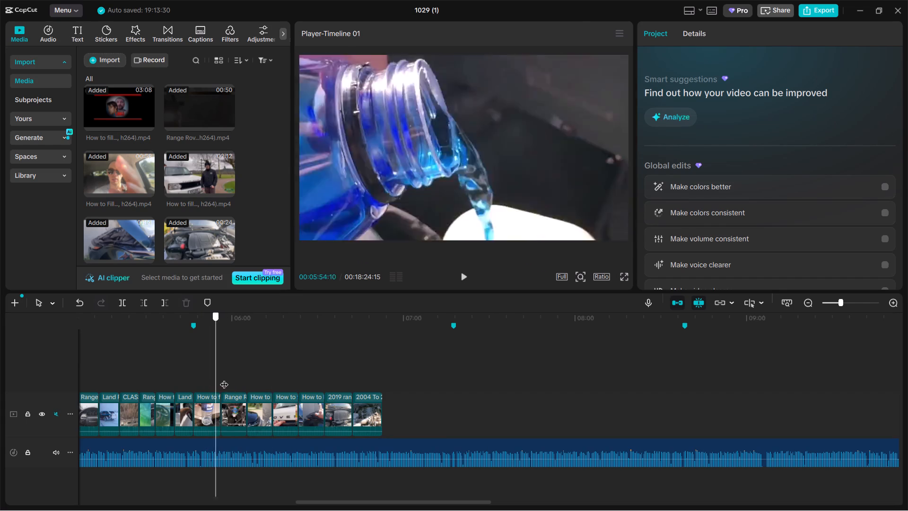
left_click_drag(224, 379, 230, 381)
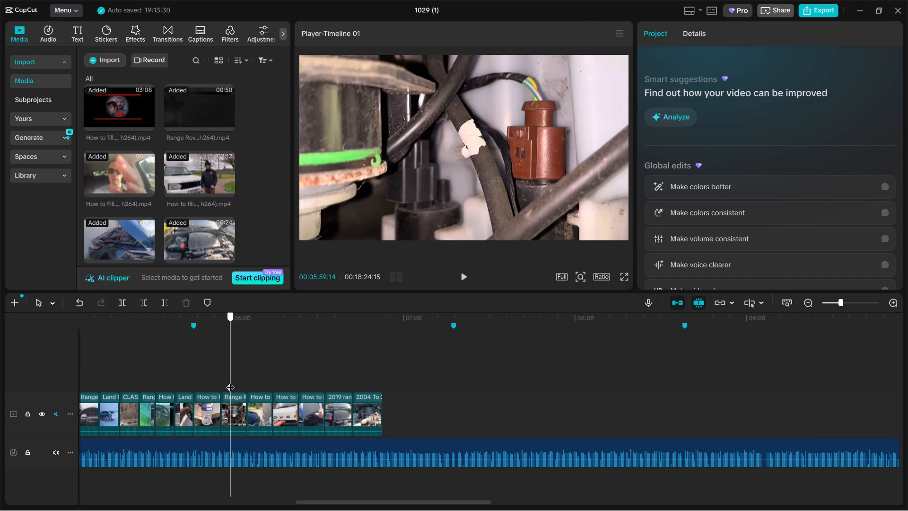
left_click_drag(230, 381, 225, 379)
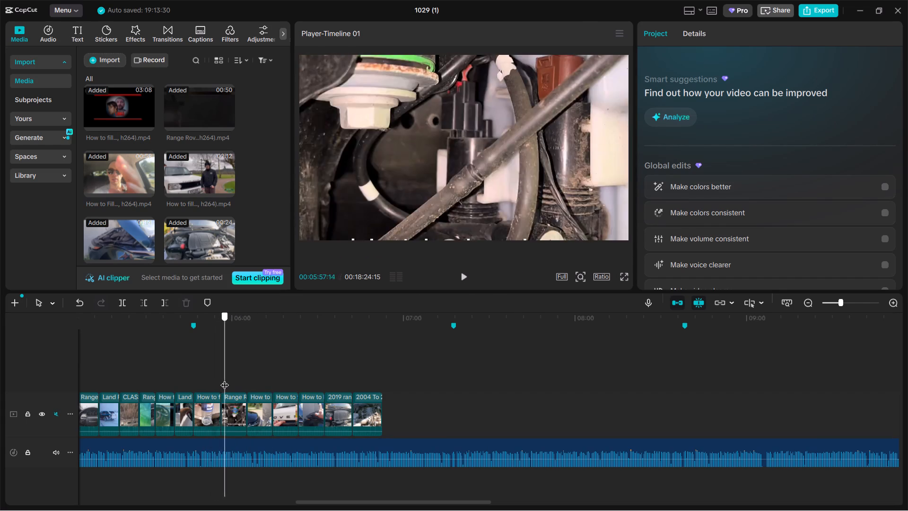
left_click_drag(225, 379, 264, 377)
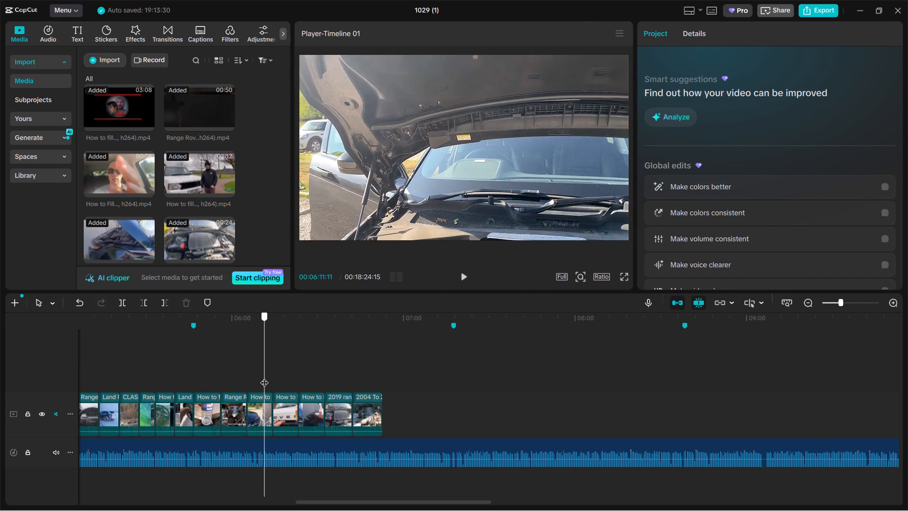
Scale the Barclay Motor Company washer-fluid clip up to 143%, pushing its BMC logo out of frame.
left_click_drag(264, 377, 282, 376)
left_click(428, 206)
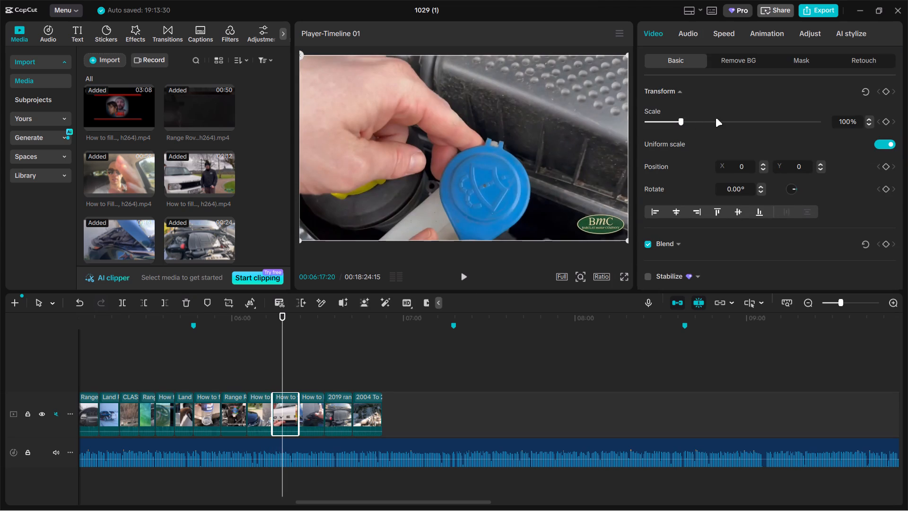
left_click_drag(681, 119, 696, 119)
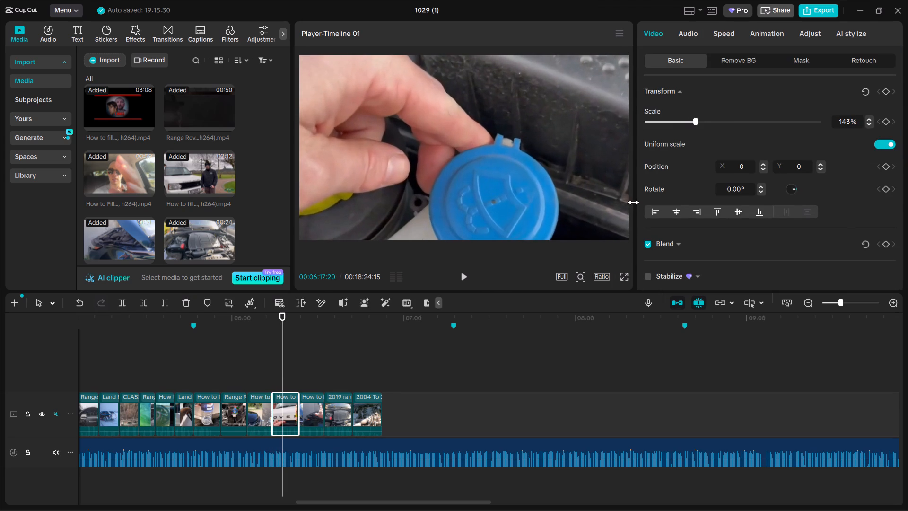
Copy the scaled Barclay clip, paste it at 00:06:52:21 and move the copy onto the end of the main video track.
key("ctrl+c")
left_click(382, 371, "ctrl")
key("ctrl+v")
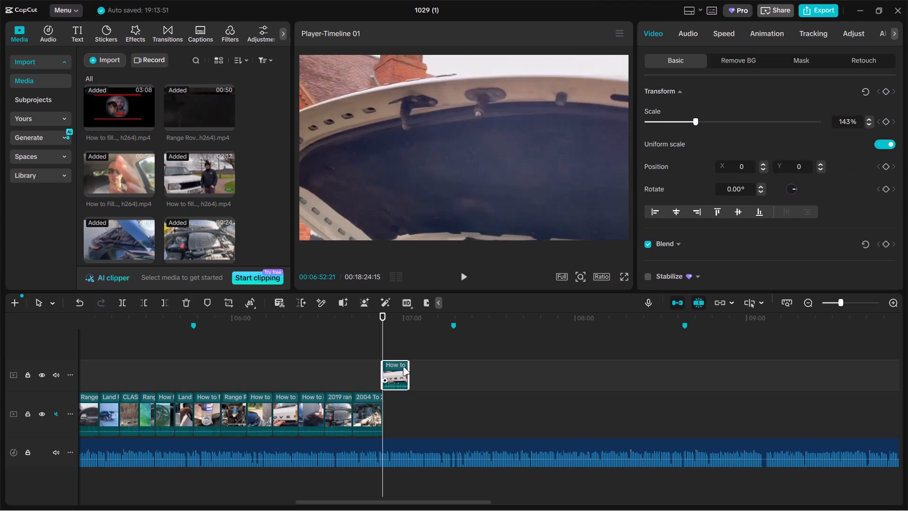
left_click_drag(403, 366, 404, 400)
Extend the copied Barclay clip's end, trim its start to the watering-can footage, and lengthen its end slightly to cover the pouring.
left_click_drag(411, 403, 445, 400)
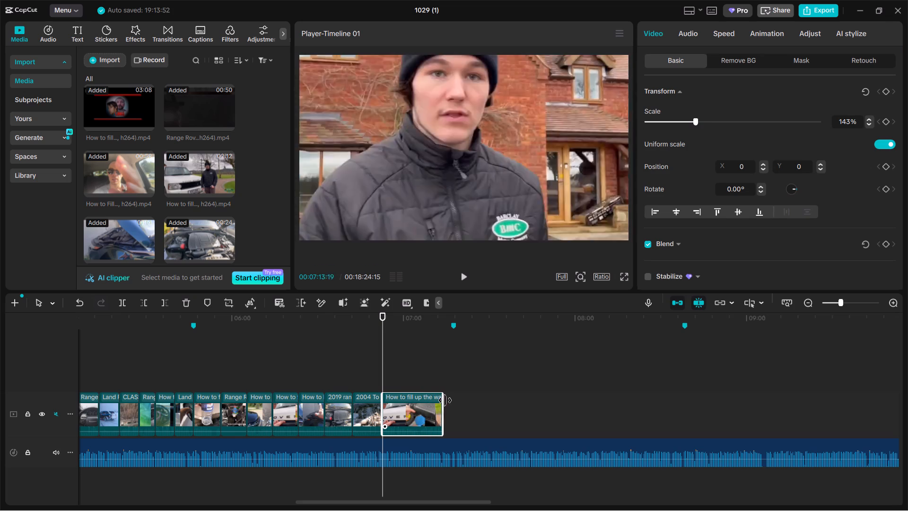
left_click_drag(445, 400, 489, 392)
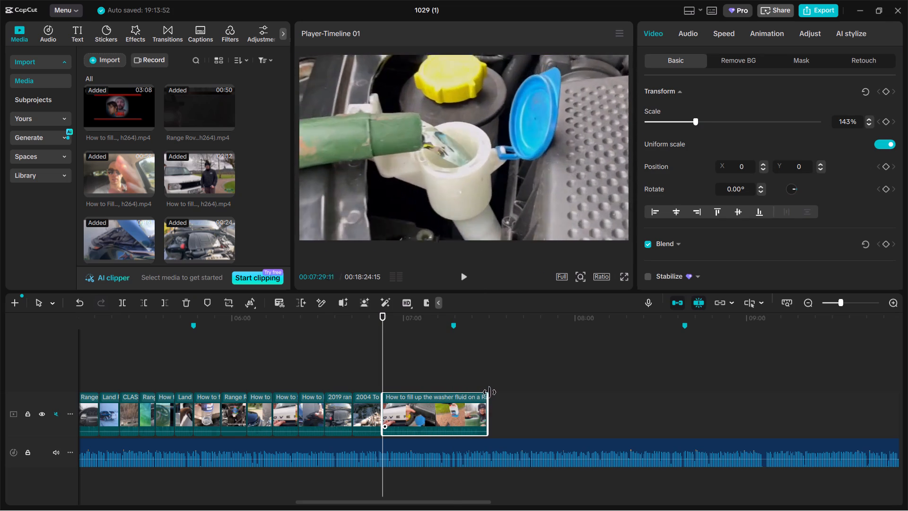
left_click_drag(489, 392, 490, 392)
left_click_drag(381, 412, 441, 406)
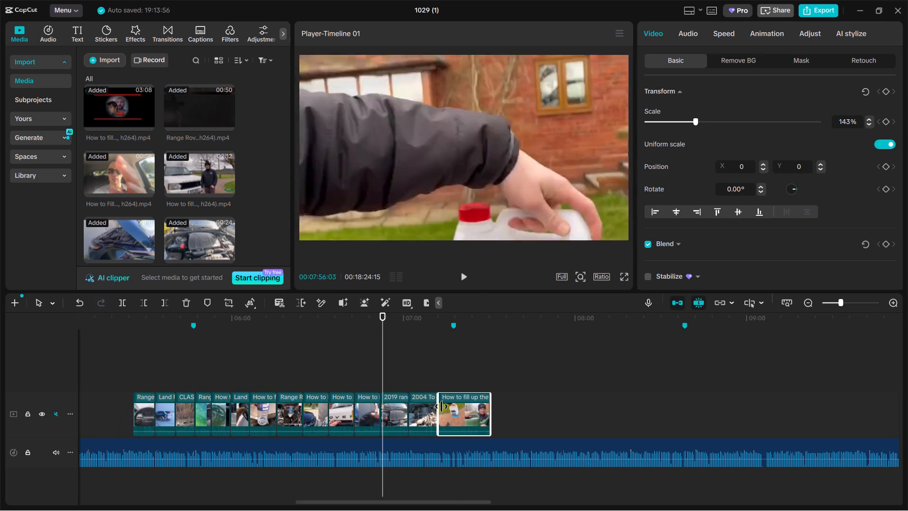
left_click_drag(441, 406, 470, 405)
left_click_drag(405, 410, 407, 411)
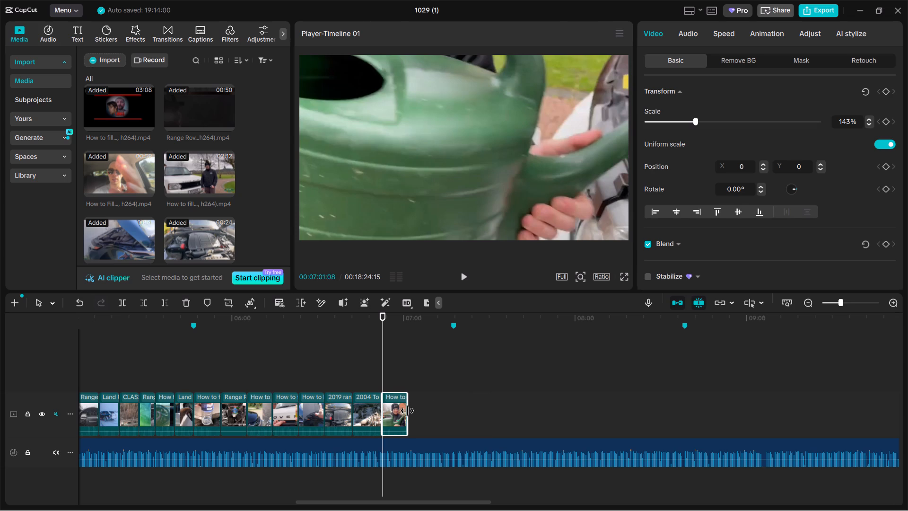
left_click_drag(407, 411, 411, 411)
Play back the watering-can clip at the end of the video track, and return to its start at 00:06:52:21.
key("space")
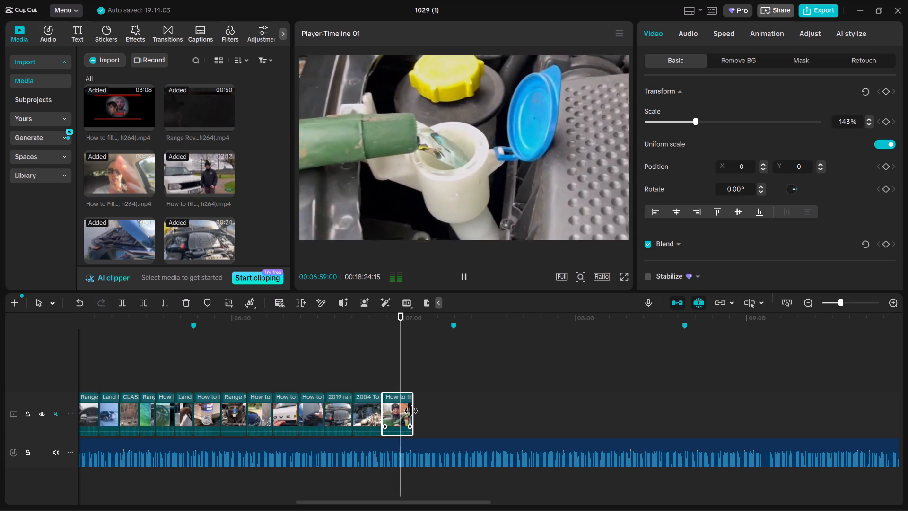
scroll(442, 397, "down", 4, "ctrl")
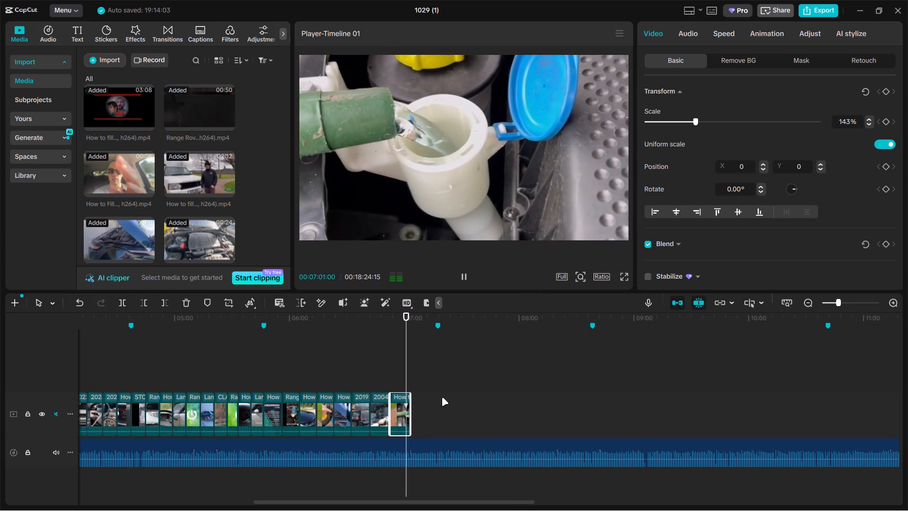
key("space")
left_click(150, 368)
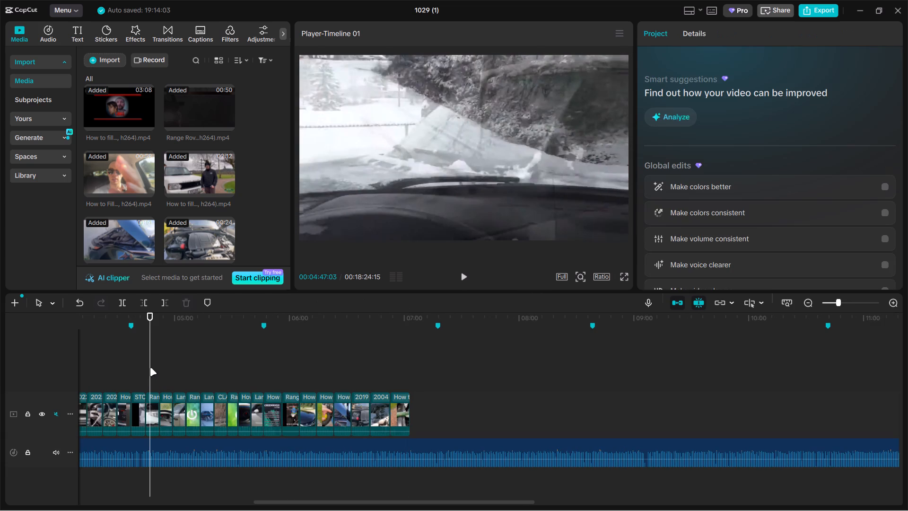
left_click(389, 383)
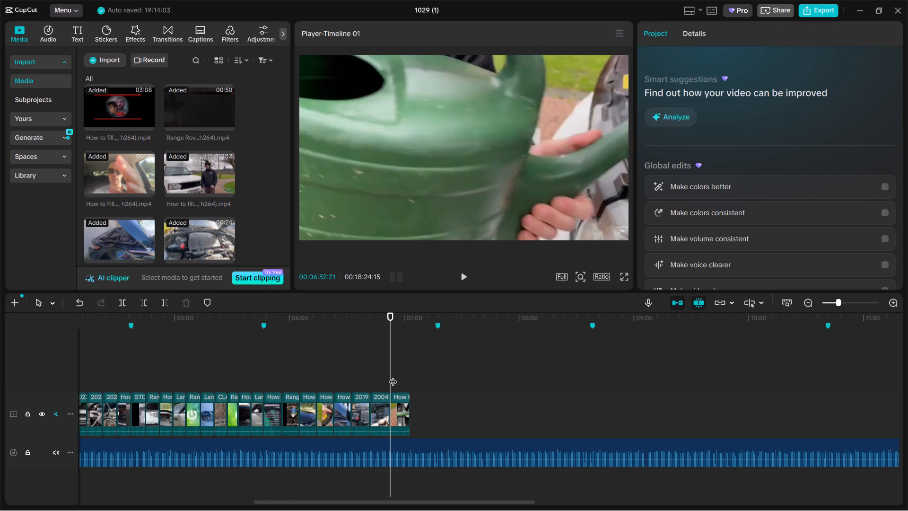
Copy the snowy Land Rover driving clip near 00:05:18, paste it at 00:07:03:03 and place the copy on the end of the main video track.
left_click_drag(393, 376, 408, 372)
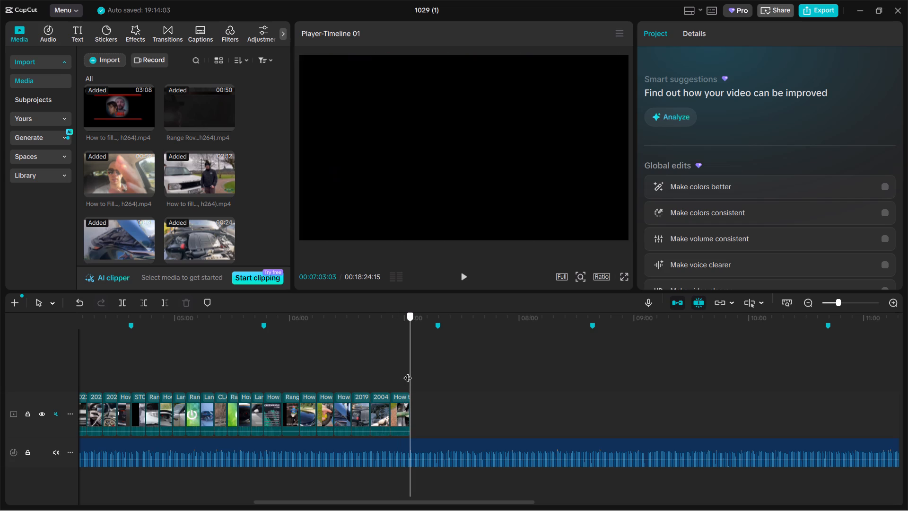
left_click_drag(408, 372, 409, 372)
left_click_drag(409, 372, 214, 365)
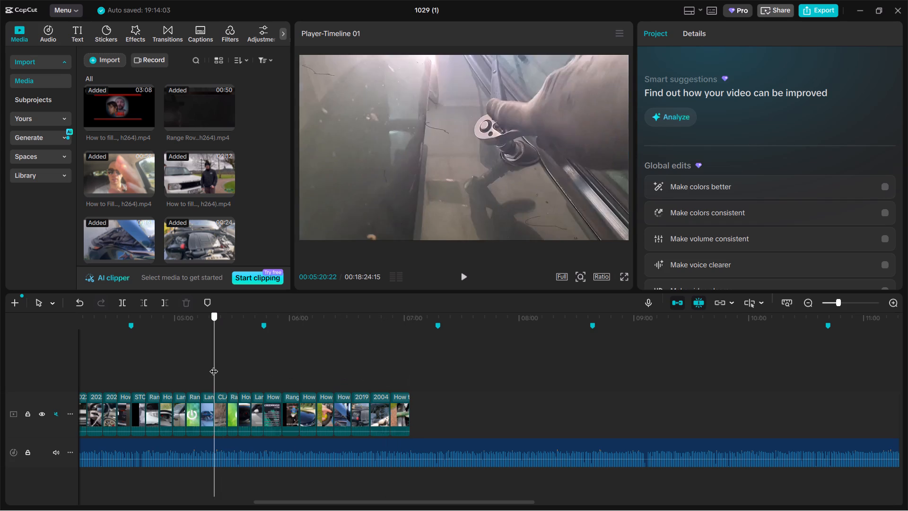
left_click_drag(214, 365, 209, 363)
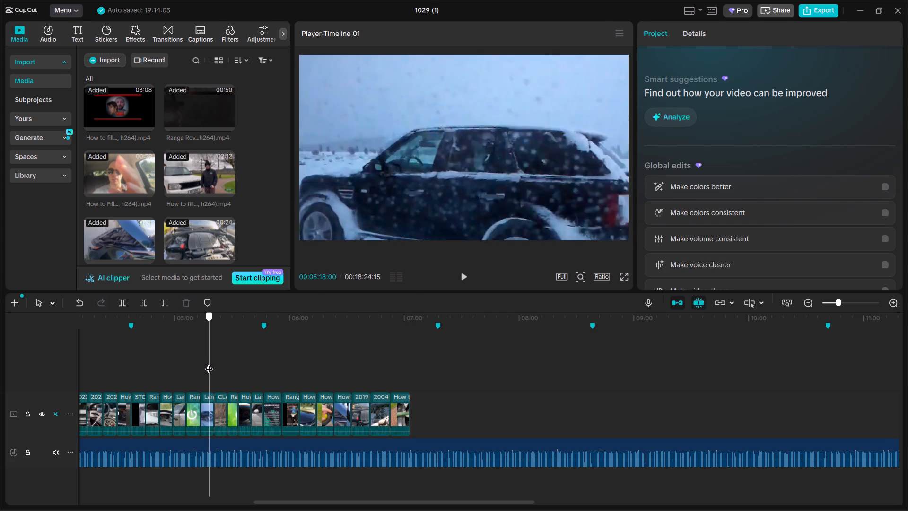
left_click_drag(209, 363, 210, 363)
scroll(210, 364, "up", 11, "ctrl")
left_click(202, 395)
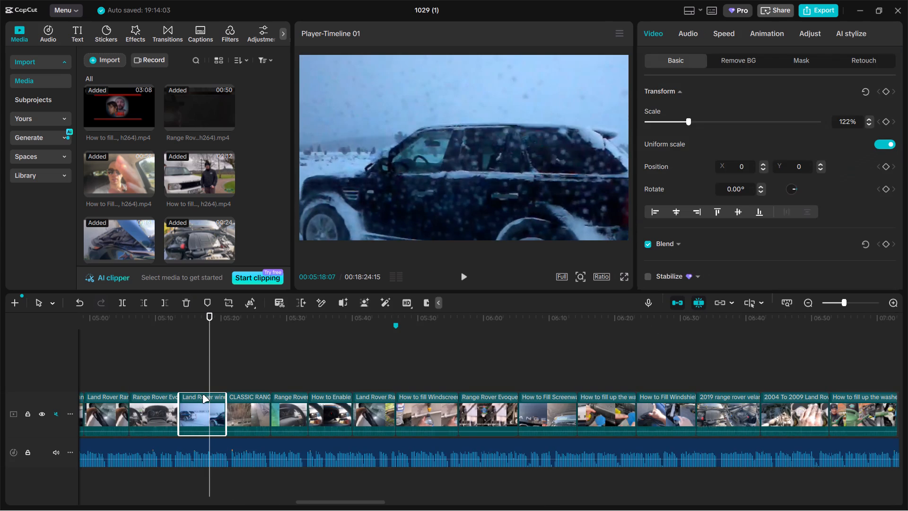
key("ctrl+c")
scroll(345, 398, "down", 10, "ctrl")
left_click(426, 379, "ctrl")
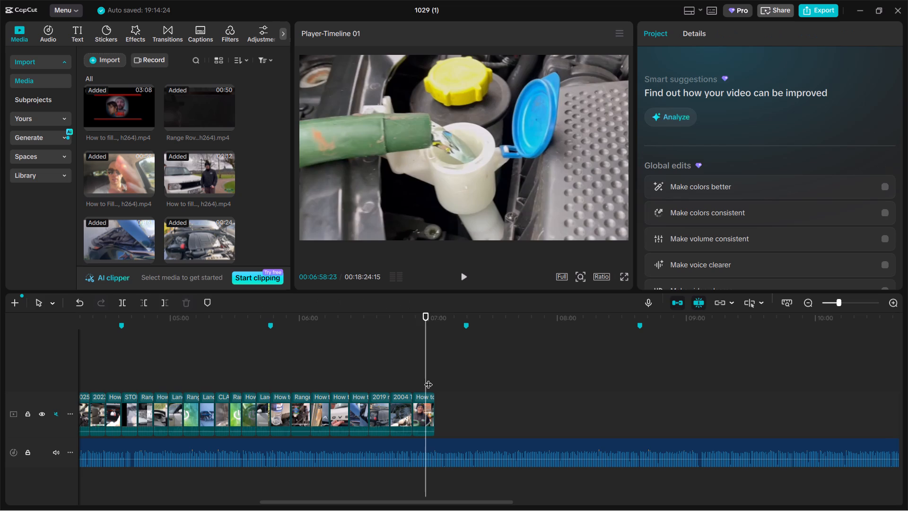
left_click(435, 375, "ctrl")
key("ctrl+v")
left_click_drag(443, 368, 449, 405)
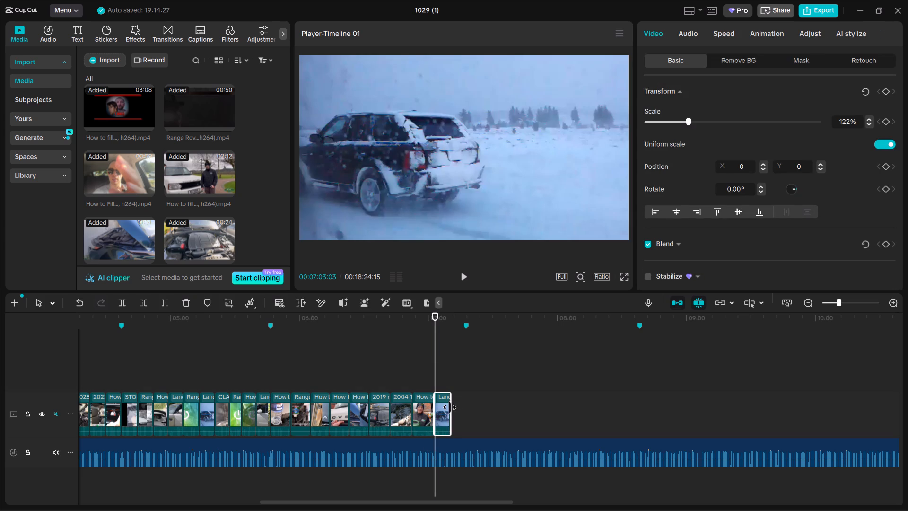
Extend the end of the copied snow-driving clip and trim its start, so it fills 00:07:03:03 to 00:07:10:04 with different footage.
left_click_drag(450, 407, 462, 401)
left_click_drag(437, 406, 452, 405)
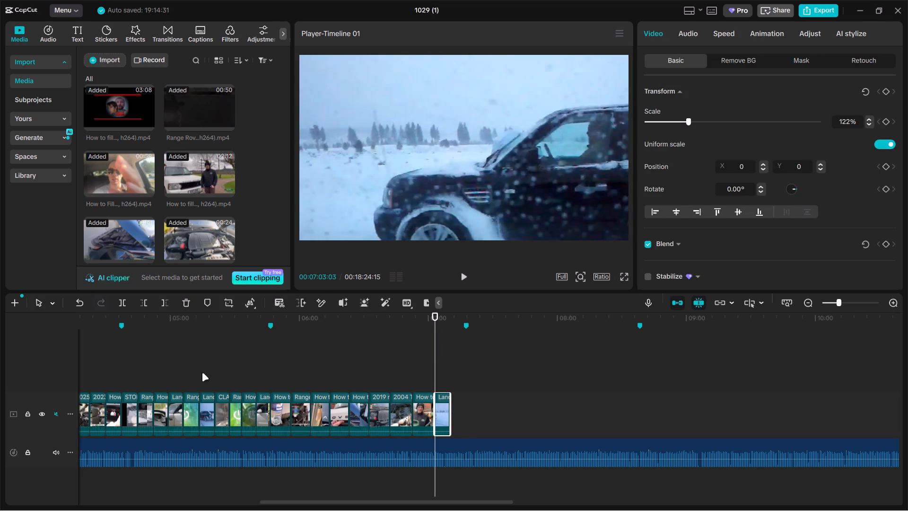
Copy the Classic Range Rover clip at 00:05:24:06, paste it at 00:07:10:04 and move the copy onto the end of the main video track.
left_click(203, 373)
left_click_drag(203, 373, 222, 366)
left_click(221, 405)
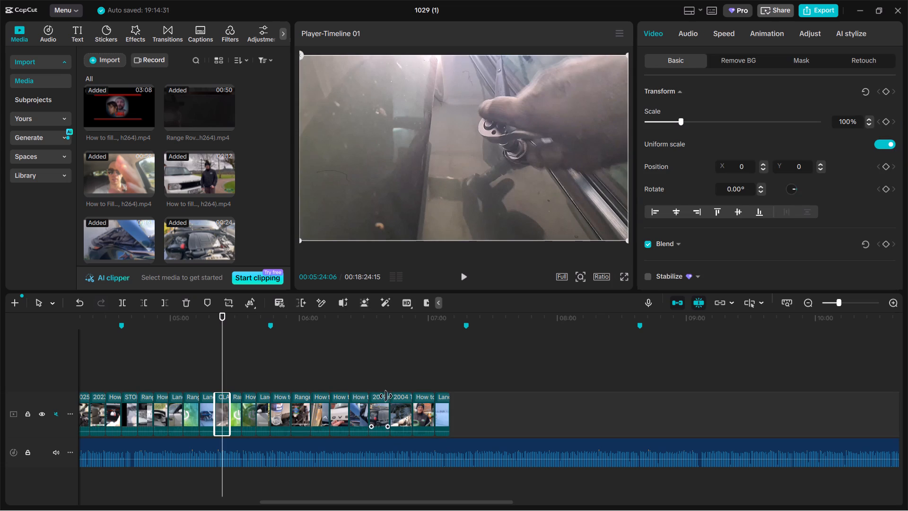
key("ctrl+c")
left_click(451, 378, "ctrl")
key("ctrl+v")
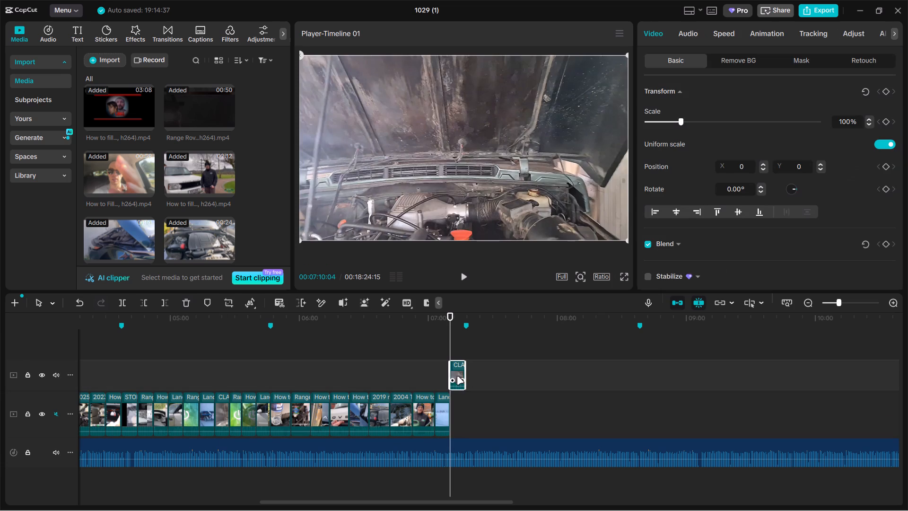
left_click_drag(457, 376, 457, 417)
Extend the copied Classic Range Rover clip's end, trim its start to later footage, and play it back from 00:07:10:04.
left_click_drag(466, 414, 482, 407)
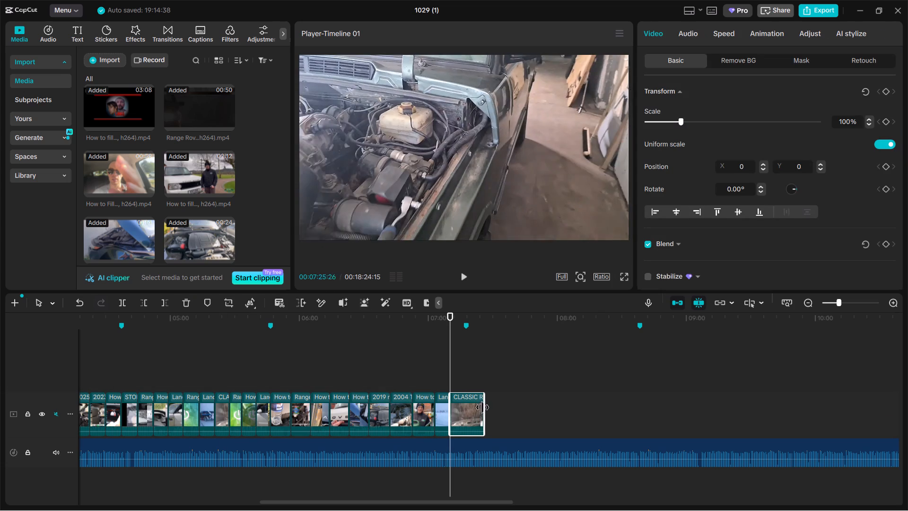
left_click_drag(482, 407, 482, 407)
left_click_drag(450, 412, 465, 411)
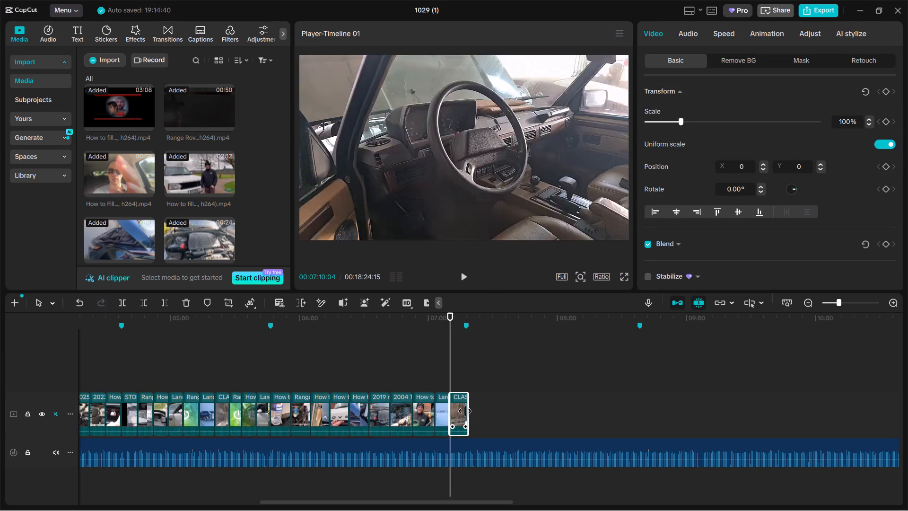
key("space")
scroll(472, 391, "up", 5, "ctrl")
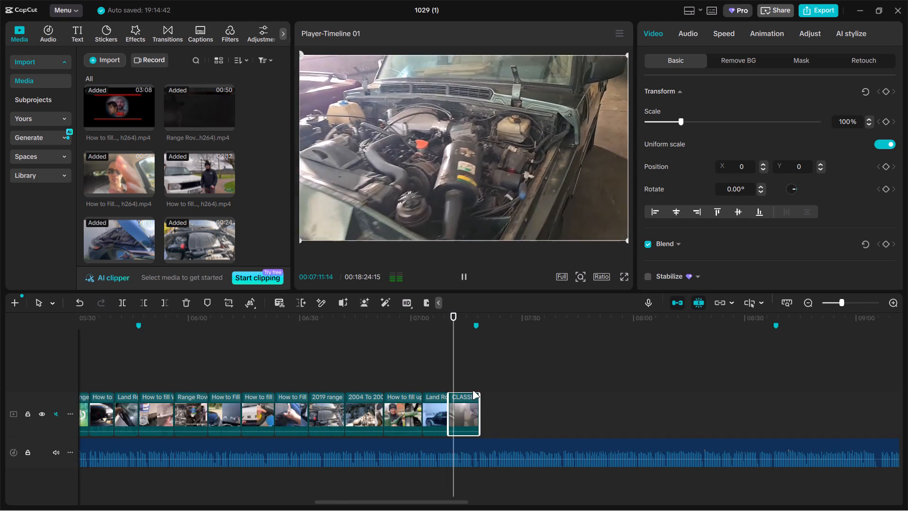
scroll(472, 391, "up", 4, "ctrl")
left_click(447, 375)
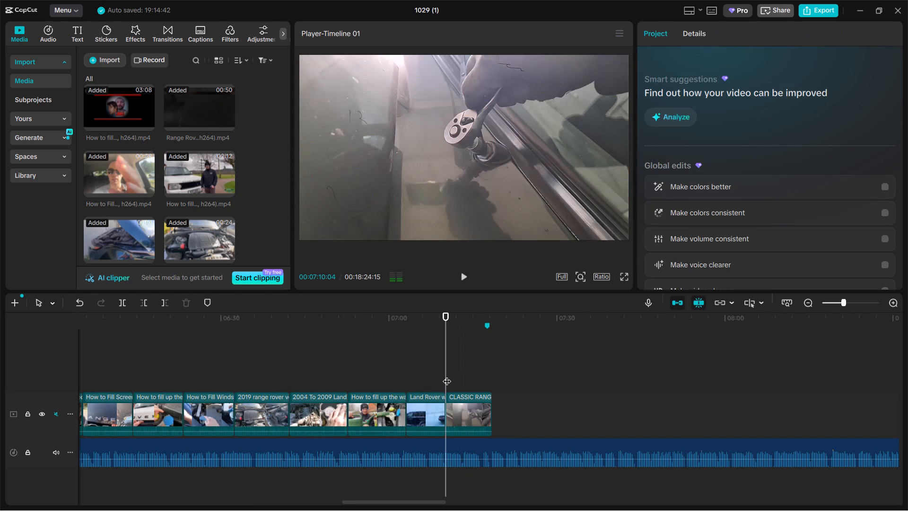
Trim the end of the copied Classic Range Rover clip to the section marker just before 00:07:18:04, checking it with playback.
left_click_drag(446, 375, 492, 375)
left_click(479, 376)
left_click(480, 393)
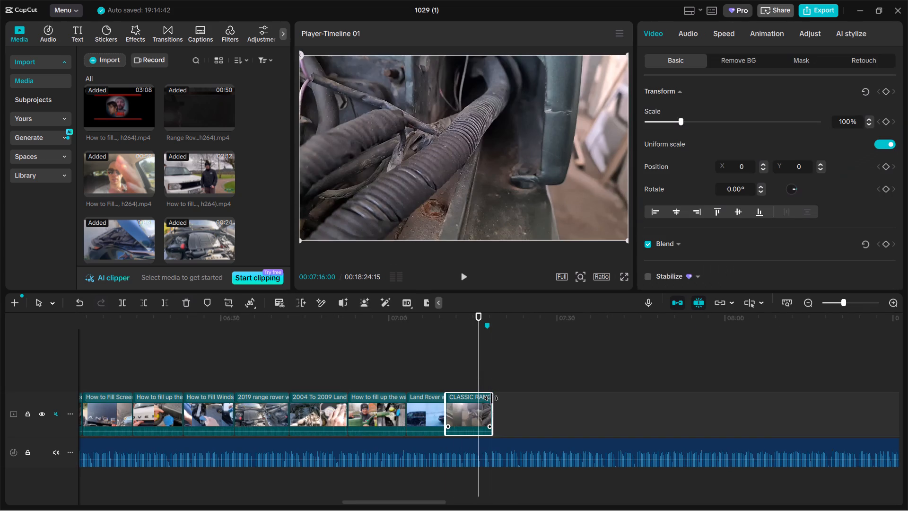
left_click_drag(491, 398, 486, 398)
key("space")
left_click_drag(493, 400, 505, 398)
key("space")
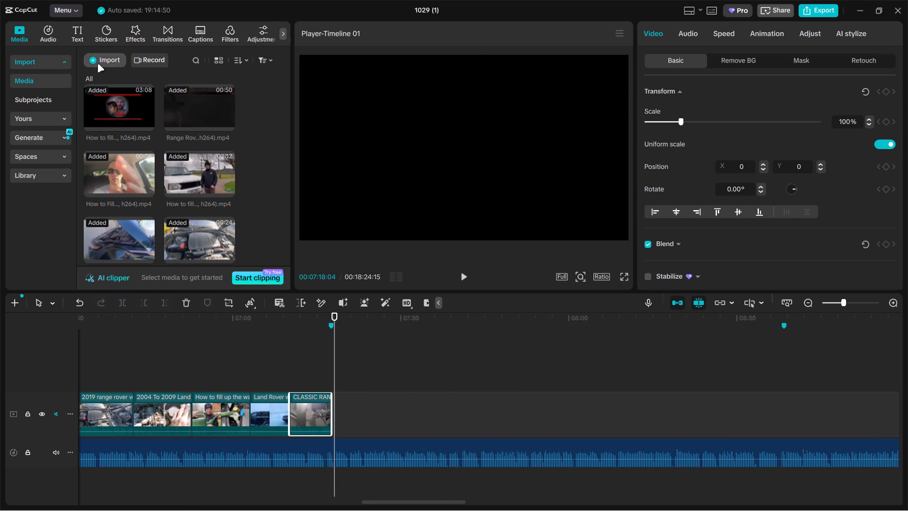
Import all the clips from the EDIT folder's 07 subfolder and add them to the main video track after the Classic Range Rover clip.
left_click(97, 64)
left_click(140, 85)
left_click(65, 32)
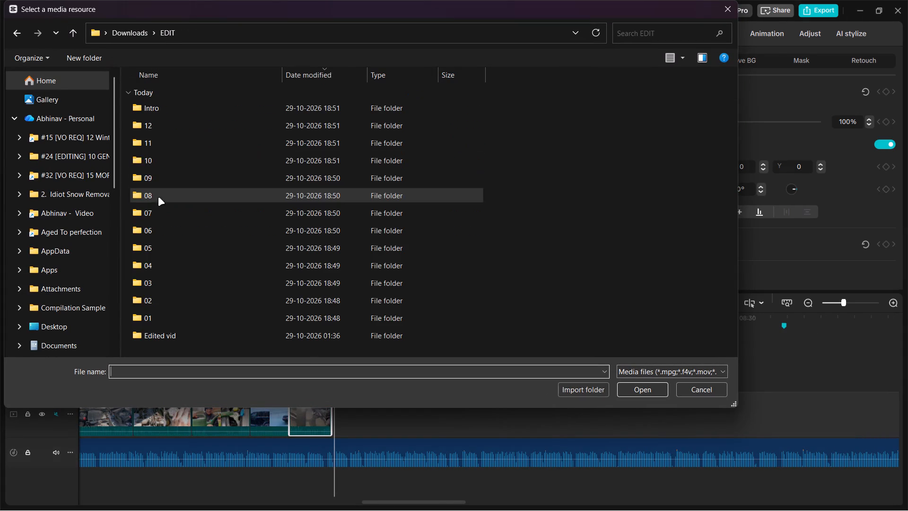
double_click(158, 209)
key("ctrl+a")
key("Return")
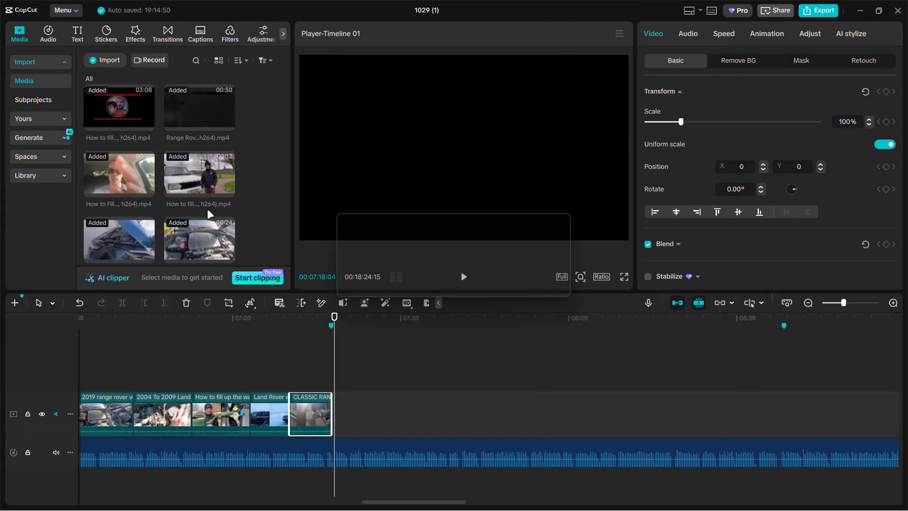
left_click_drag(128, 111, 380, 421)
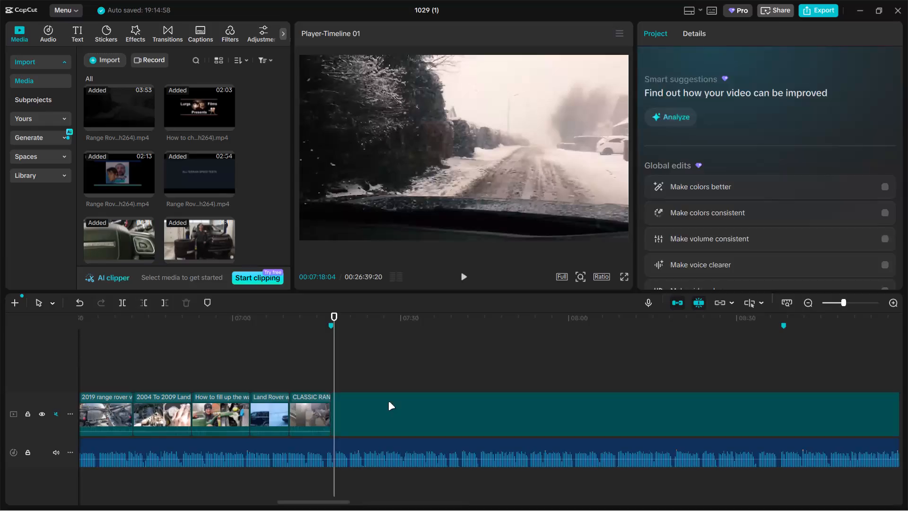
scroll(391, 390, "down", 4, "ctrl")
left_click(389, 388)
scroll(390, 388, "down", 2, "ctrl")
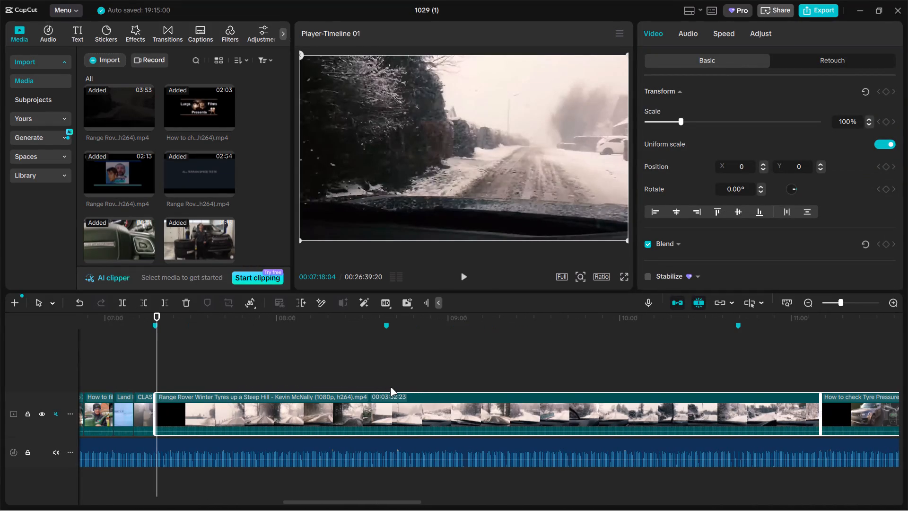
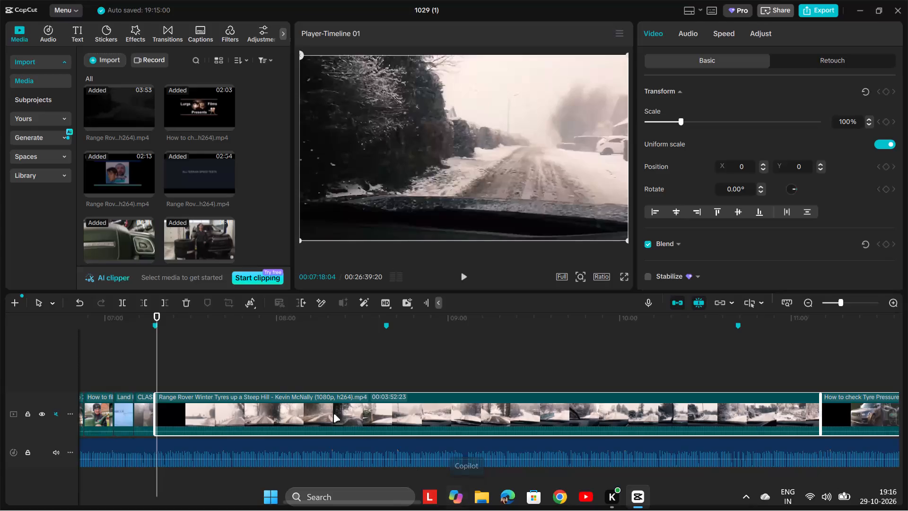
Split the Range Rover Winter Tyres up a Steep Hill clip at 00:09:40:28 and delete the part before the split.
left_click(238, 371)
left_click_drag(238, 371, 492, 370)
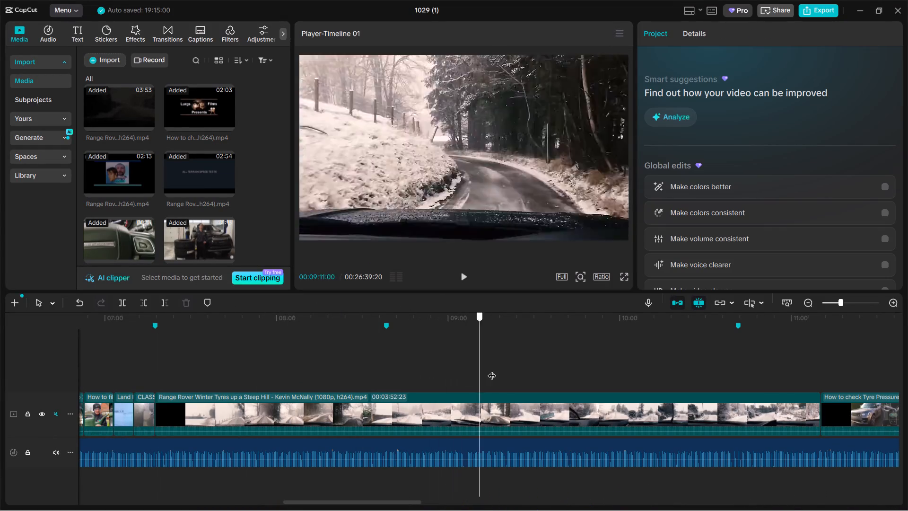
left_click_drag(492, 370, 565, 359)
left_click(559, 412)
key("ctrl+b")
left_click(446, 409, "ctrl")
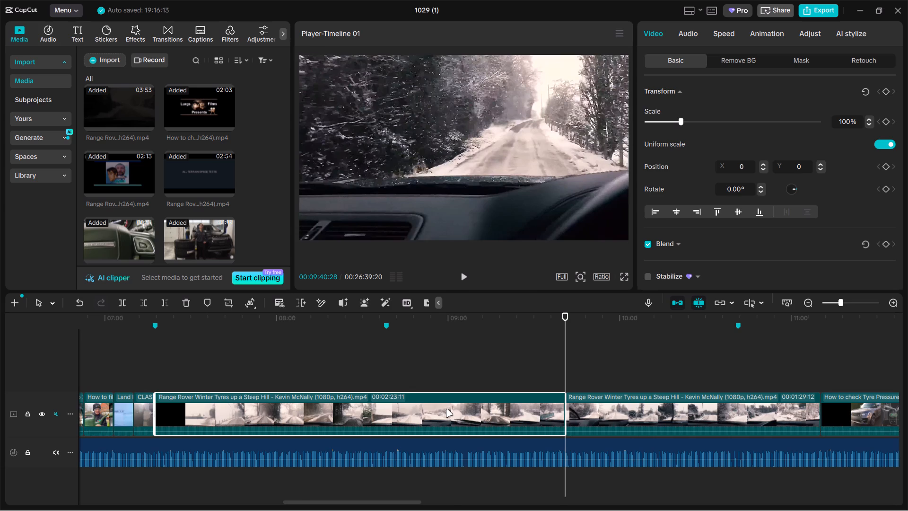
key("BackSpace")
Split the remaining Winter Tyres clip at 00:07:24:04 and delete the part after the split.
double_click(178, 385)
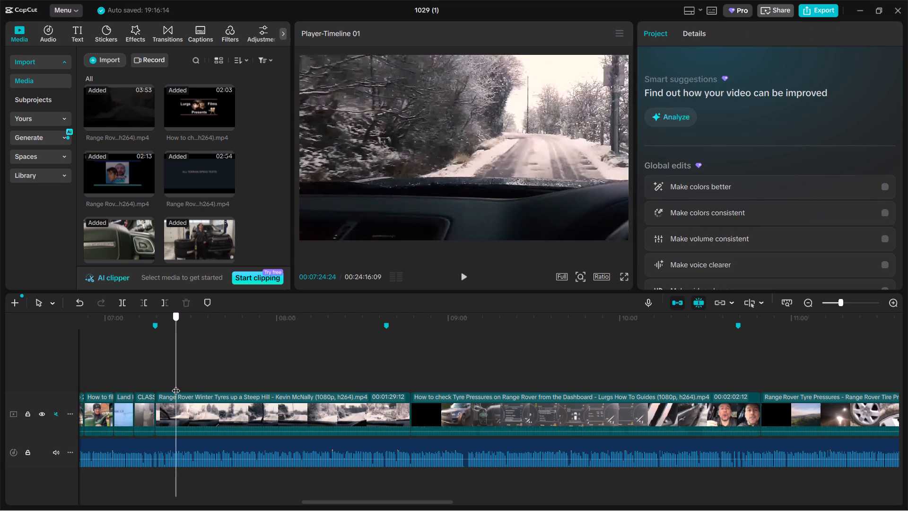
left_click(204, 412)
key("ctrl+b")
key("BackSpace")
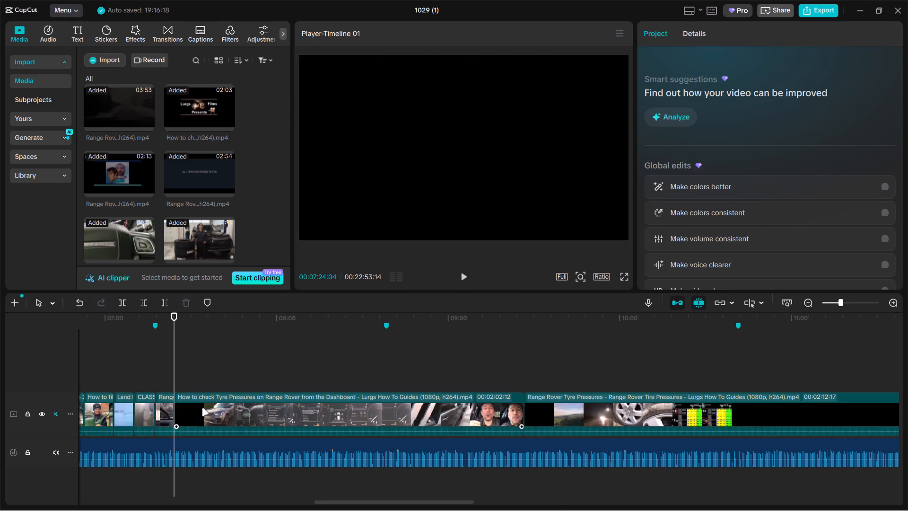
Cut the How to check Tyre Pressures clip's opening before 00:07:40:10, then extend its start slightly to recover more of the red-highlighted wheel shot.
left_click(194, 376)
left_click_drag(194, 376, 228, 381)
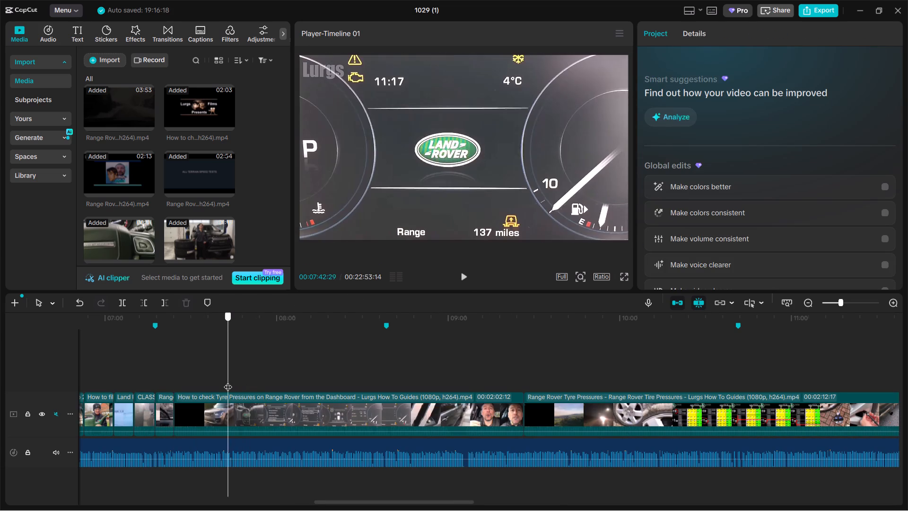
left_click_drag(228, 381, 220, 381)
left_click(235, 409)
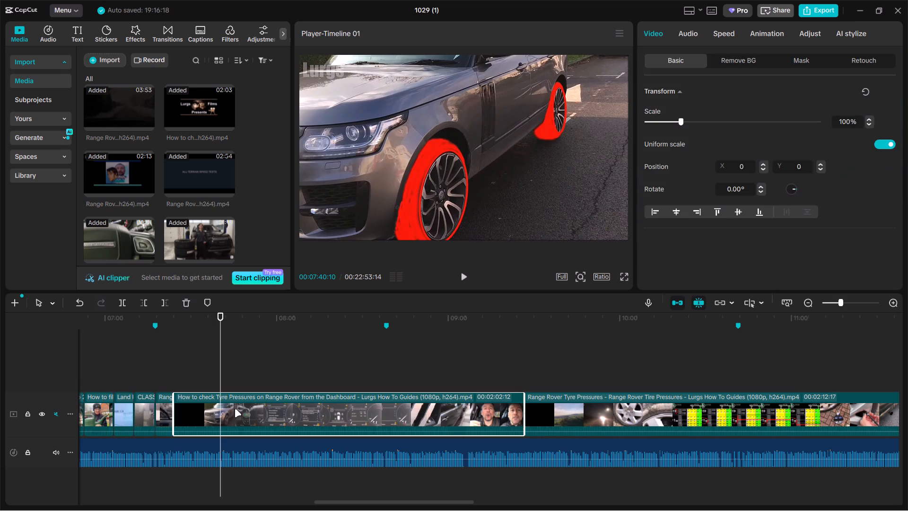
key("ctrl+b")
left_click(207, 404)
key("BackSpace")
double_click(175, 377)
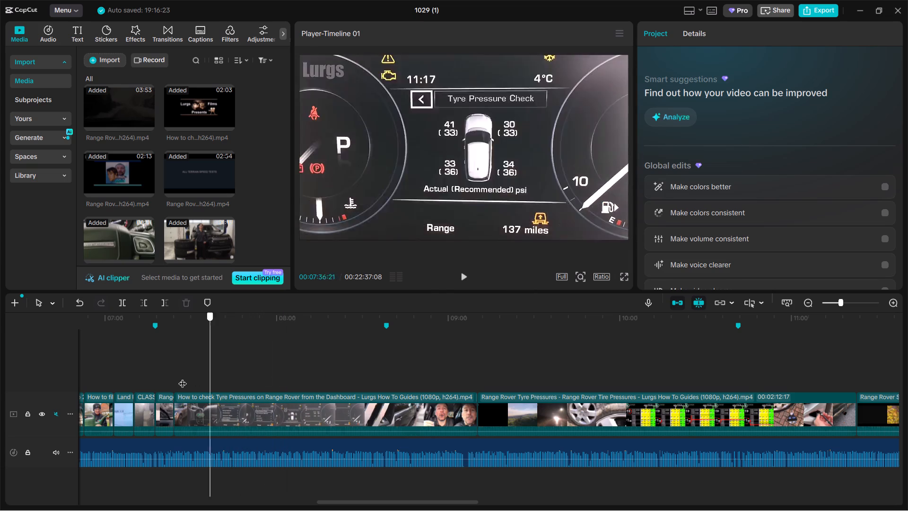
left_click(189, 412)
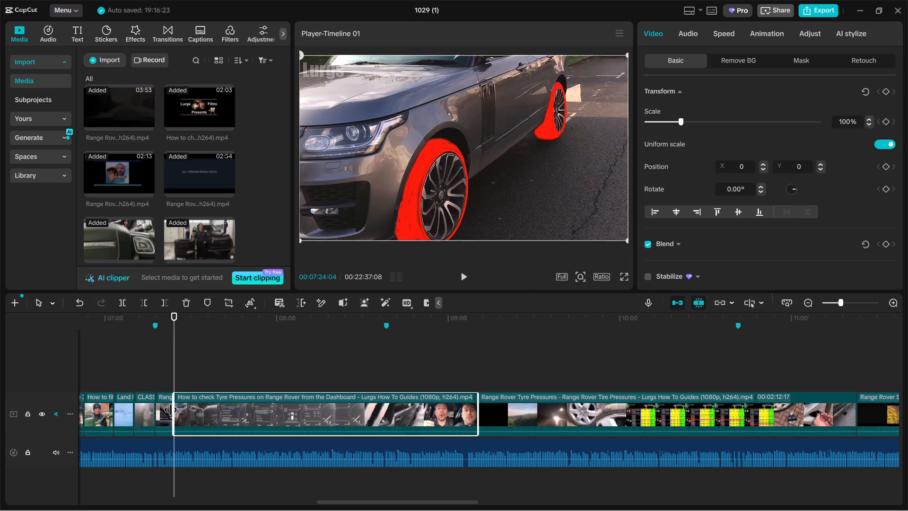
left_click_drag(171, 409, 164, 409)
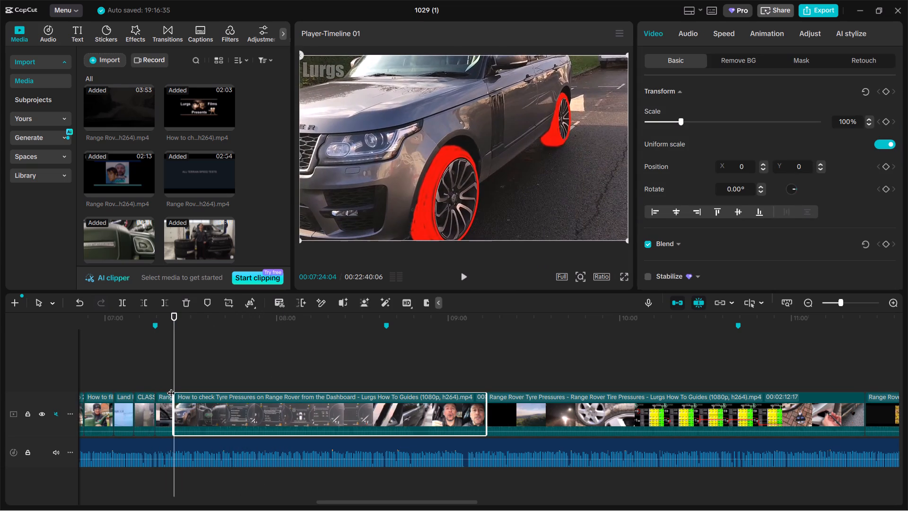
Split the How to check Tyre Pressures clip at 00:07:30:07, just after the red-highlighted wheel shot, and delete the rest.
left_click_drag(175, 379, 188, 378)
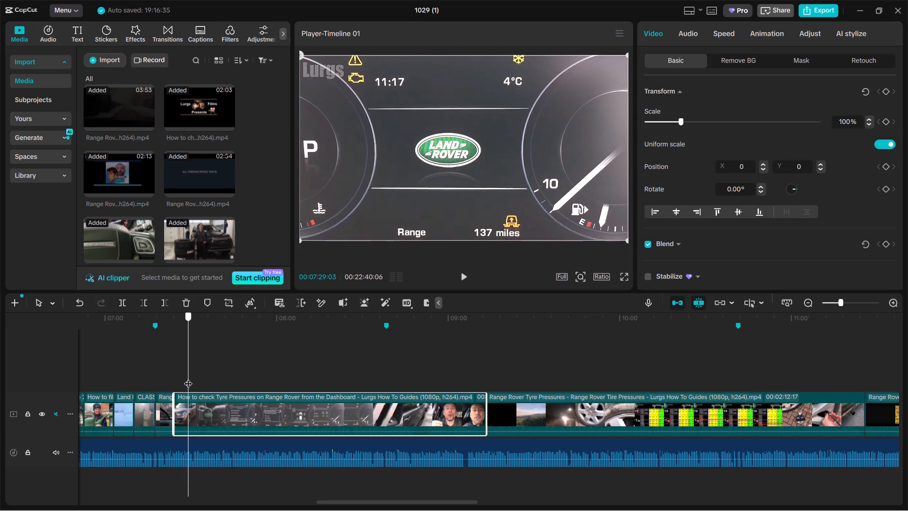
left_click_drag(188, 378, 192, 377)
key("ctrl+b")
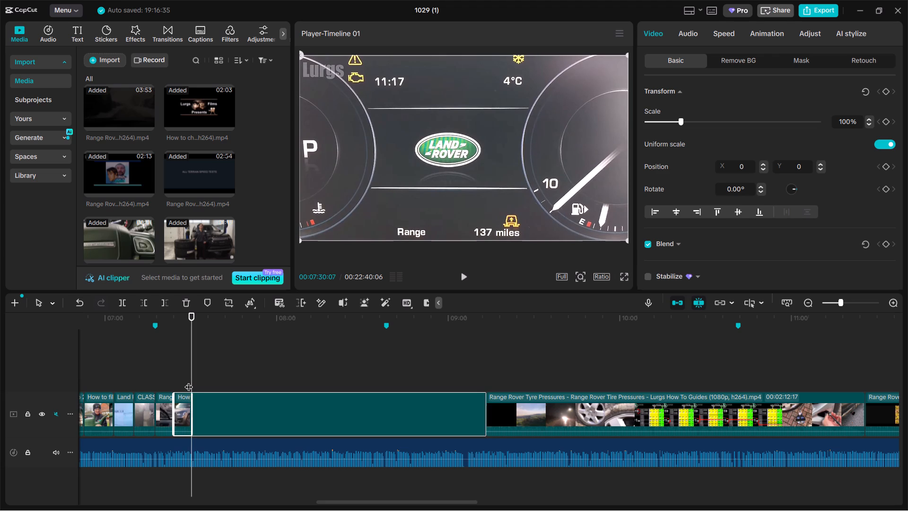
key("BackSpace")
Move the short How to check Tyre Pressures clip ahead of the Winter Tyres clip, directly after the Classic Range Rover clip.
left_click_drag(181, 406, 169, 408)
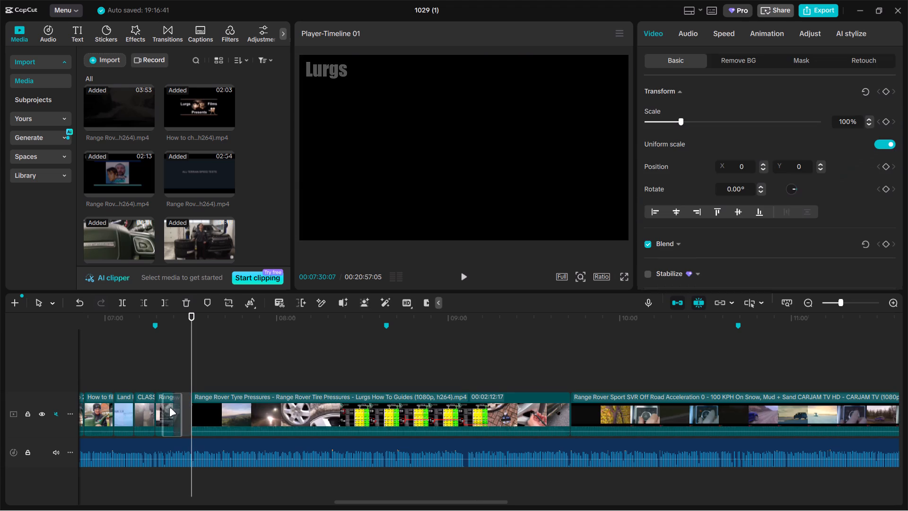
left_click_drag(169, 408, 164, 408)
Scale the short How to check Tyre Pressures clip to 128% to crop out the Lurgs watermark.
left_click(162, 385)
left_click(465, 150)
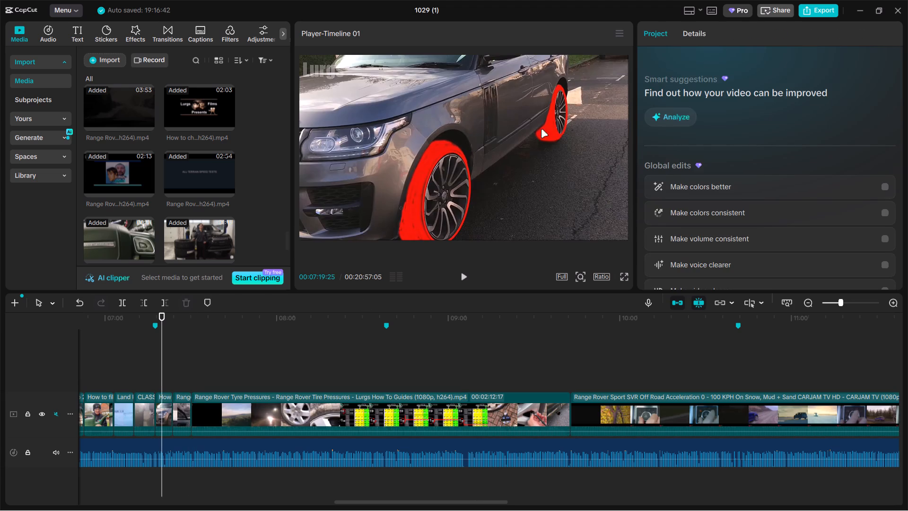
left_click(162, 409)
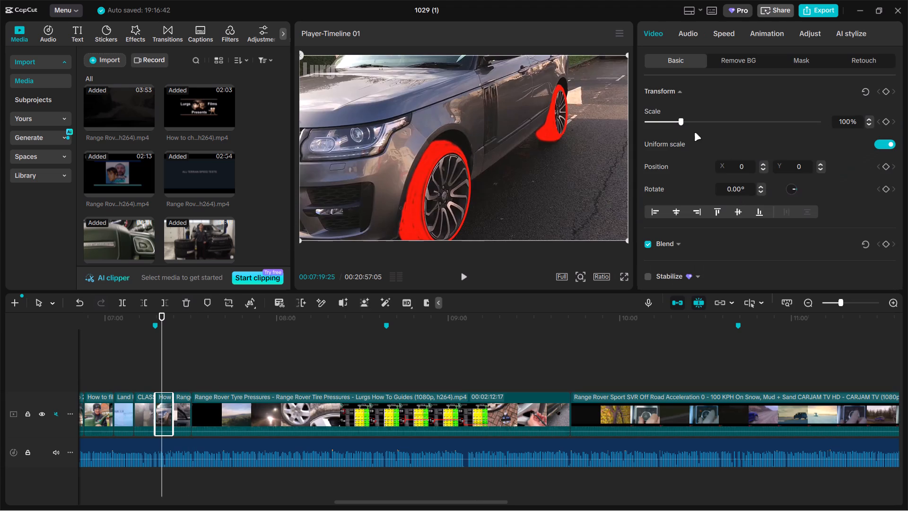
left_click_drag(675, 117, 690, 114)
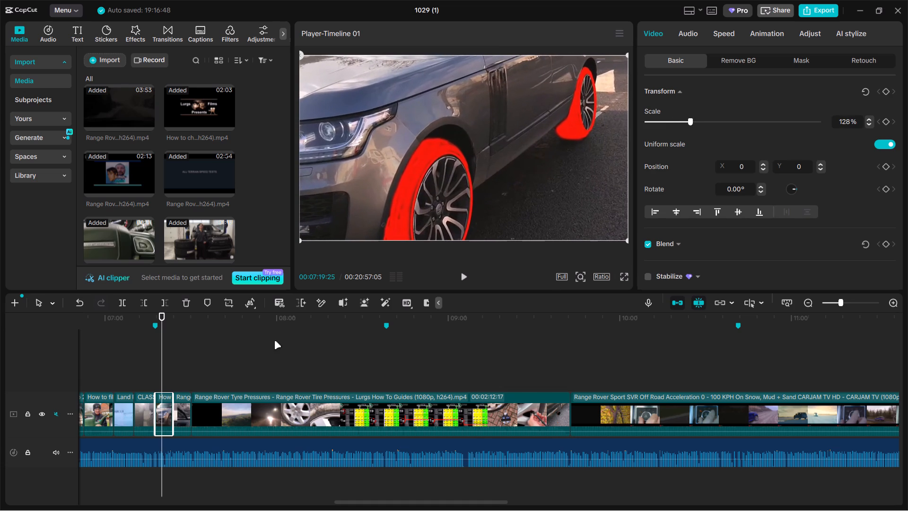
Split the Range Rover Tyre Pressures clip at the foot pump shot at 00:09:11:19 and delete the part before it.
left_click(206, 378)
left_click_drag(205, 378, 284, 373)
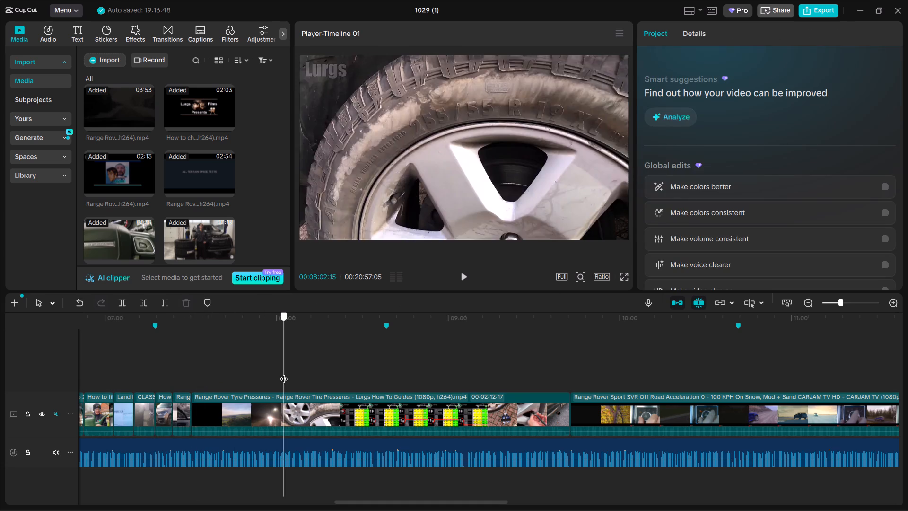
left_click_drag(284, 373, 251, 379)
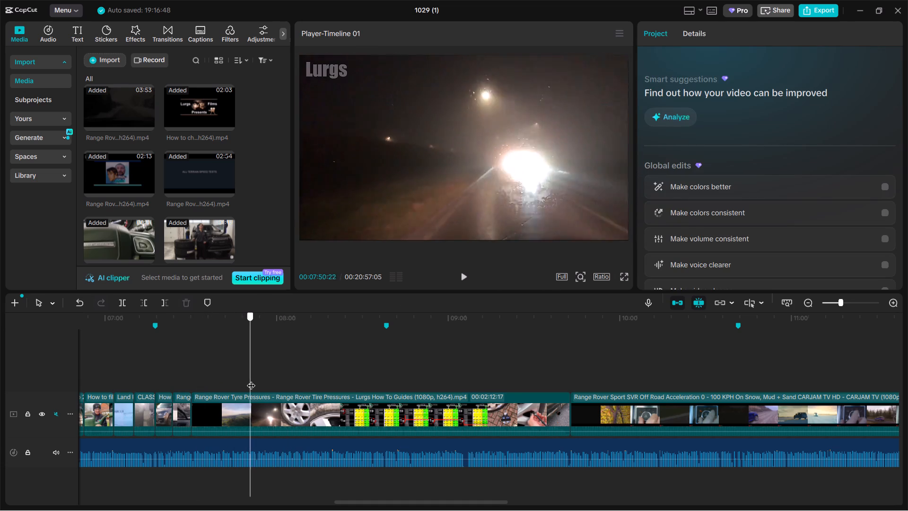
left_click_drag(251, 379, 279, 379)
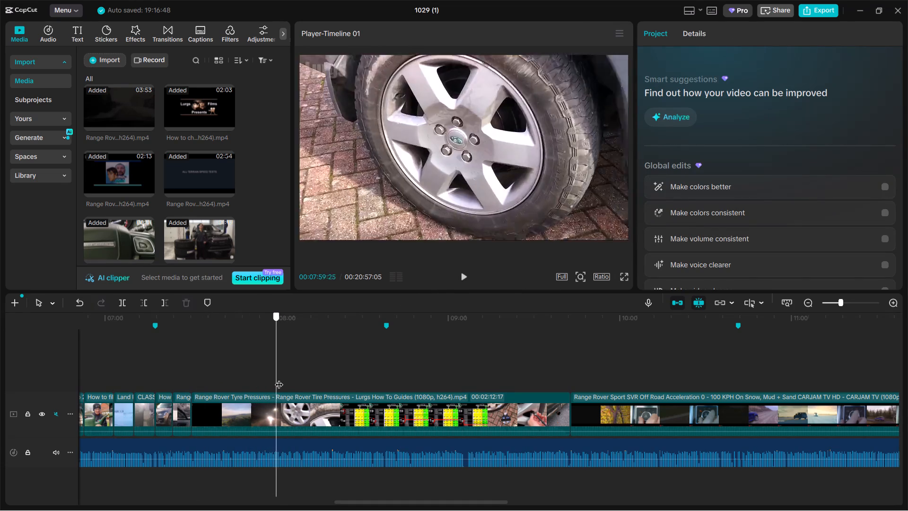
left_click_drag(279, 379, 310, 378)
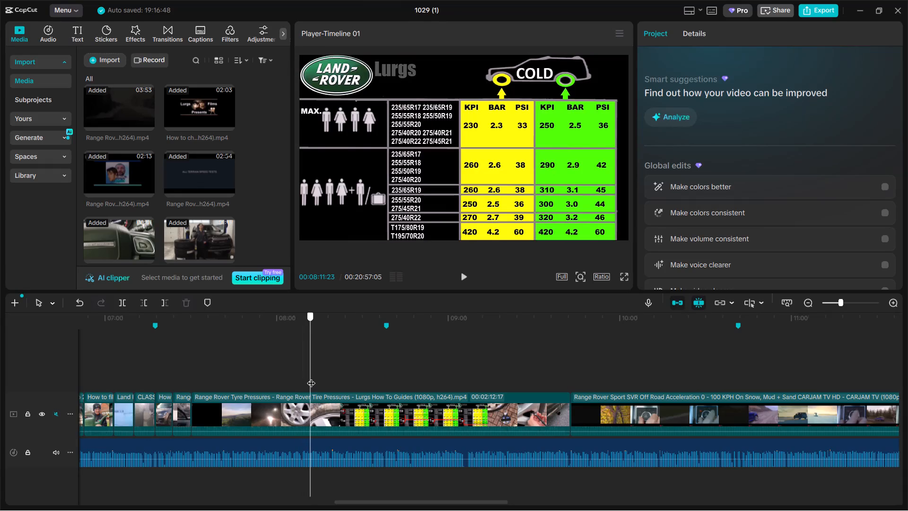
left_click_drag(314, 372, 467, 379)
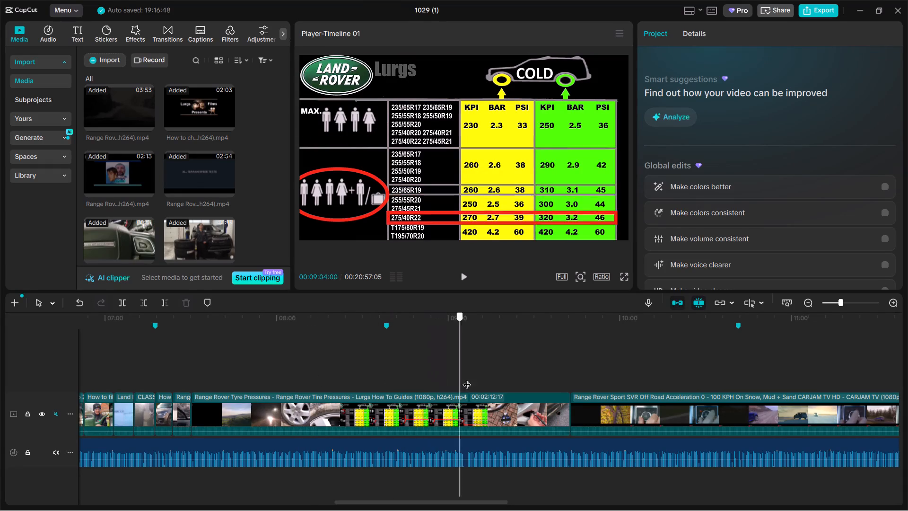
left_click_drag(467, 379, 481, 378)
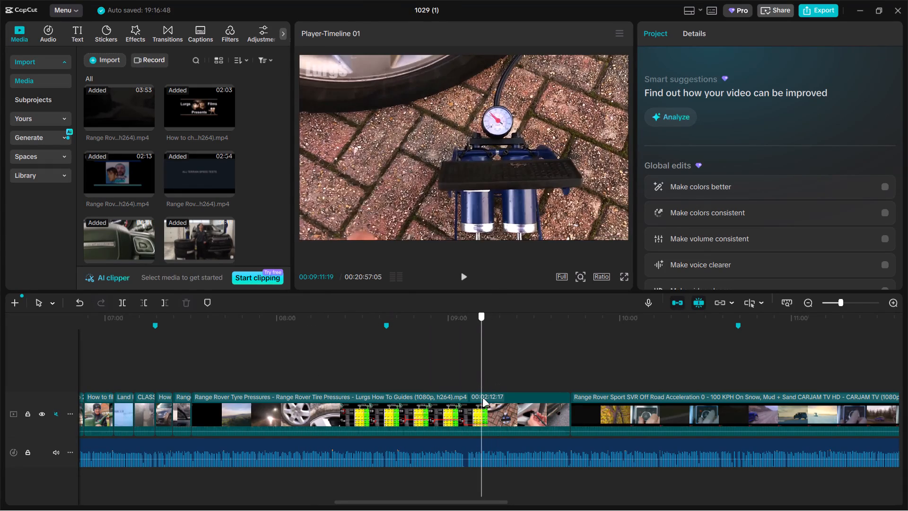
left_click(483, 427)
key("ctrl+b")
left_click(409, 425)
key("BackSpace")
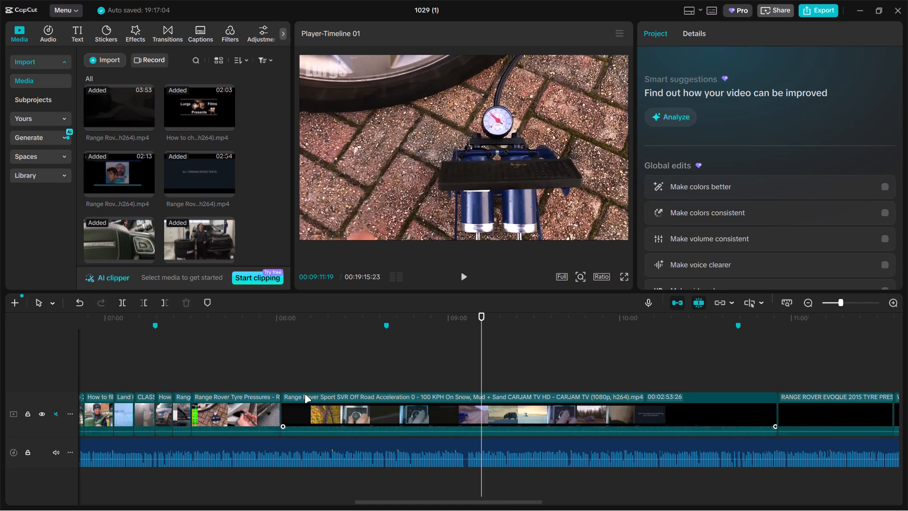
Split the Range Rover Tyre Pressures foot pump clip at 00:07:36:21 and delete the rest after it.
left_click(192, 376)
left_click_drag(191, 376, 200, 375)
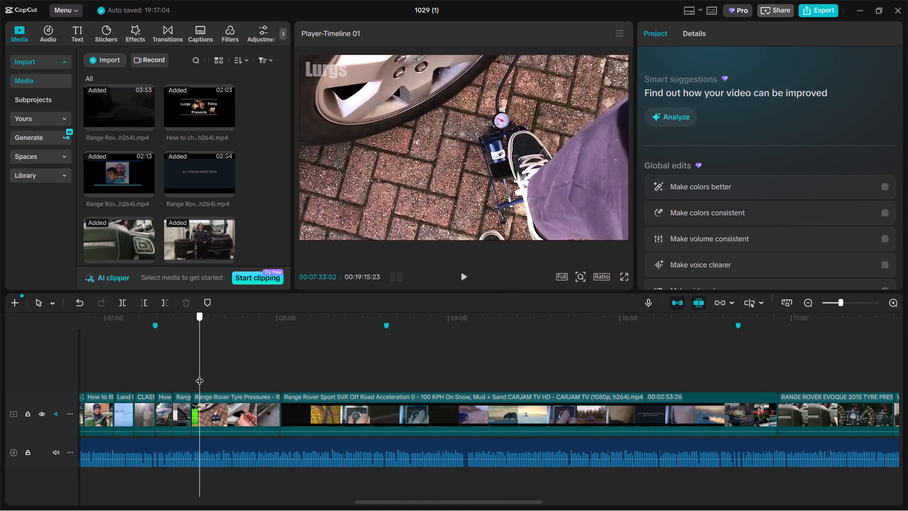
left_click_drag(200, 375, 210, 374)
left_click(220, 406)
key("ctrl+b")
key("BackSpace")
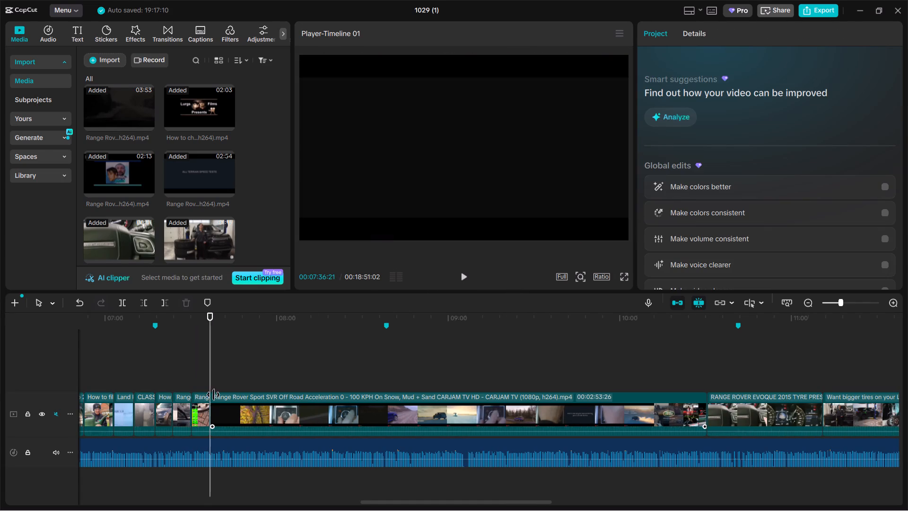
Split the Range Rover Sport SVR Off Road Acceleration clip at the gravel terrain shot at 00:08:26:19 and delete the part before it.
left_click_drag(209, 382, 344, 379)
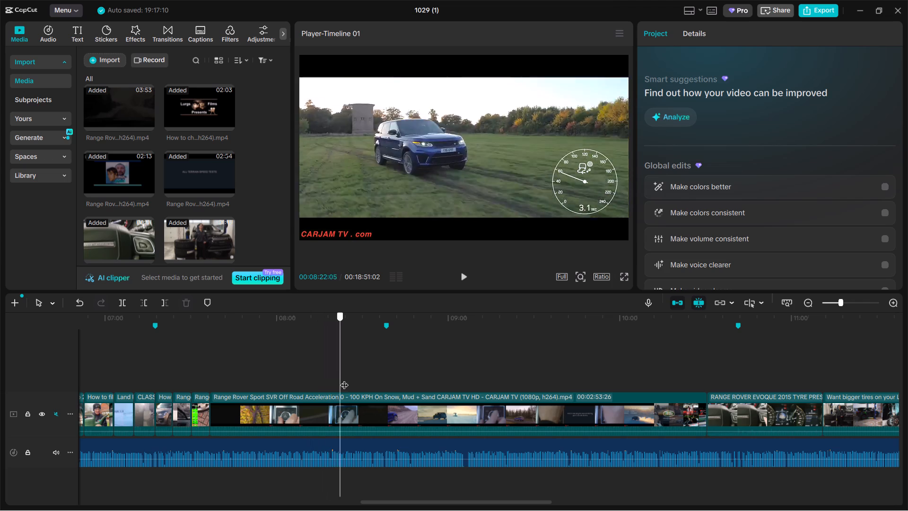
left_click_drag(344, 379, 419, 377)
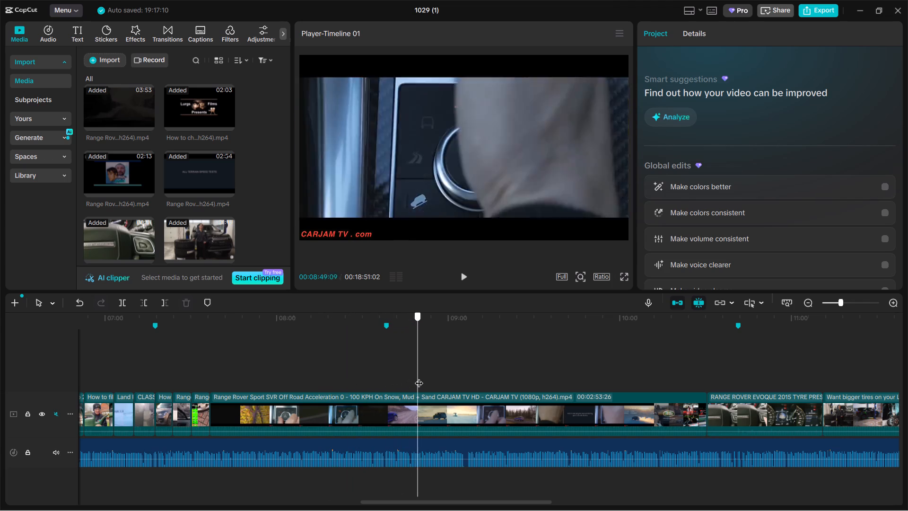
left_click_drag(419, 377, 526, 377)
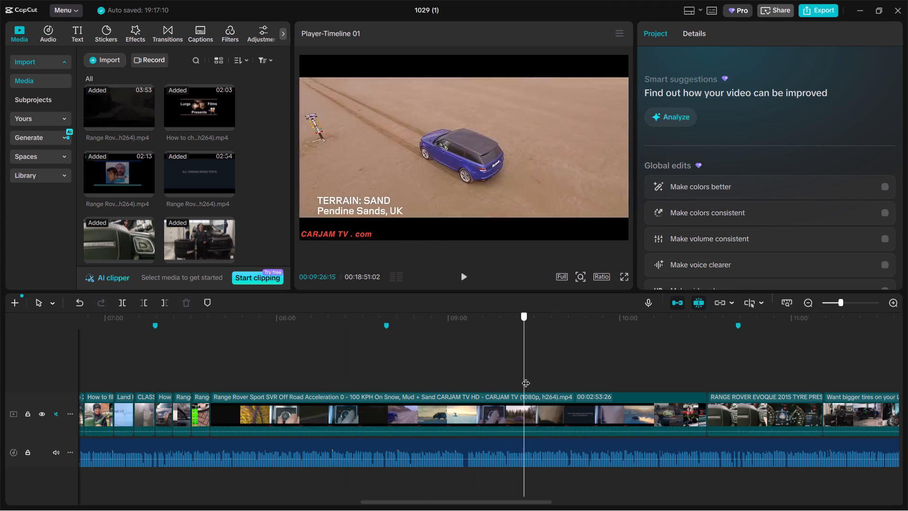
left_click_drag(526, 377, 340, 374)
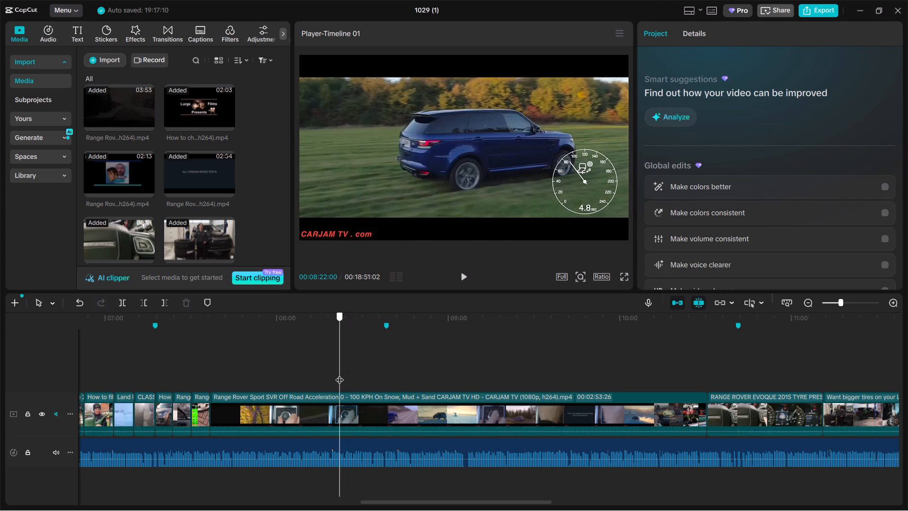
left_click_drag(340, 374, 353, 368)
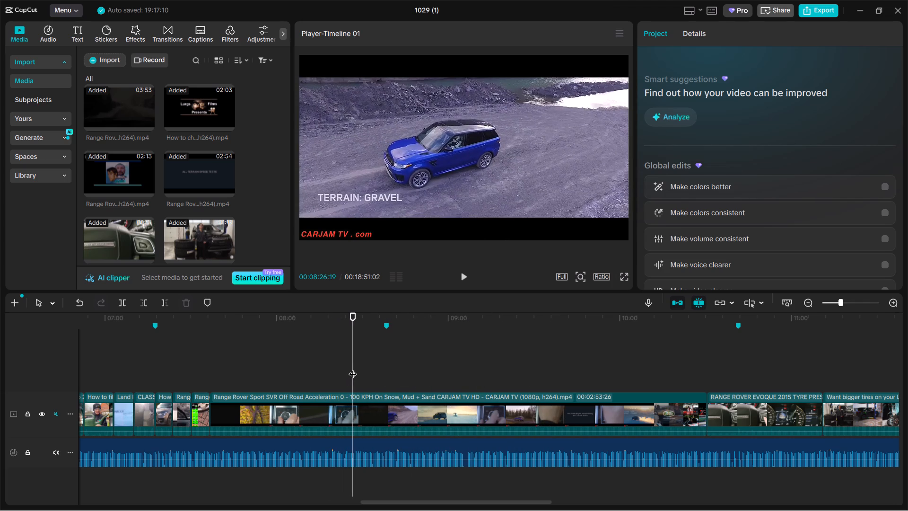
left_click(361, 410)
key("ctrl+b")
left_click(305, 410)
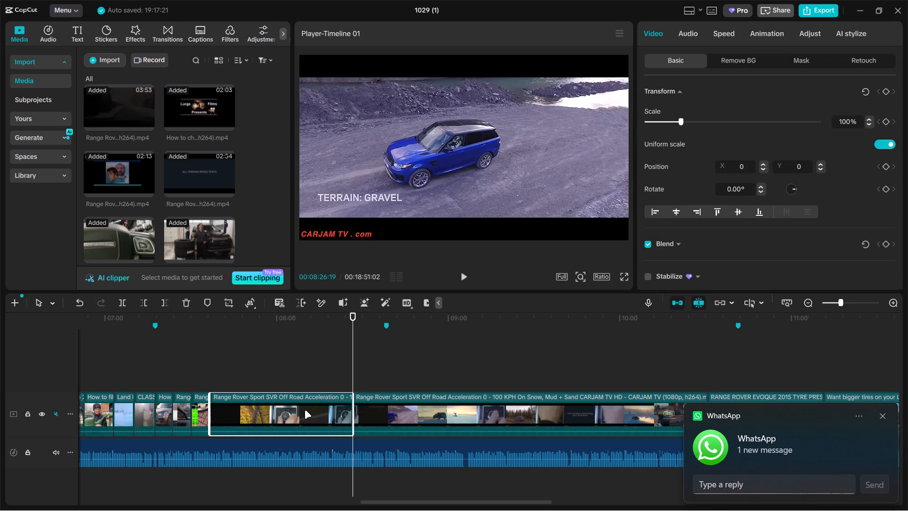
key("BackSpace")
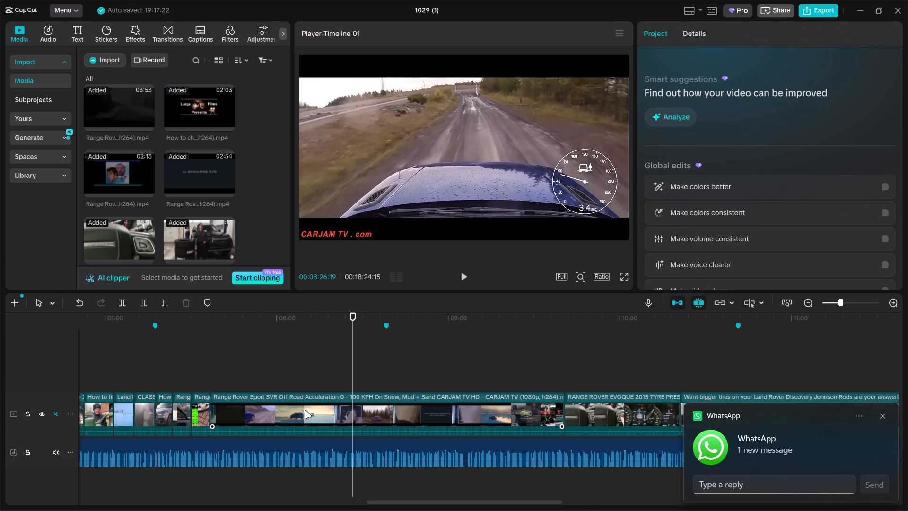
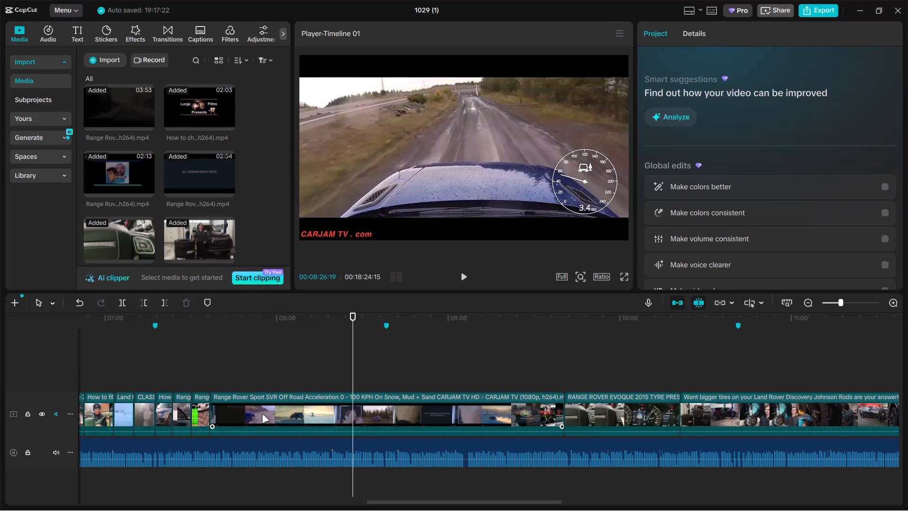
Trim the start of the Range Rover Sport SVR clip to the gravel acceleration shot at 00:07:42:29.
left_click(149, 376)
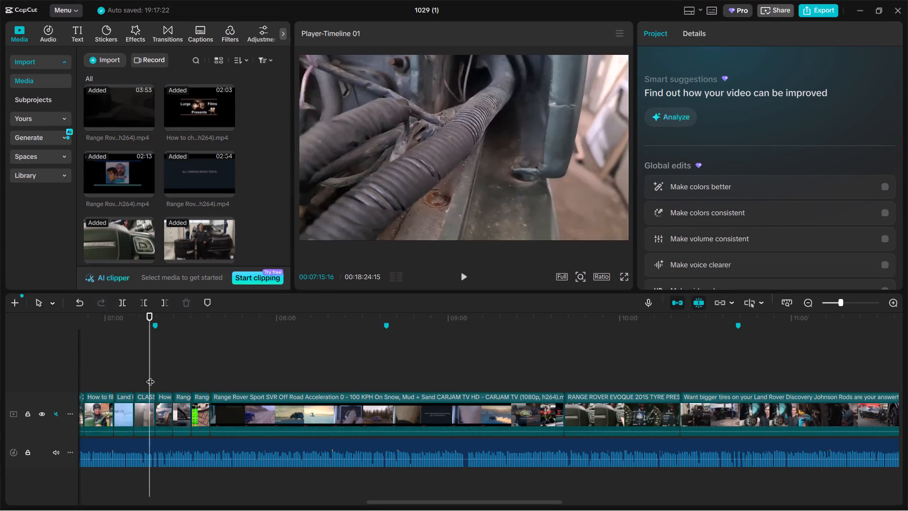
key("space")
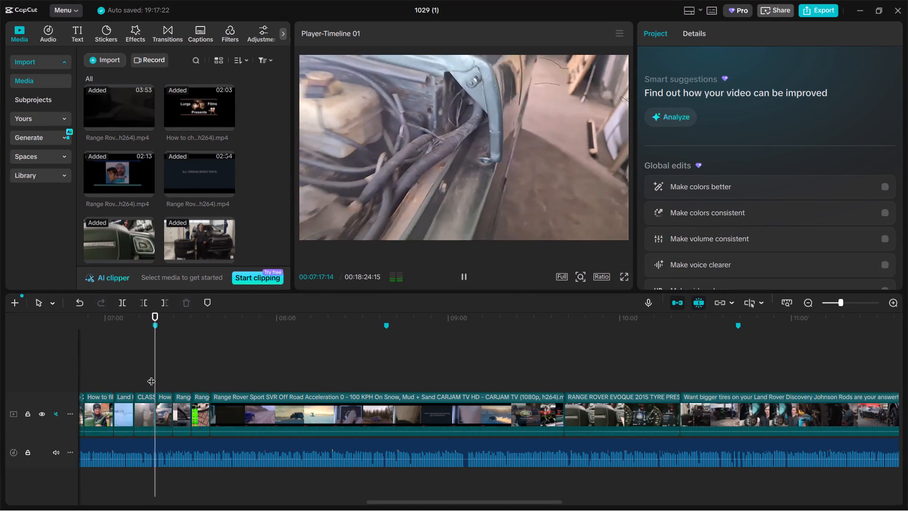
key("space")
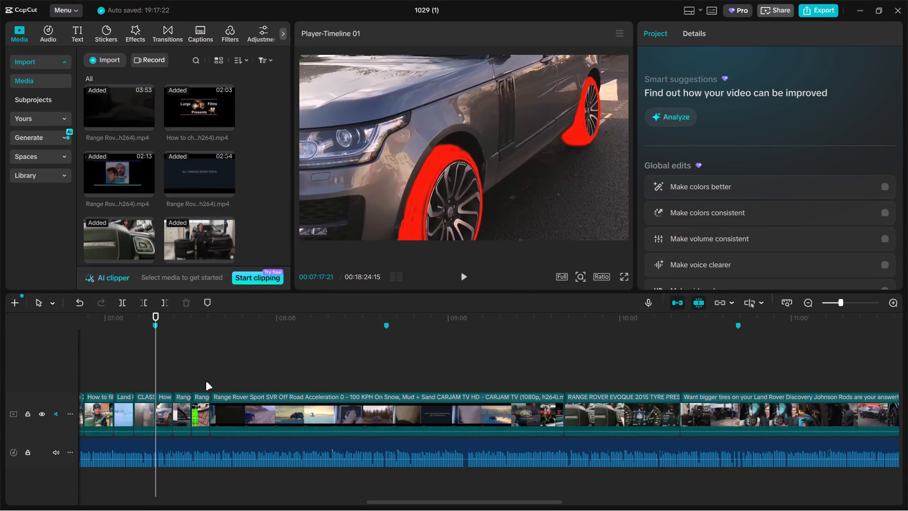
left_click(207, 377)
left_click_drag(212, 375, 220, 375)
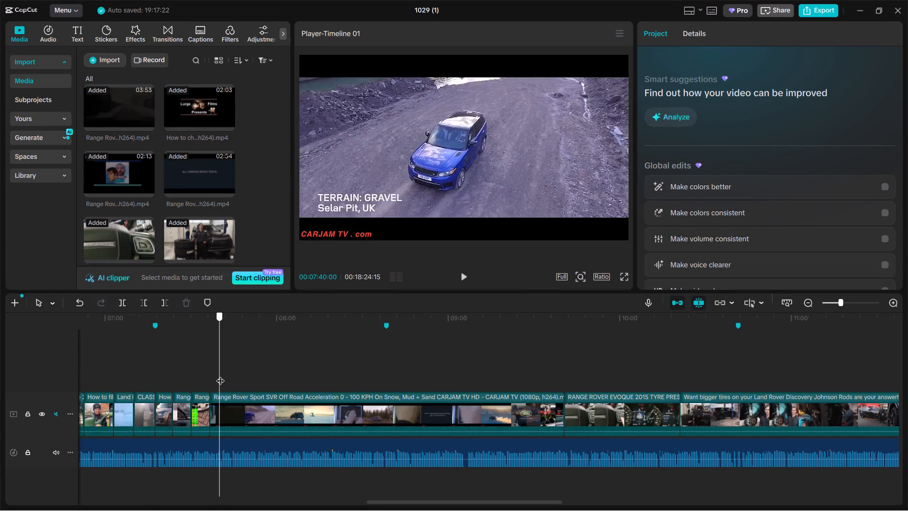
left_click_drag(220, 375, 229, 374)
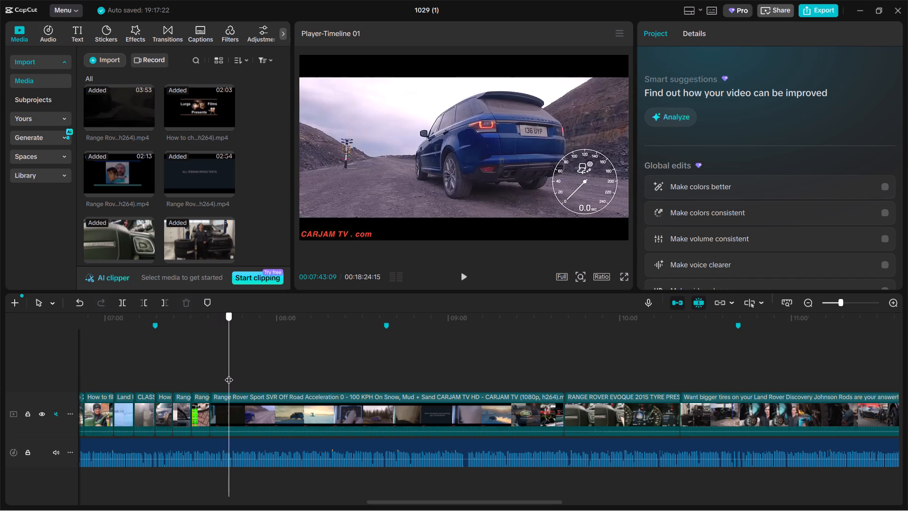
left_click_drag(229, 374, 228, 373)
left_click(232, 406)
left_click_drag(210, 405, 226, 404)
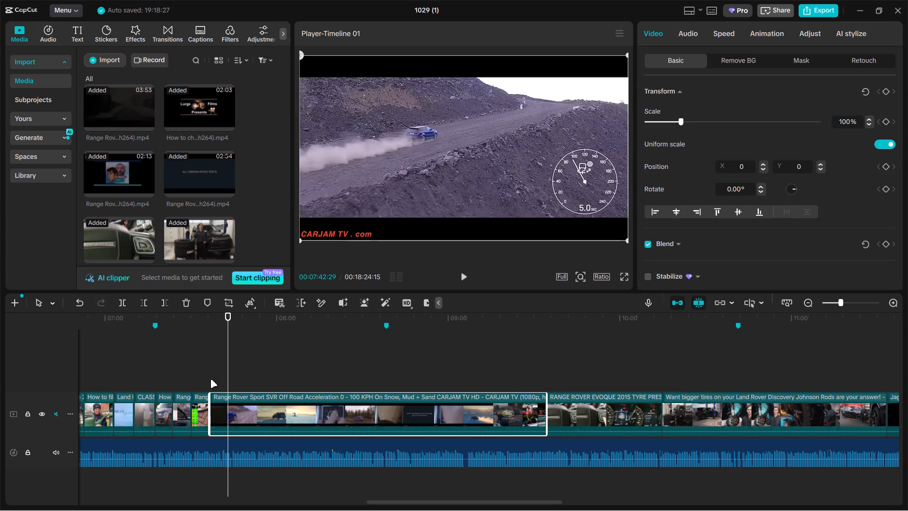
Split the Range Rover Sport SVR clip at 00:07:42:04, on the helmeted driver shot, and delete the rest.
left_click(208, 378)
left_click_drag(208, 378, 220, 378)
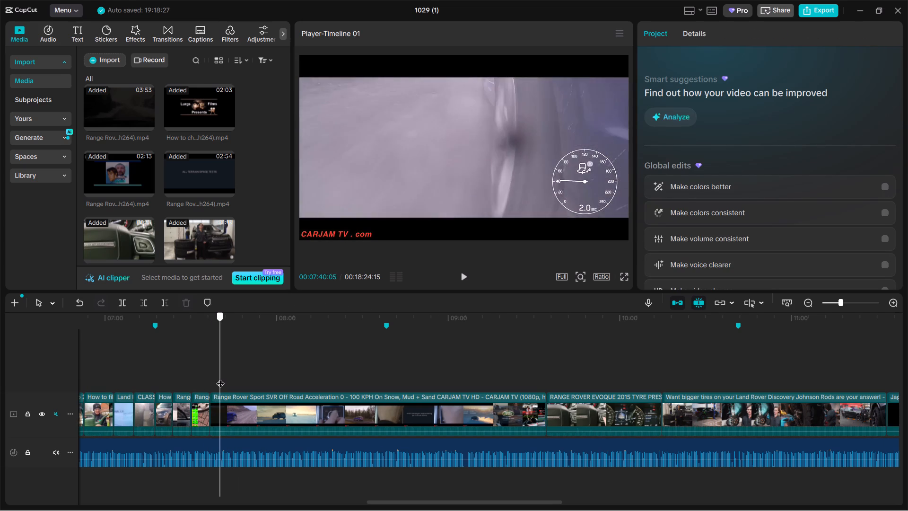
left_click_drag(220, 378, 226, 377)
left_click(244, 413)
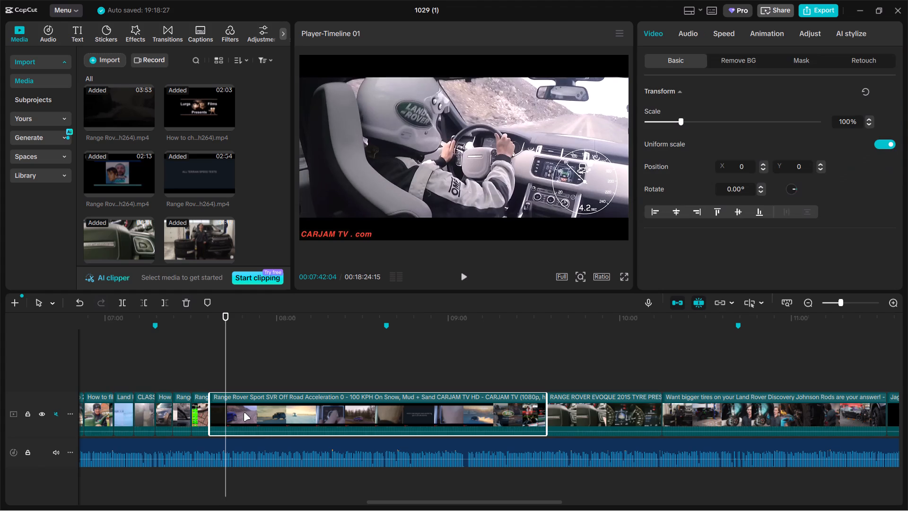
key("ctrl+b")
key("BackSpace")
Scale the short Range Rover Sport SVR clip to 148% to crop out the black bars and the CARJAM TV watermark.
left_click(215, 380)
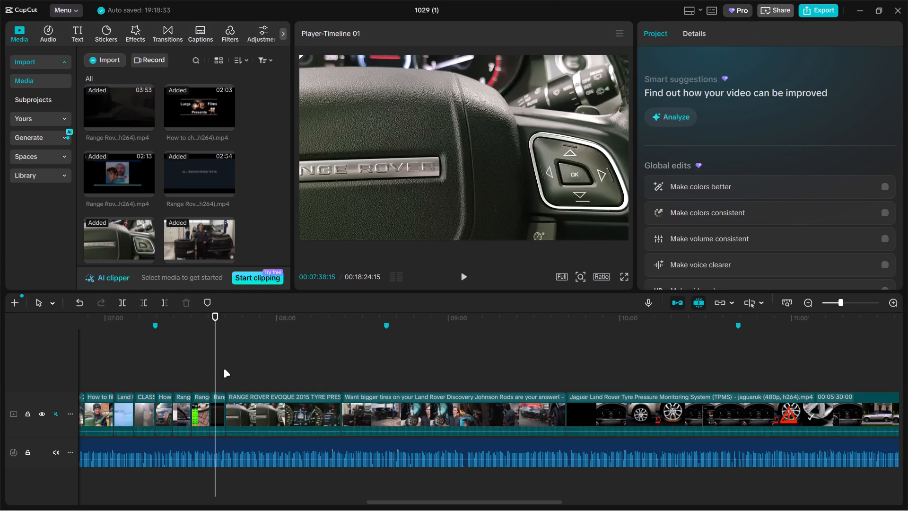
left_click(386, 176)
left_click_drag(680, 122, 688, 123)
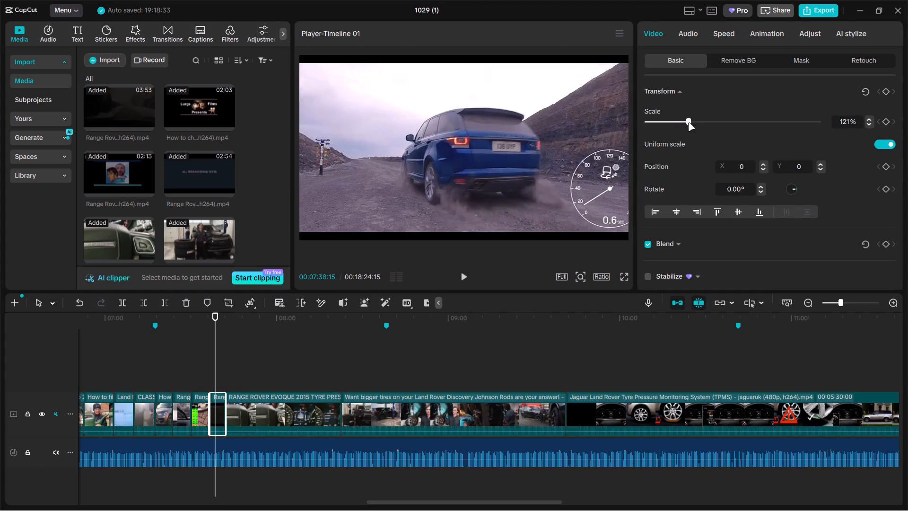
left_click_drag(688, 123, 696, 122)
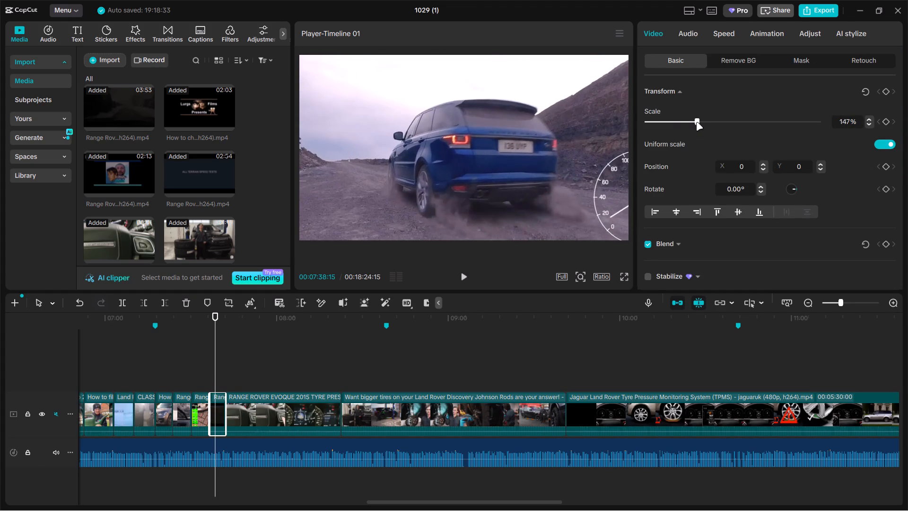
left_click_drag(696, 122, 697, 122)
key("space")
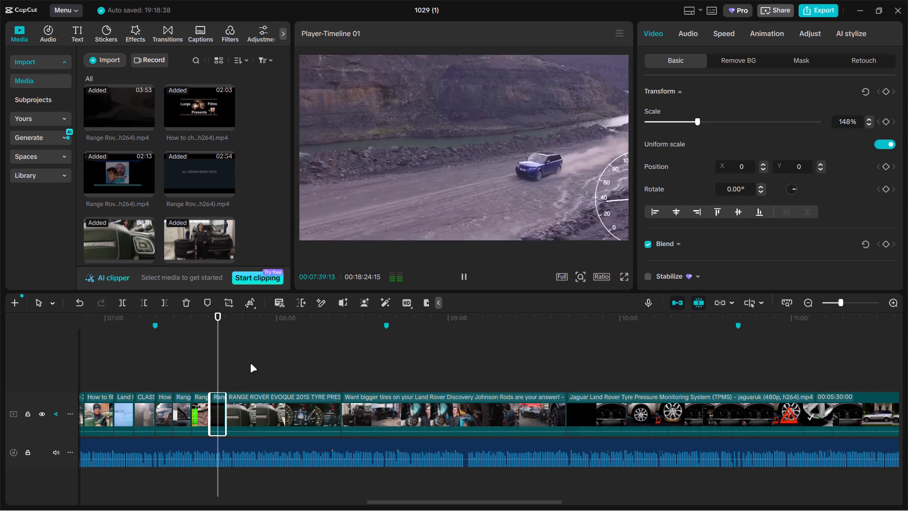
Split the Range Rover Evoque 2015 tyre pressure clip at the Vehicle Information display at 00:08:00:00 and delete the part before it.
left_click(260, 356)
left_click_drag(260, 356, 283, 355)
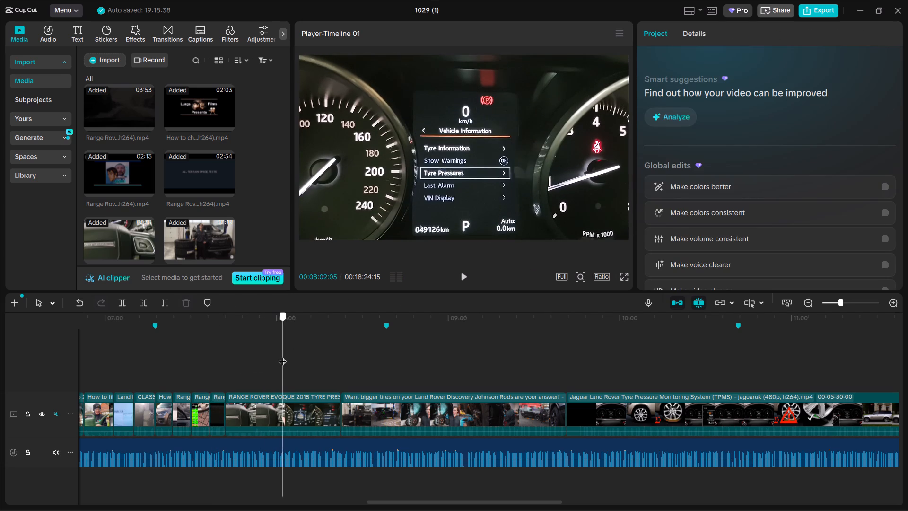
left_click_drag(283, 355, 280, 353)
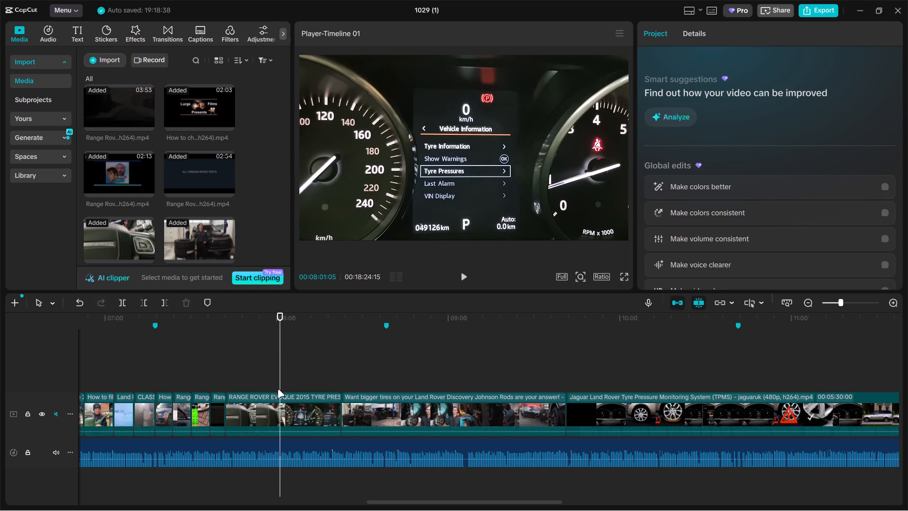
left_click_drag(281, 375, 277, 374)
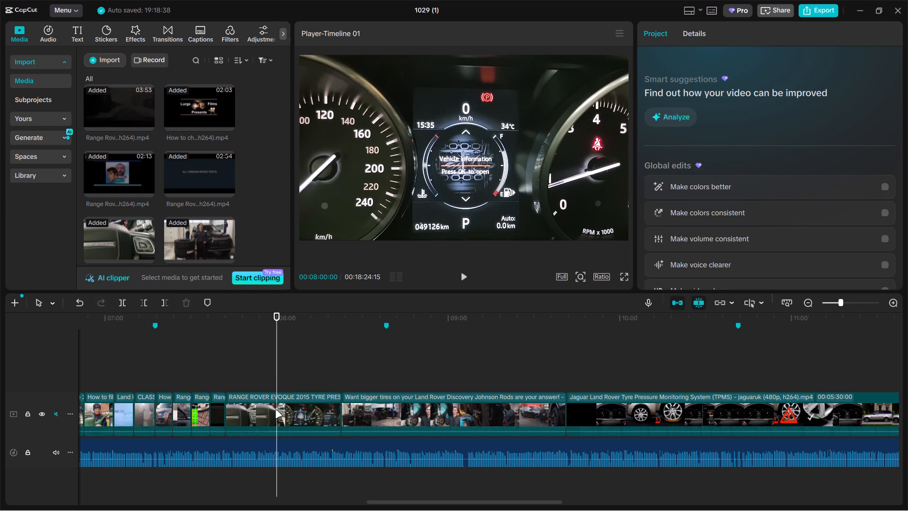
left_click(275, 410)
key("ctrl+b")
left_click(242, 410)
key("BackSpace")
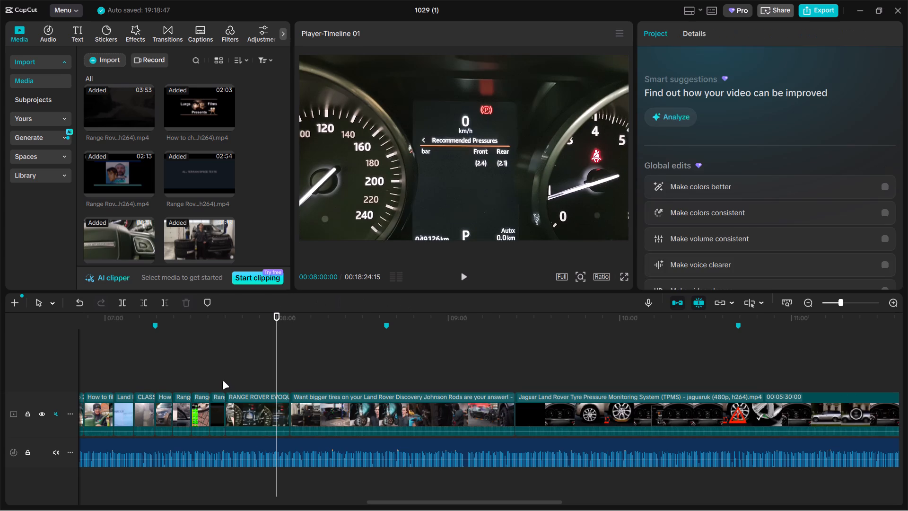
Split the Evoque tyre pressure clip at 00:07:47:18, on the Tyre Pressures display, and delete the rest.
left_click(221, 376)
left_click_drag(221, 376, 241, 375)
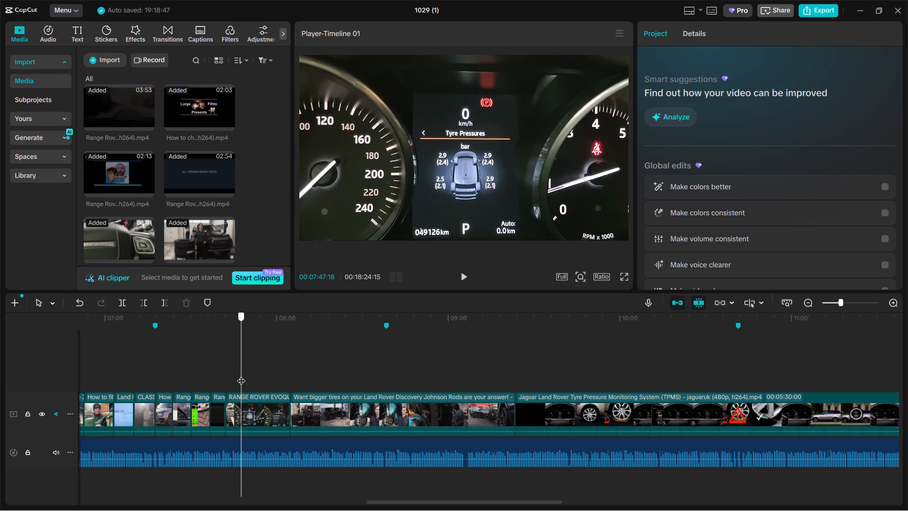
left_click_drag(241, 375, 241, 376)
left_click(250, 405)
key("ctrl+v")
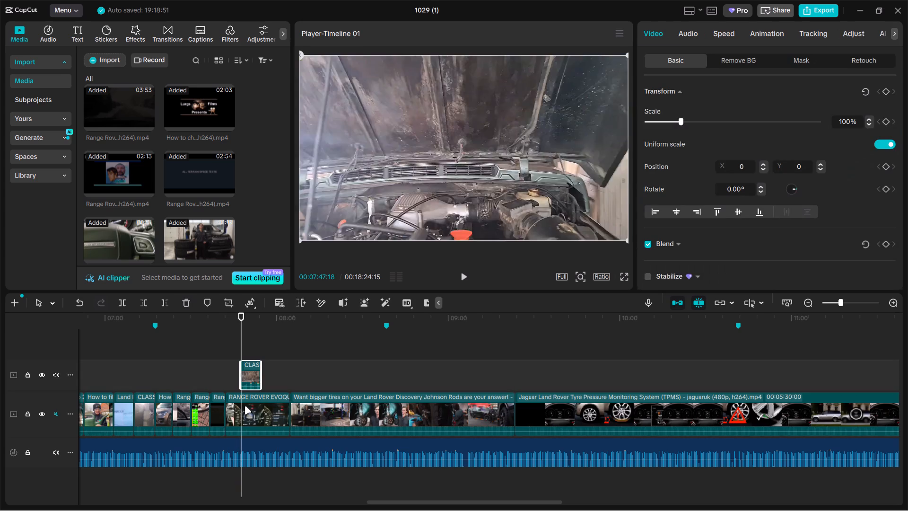
key("ctrl+z")
key("ctrl+b")
left_click(251, 417)
key("BackSpace")
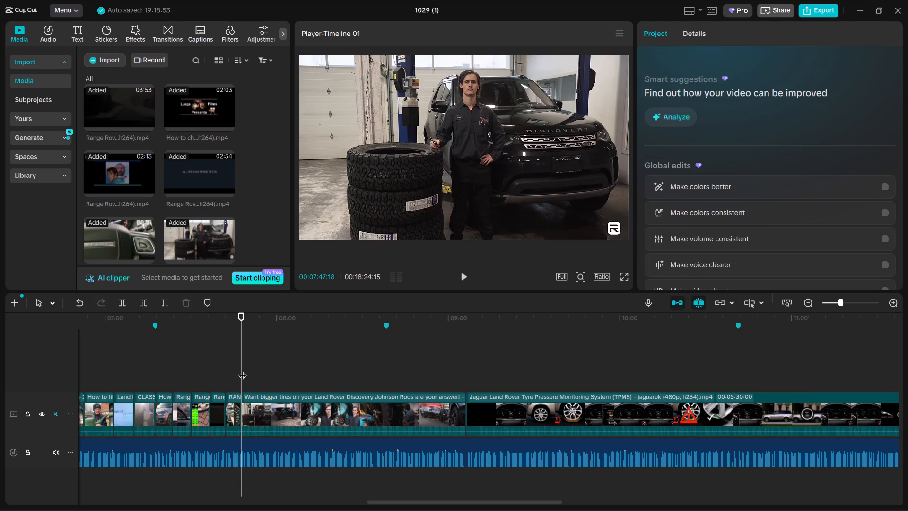
Split the Want bigger tires clip at the blue-gloved hands shot at 00:08:21:05 and delete the part before it.
left_click_drag(243, 370, 313, 377)
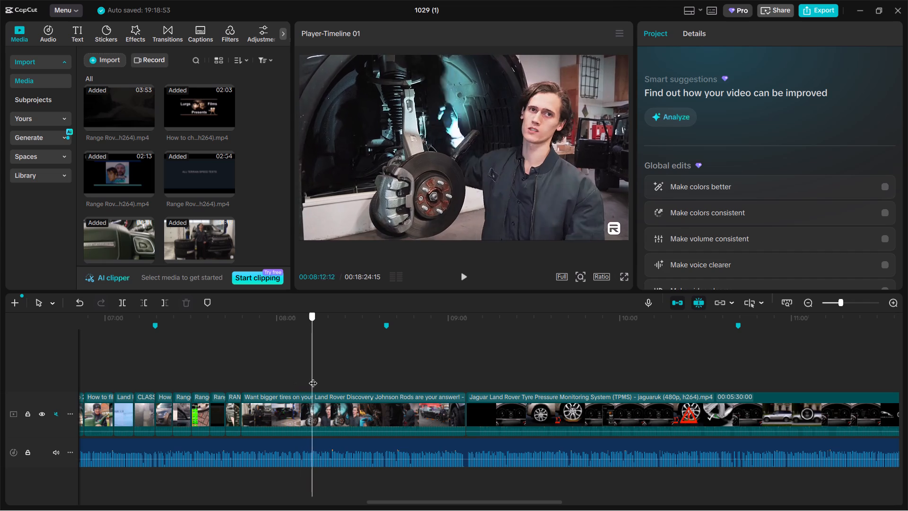
left_click_drag(313, 377, 337, 374)
left_click(336, 418)
key("ctrl+b")
left_click(308, 416, "ctrl")
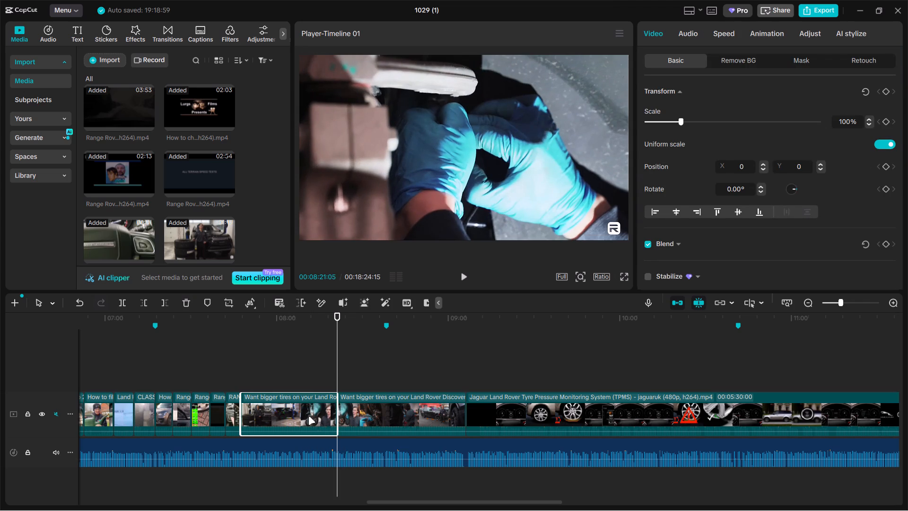
key("BackSpace")
Split the Want bigger tires clip at 00:07:52:27, on the tyre-mounting shot, and delete the rest.
left_click(244, 377)
left_click_drag(244, 377, 250, 375)
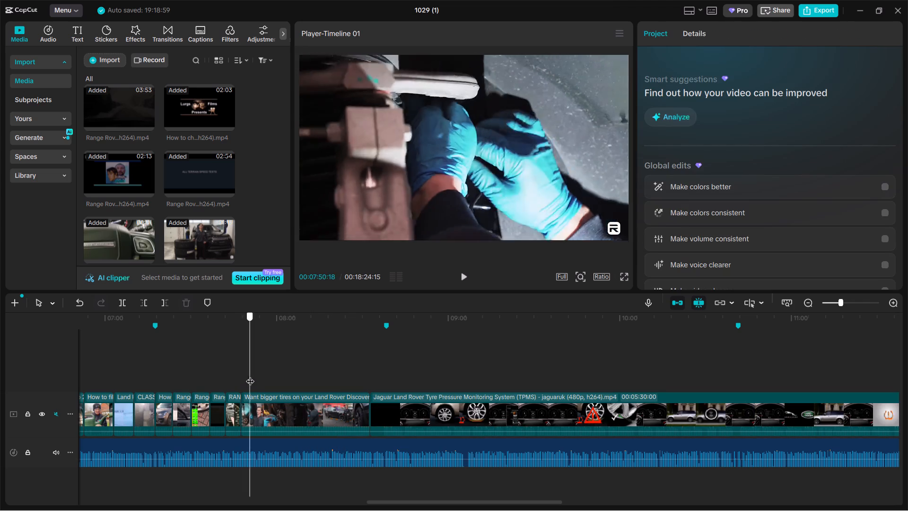
left_click_drag(250, 375, 256, 374)
left_click(272, 413)
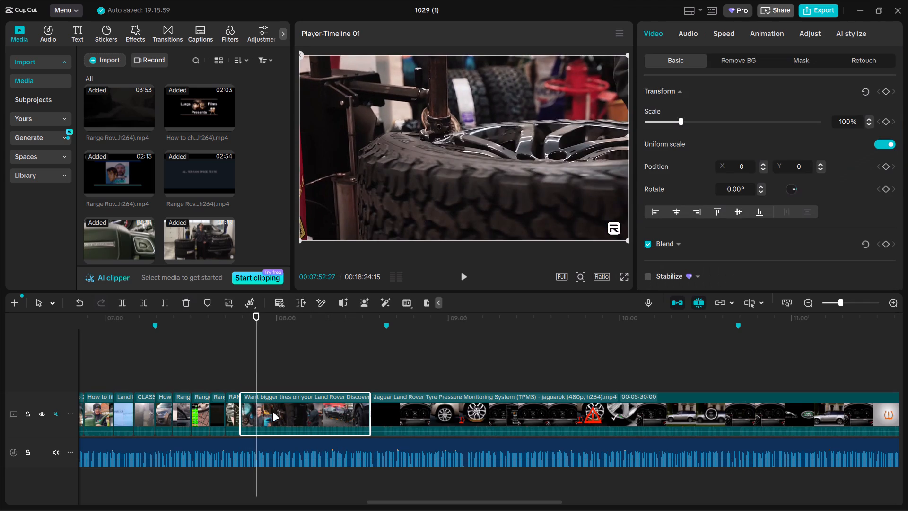
key("ctrl+b")
key("BackSpace")
Scale the short Want bigger tires clip to 123% to crop out the corner logo.
left_click(252, 384)
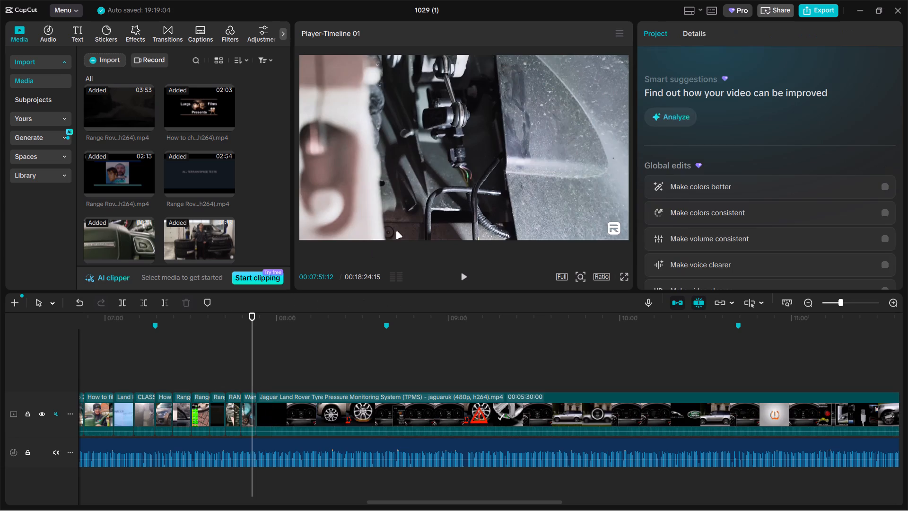
left_click(396, 231)
left_click_drag(681, 121, 689, 121)
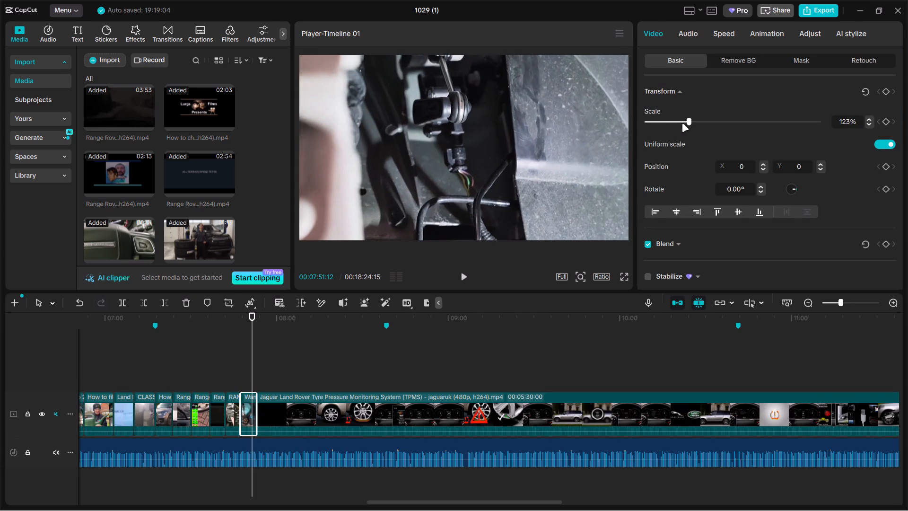
Split the Jaguar Land Rover Tyre Pressure Monitoring System clip at the dashboard shot at 00:08:11:18 and delete the part before it.
left_click(277, 372)
left_click_drag(277, 372, 316, 373)
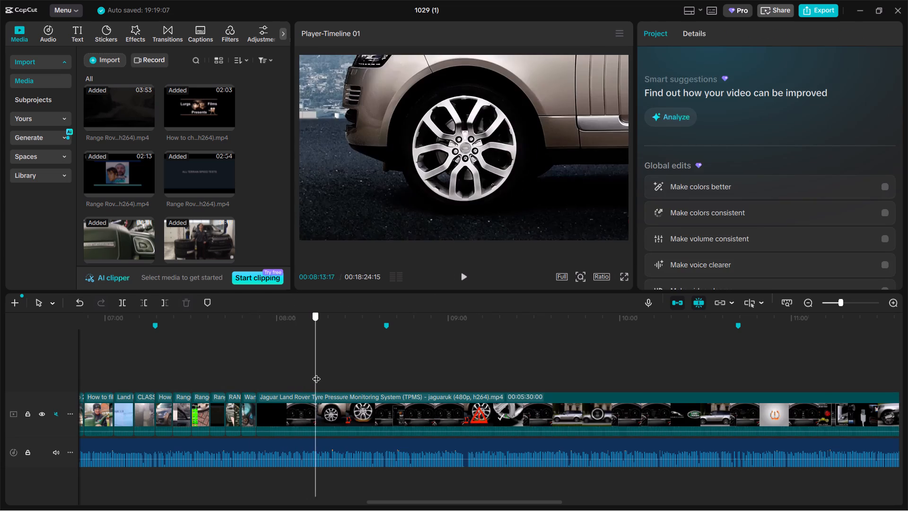
left_click_drag(316, 373, 310, 366)
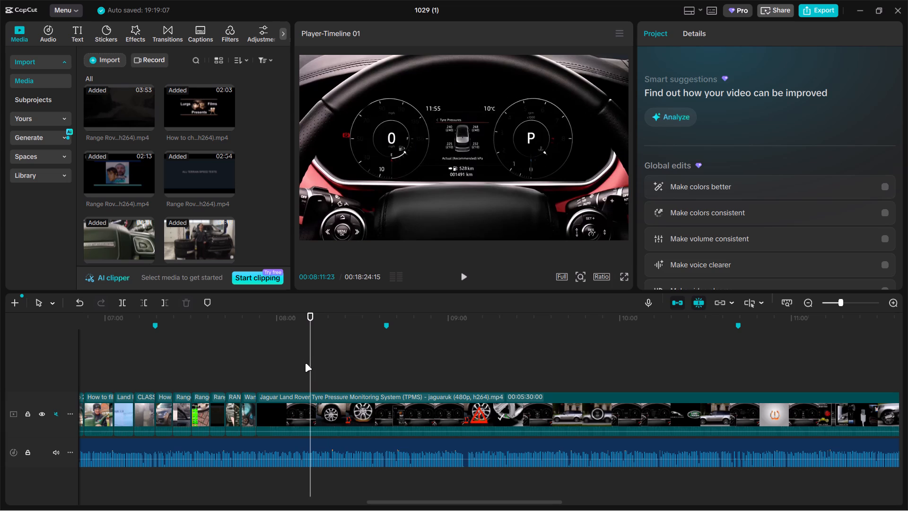
left_click(309, 362)
left_click(316, 412)
key("ctrl+b")
left_click(296, 412)
key("BackSpace")
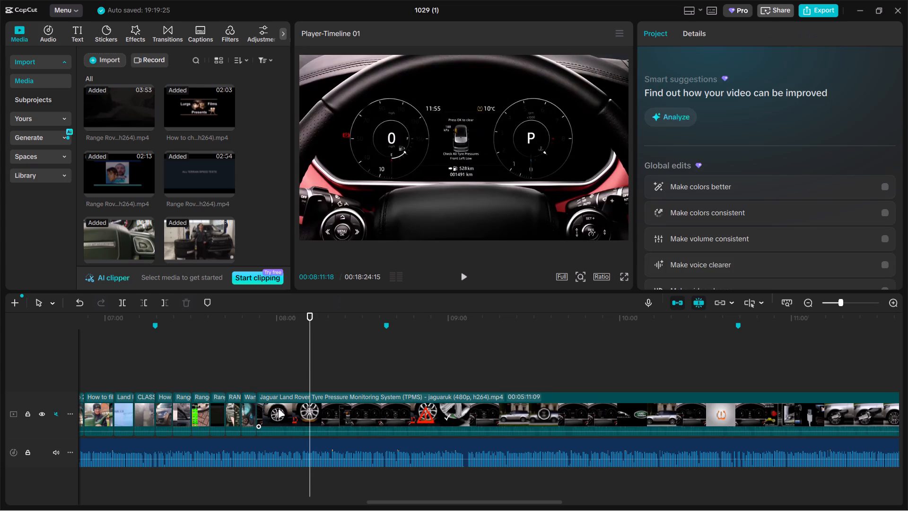
Split the Jaguar Land Rover TPMS clip at 00:07:57:26, on the silver car's wheel shot, and delete the rest.
left_click(255, 387)
left_click_drag(255, 382, 269, 381)
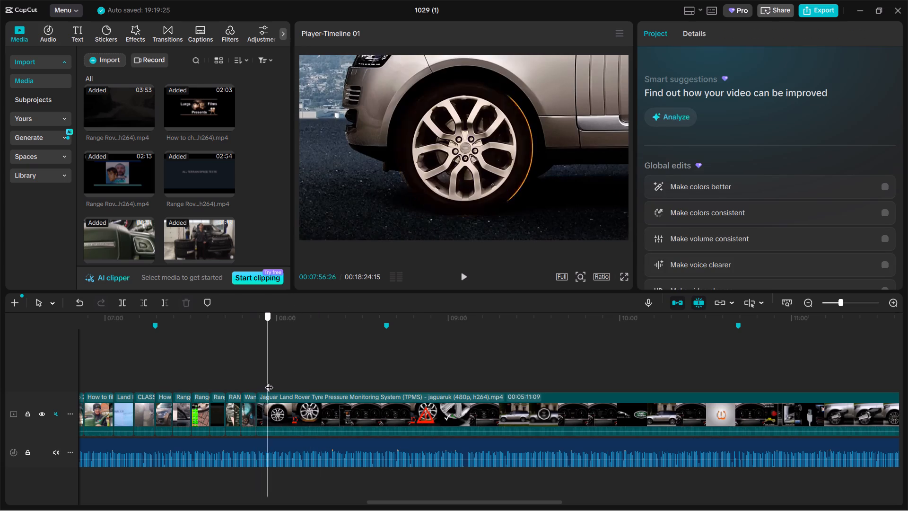
left_click_drag(269, 381, 271, 381)
left_click(284, 405)
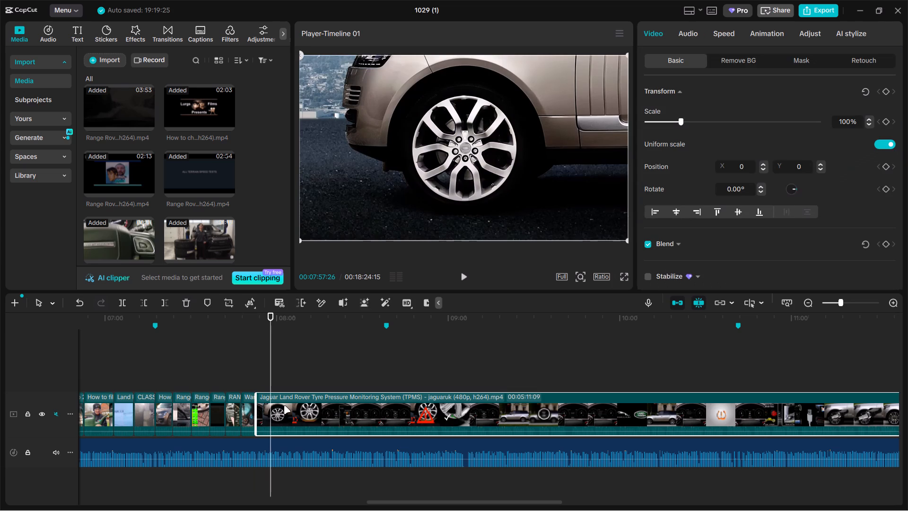
key("ctrl+b")
key("BackSpace")
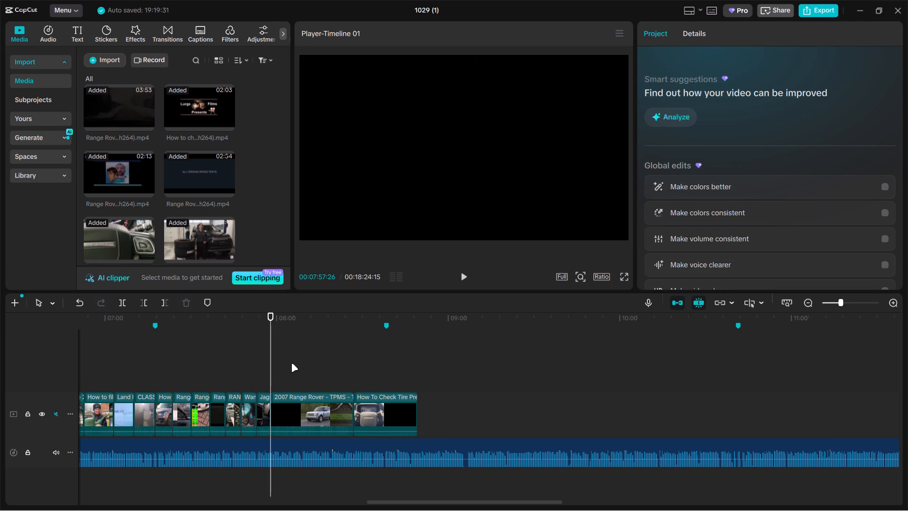
Trim the start of the 2007 Range Rover TPMS clip to the driving shot at 00:08:02:25.
left_click_drag(271, 369, 294, 370)
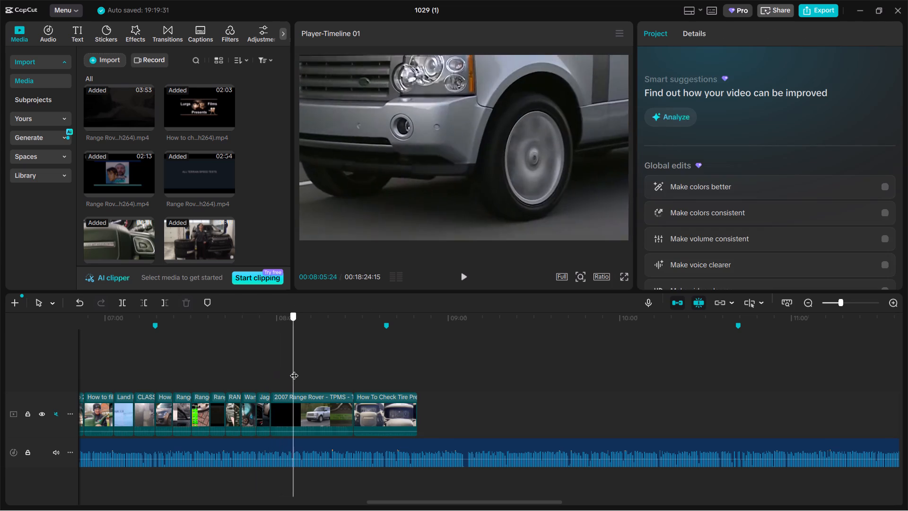
left_click_drag(294, 370, 285, 370)
left_click(287, 405)
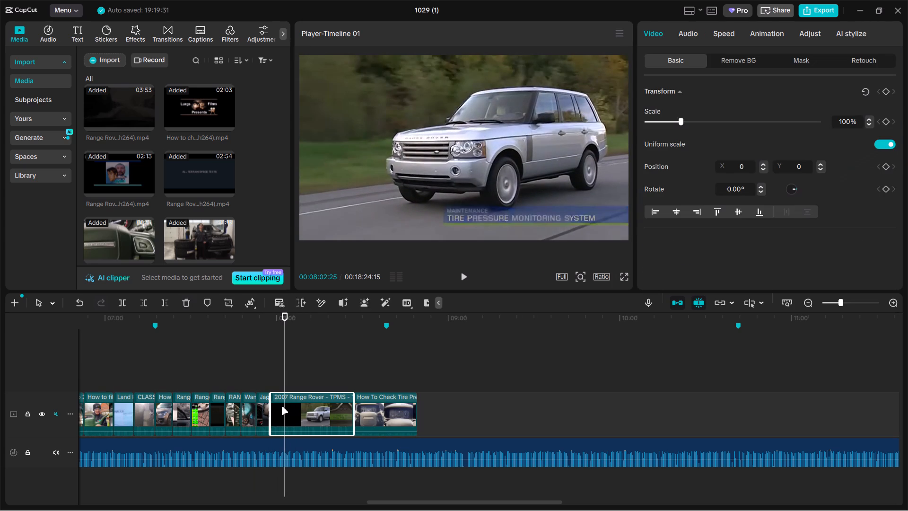
left_click_drag(272, 408, 285, 407)
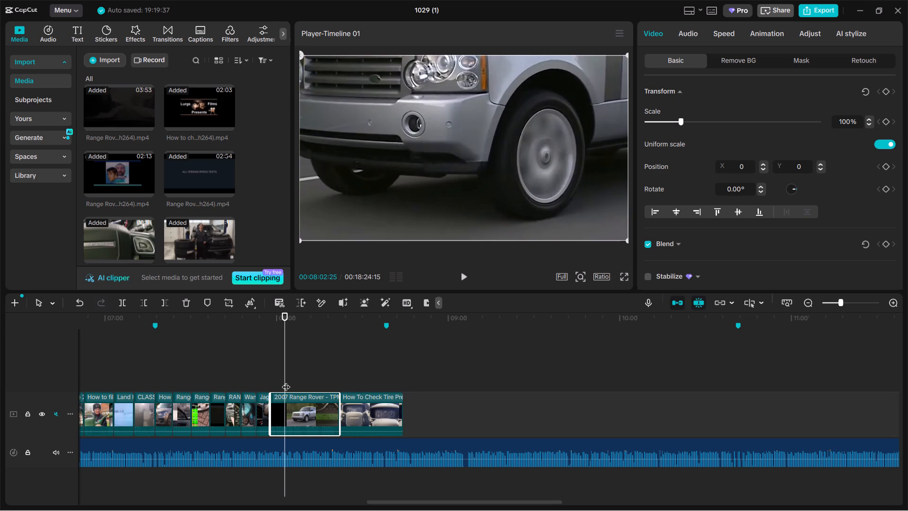
Split the 2007 Range Rover TPMS clip at 00:08:02:25 and delete the part after it.
key("ctrl+b")
key("BackSpace")
Trim the end of the How To Check Tire Pressure clip to 00:08:08:03, on the dashboard gauge shot.
left_click_drag(287, 378, 294, 378)
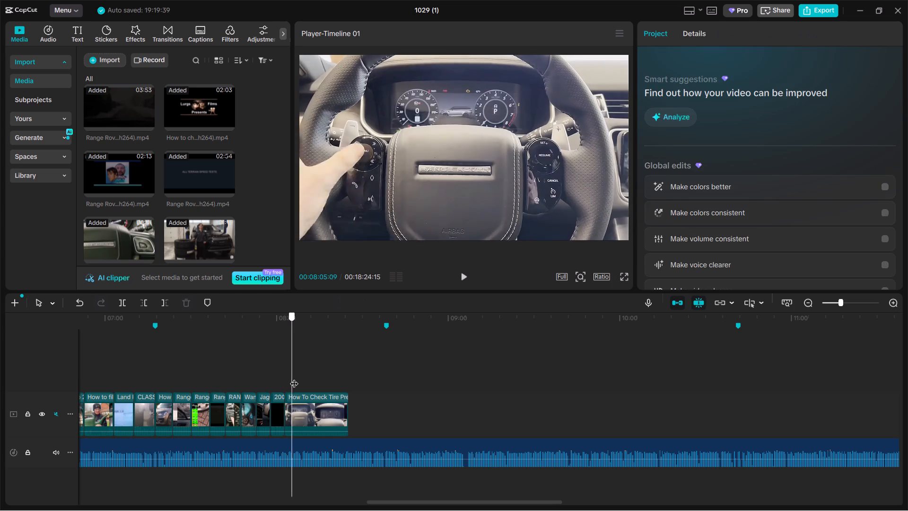
left_click_drag(294, 378, 300, 378)
left_click(299, 414)
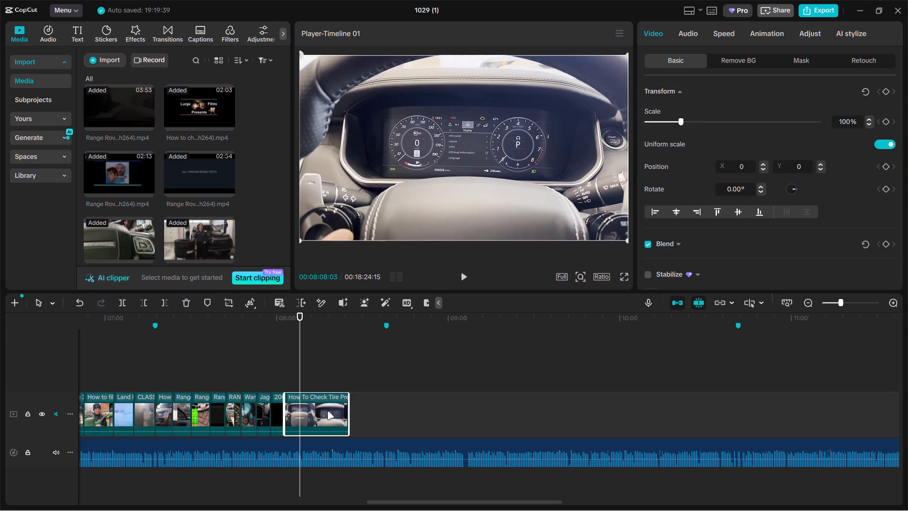
left_click_drag(347, 409, 296, 409)
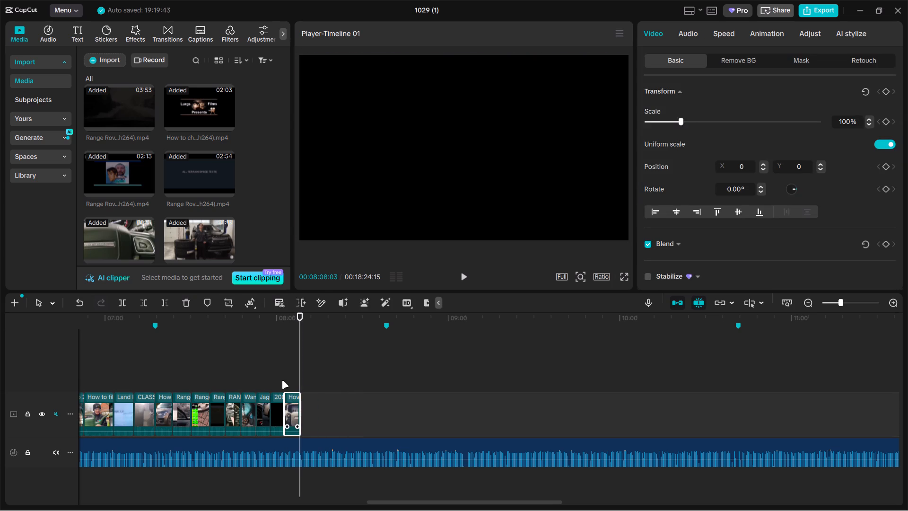
Select the nine clips after the CLASSIC clip and lengthen them together so the last one ends at 00:08:24:00.
left_click(277, 372)
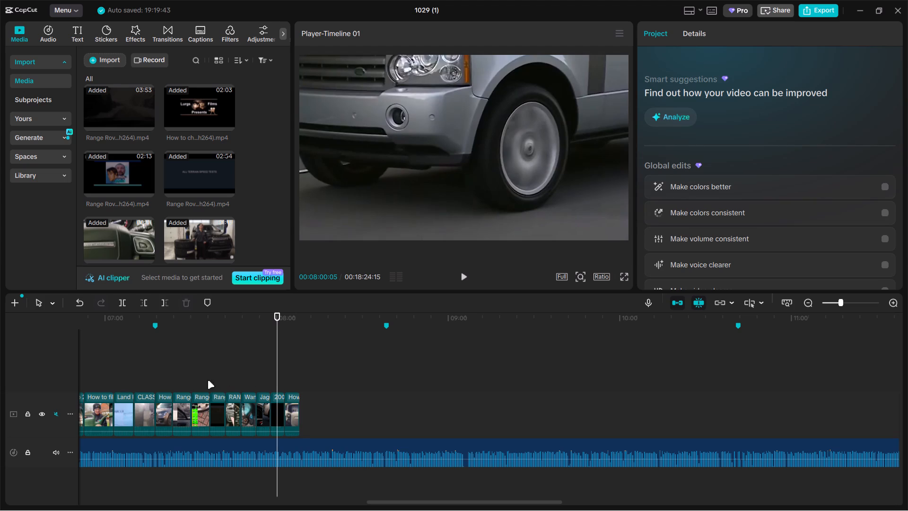
scroll(244, 370, "up", 1, "ctrl")
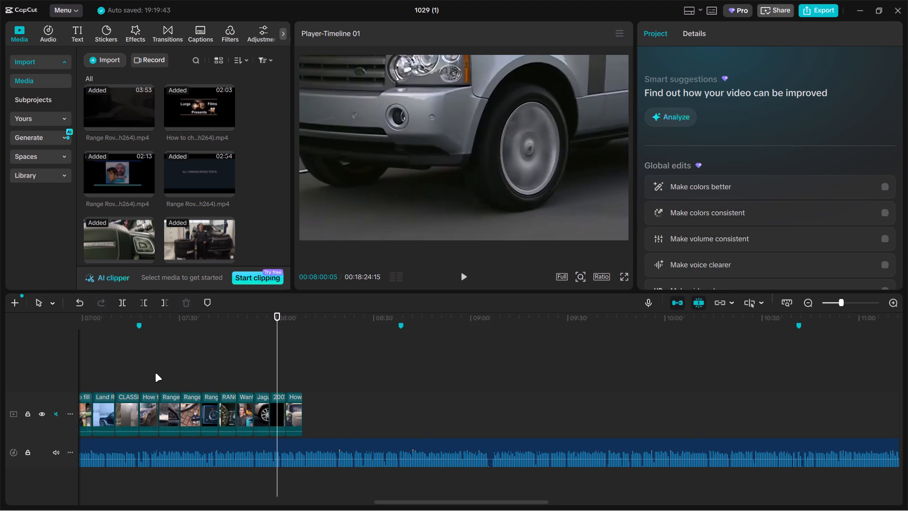
left_click(156, 374)
left_click_drag(161, 372, 177, 370)
left_click_drag(151, 376, 315, 417)
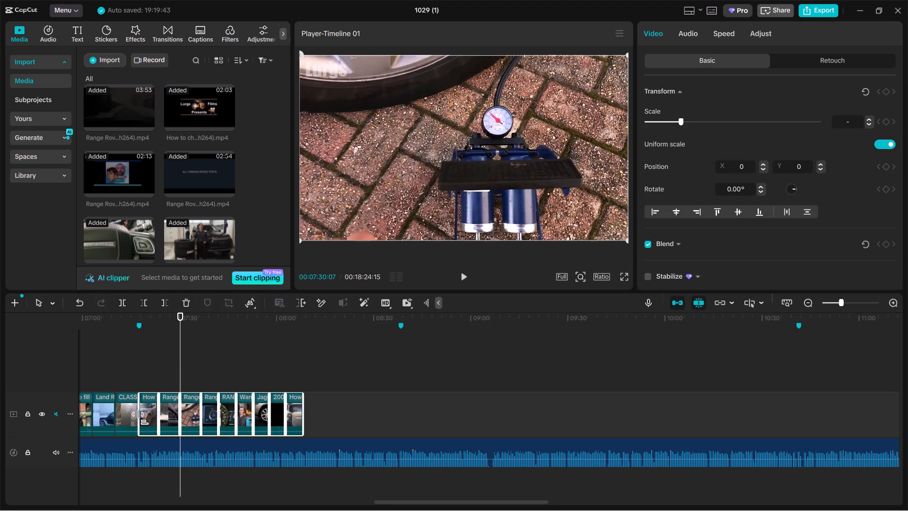
left_click_drag(157, 406, 158, 406)
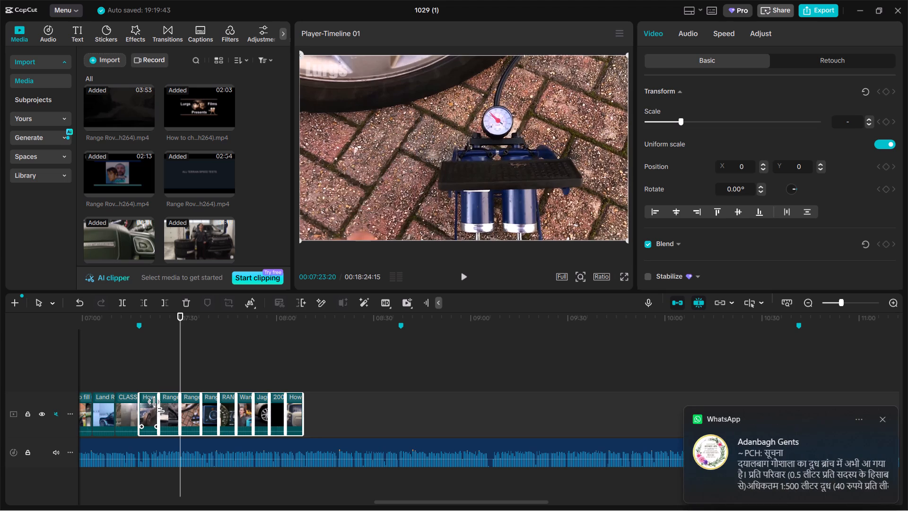
left_click_drag(158, 406, 163, 406)
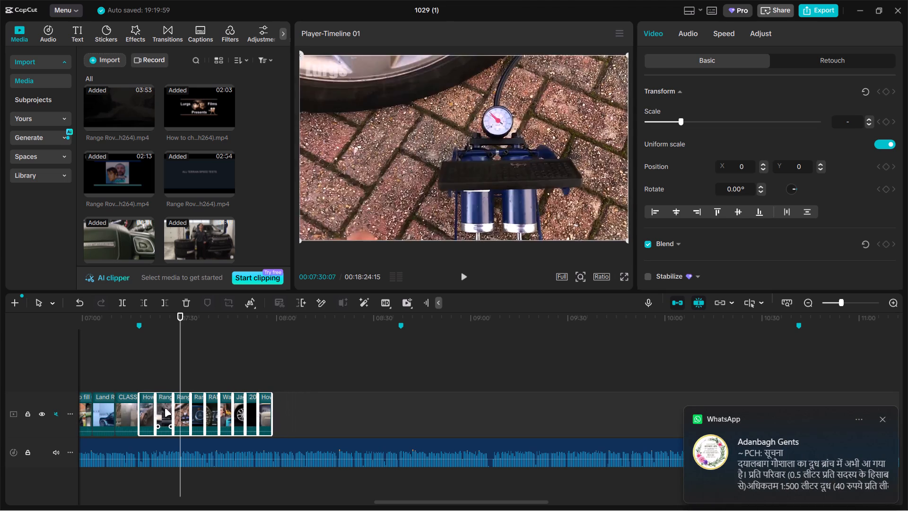
left_click(159, 408)
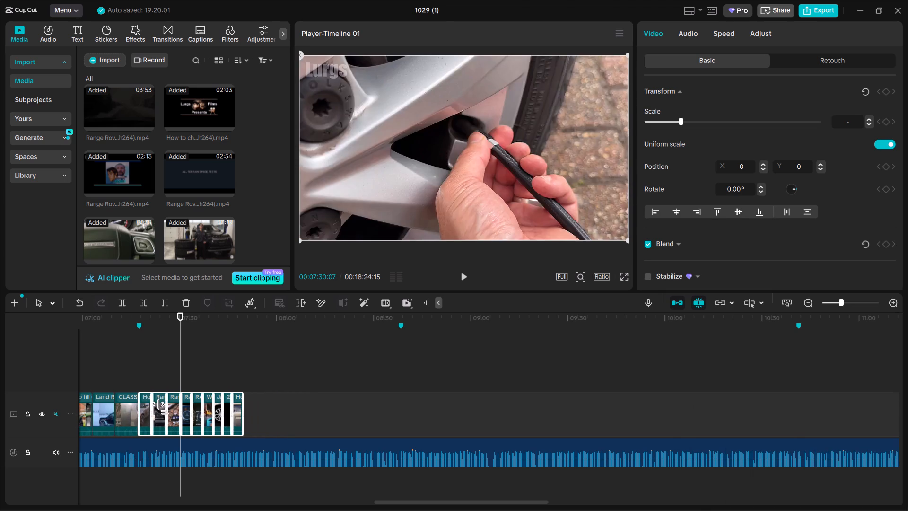
key("ctrl+z")
key("ctrl+z")
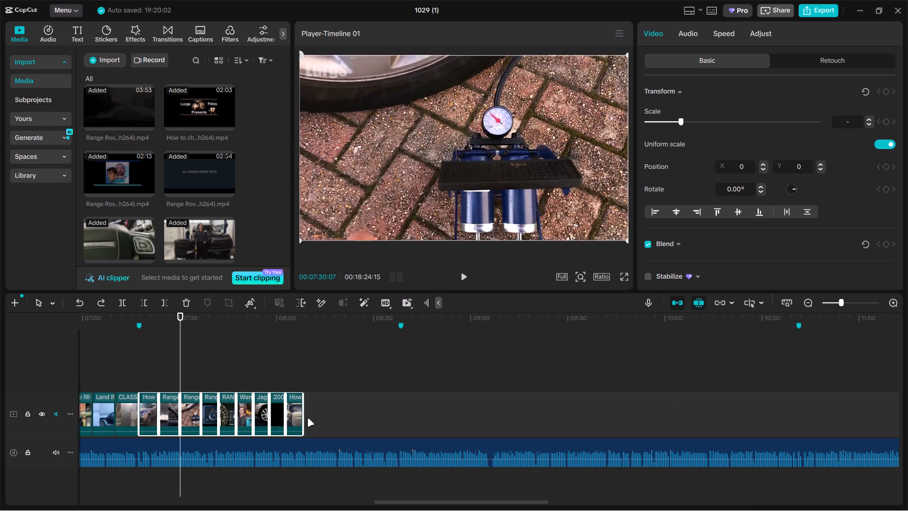
left_click_drag(306, 417, 314, 417)
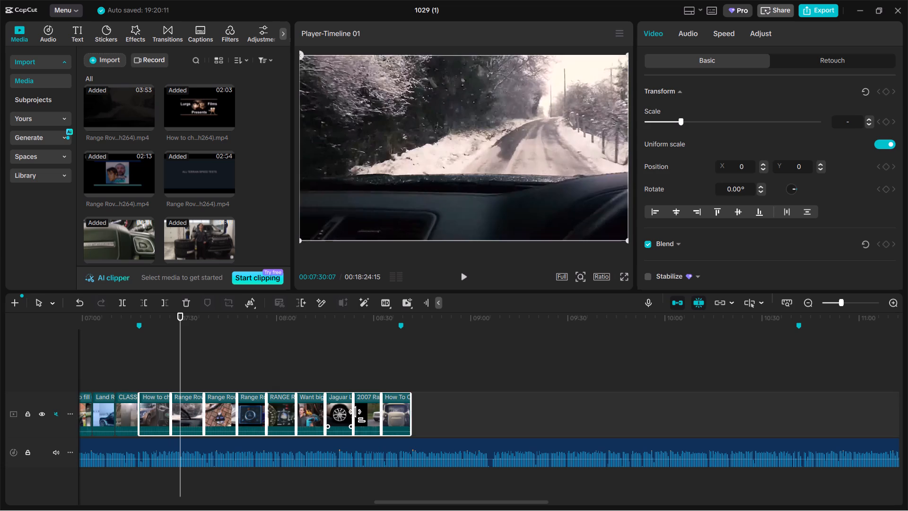
left_click_drag(412, 419, 402, 419)
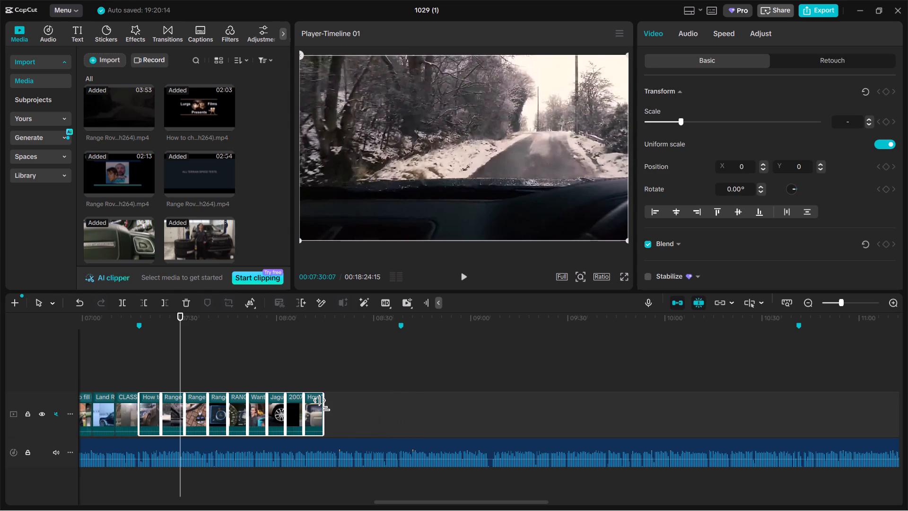
left_click(323, 405)
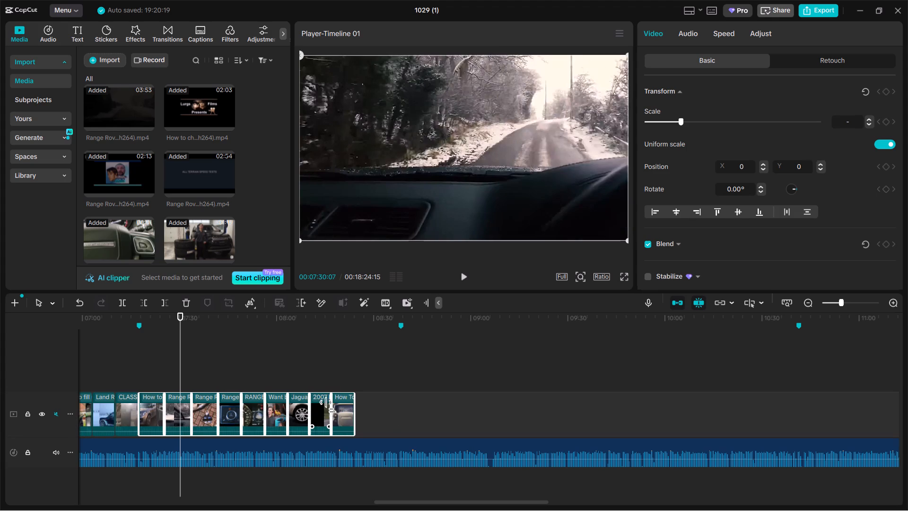
Review the lengthened tyre clips and scale up the foot-pump Range Rover clip to crop out the Lurgs logo.
left_click(158, 379)
left_click_drag(159, 378, 162, 377)
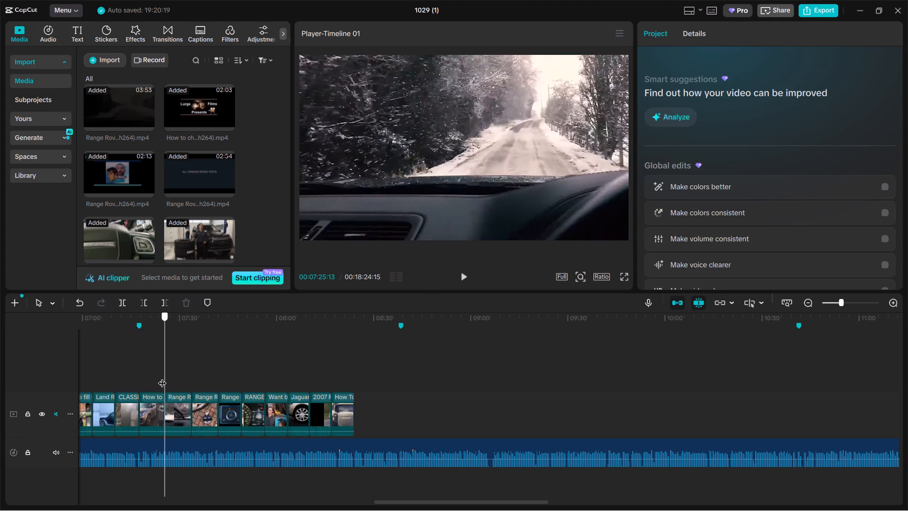
left_click_drag(162, 377, 185, 377)
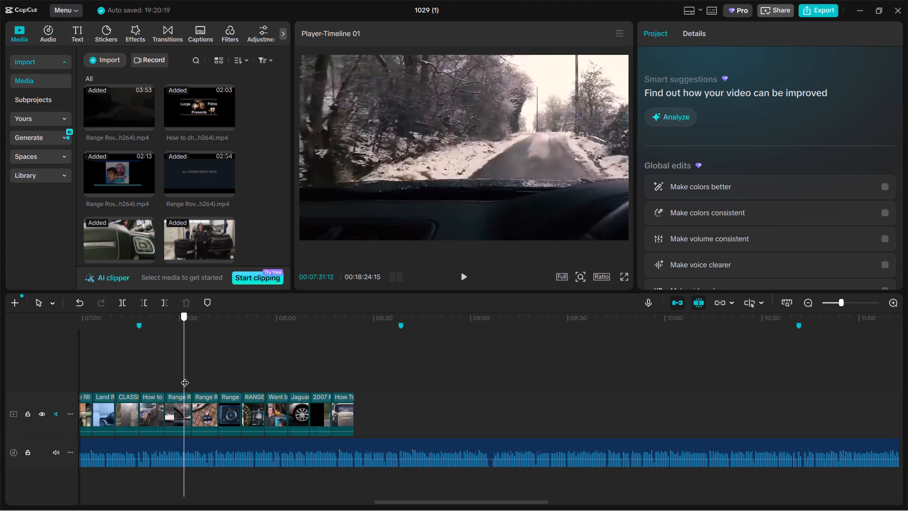
left_click_drag(185, 377, 218, 376)
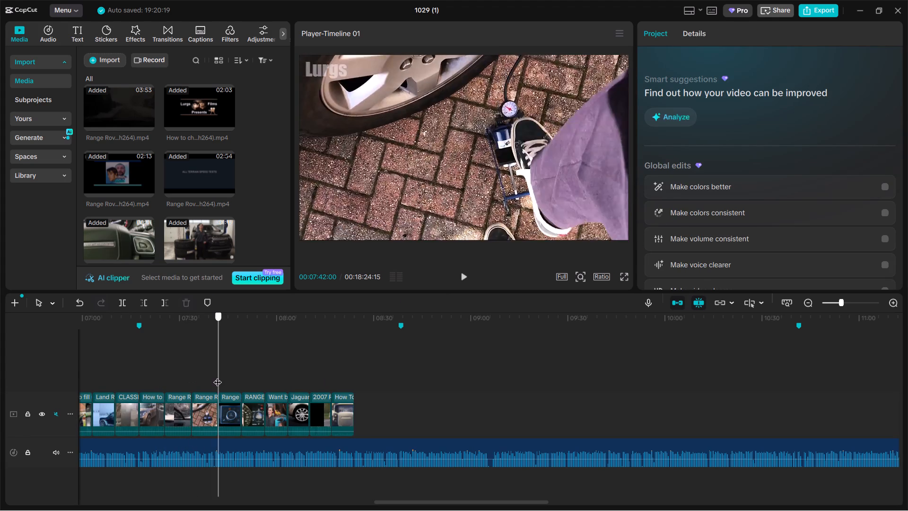
left_click_drag(218, 376, 285, 380)
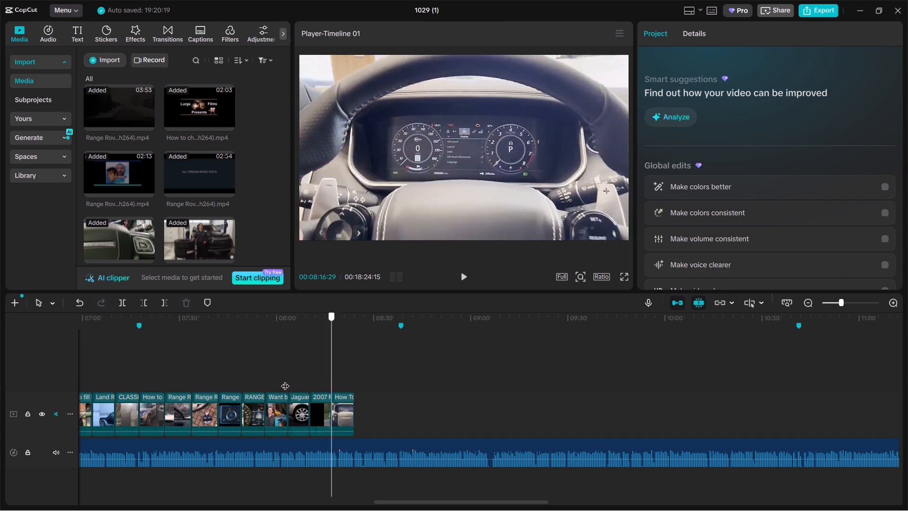
left_click_drag(285, 380, 173, 372)
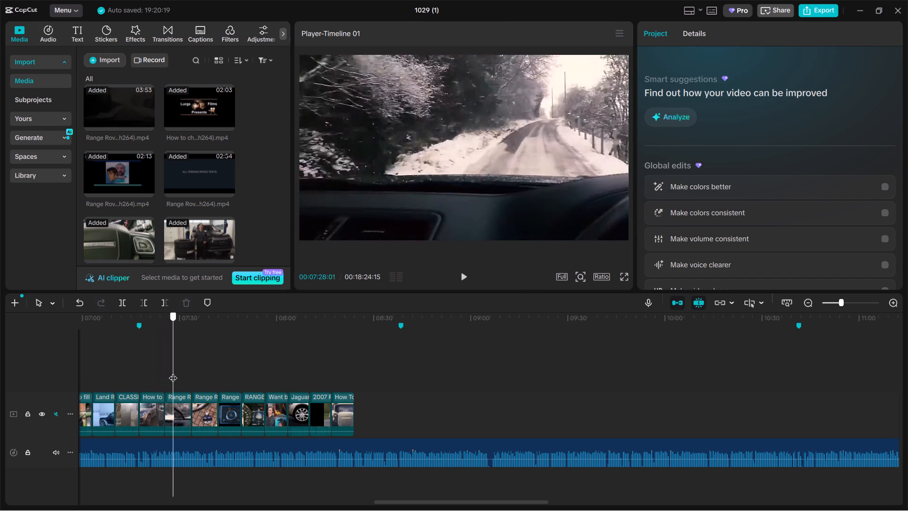
left_click_drag(173, 372, 220, 367)
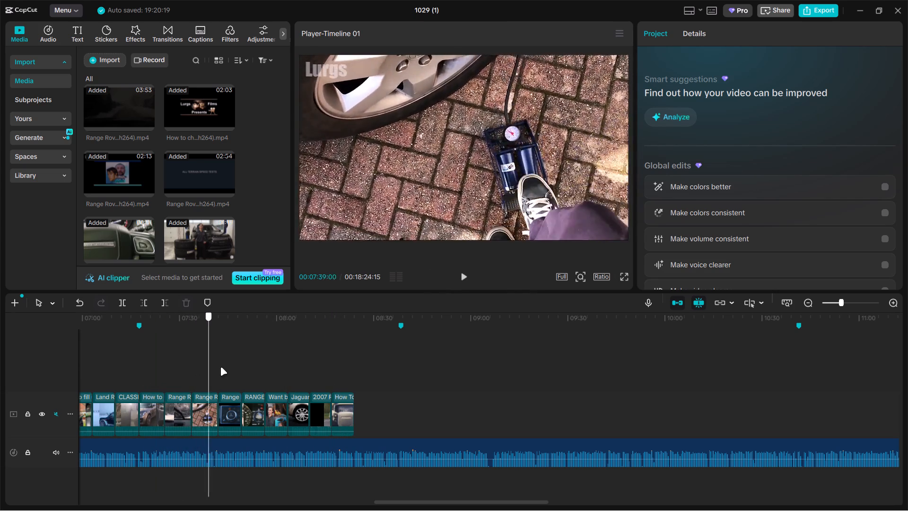
left_click_drag(220, 367, 202, 367)
left_click(515, 108)
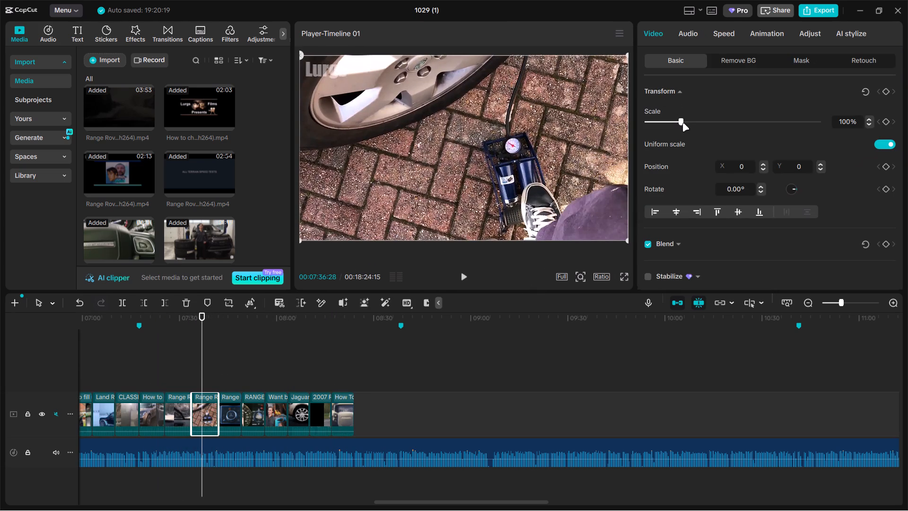
left_click_drag(683, 123, 694, 121)
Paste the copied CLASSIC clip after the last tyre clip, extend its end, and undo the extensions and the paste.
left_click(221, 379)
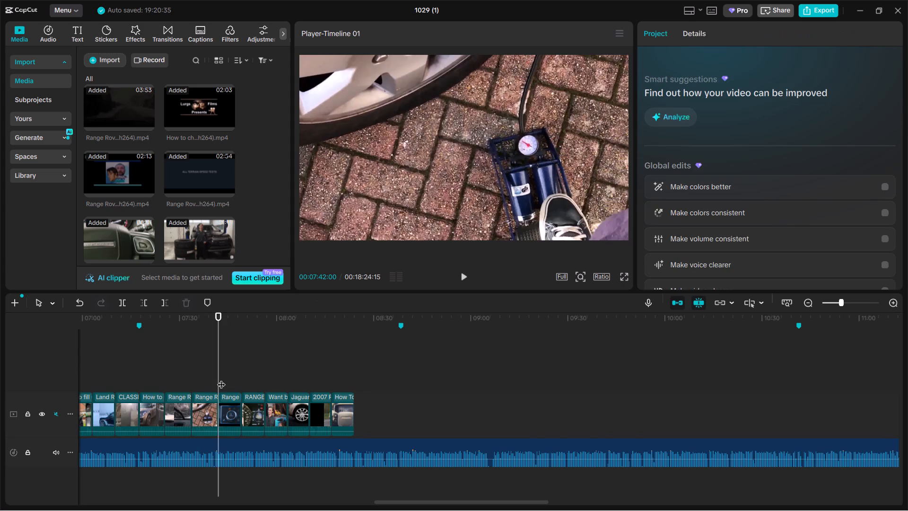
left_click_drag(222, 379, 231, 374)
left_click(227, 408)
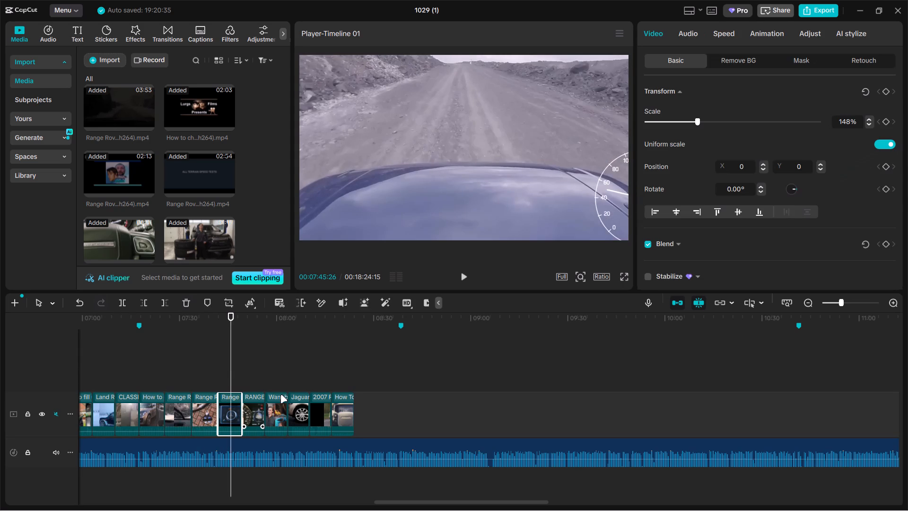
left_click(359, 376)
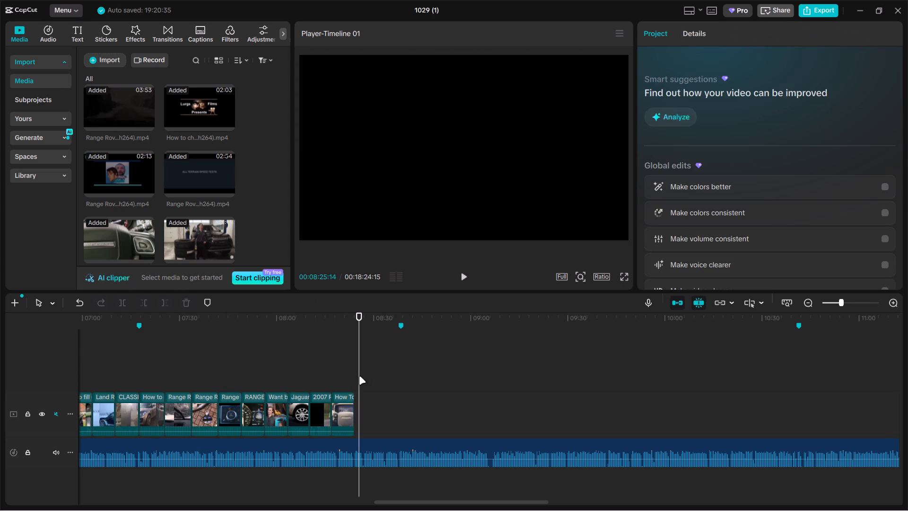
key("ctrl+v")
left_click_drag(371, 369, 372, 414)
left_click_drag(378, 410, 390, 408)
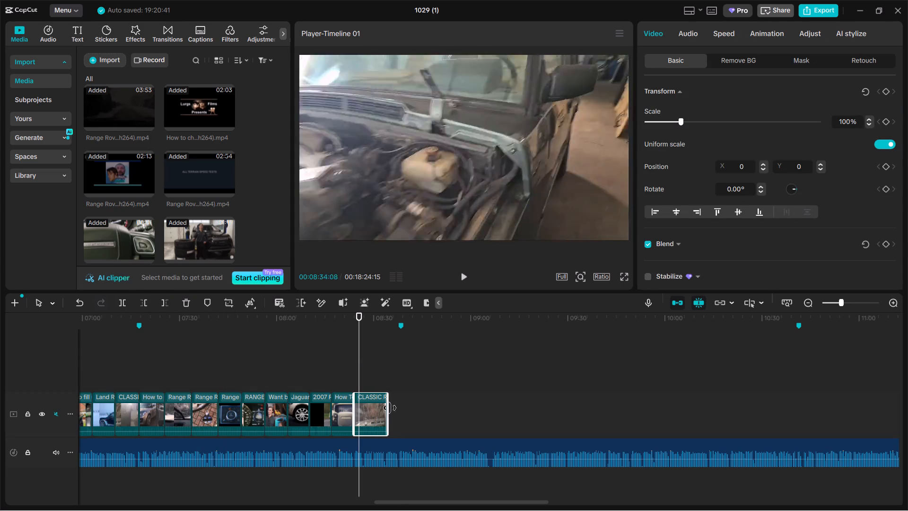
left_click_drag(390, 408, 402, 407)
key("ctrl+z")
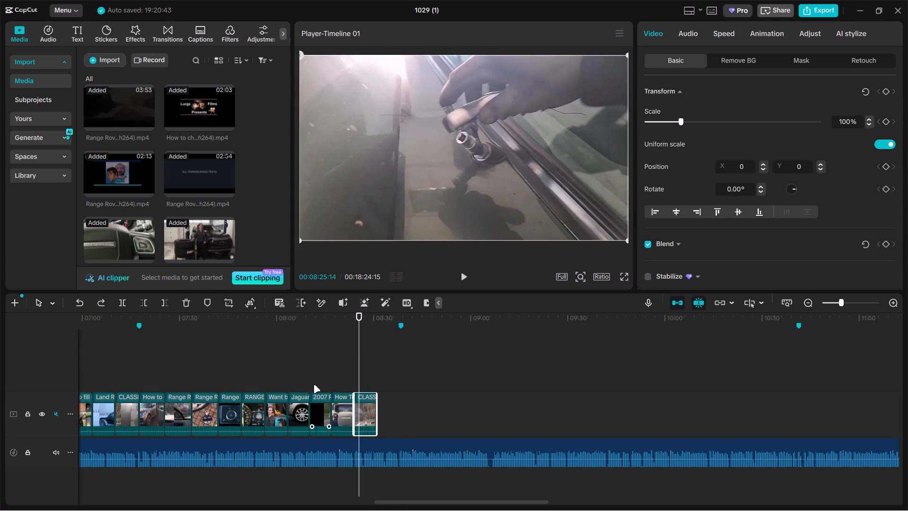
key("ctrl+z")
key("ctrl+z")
Copy the Range Rover clip with the AUTO terrain dial and paste it after the last clip at 00:08:24:00.
left_click(208, 377)
left_click_drag(208, 377, 209, 377)
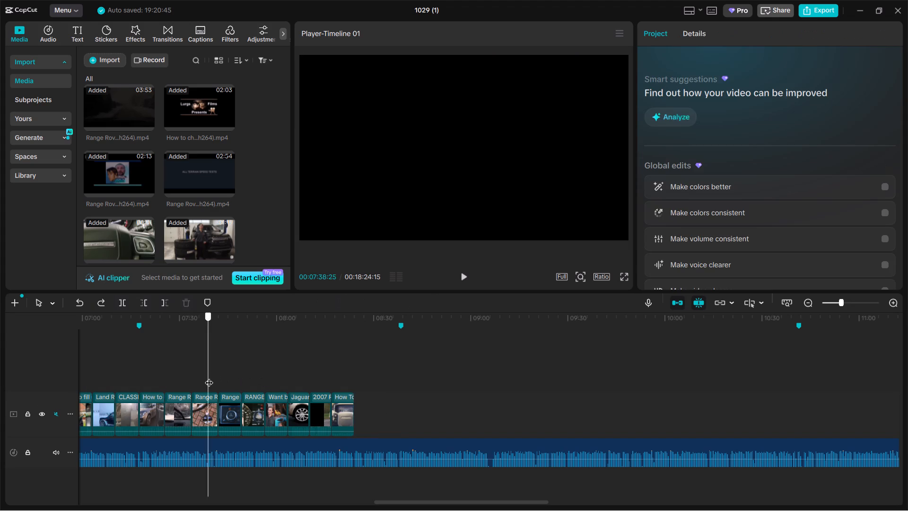
left_click_drag(209, 377, 233, 381)
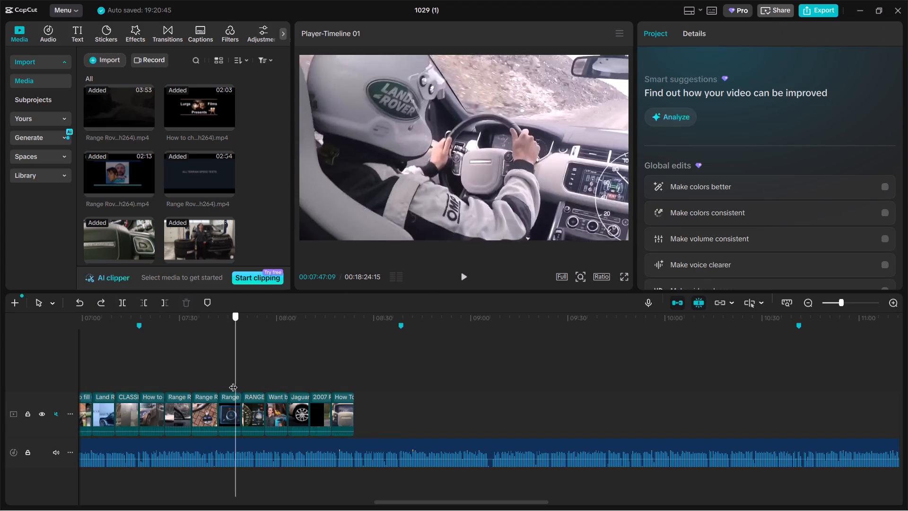
left_click_drag(233, 381, 232, 382)
left_click(228, 410)
key("ctrl+c")
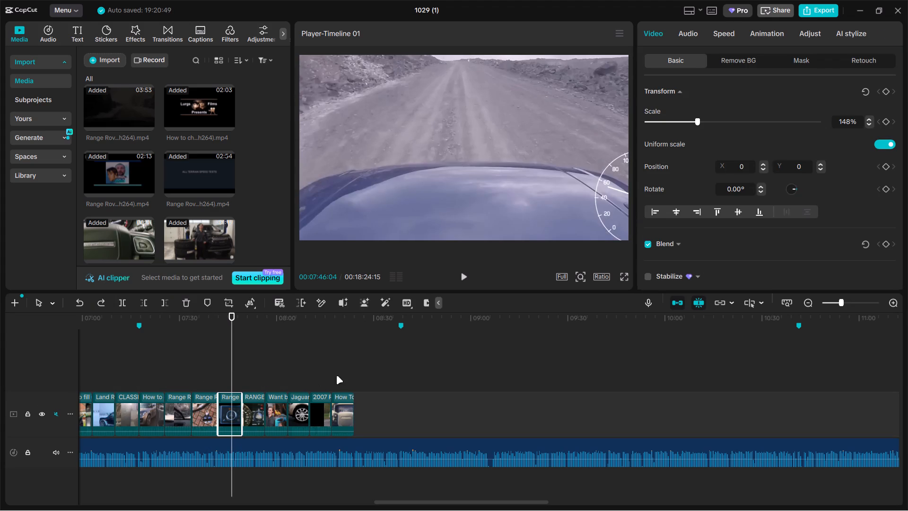
left_click(351, 370, "ctrl")
key("ctrl+v")
Extend the end of the pasted Range Rover clip and trim its start to the SNOW shot of the car on ice.
left_click_drag(367, 368, 368, 403)
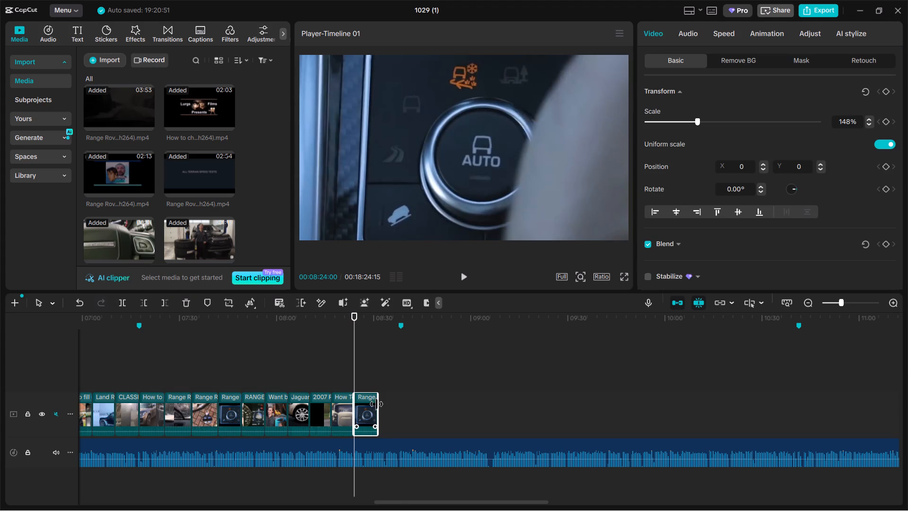
left_click_drag(376, 404, 413, 401)
left_click_drag(357, 413, 394, 412)
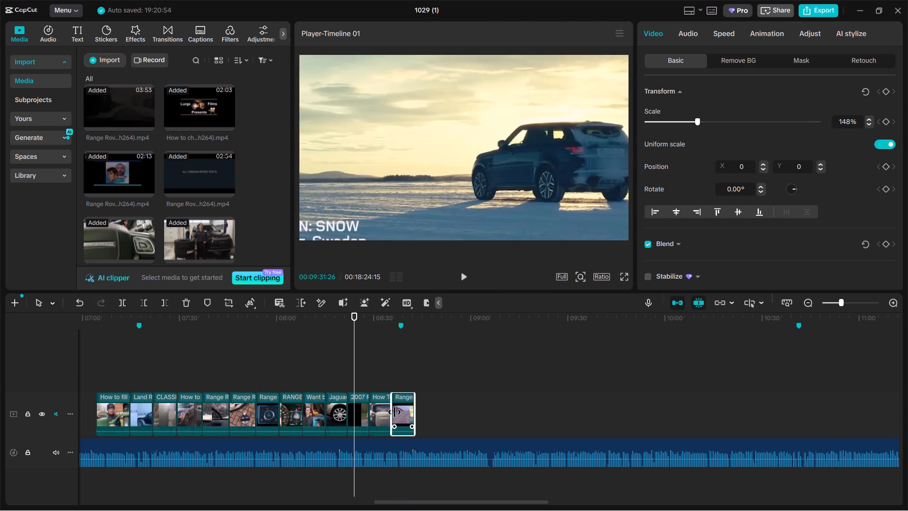
left_click_drag(394, 412, 395, 412)
left_click(463, 148)
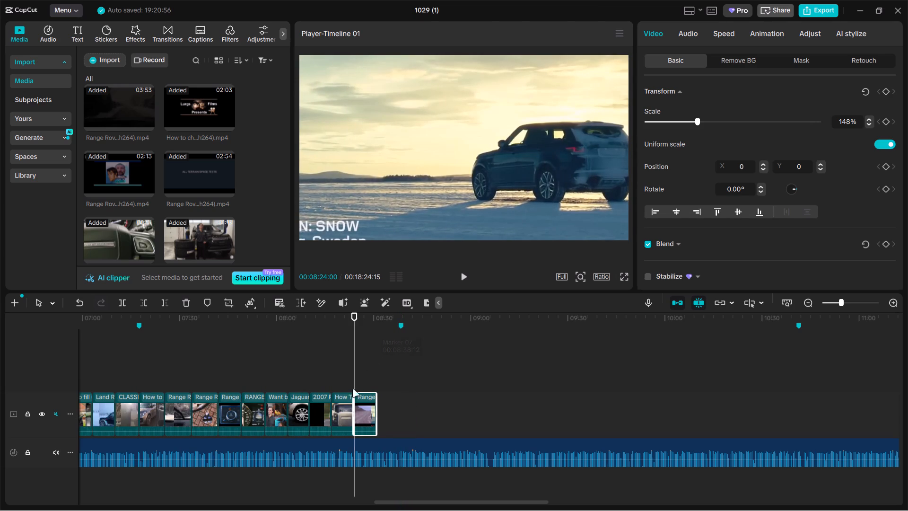
key("space")
key("space")
left_click(354, 404)
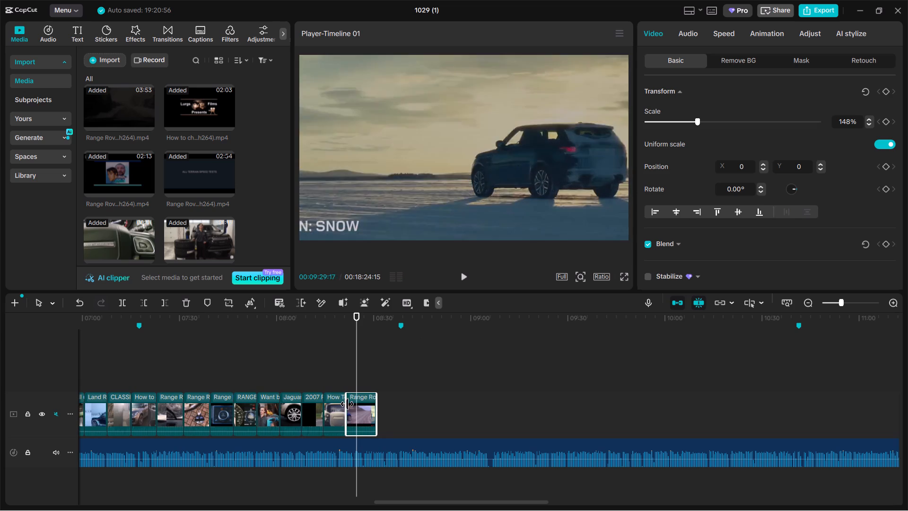
Extend the end of the last Range Rover clip to the marker and trim its start past the AUTO dial to the oncoming car on ice.
left_click_drag(357, 372, 366, 370)
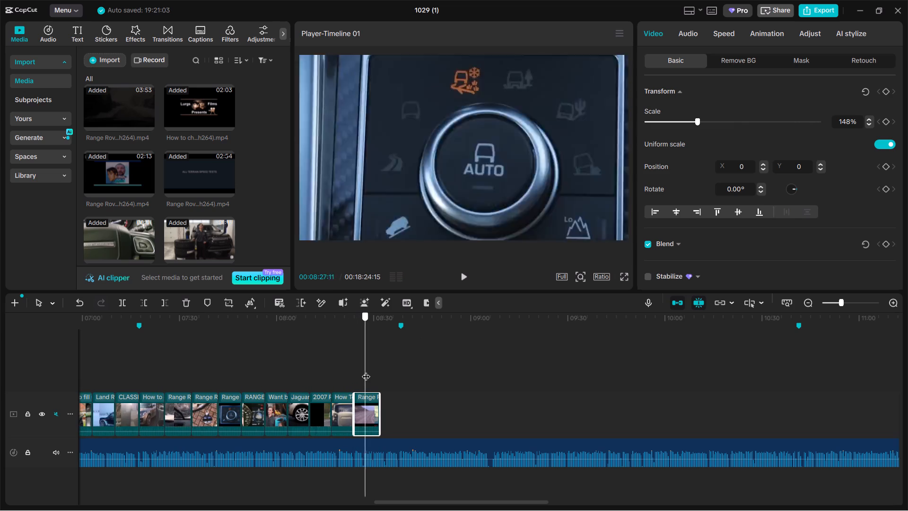
left_click_drag(366, 370, 377, 370)
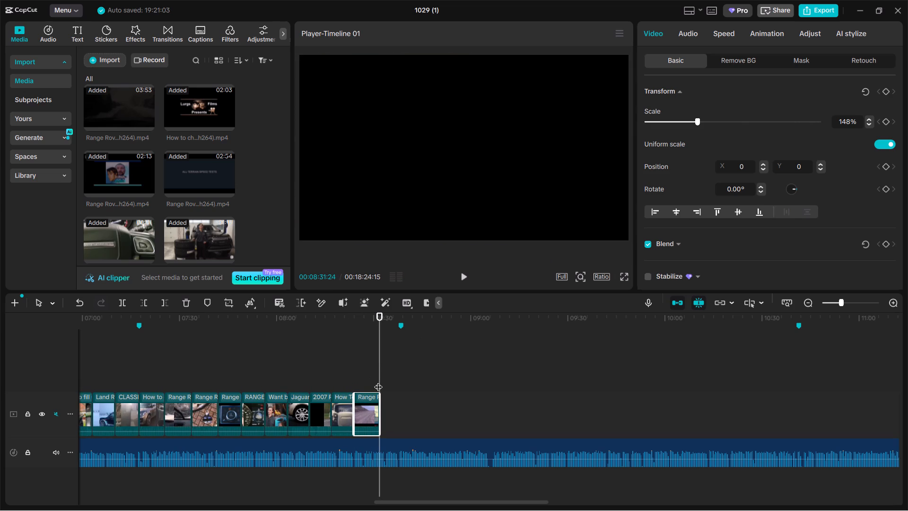
left_click(369, 379)
left_click(375, 406)
left_click_drag(379, 405, 385, 404)
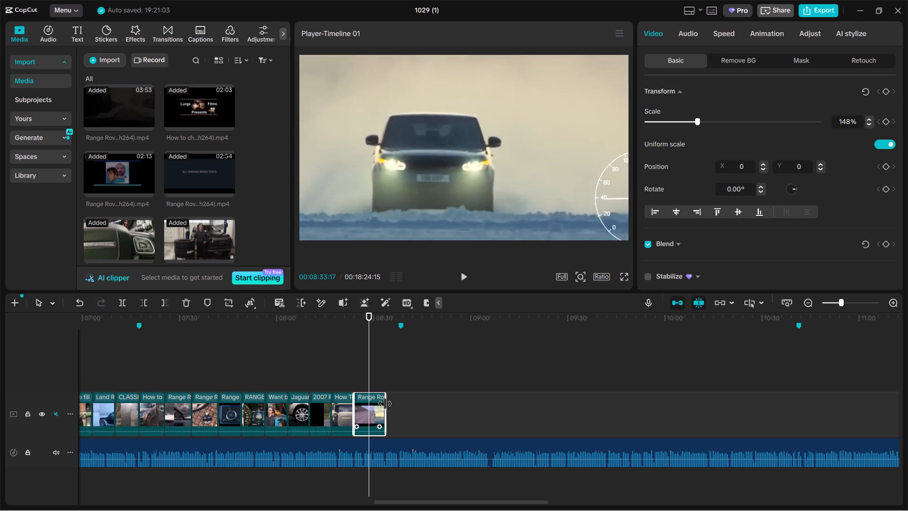
left_click_drag(385, 404, 400, 403)
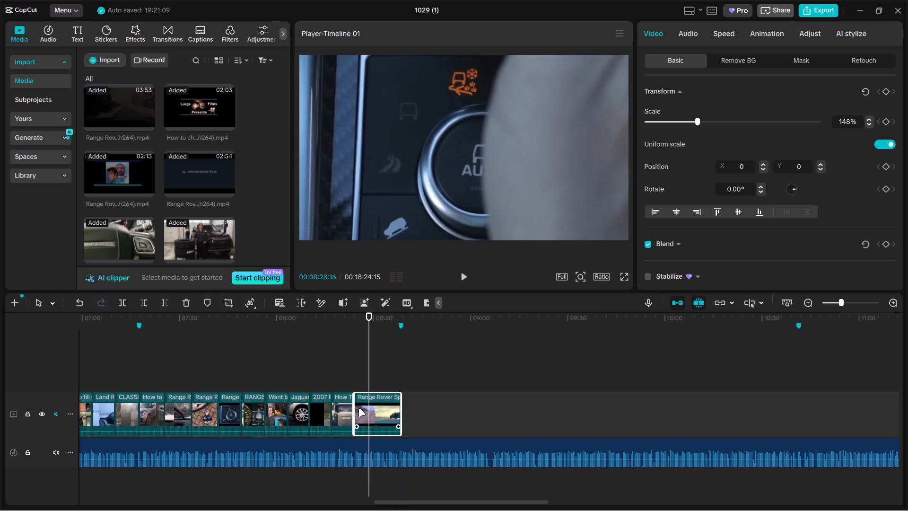
left_click_drag(355, 408, 374, 408)
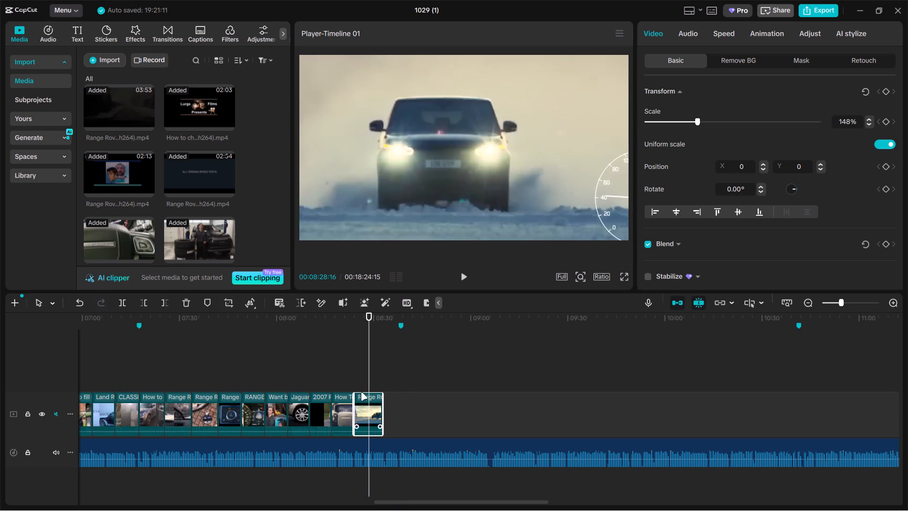
Trim the end of the last Range Rover clip back to about 00:08:30:04.
left_click(354, 383)
left_click_drag(353, 382, 368, 382)
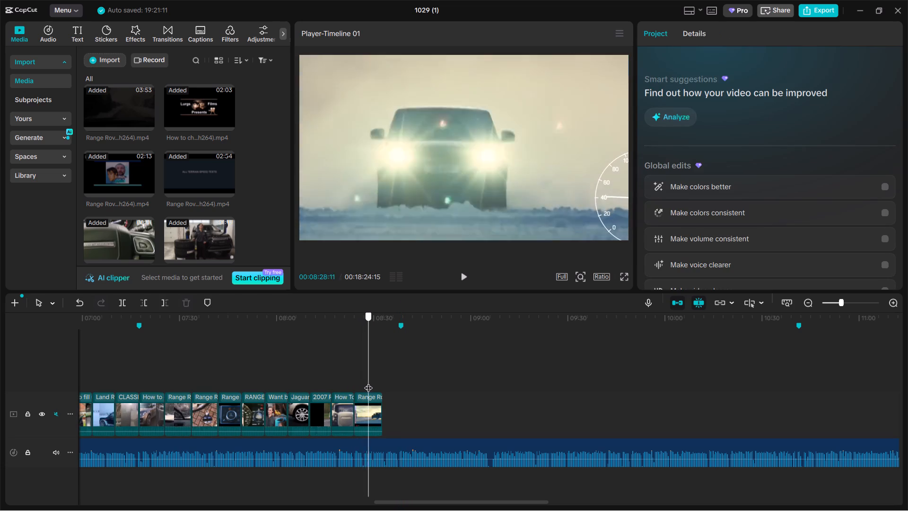
left_click_drag(368, 382, 374, 382)
left_click(375, 406)
left_click_drag(383, 405, 378, 405)
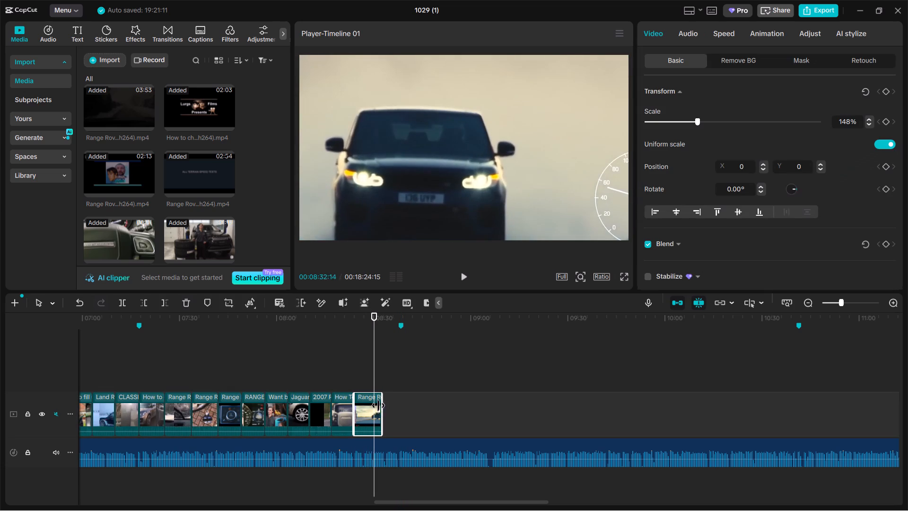
left_click_drag(378, 405, 374, 405)
Copy the RANGE ROVER EVOQUE clip showing the tyre pressure display and paste it after the last clip at 00:08:30:04.
left_click(223, 372)
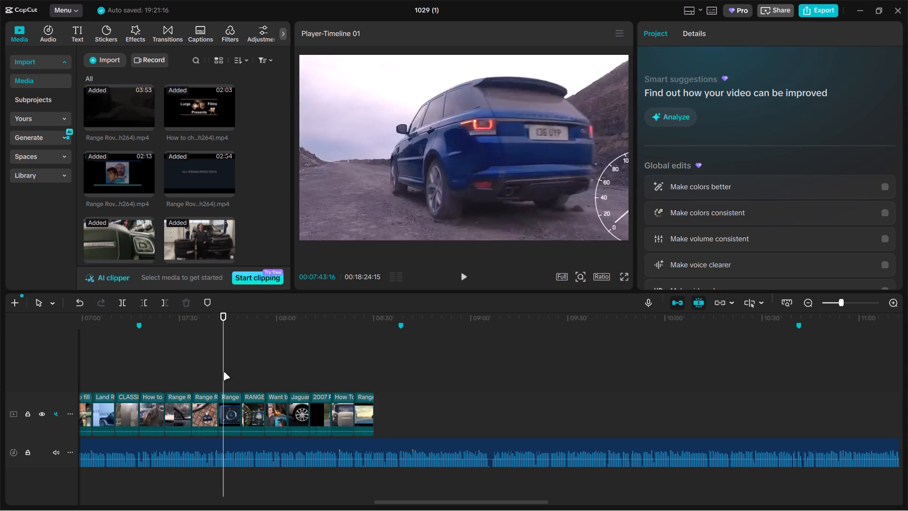
left_click_drag(223, 372, 256, 370)
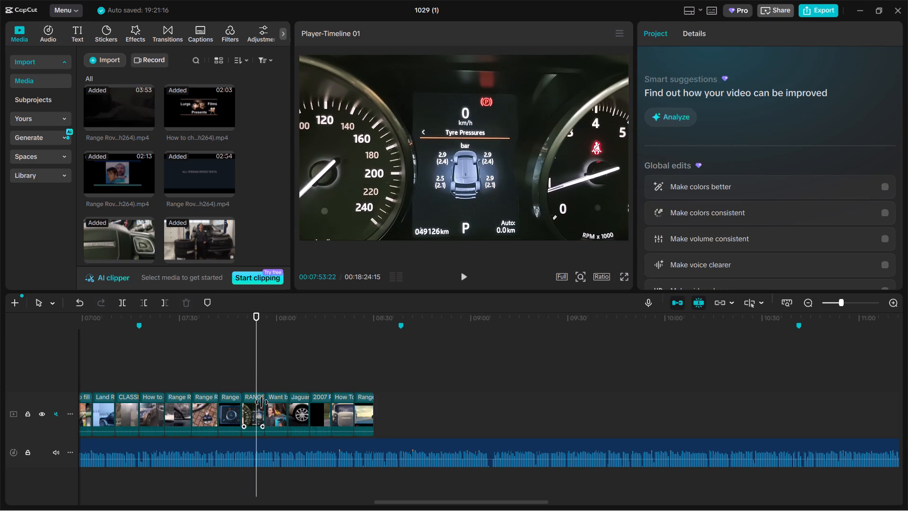
left_click(253, 410)
key("ctrl+c")
left_click(371, 378, "ctrl")
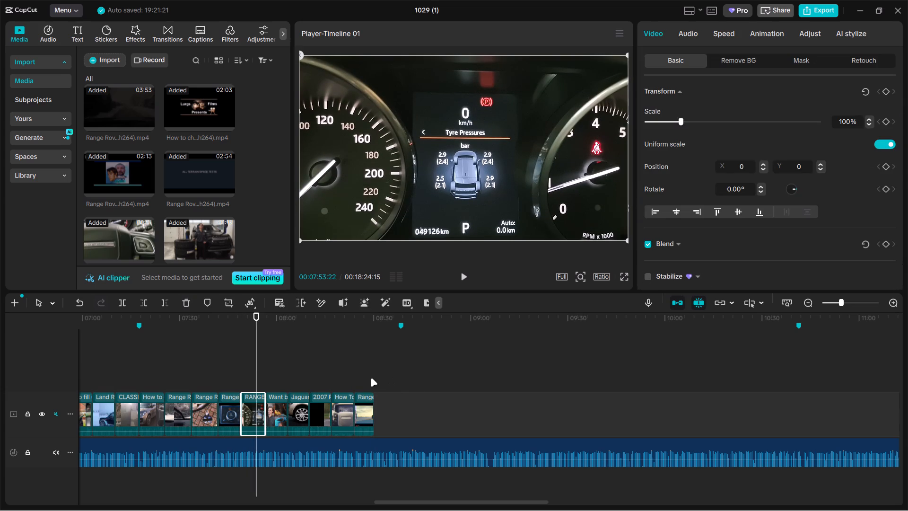
key("ctrl+v")
left_click_drag(382, 373, 385, 413)
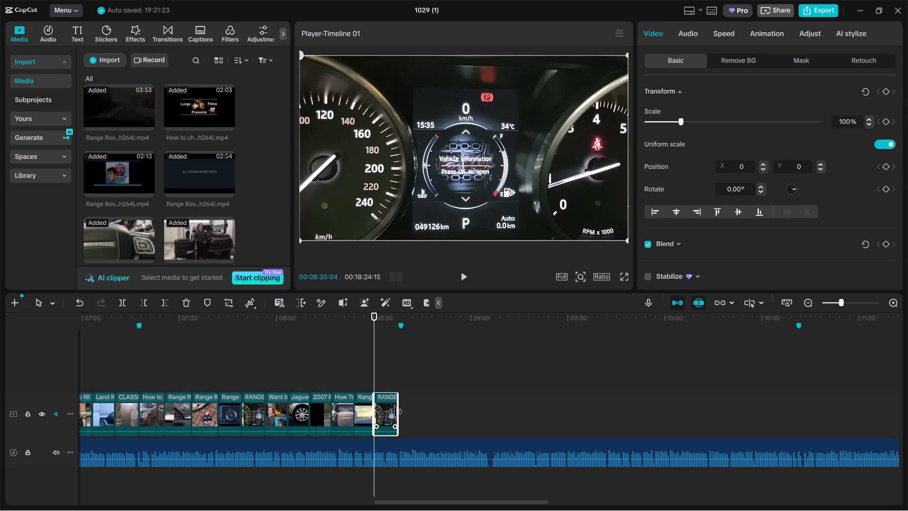
Extend the pasted Evoque clip's end, trim its start to the Vehicle Information menu, and shorten its end to just before the marker.
left_click_drag(396, 412, 428, 404)
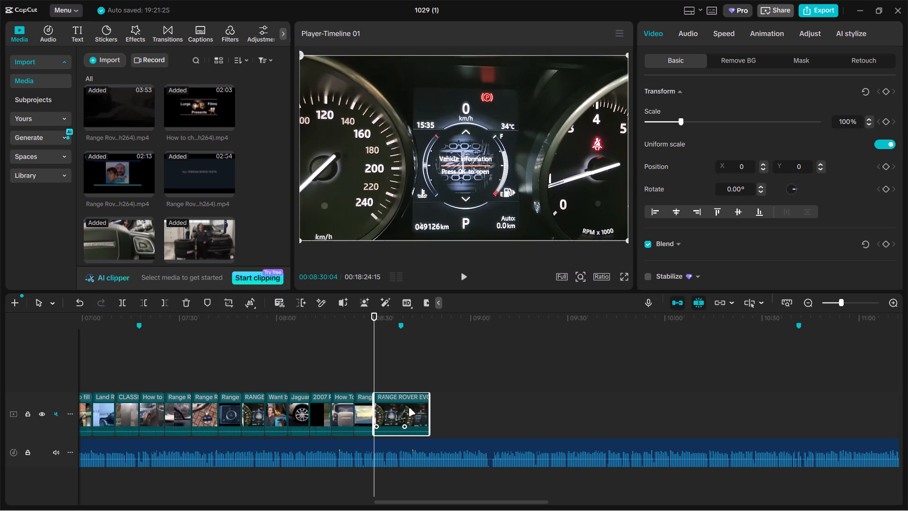
left_click_drag(375, 405, 405, 406)
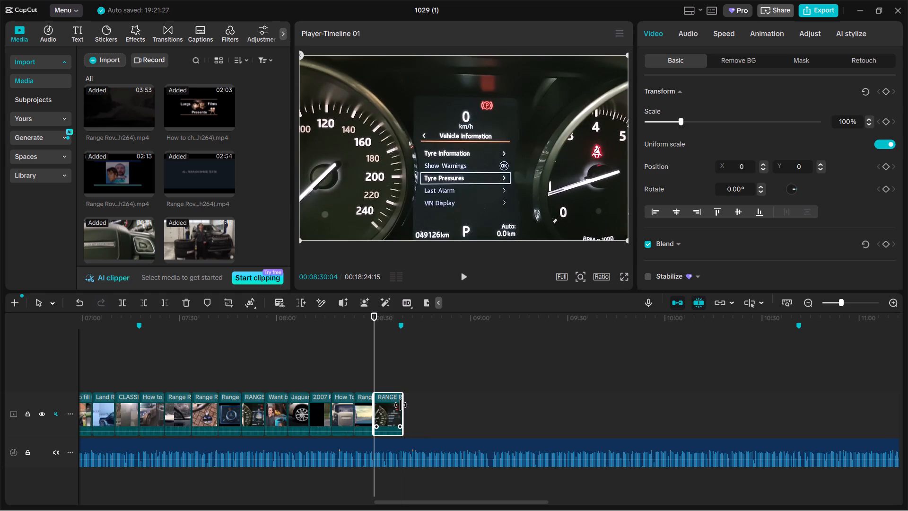
left_click_drag(401, 405, 394, 405)
Extend the end of the 'Want b' clip with the blue-gloved wheel work slightly.
left_click(277, 378)
left_click(275, 404)
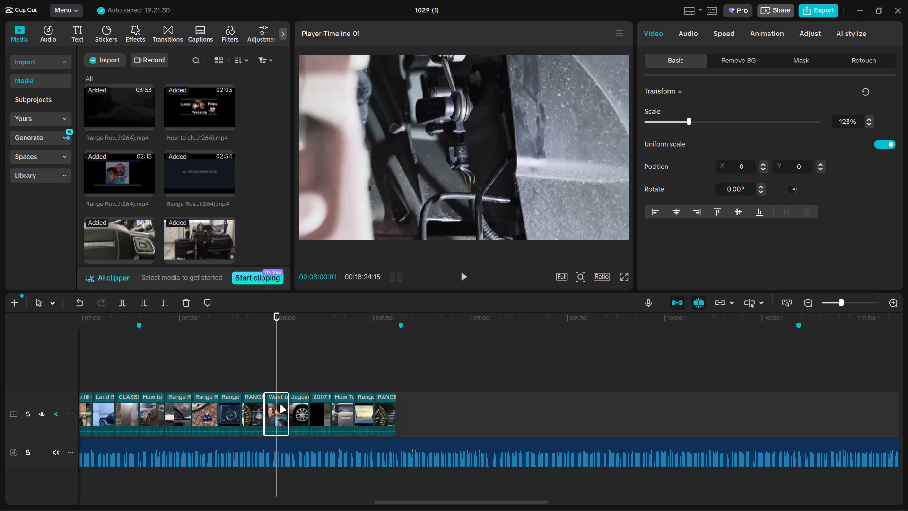
left_click(288, 406)
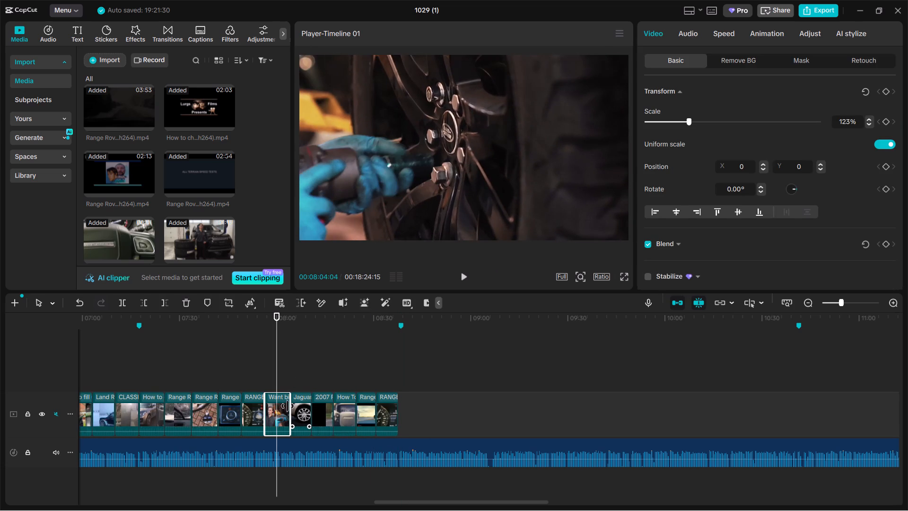
left_click(267, 378)
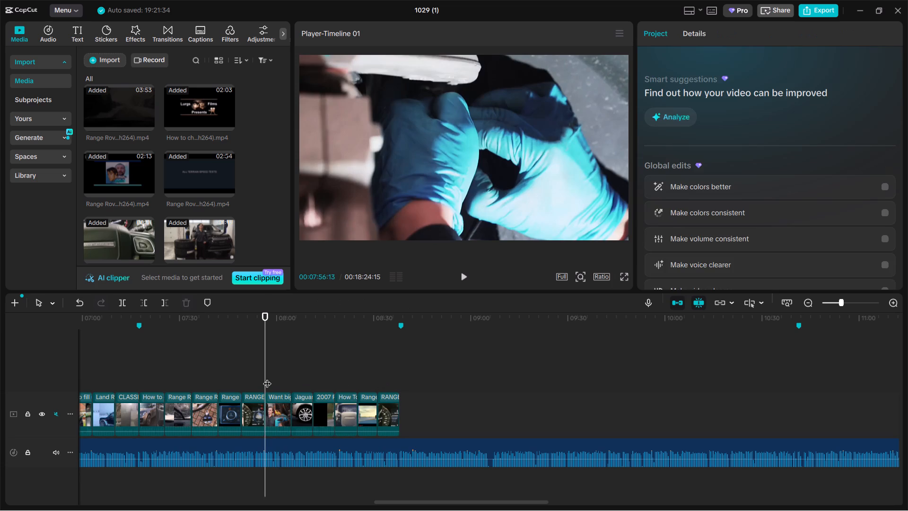
Extend the end of the last Range Rover Sport SVR clip until the following Evoque clip reaches the marker near 00:08:38, and play back the ending.
left_click_drag(266, 377, 392, 364)
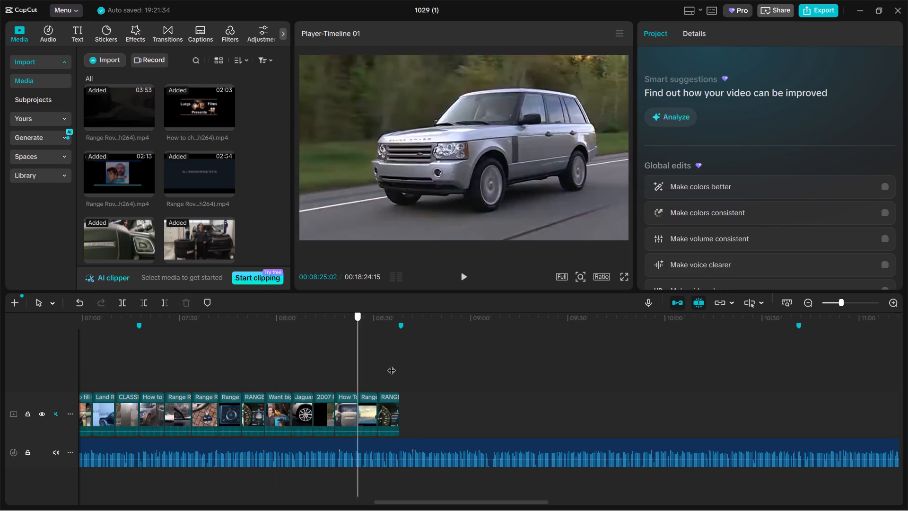
left_click_drag(392, 364, 396, 370)
key("space")
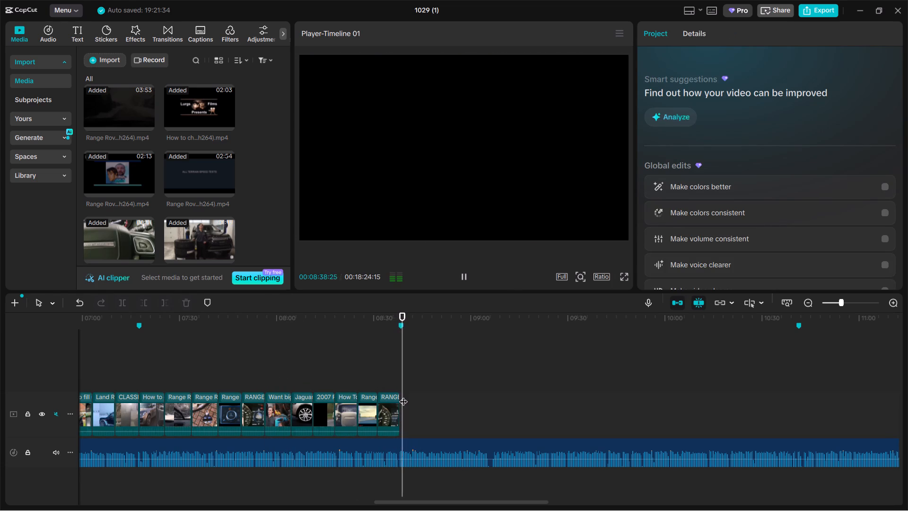
key("space")
left_click(364, 374)
left_click(370, 399)
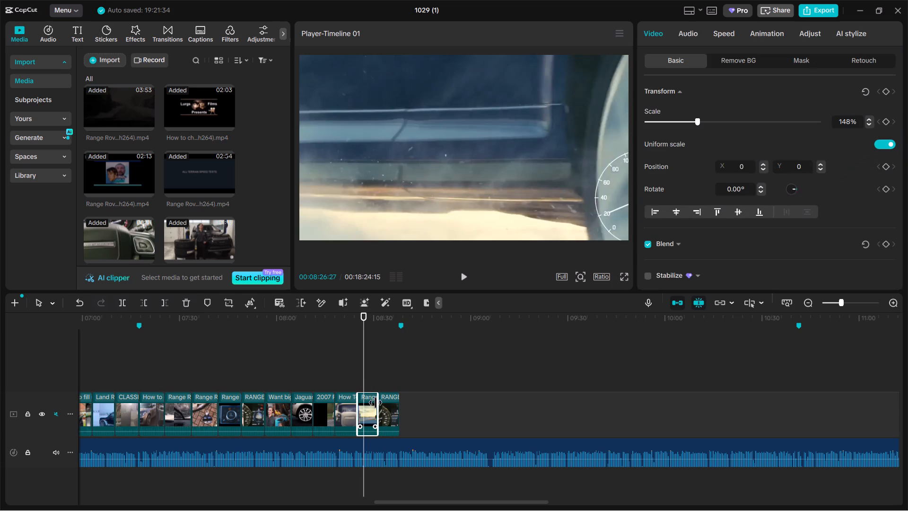
left_click(376, 404)
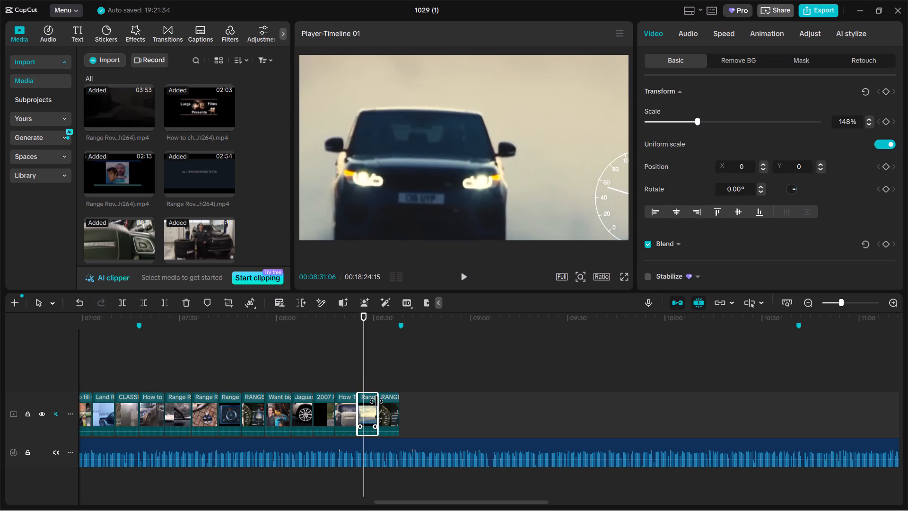
scroll(376, 401, "up", 10, "ctrl")
left_click(421, 406)
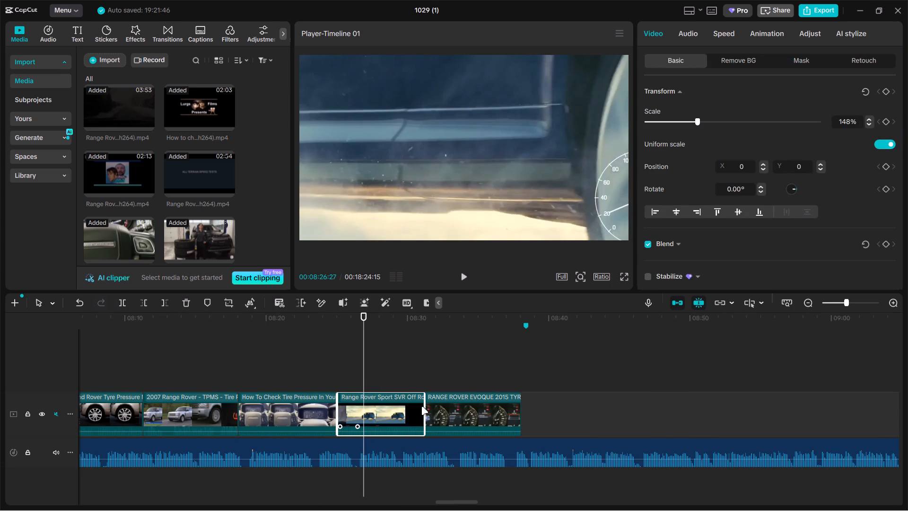
left_click_drag(423, 412, 430, 410)
left_click(515, 367)
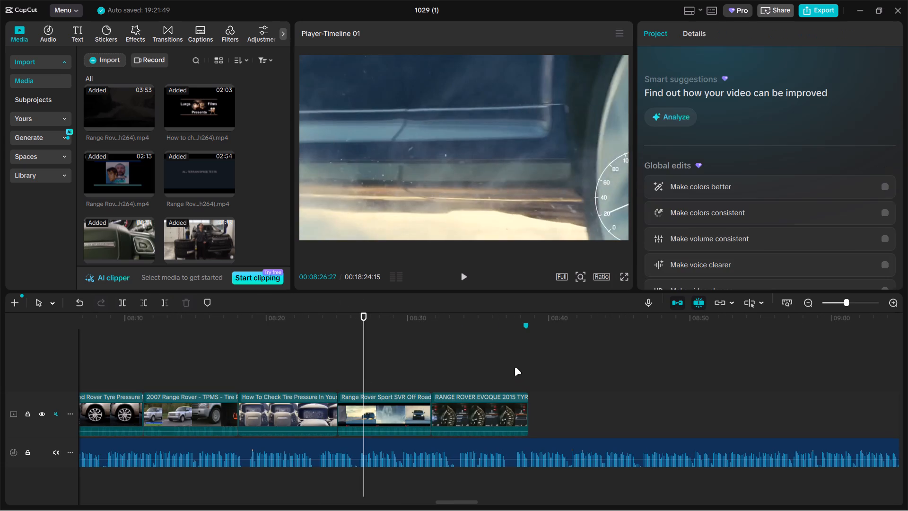
key("space")
scroll(511, 370, "down", 12, "ctrl")
key("ctrl+space")
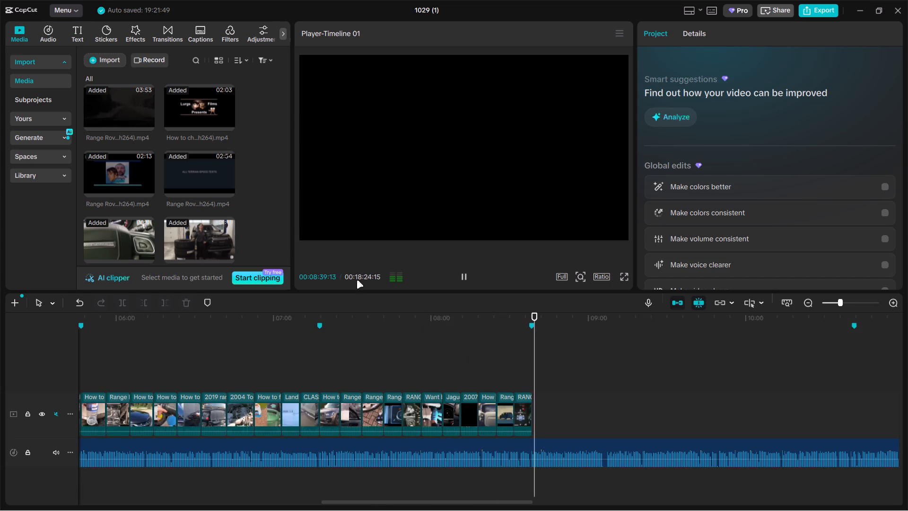
key("space")
Import all eight Terrain Response and Hill Descent clips from the EDIT folder's subfolder 06.
left_click(109, 54)
left_click(123, 75)
left_click(126, 78)
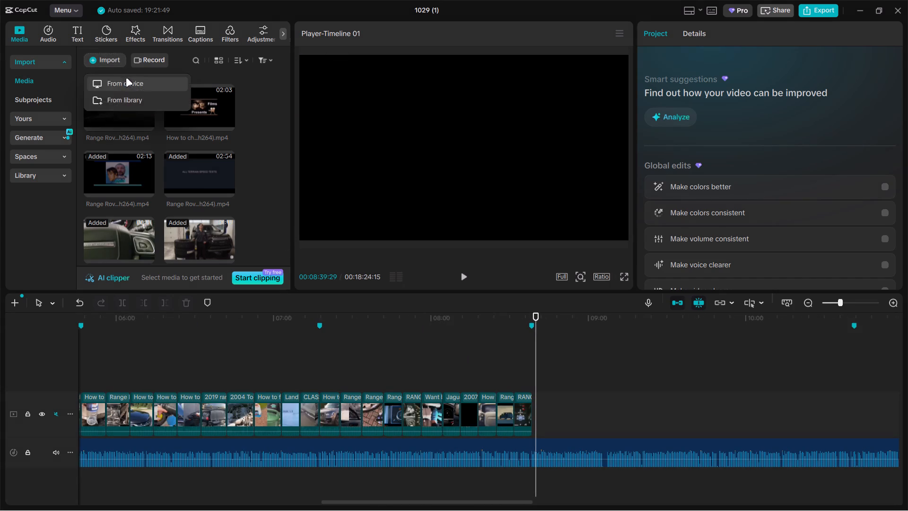
left_click(58, 24)
left_click(75, 36)
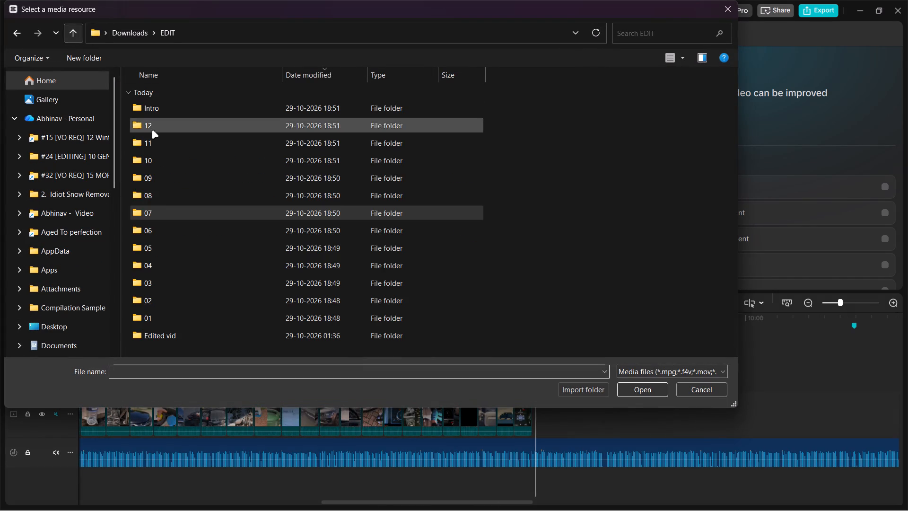
double_click(173, 227)
key("ctrl+a")
key("Return")
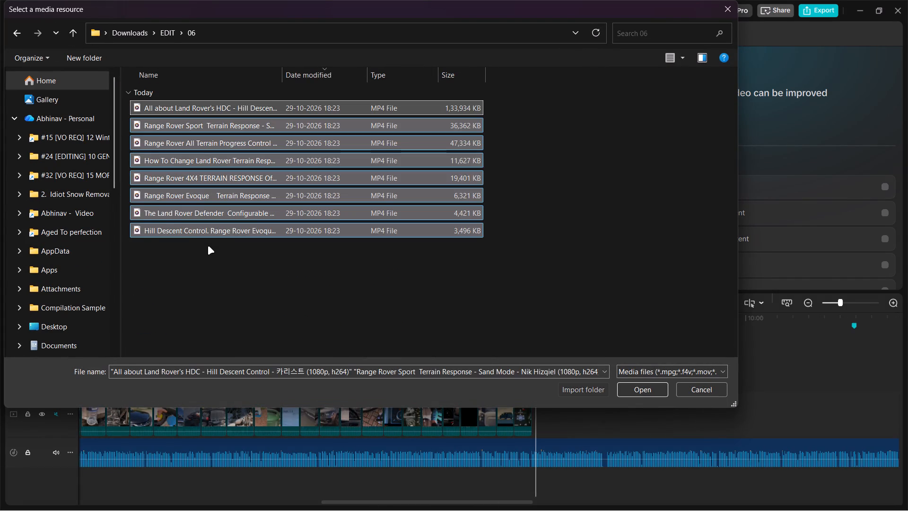
Place the imported clips on the main video track directly after the last tyre clip at the marker.
left_click_drag(187, 112, 614, 411)
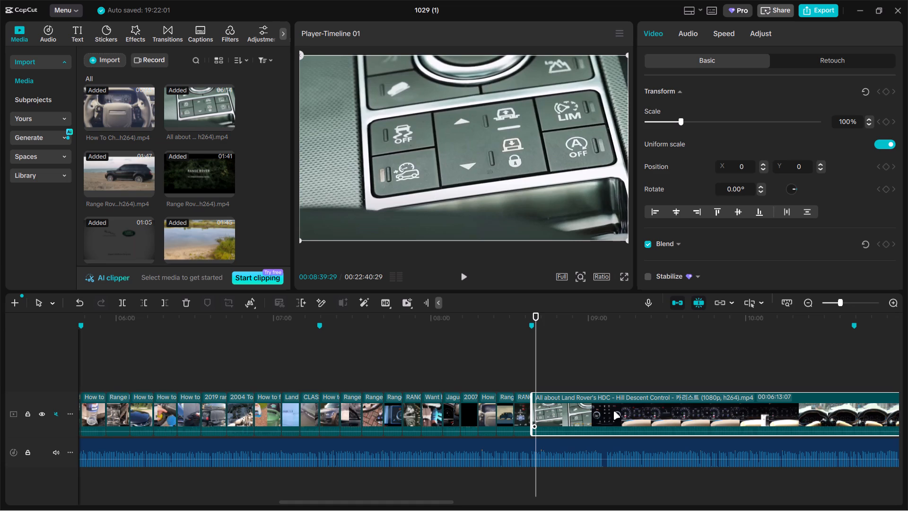
Move the new clips from How To Change Land Rover Terrain Response Modes through Hill Descent Control ahead of the All about Land Rover's HDC clip.
left_click_drag(636, 390, 525, 396)
scroll(404, 370, "down", 2, "ctrl")
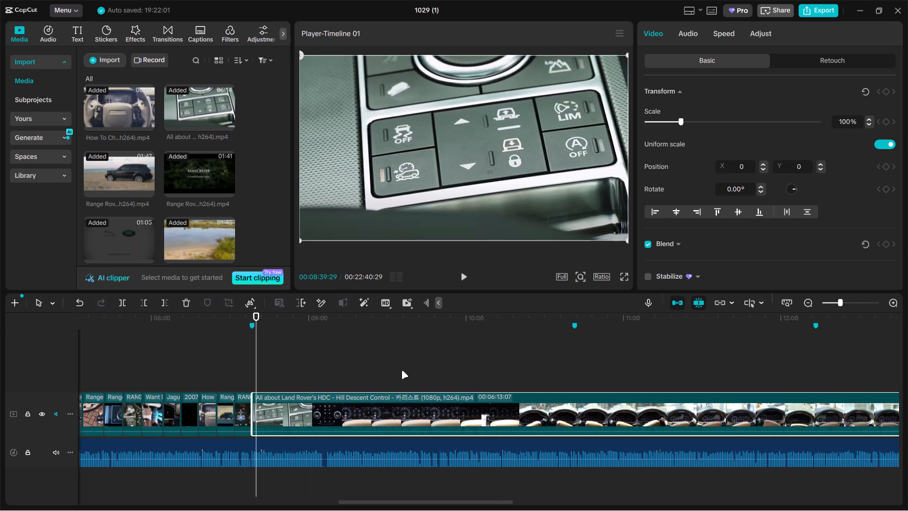
scroll(402, 370, "down", 7, "ctrl")
scroll(364, 380, "down", 11, "ctrl")
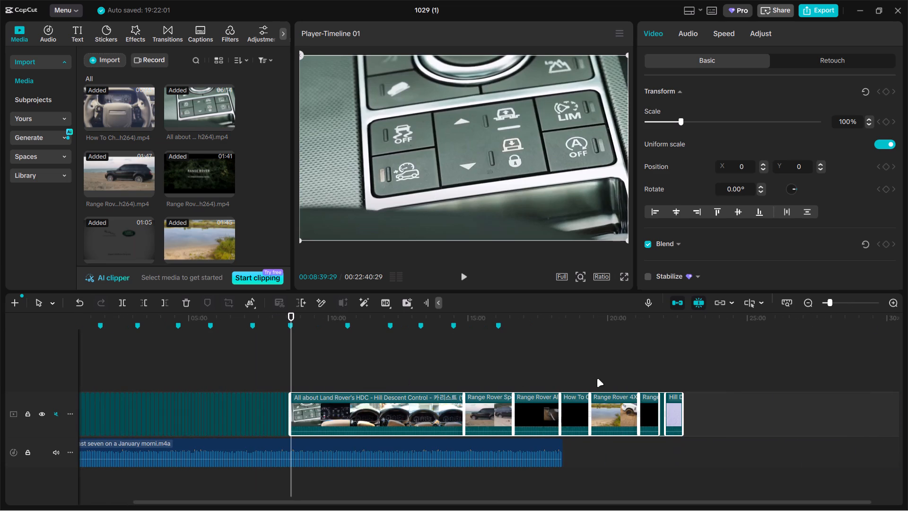
left_click_drag(590, 378, 754, 423)
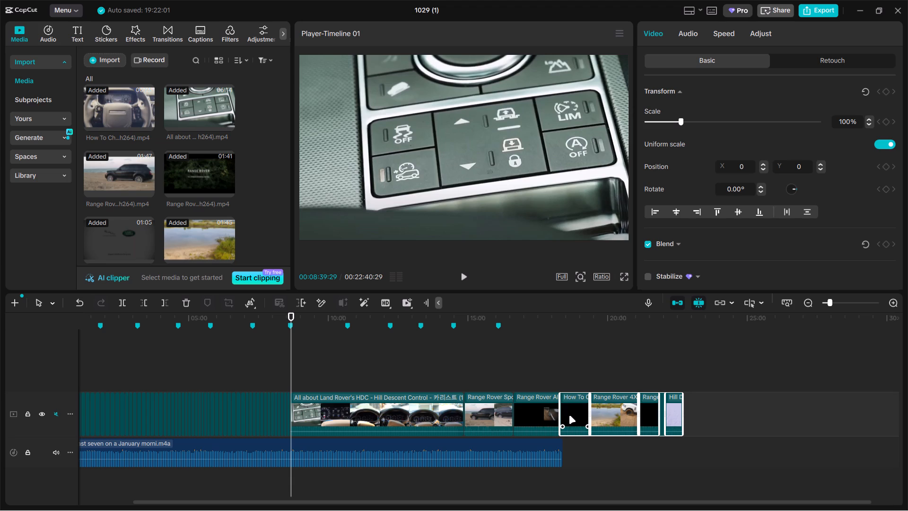
left_click_drag(576, 412, 351, 411)
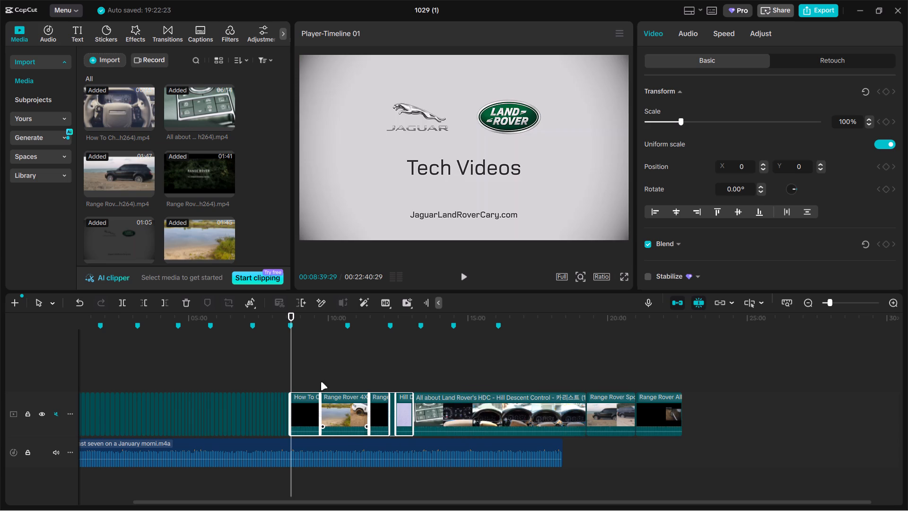
Preview the placed clips and move the Range Rover Evoque Terrain Response clip ahead of How To Change Land Rover Terrain Response Modes.
scroll(305, 368, "up", 20, "ctrl")
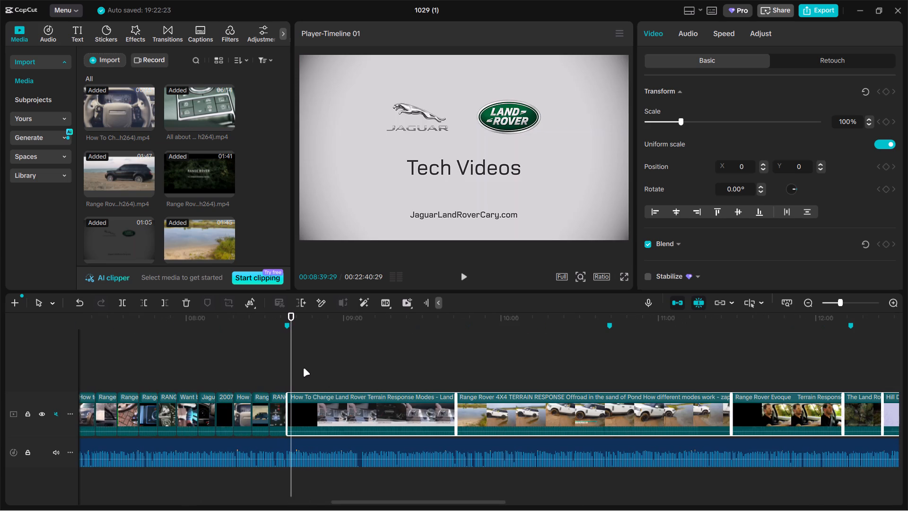
left_click_drag(293, 367, 347, 373)
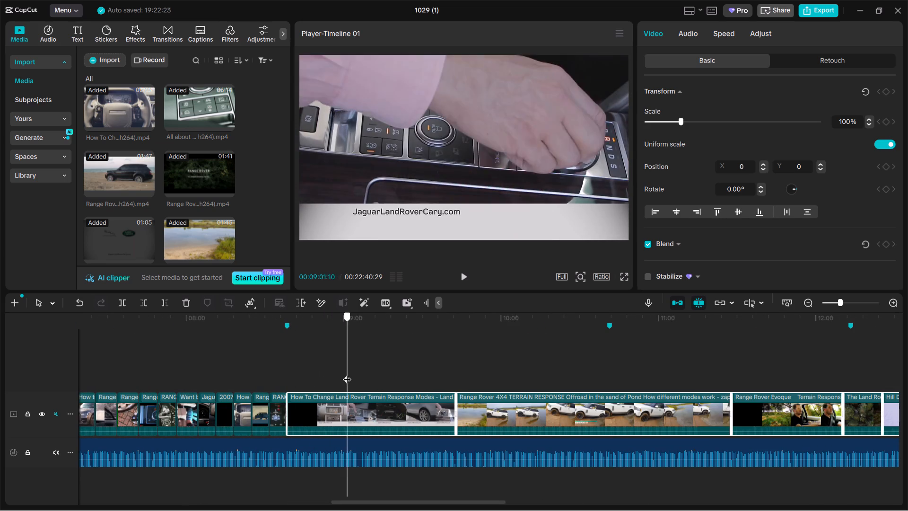
left_click_drag(347, 373, 403, 373)
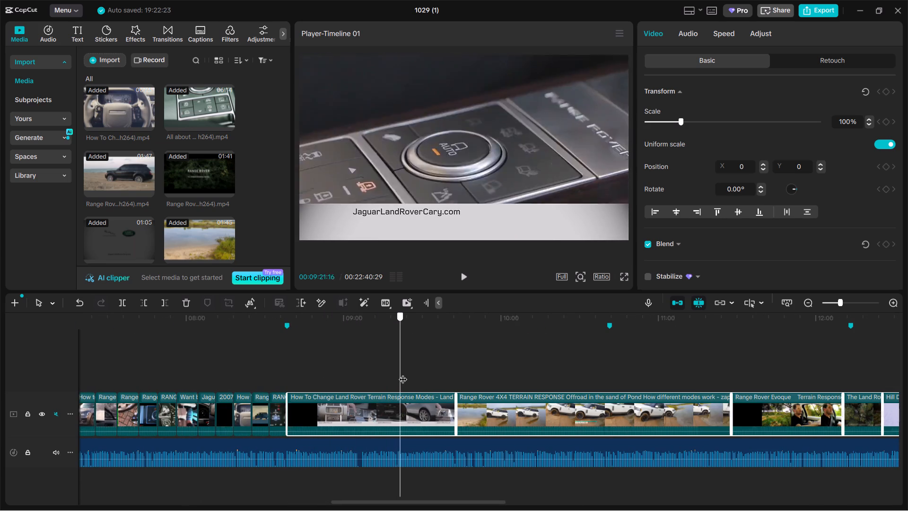
left_click_drag(403, 373, 611, 380)
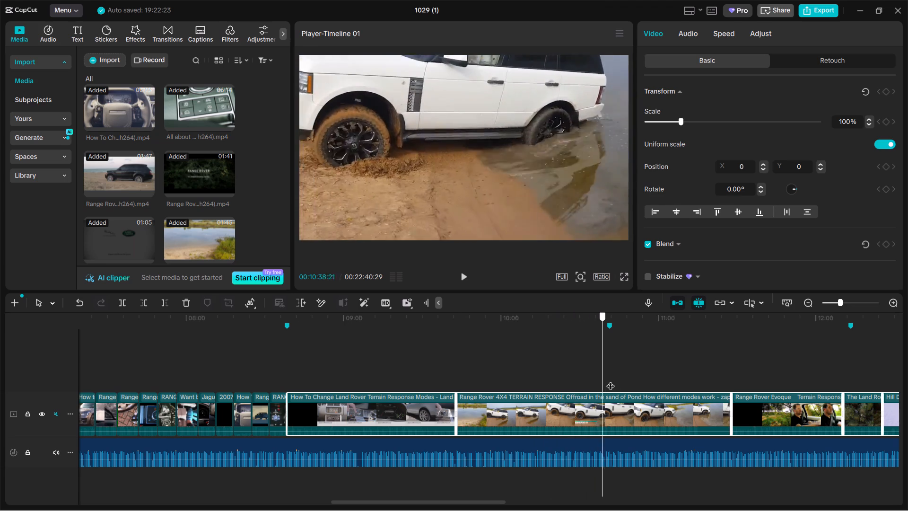
left_click_drag(611, 380, 676, 380)
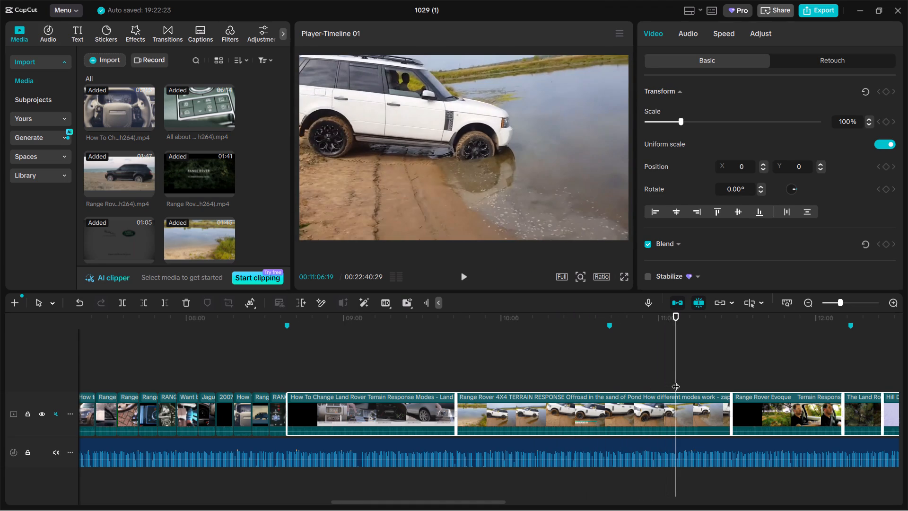
left_click(755, 376)
left_click_drag(755, 376, 790, 376)
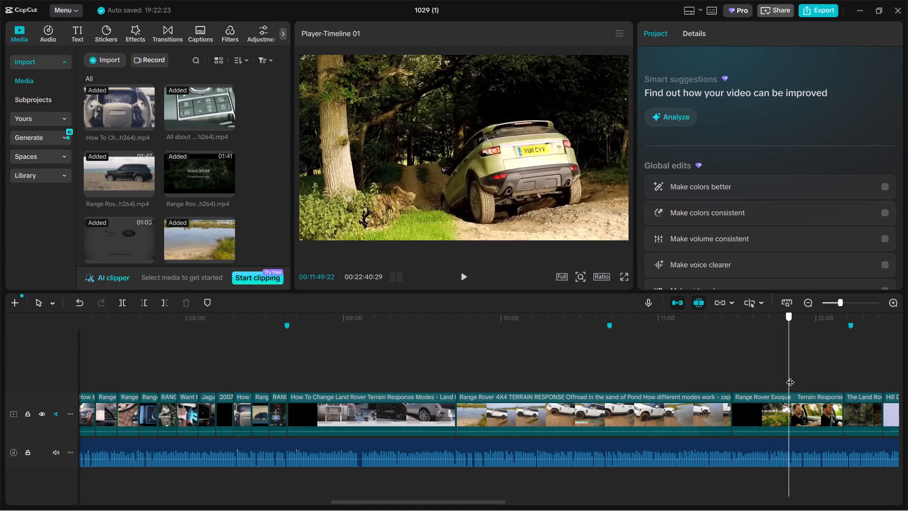
left_click_drag(790, 376, 812, 376)
left_click_drag(803, 408, 802, 409)
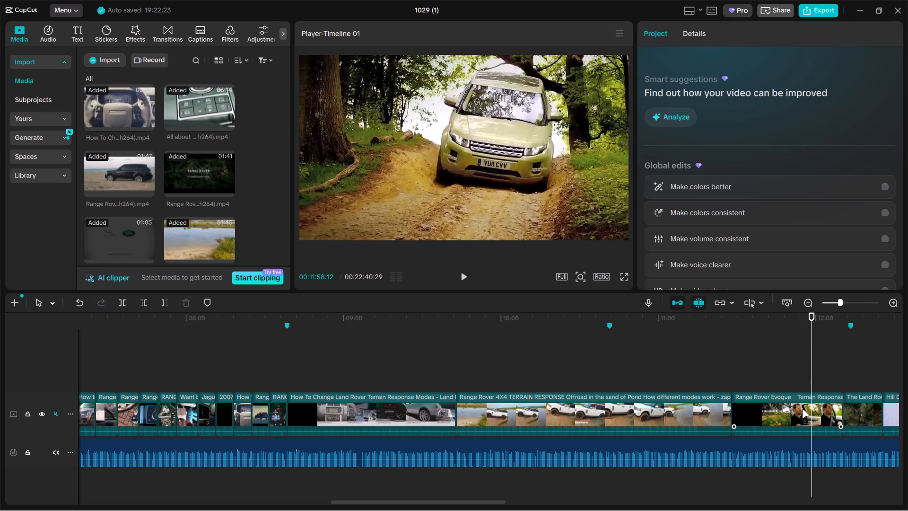
left_click_drag(802, 409, 357, 411)
Trim the start of the Range Rover Evoque Terrain Response clip to the off-road shot at about 00:08:59.
left_click(320, 374)
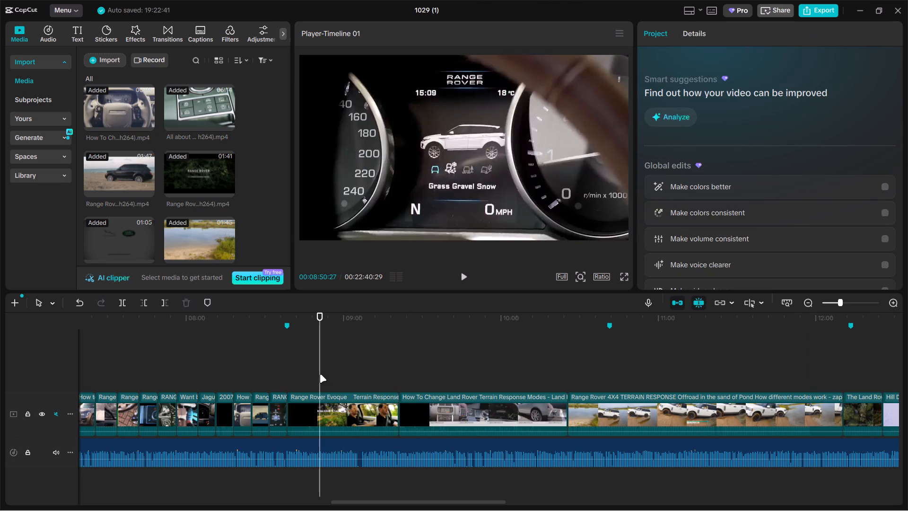
left_click_drag(320, 374, 343, 362)
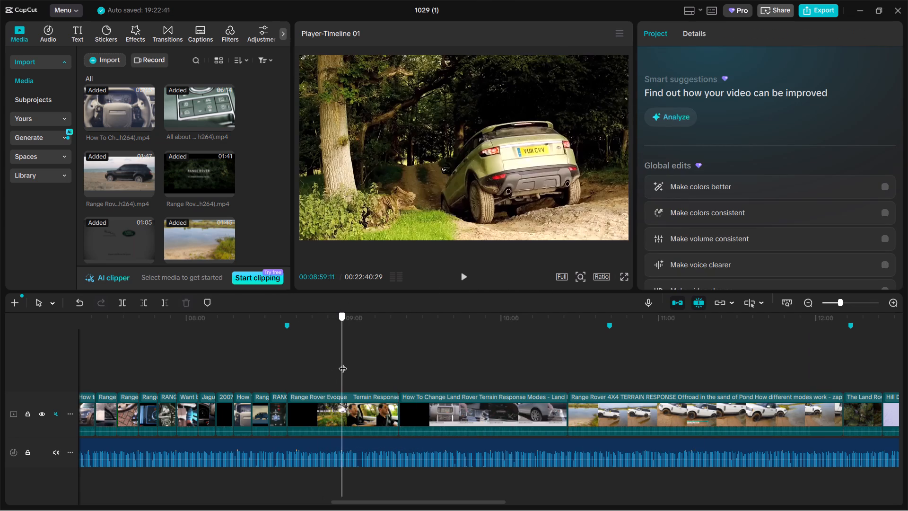
left_click_drag(343, 362, 343, 362)
left_click(337, 396)
left_click_drag(290, 409, 307, 409)
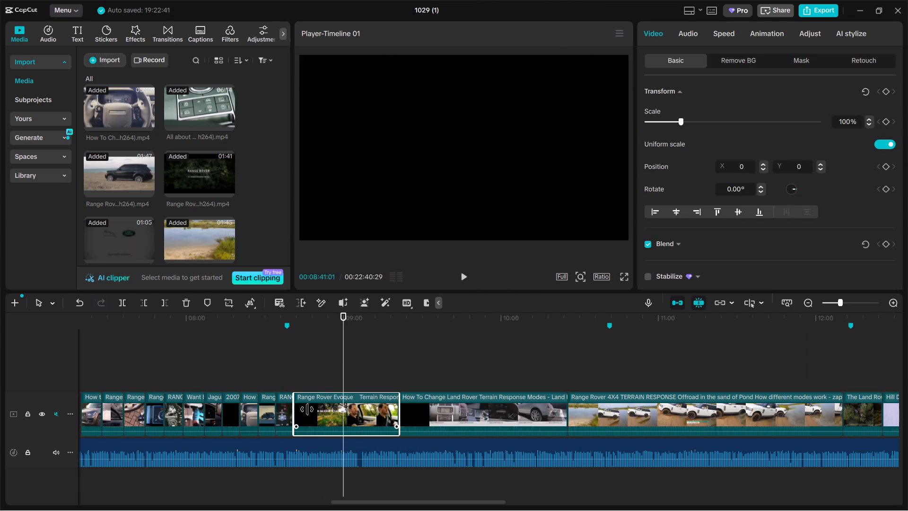
left_click_drag(307, 409, 345, 405)
Split the Evoque Terrain Response clip at about 00:08:45 and delete the part after the cut.
left_click(289, 375)
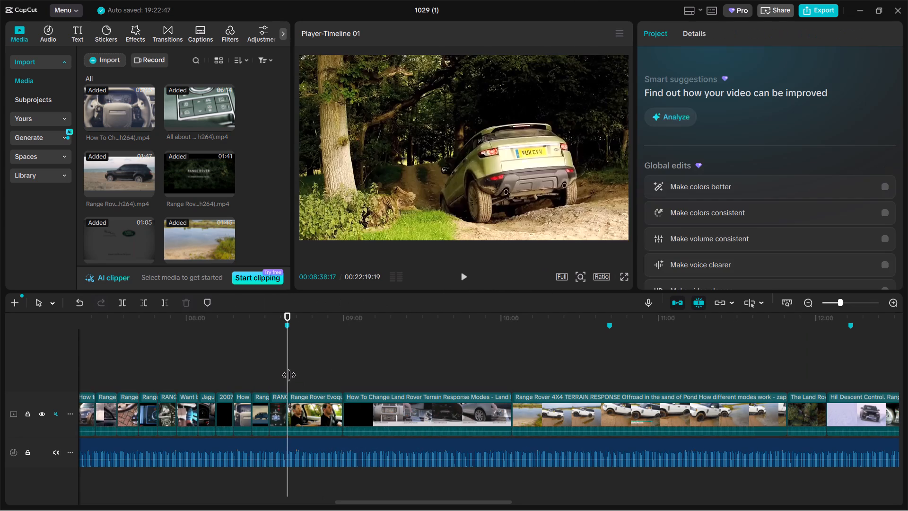
left_click_drag(289, 375, 306, 375)
left_click(319, 409)
key("ctrl+b")
key("BackSpace")
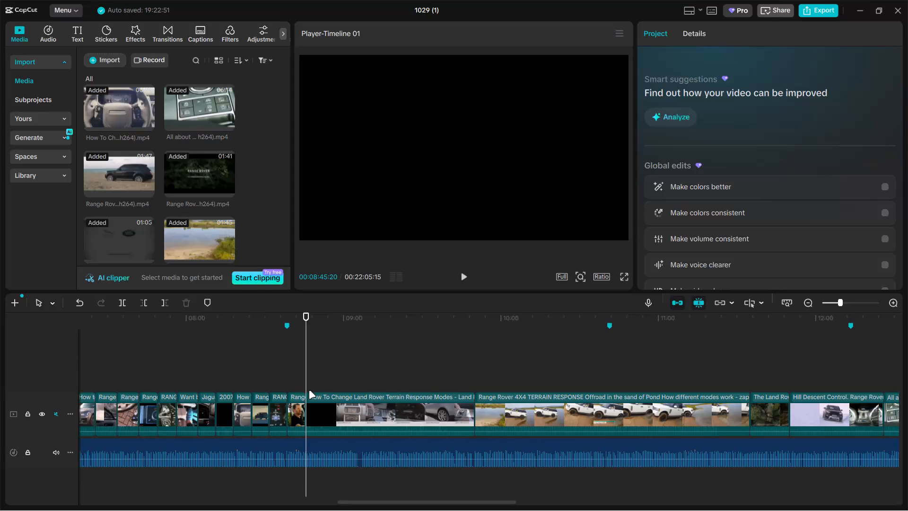
Split the How To Change Land Rover Terrain Response Modes clip at 00:09:06:23 and delete the part before the cut.
left_click_drag(307, 348, 366, 359)
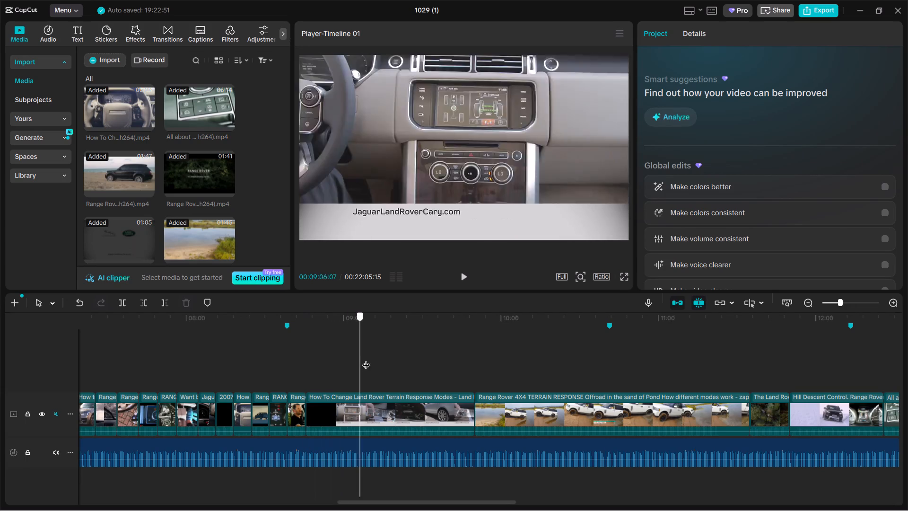
left_click_drag(366, 359, 361, 369)
left_click(360, 424)
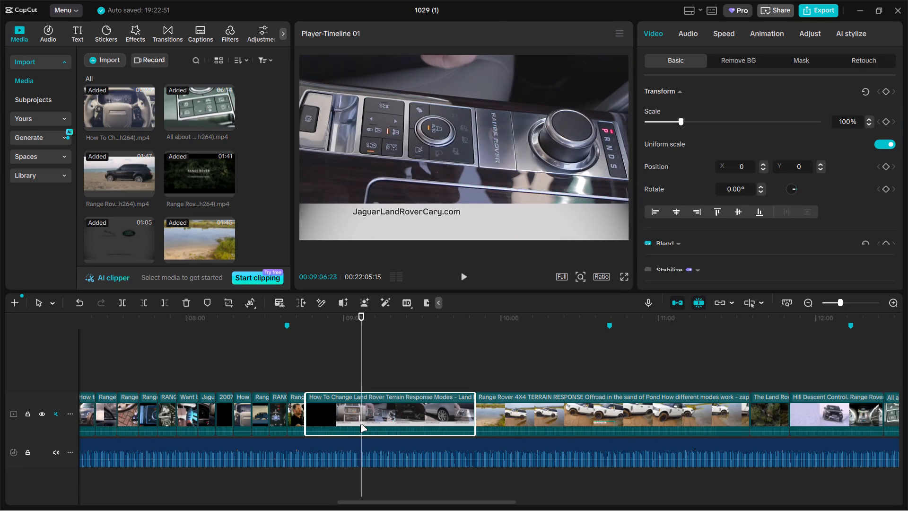
key("ctrl+b")
left_click(340, 419)
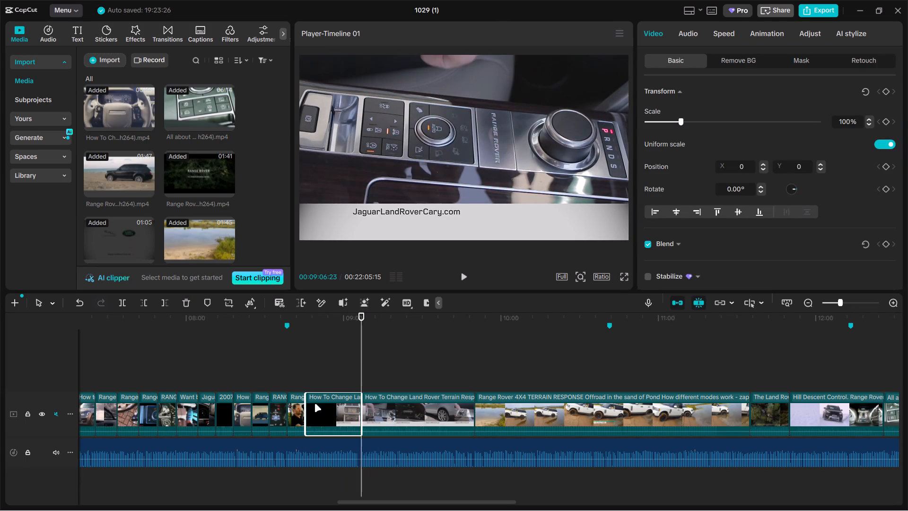
key("BackSpace")
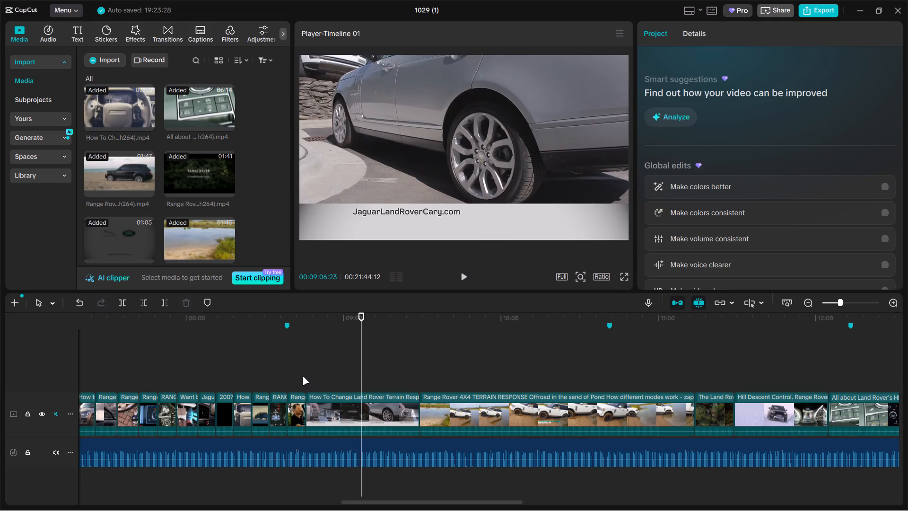
Split the remaining How To Change Land Rover Terrain Response Modes clip at 00:08:52:26 and delete the part after the cut.
left_click(302, 377)
left_click_drag(302, 377, 314, 376)
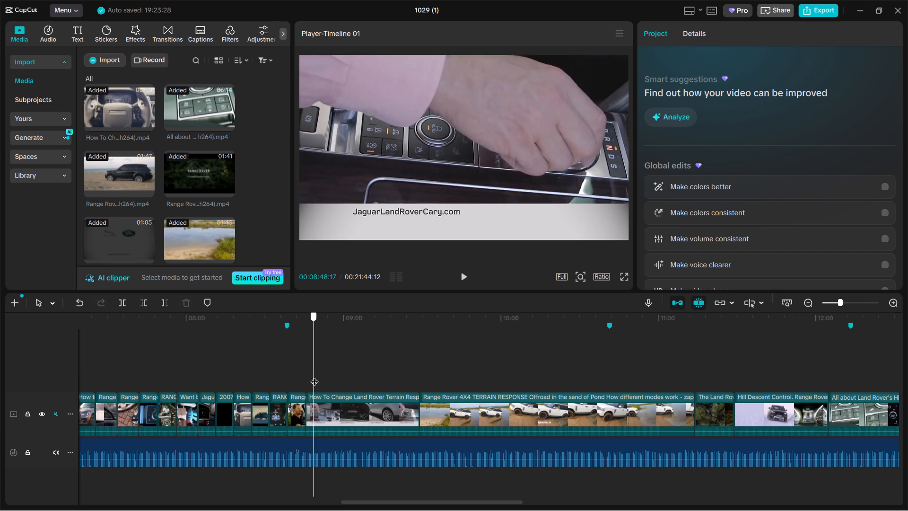
left_click_drag(314, 376, 325, 376)
left_click(333, 408)
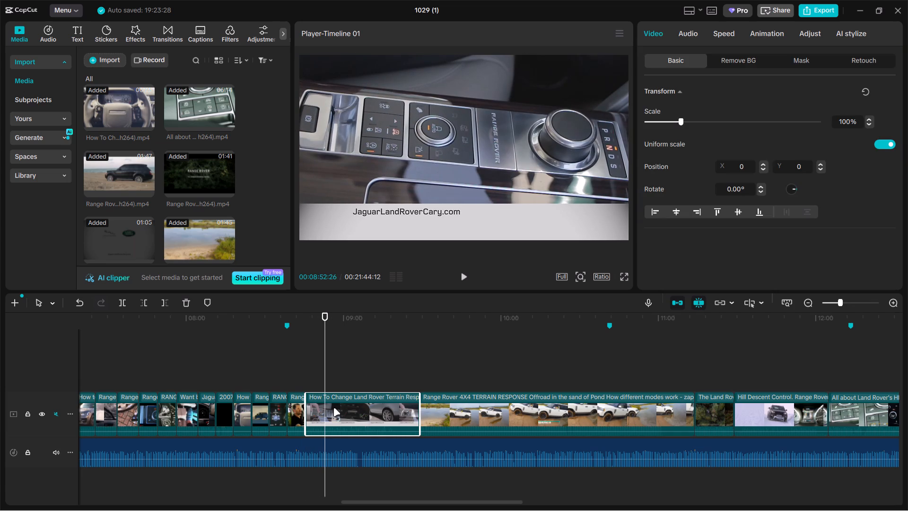
key("ctrl+b")
key("BackSpace")
Scale the shortened How To Change Land Rover Terrain Response Modes clip to 184%.
left_click(314, 379)
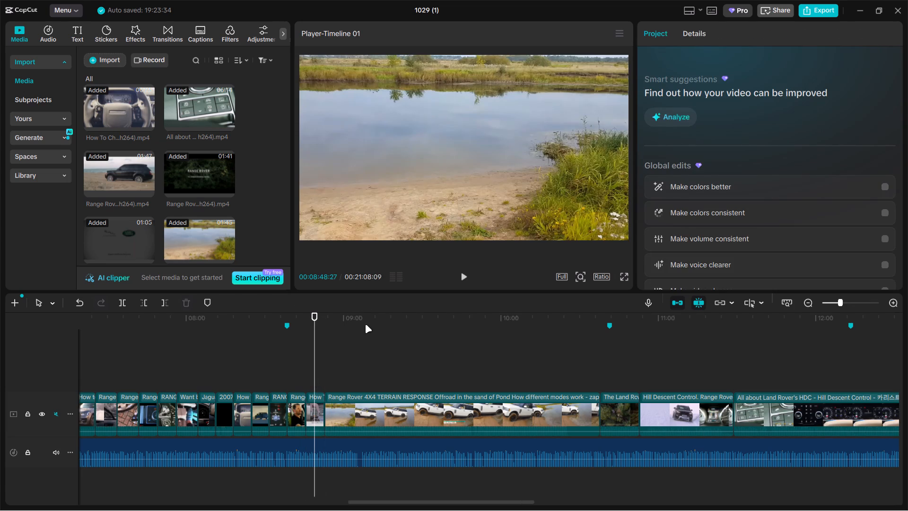
left_click(460, 217)
left_click_drag(676, 123, 710, 119)
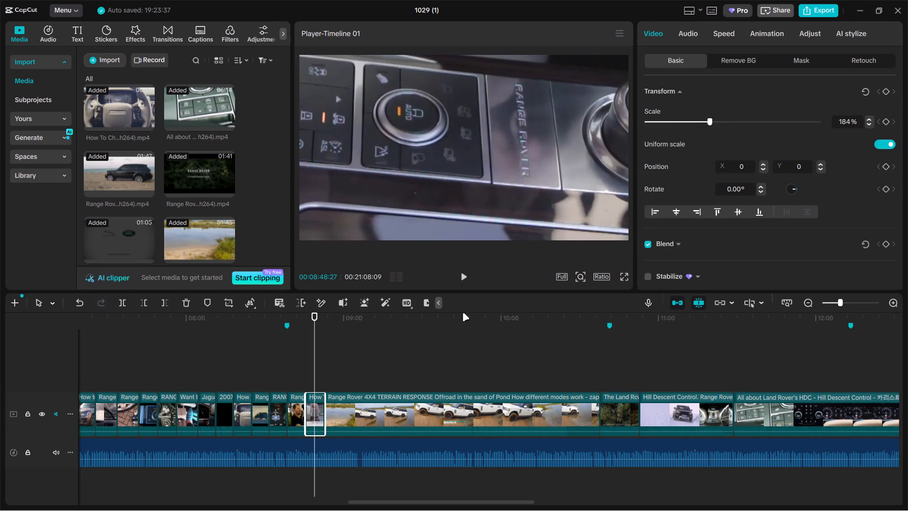
Split the Range Rover 4X4 Terrain Response clip at 00:09:56:10 and delete the part before the cut.
left_click(350, 380)
left_click_drag(350, 380, 461, 370)
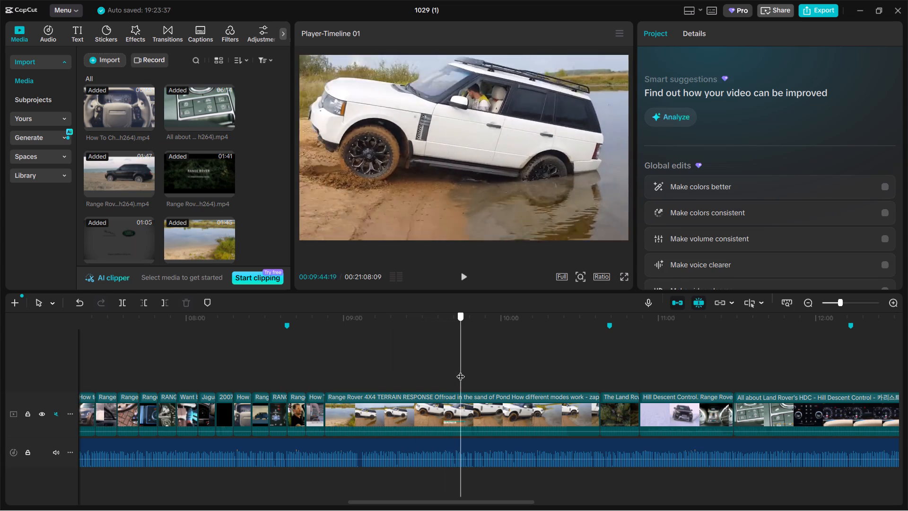
left_click_drag(461, 370, 491, 367)
left_click(478, 427)
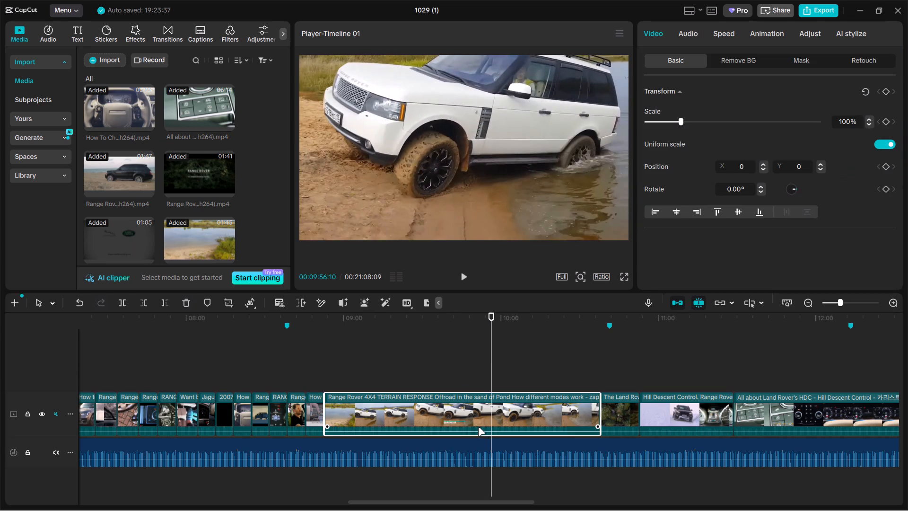
key("ctrl+b")
left_click(423, 430)
key("BackSpace")
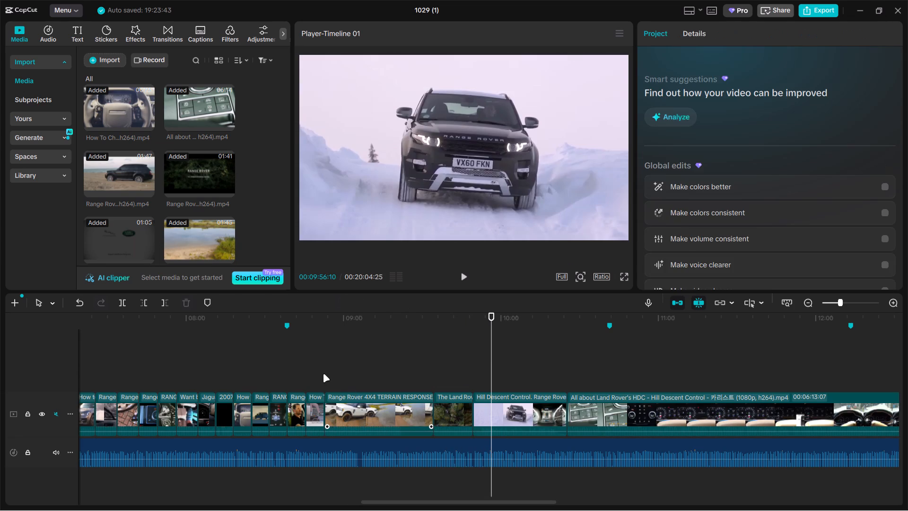
Split the remaining Range Rover 4X4 Terrain Response clip at 00:08:59:11 and delete the part after the cut.
double_click(323, 374)
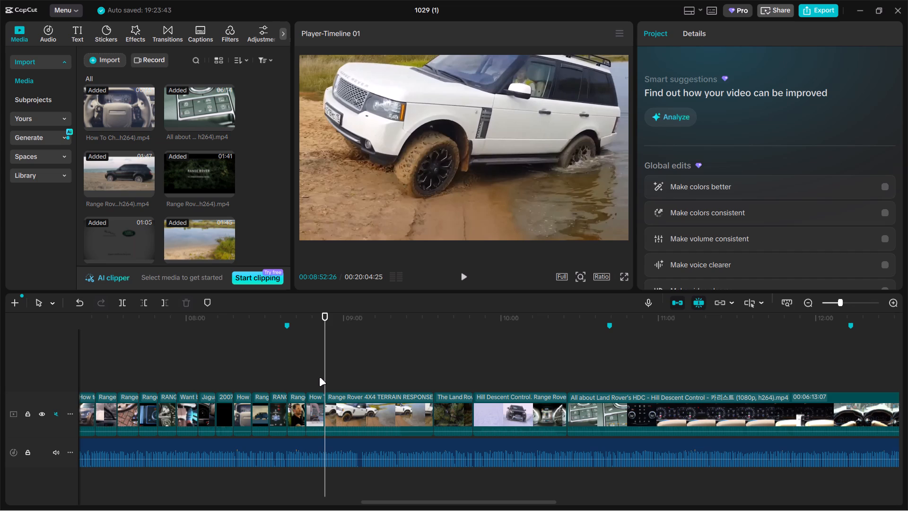
left_click_drag(326, 378, 338, 377)
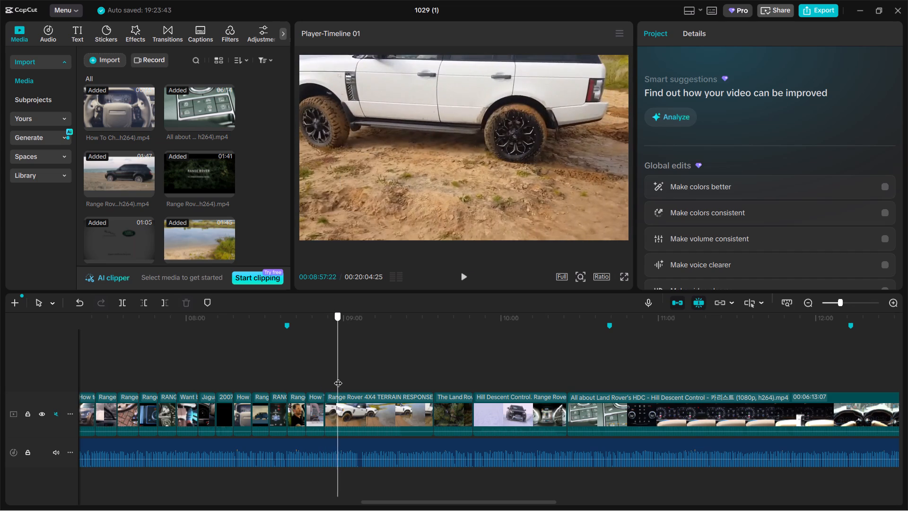
left_click_drag(338, 377, 342, 376)
left_click(350, 415)
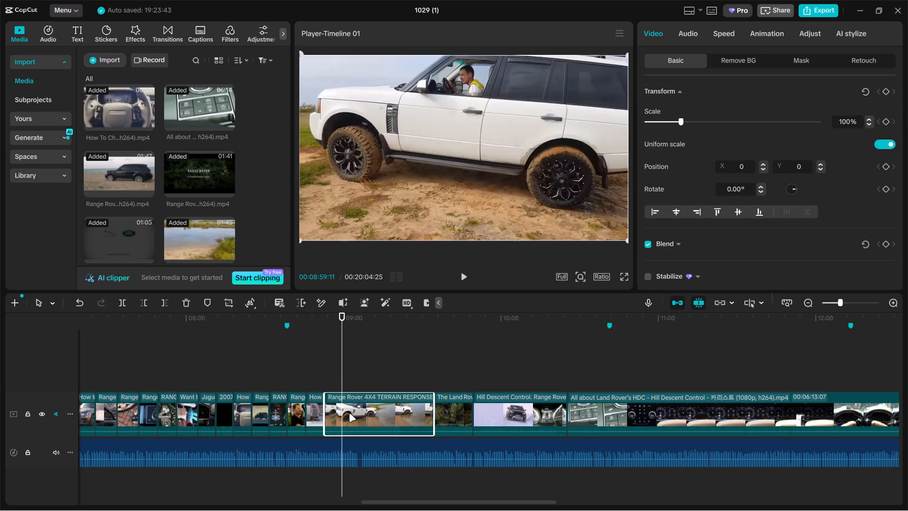
key("ctrl+b")
key("BackSpace")
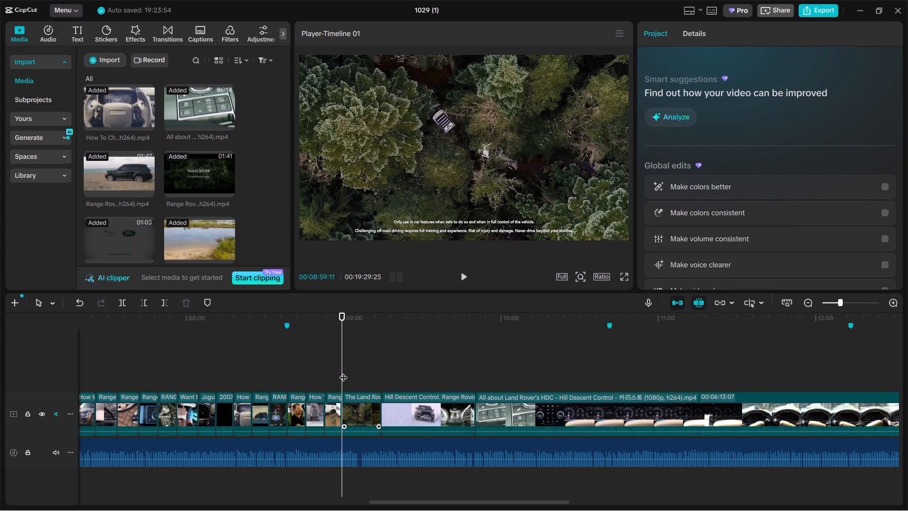
Trim about 5 seconds off the start of the Land Rover clip that follows the Range Rover 4X4 clip.
left_click_drag(343, 371, 360, 370)
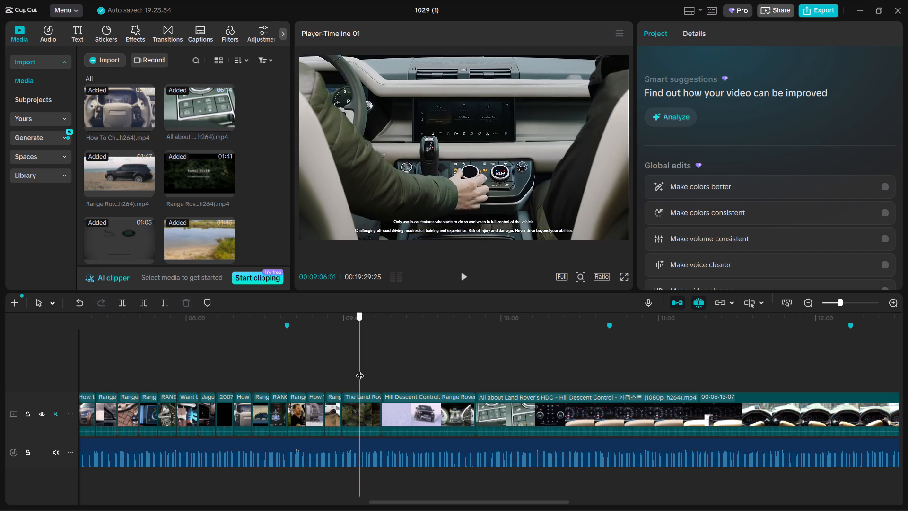
left_click_drag(360, 370, 357, 370)
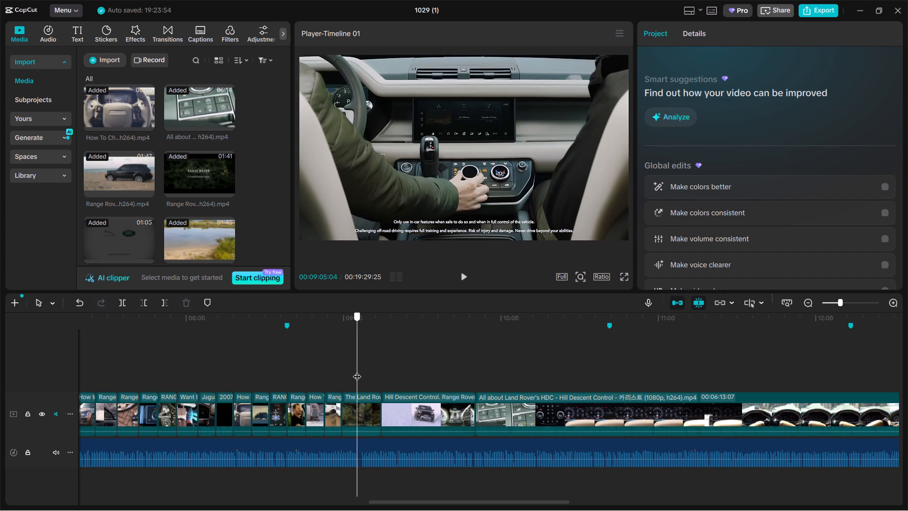
left_click_drag(357, 370, 355, 371)
left_click(355, 410)
left_click_drag(343, 411, 353, 409)
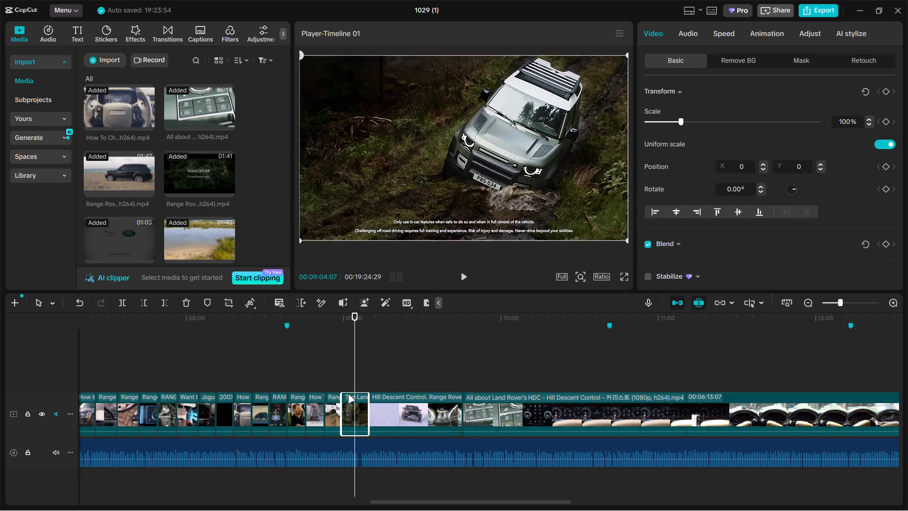
Trim the end of that Land Rover clip back to 00:09:05:20.
left_click(340, 381)
left_click_drag(340, 379, 353, 377)
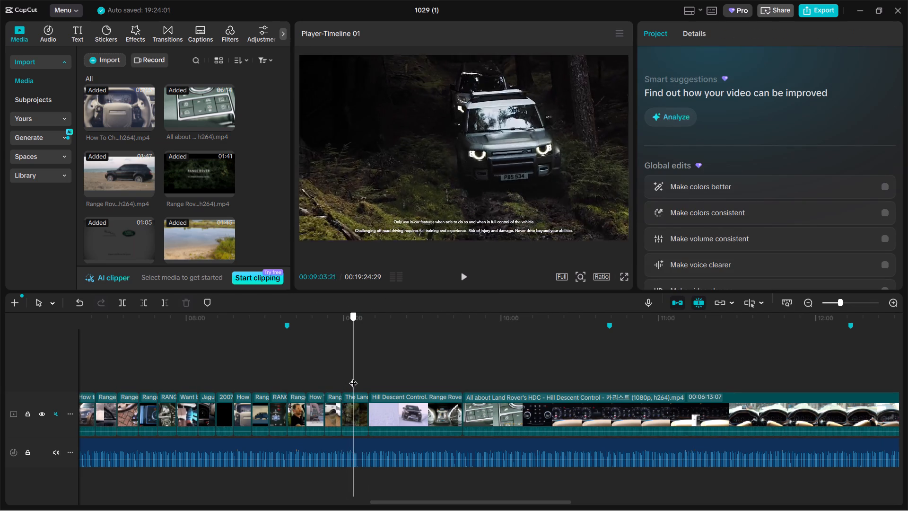
left_click_drag(353, 377, 358, 376)
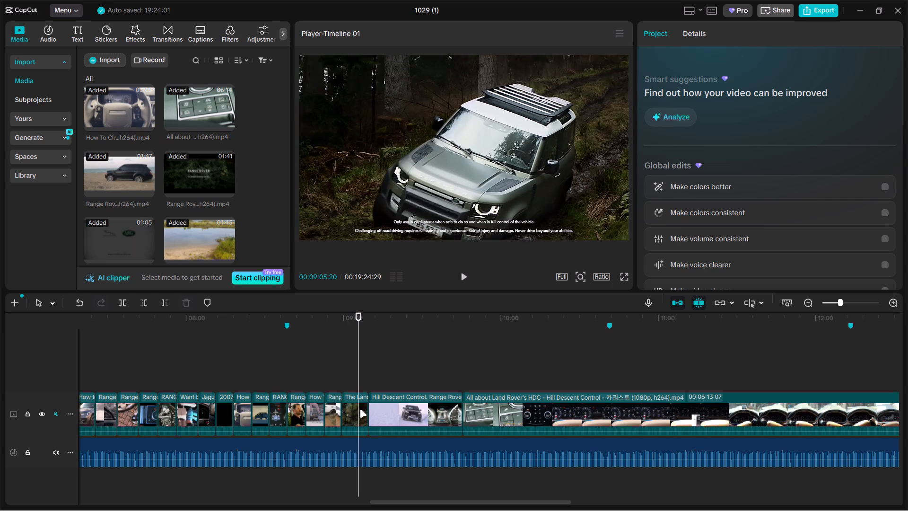
left_click(360, 409)
left_click_drag(368, 407, 356, 407)
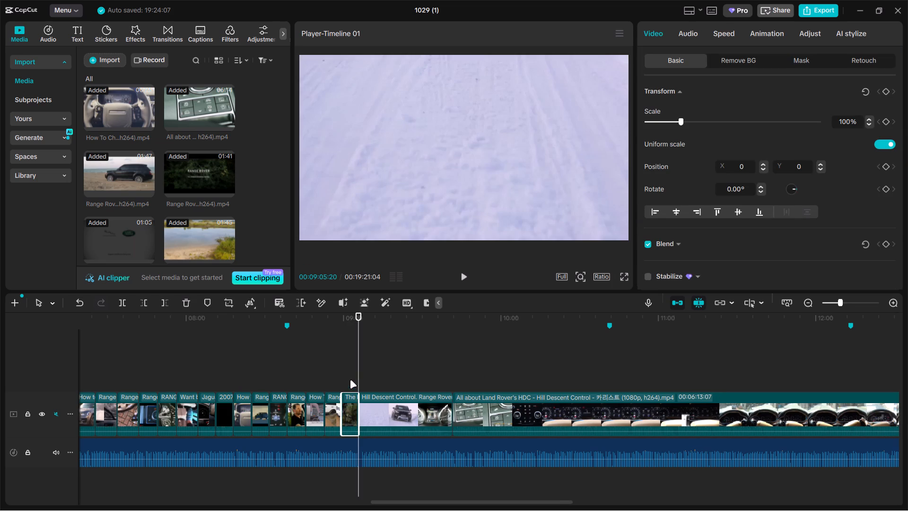
Slightly enlarge the trimmed Land Rover clip in the frame.
left_click(350, 380)
left_click(479, 178)
left_click_drag(680, 122, 683, 122)
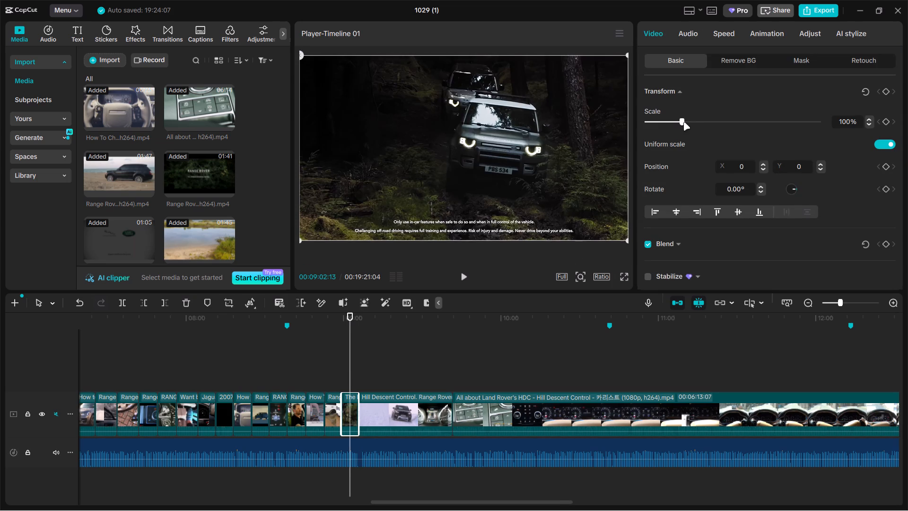
Scale the dark forest Land Rover clip to 127% and shift it down to Y -155 so its disclaimer text is cropped out.
left_click_drag(683, 122, 689, 122)
left_click_drag(613, 152, 614, 165)
Move the forest Land Rover clip two clips earlier on the main track, directly before the How To clip at about 00:08:45.
left_click_drag(348, 408, 288, 411)
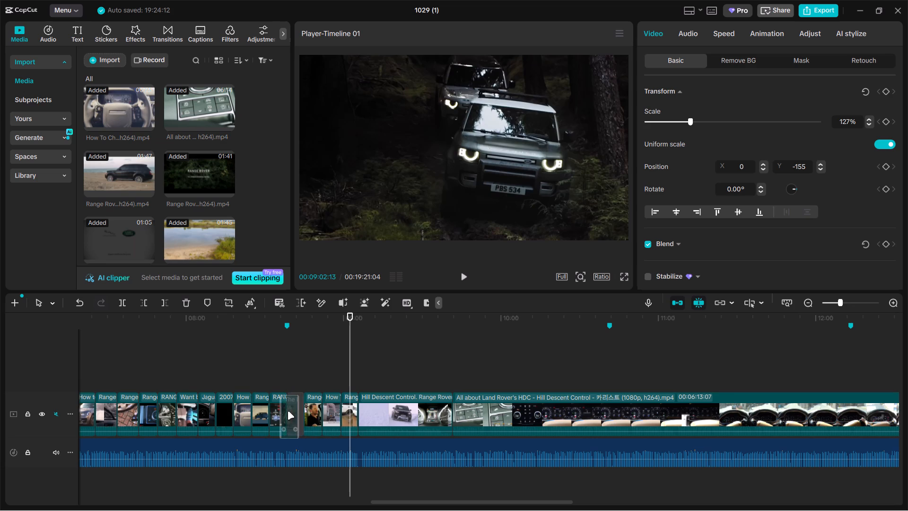
left_click_drag(288, 411, 304, 408)
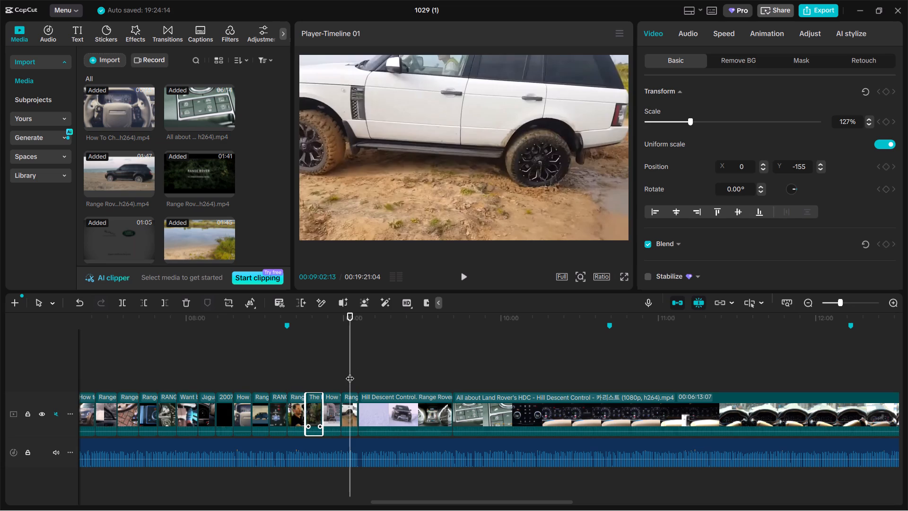
Split the Hill Descent Control Range Rover snow clip at 00:09:12:16 and delete the part before the cut.
left_click_drag(352, 372, 379, 375)
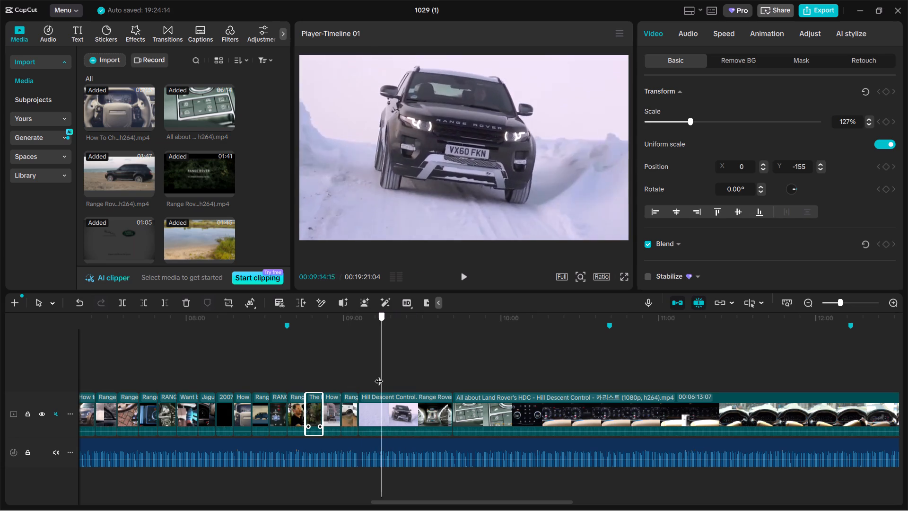
left_click_drag(379, 375, 376, 376)
left_click(377, 415)
key("ctrl+b")
left_click(363, 409)
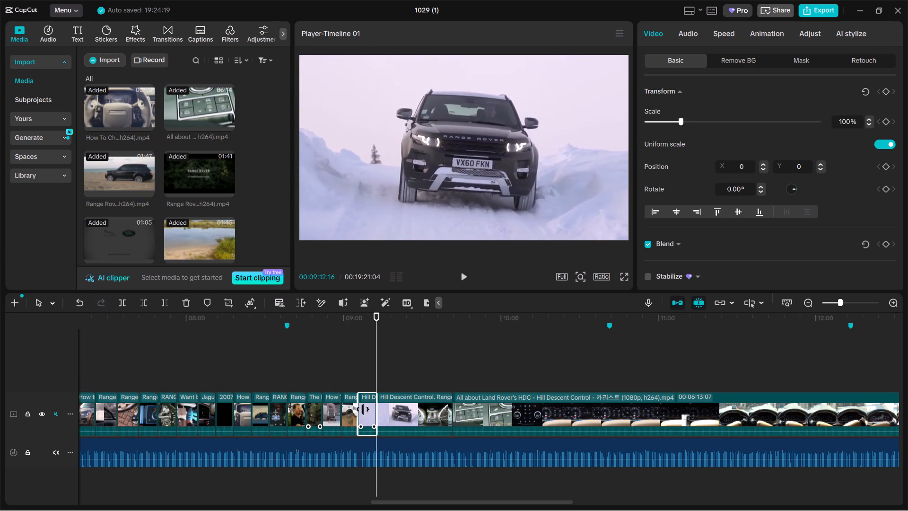
key("BackSpace")
Split the remaining Hill Descent Control snow clip at 00:09:12:00 and delete the part after the cut.
left_click(358, 379)
left_click_drag(358, 379, 373, 377)
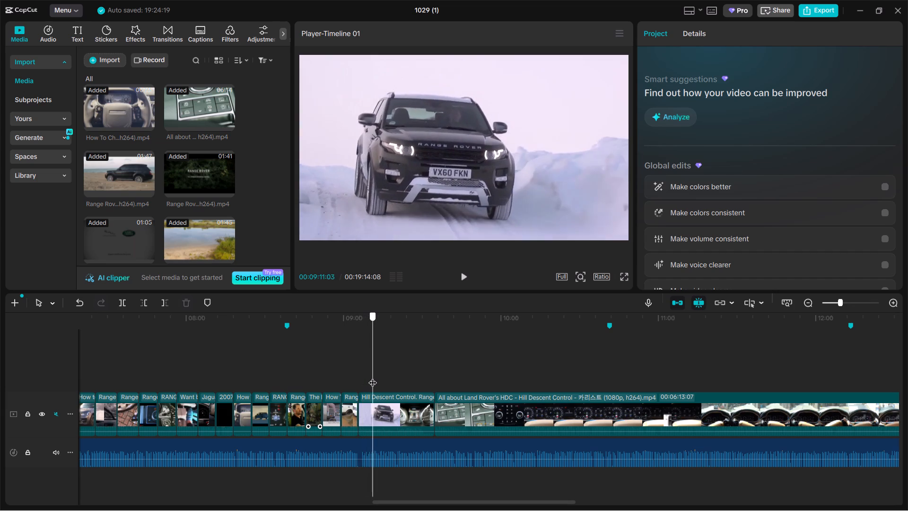
left_click_drag(373, 377, 375, 377)
left_click(381, 407)
key("ctrl+b")
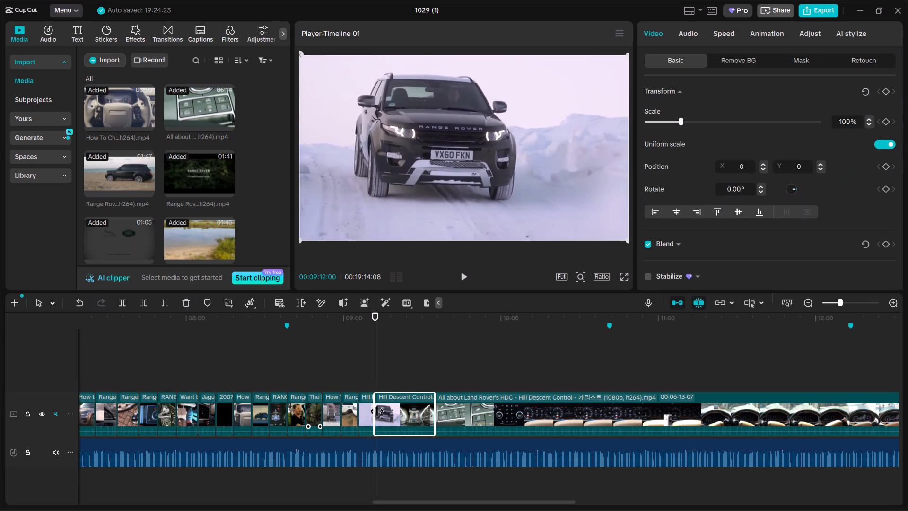
key("BackSpace")
Split the All about Land Rover's HDC clip at 00:09:56:26 and delete the part before the cut.
left_click_drag(375, 371, 476, 379)
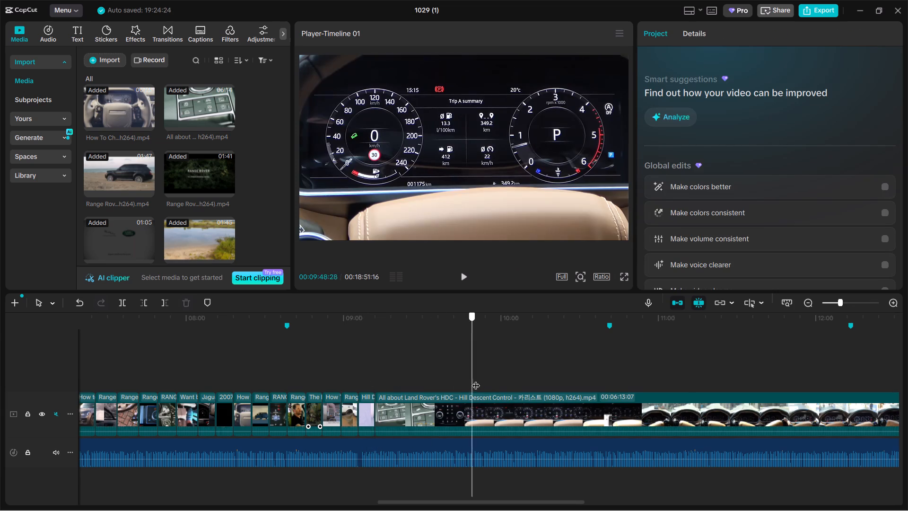
left_click_drag(476, 379, 493, 377)
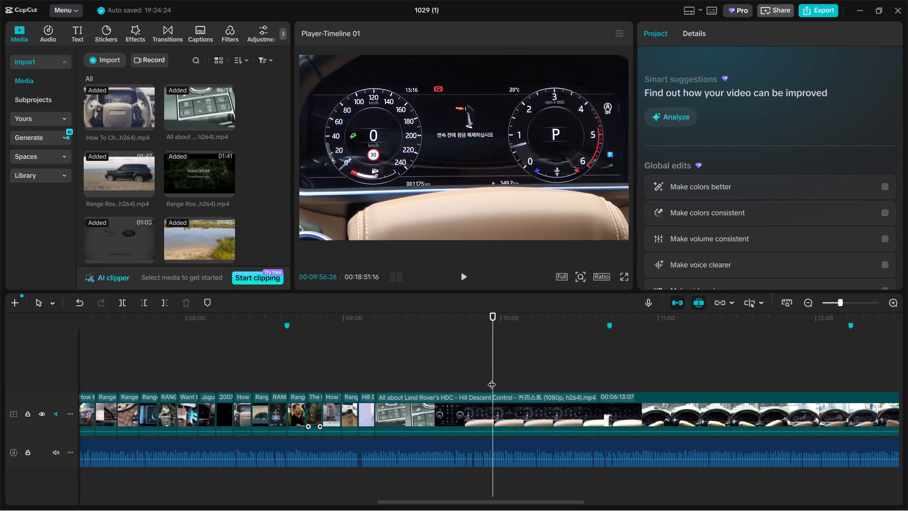
left_click(490, 427)
key("ctrl+b")
left_click(456, 416)
key("BackSpace")
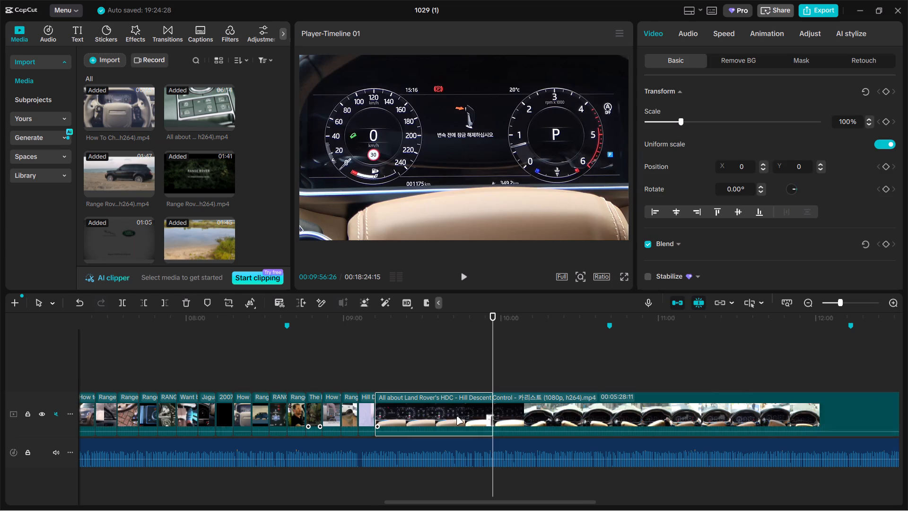
Split the HDC dashboard clip at 00:09:19:01 to separate a short opening shot.
left_click(386, 379)
left_click_drag(386, 379, 393, 375)
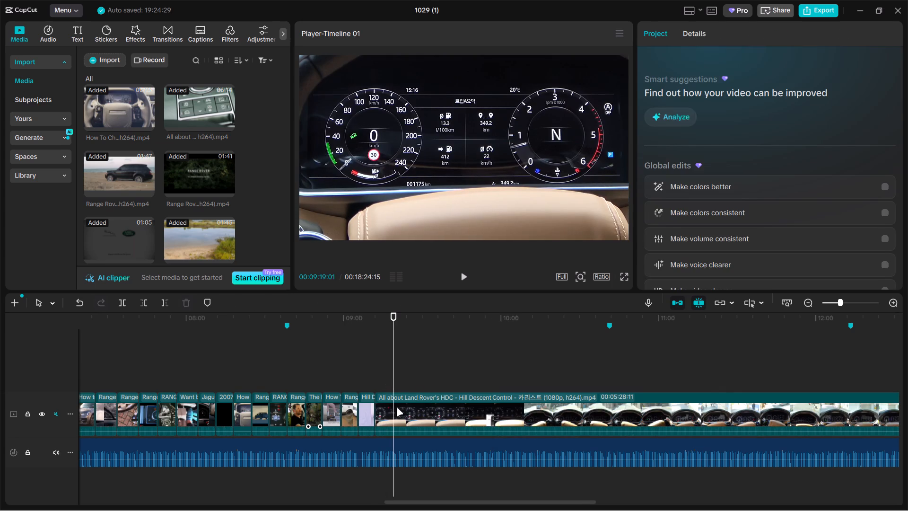
left_click(396, 408)
key("ctrl+b")
Isolate the HDC clip's steering-wheel section from 00:12:16:18 to 00:12:29:16, deleting the long pieces after and before it.
scroll(402, 405, "down", 5, "ctrl")
left_click(563, 378, "ctrl")
left_click_drag(563, 378, 586, 378)
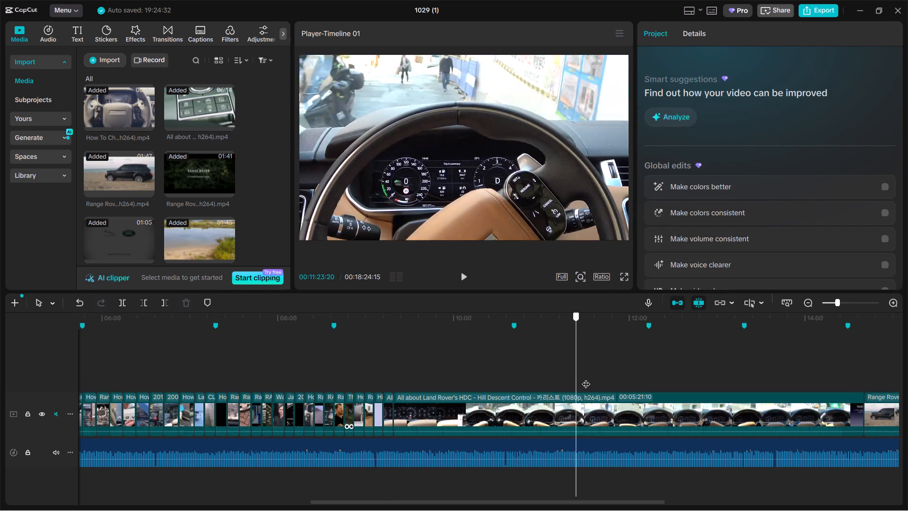
left_click_drag(586, 378, 654, 368)
left_click(656, 406)
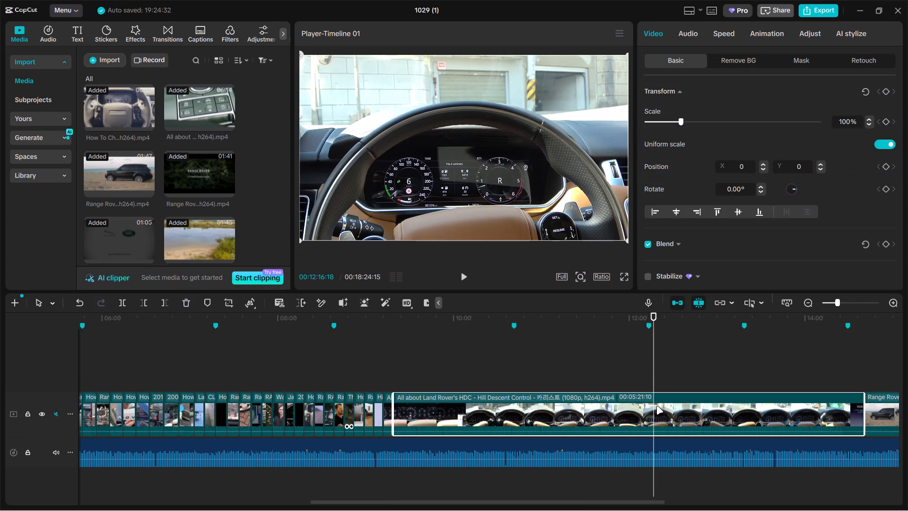
key("ctrl+b")
left_click(672, 386, "ctrl")
key("ctrl+b")
key("ctrl+b")
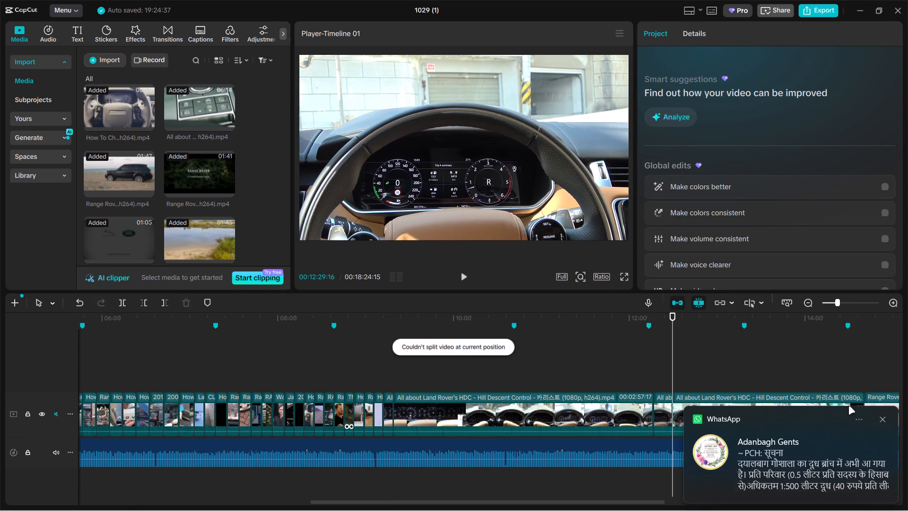
left_click(881, 418)
left_click(716, 423)
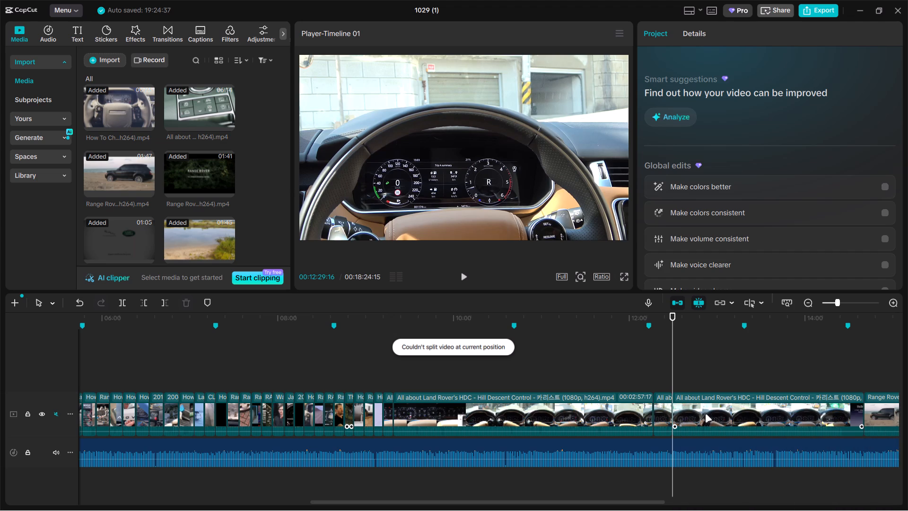
left_click(712, 406)
key("BackSpace")
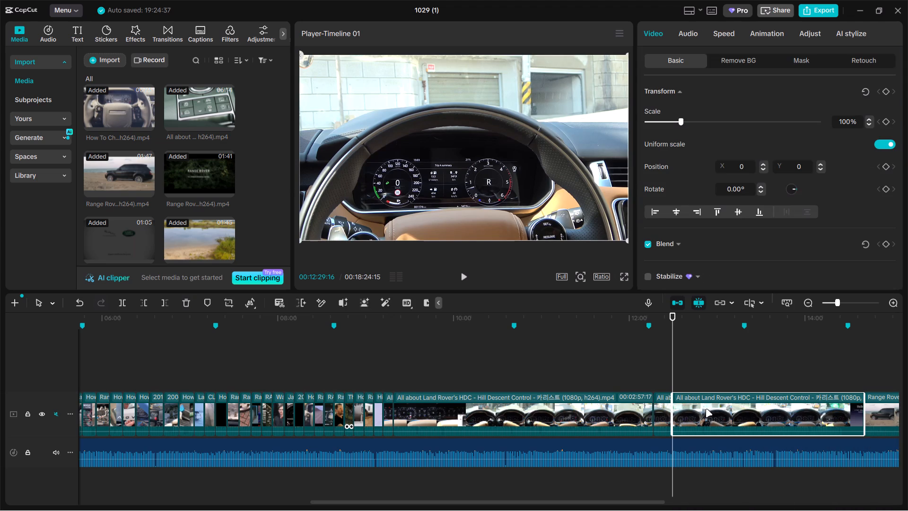
left_click(567, 412)
key("BackSpace")
Move the isolated HDC steering-wheel shot to a new track above the main footage, starting at about 00:07:58.
left_click_drag(402, 410, 359, 390)
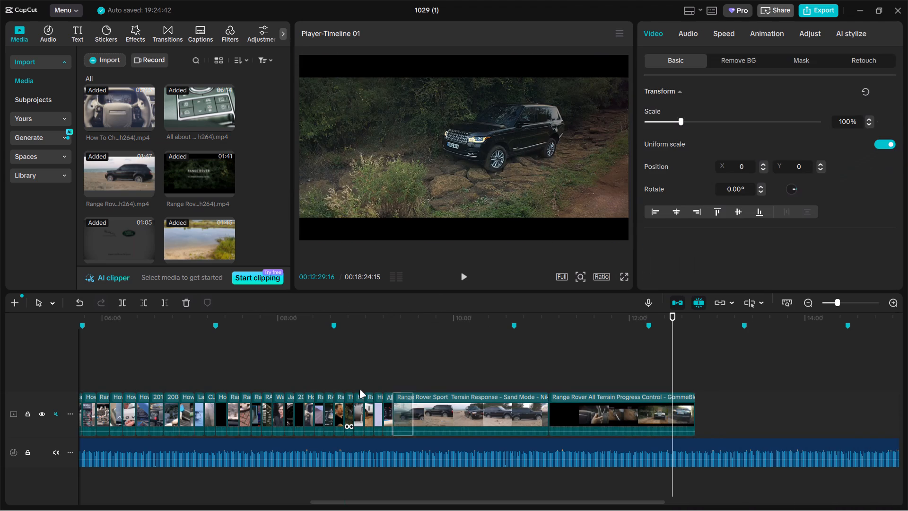
left_click_drag(359, 390, 286, 367)
left_click(390, 379)
scroll(392, 380, "up", 4, "ctrl")
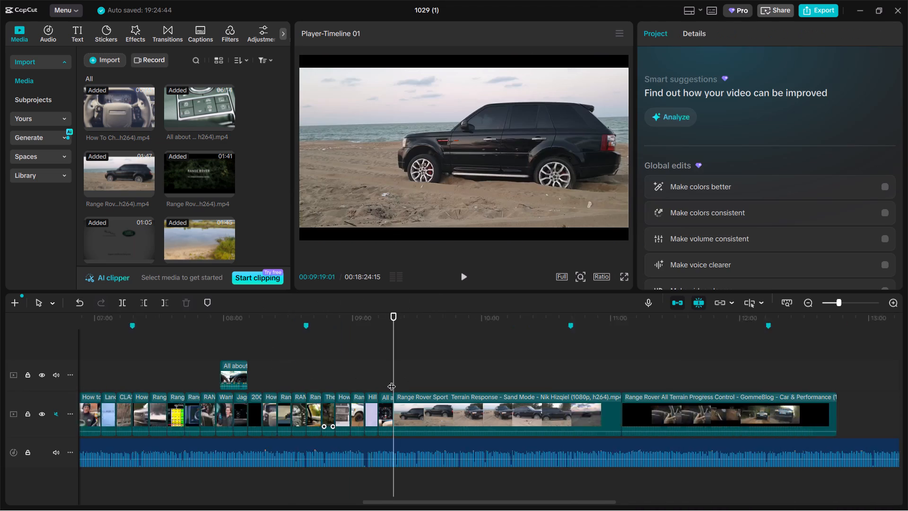
scroll(392, 380, "up", 1, "ctrl")
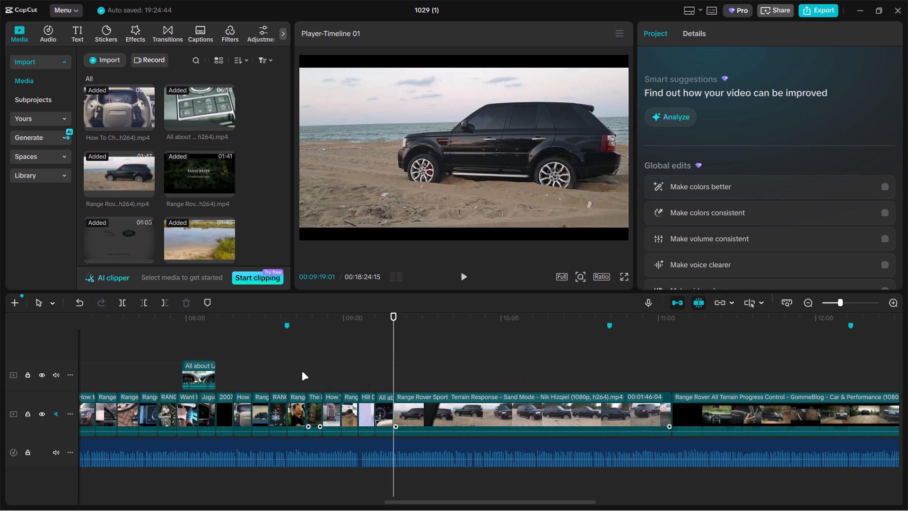
Play the timeline from the marker near 08:38 and around the marker near 10:41 to check where the section starts and ends.
left_click(281, 372)
key("space")
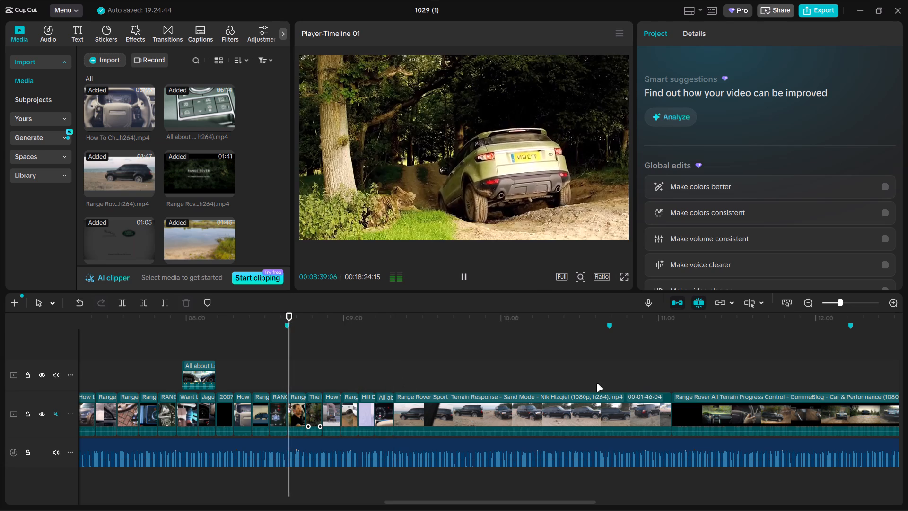
left_click(607, 363)
key("space")
left_click(607, 363)
key("space")
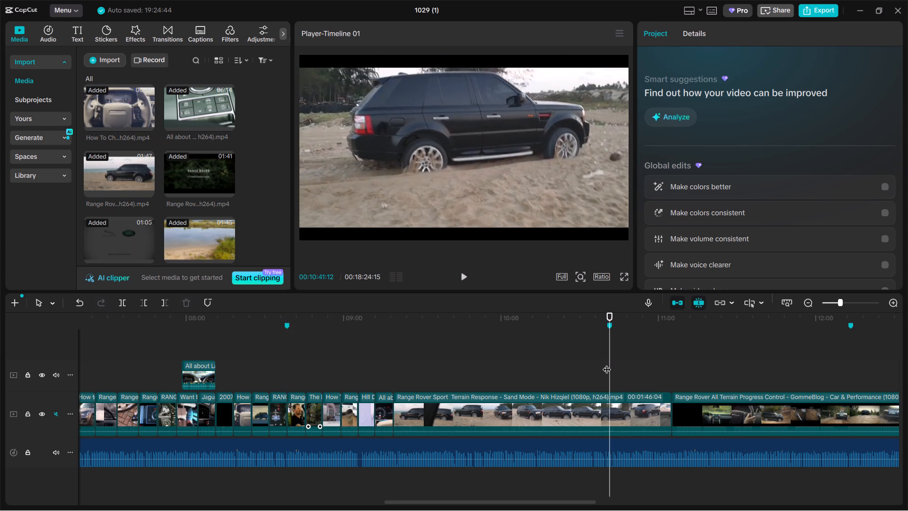
left_click(607, 363)
key("space")
left_click(607, 363)
left_click(600, 361)
key("space")
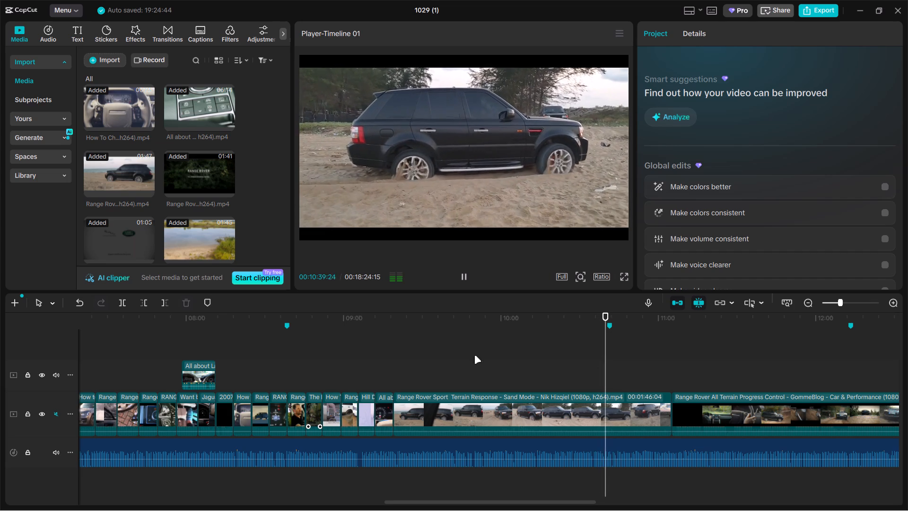
key("space")
Split the Range Rover Sport Terrain Response Sand Mode clip at 00:09:56:21 and delete the part before the cut.
left_click(395, 364)
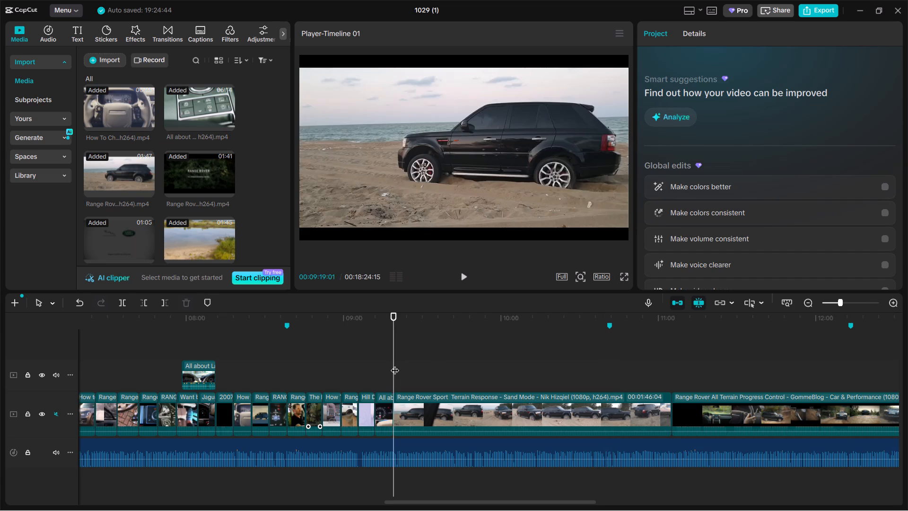
left_click_drag(395, 364, 495, 351)
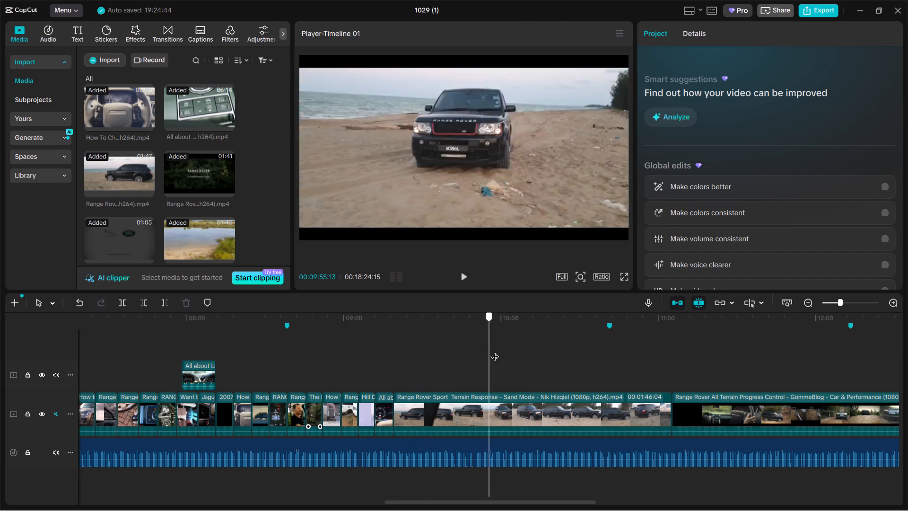
left_click_drag(495, 351, 494, 349)
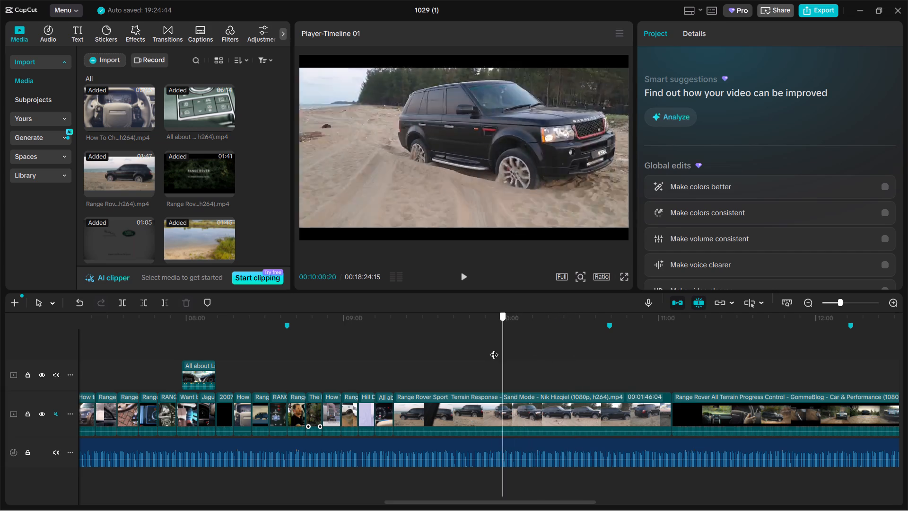
left_click_drag(494, 349, 494, 349)
left_click(505, 391)
left_click(497, 385)
left_click(492, 381)
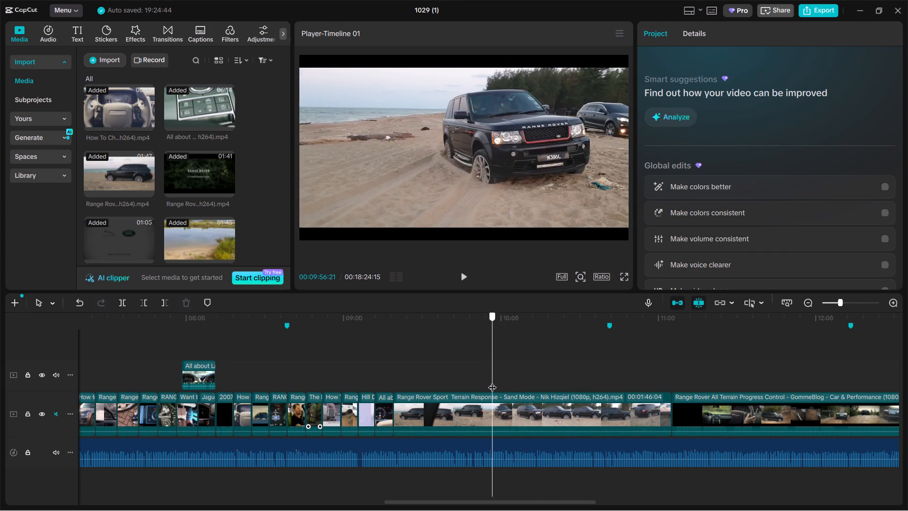
left_click(505, 417)
key("ctrl+b")
left_click(467, 414)
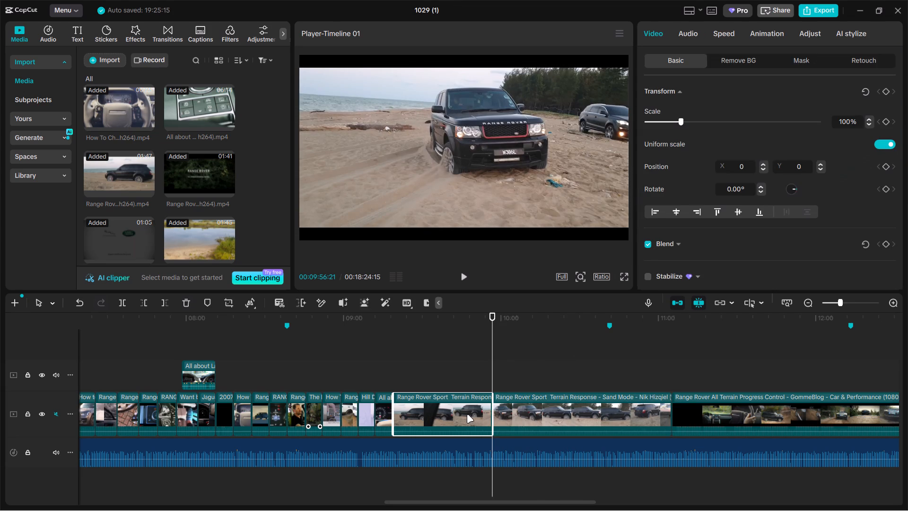
key("BackSpace")
Split the remaining Sand Mode clip at 00:09:26:12 and delete the part after the cut.
left_click(407, 383)
left_click_drag(407, 383, 413, 377)
left_click(436, 413)
key("ctrl+b")
key("BackSpace")
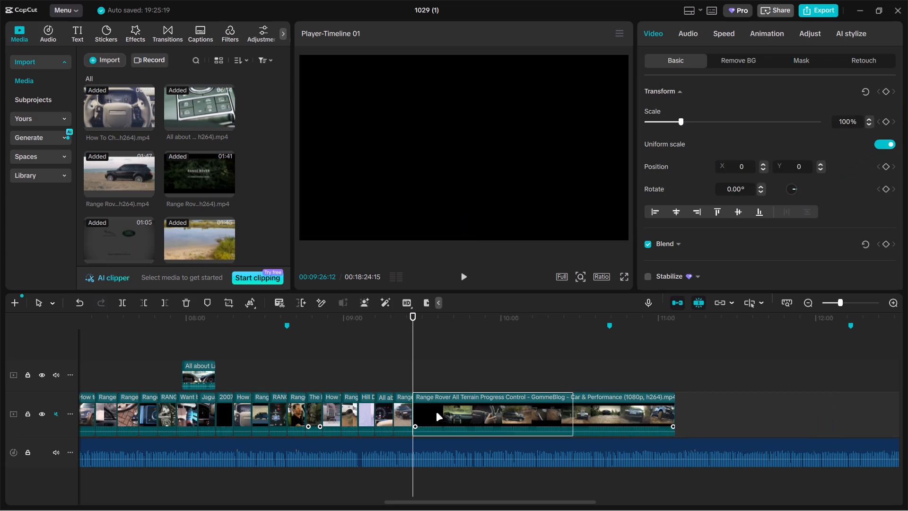
Enlarge the shortened Sand Mode clip until it fills the frame without black bars.
left_click(402, 371)
left_click(458, 182)
left_click_drag(682, 123, 690, 120)
Split the Range Rover All Terrain Progress Control clip at 00:10:39:13, where the car descends the rocks, and delete the part before the cut.
left_click(457, 367)
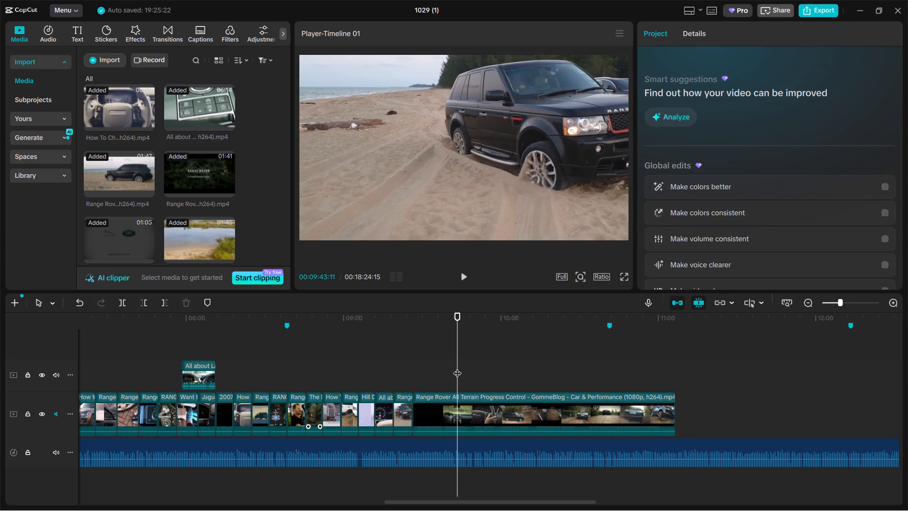
left_click_drag(457, 367, 527, 367)
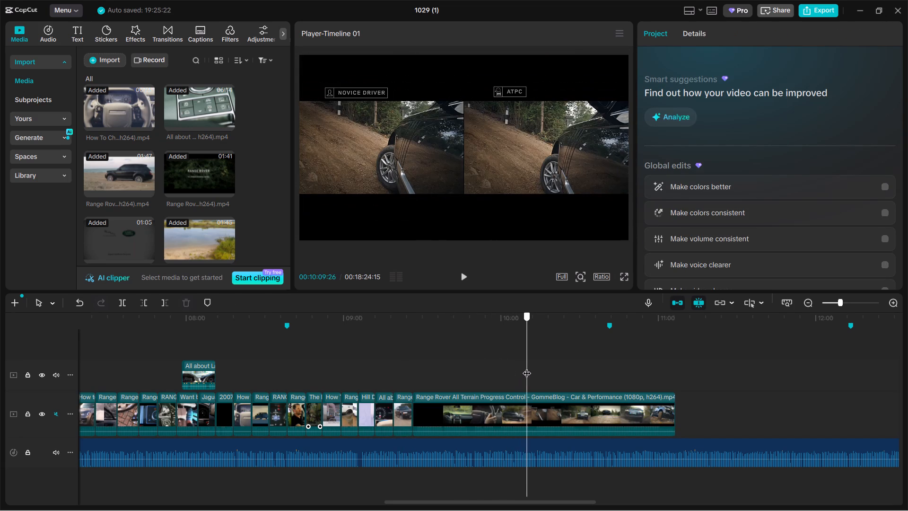
left_click_drag(527, 367, 521, 367)
left_click_drag(521, 379, 533, 373)
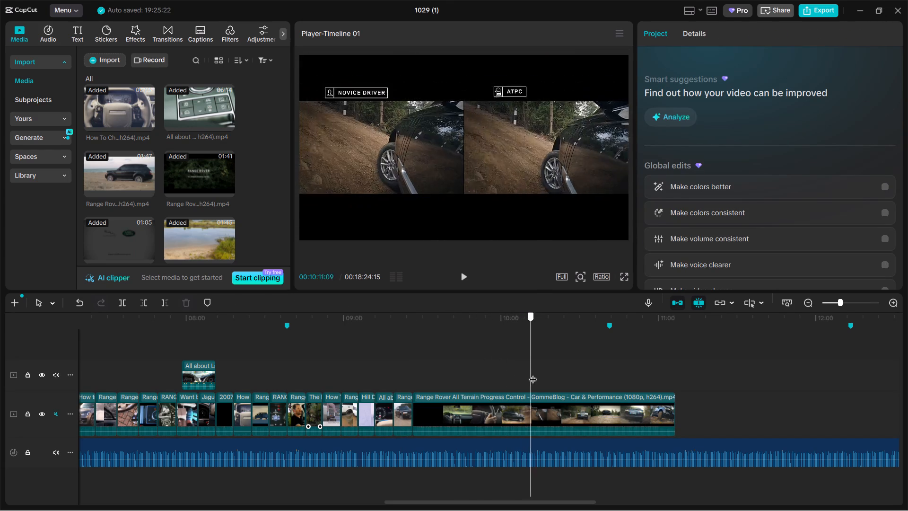
left_click_drag(533, 373, 585, 356)
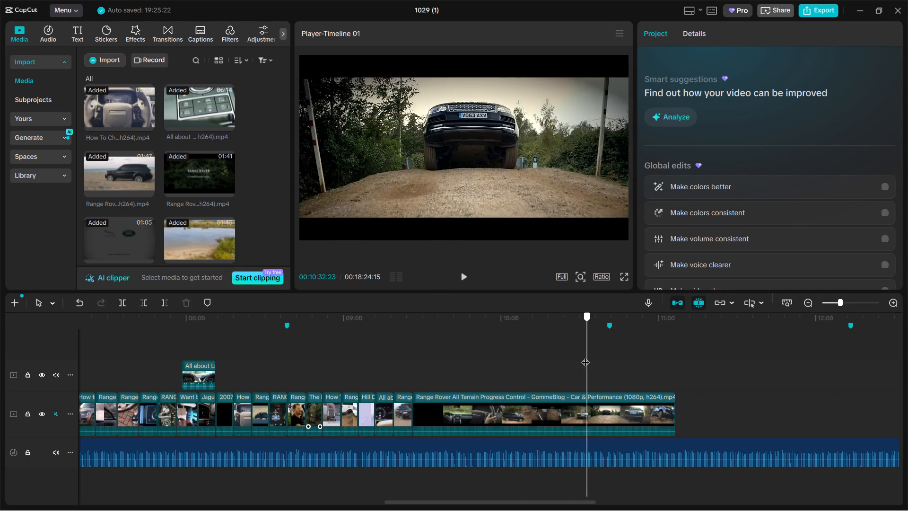
left_click_drag(585, 356, 610, 341)
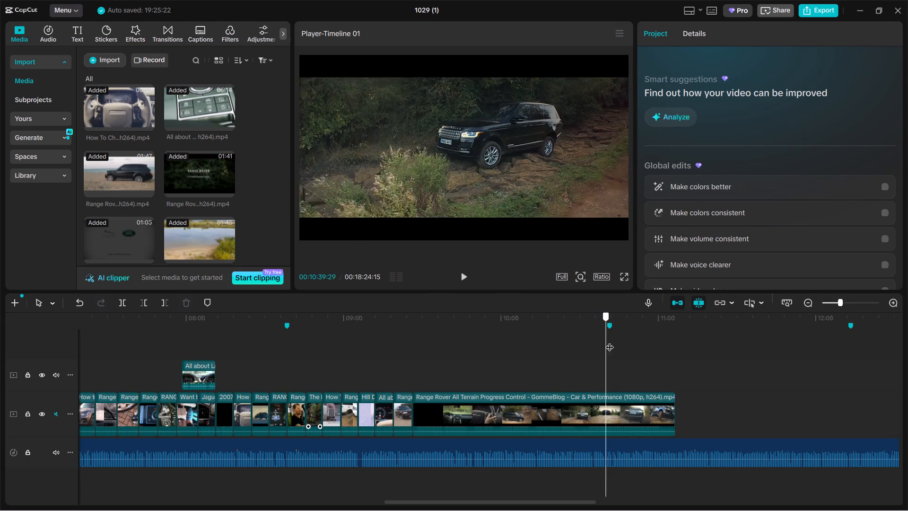
left_click_drag(610, 341, 604, 340)
left_click(597, 410)
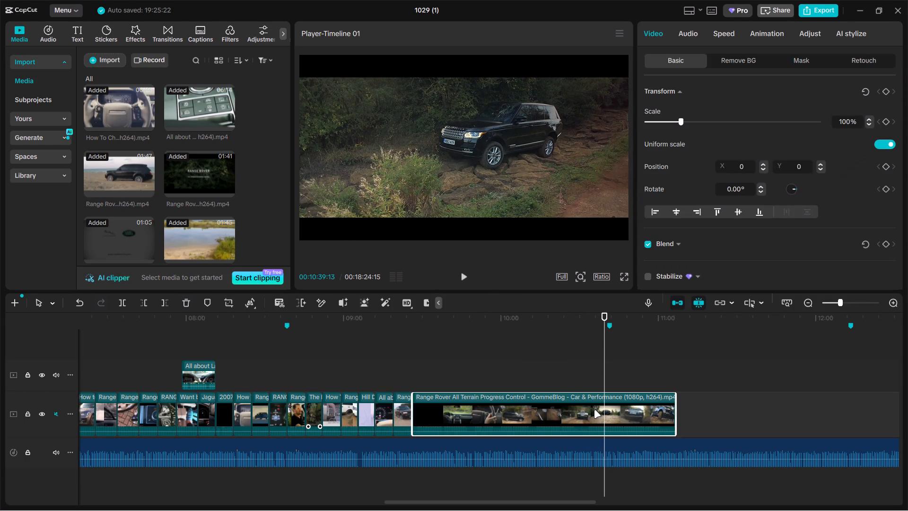
key("ctrl+b")
left_click(569, 409)
key("BackSpace")
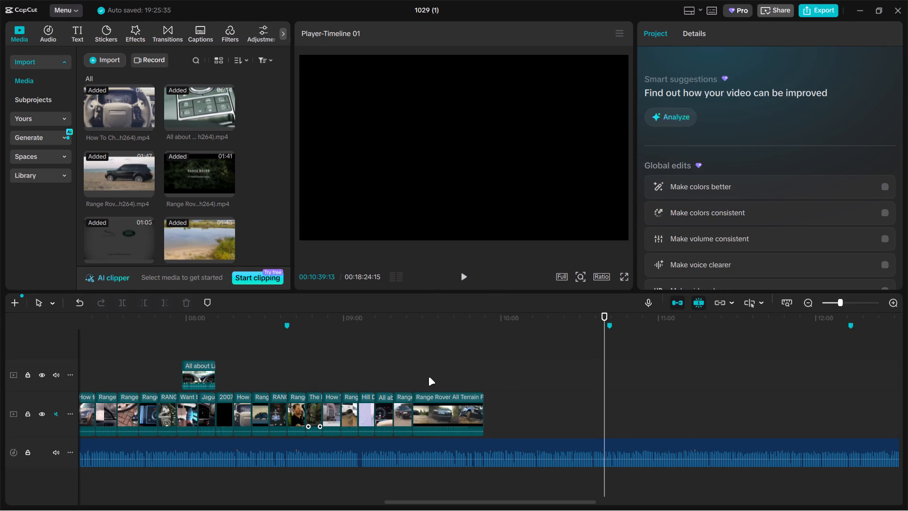
Split the remaining All Terrain Progress Control clip at 00:09:34:00 and delete the part after the cut.
left_click(410, 378)
left_click_drag(410, 378, 433, 373)
left_click(434, 409)
key("ctrl+b")
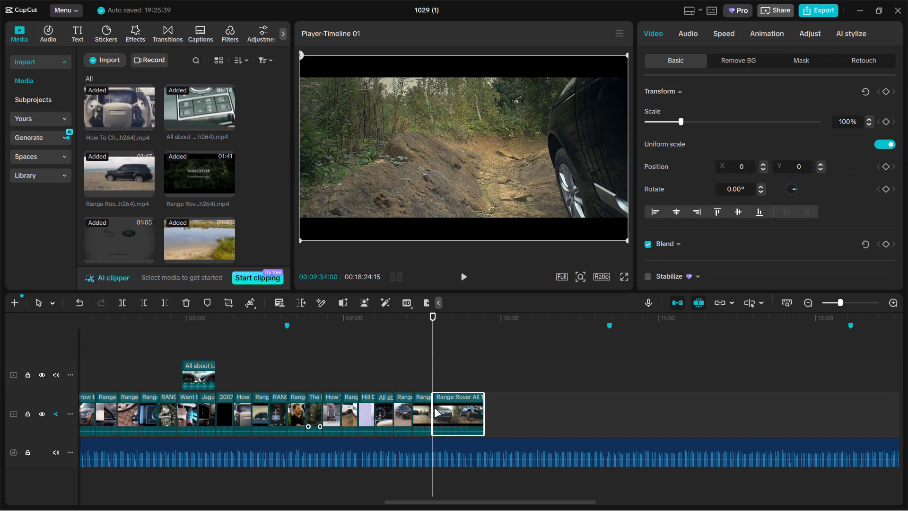
key("BackSpace")
Scale the shortened All Terrain Progress Control clip to 137%.
left_click(424, 380)
left_click(480, 136)
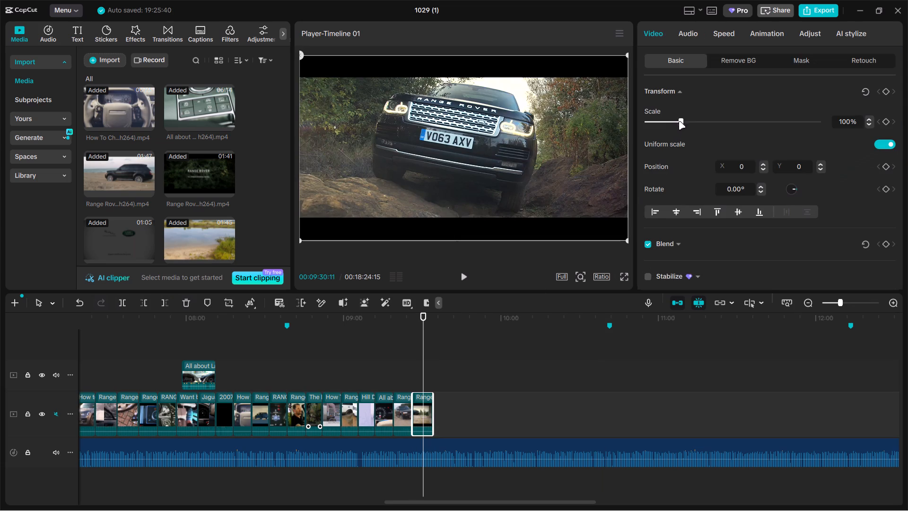
left_click_drag(685, 120, 694, 120)
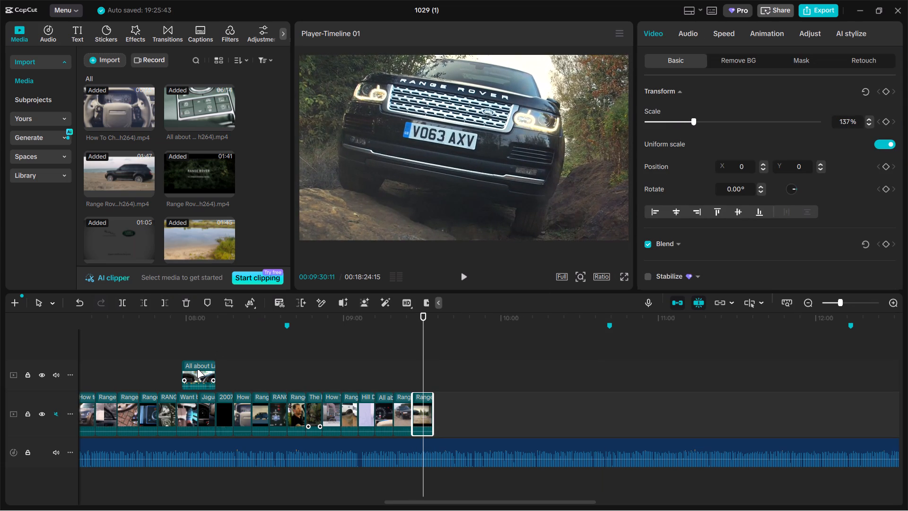
Move the All about Land Rover clip from the upper track to the end of the main video track.
left_click_drag(197, 370, 463, 420)
Trim the end of the moved All about Land Rover clip back to 00:09:41:17.
left_click(432, 371)
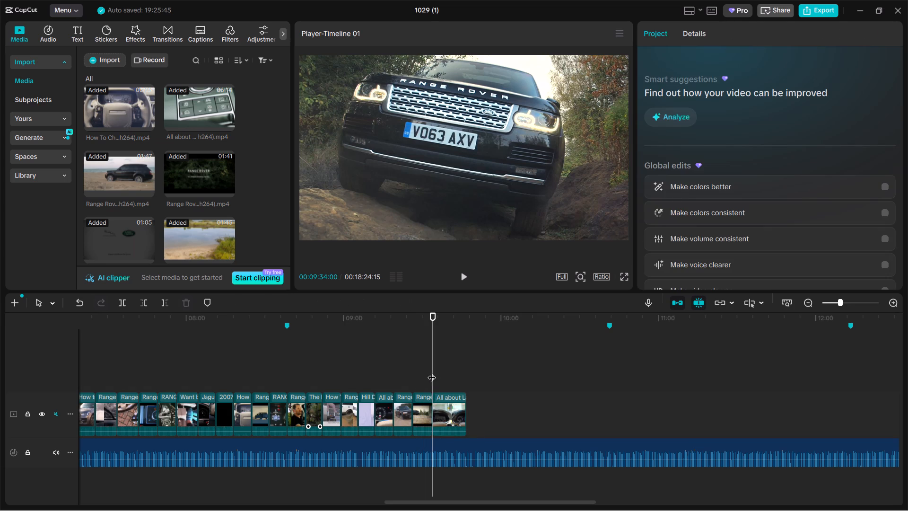
left_click_drag(432, 371, 453, 365)
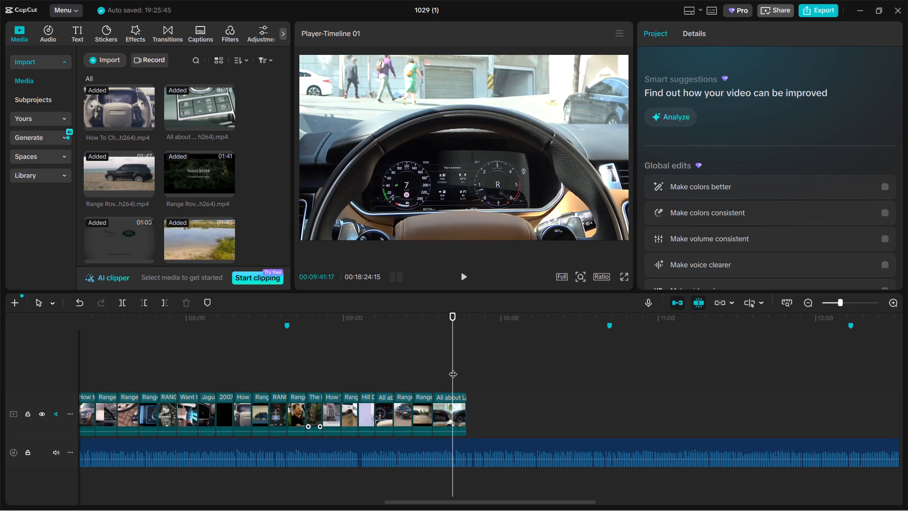
left_click(454, 401)
left_click_drag(465, 401, 450, 401)
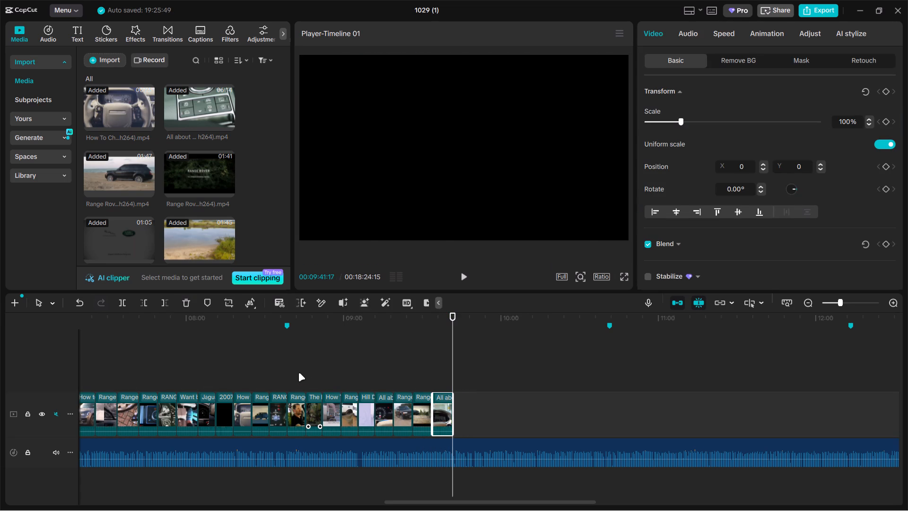
Select the nine main-track clips after the marker near 08:38 and extend all their ends together by about 3.5 seconds each.
left_click(298, 373)
left_click_drag(298, 373, 294, 373)
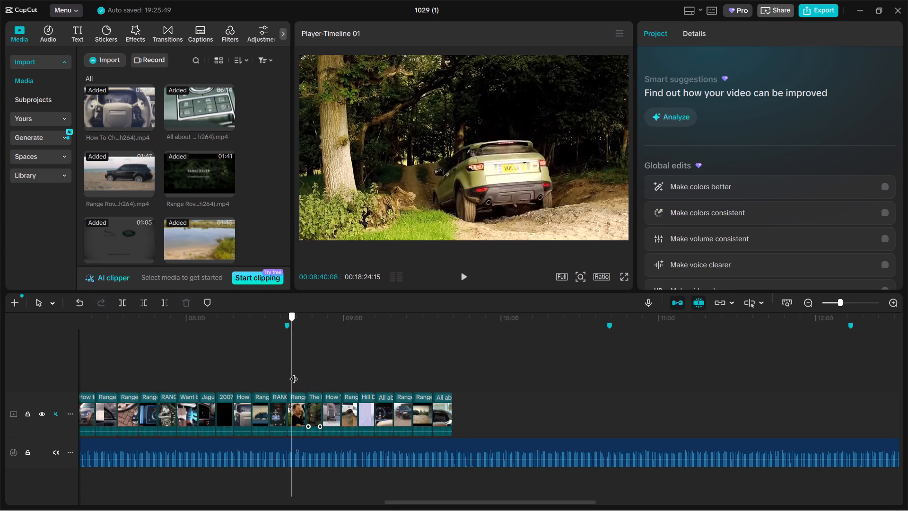
left_click_drag(294, 373, 304, 373)
left_click_drag(295, 378, 477, 424)
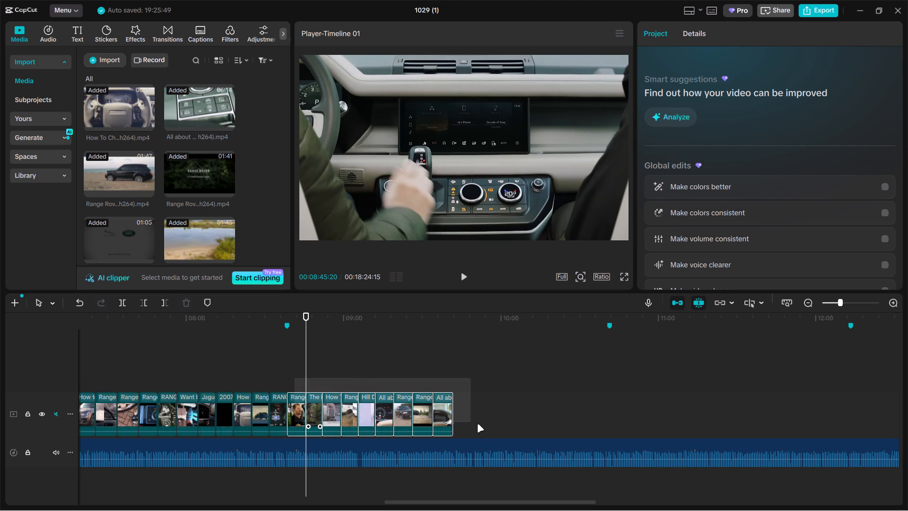
left_click_drag(477, 424, 478, 424)
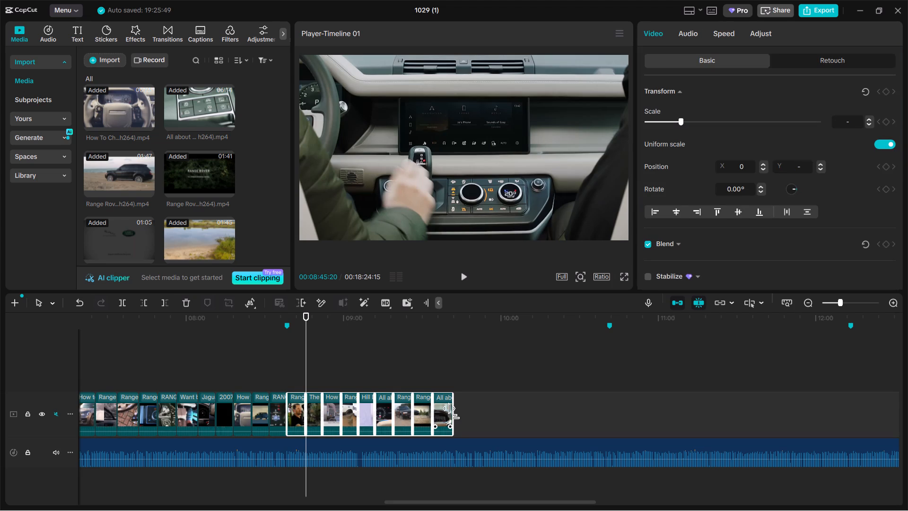
left_click_drag(453, 413, 459, 413)
Check the footage at the cuts between the extended clips, from about 08:49 to 10:01.
left_click(321, 373)
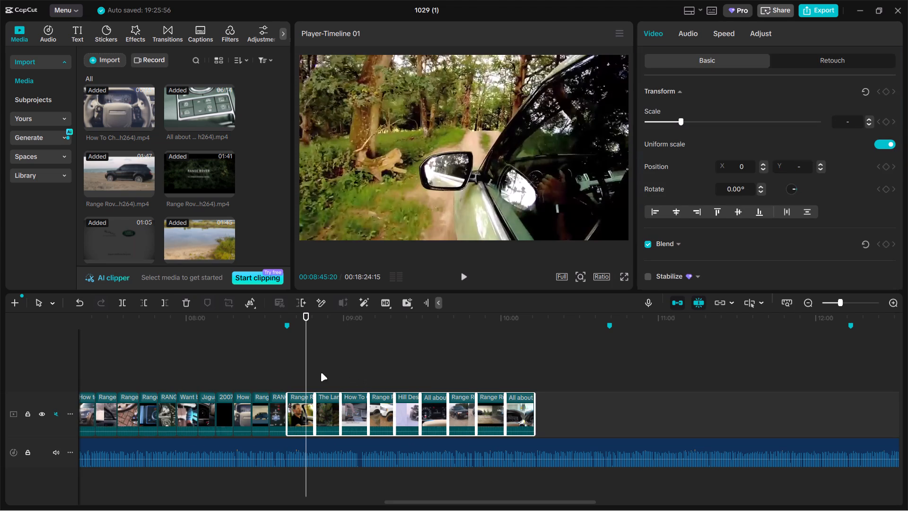
left_click_drag(321, 373, 313, 373)
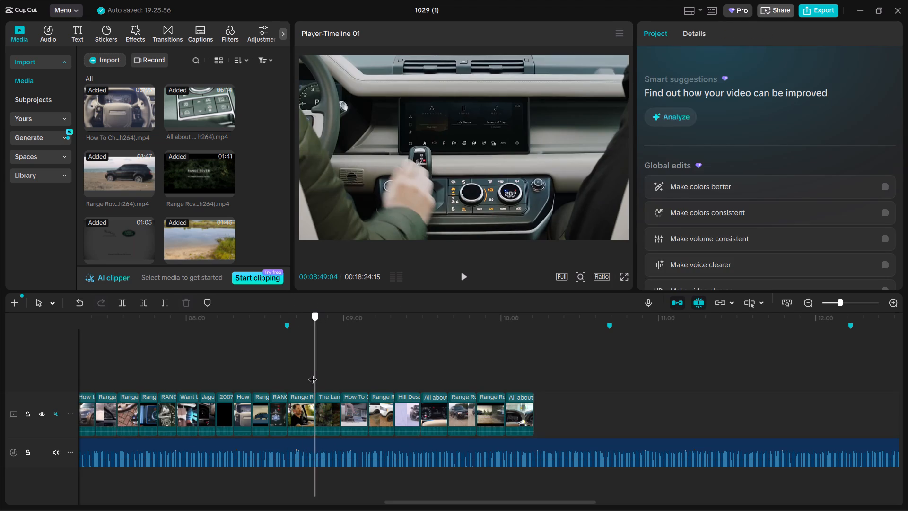
left_click_drag(313, 373, 341, 371)
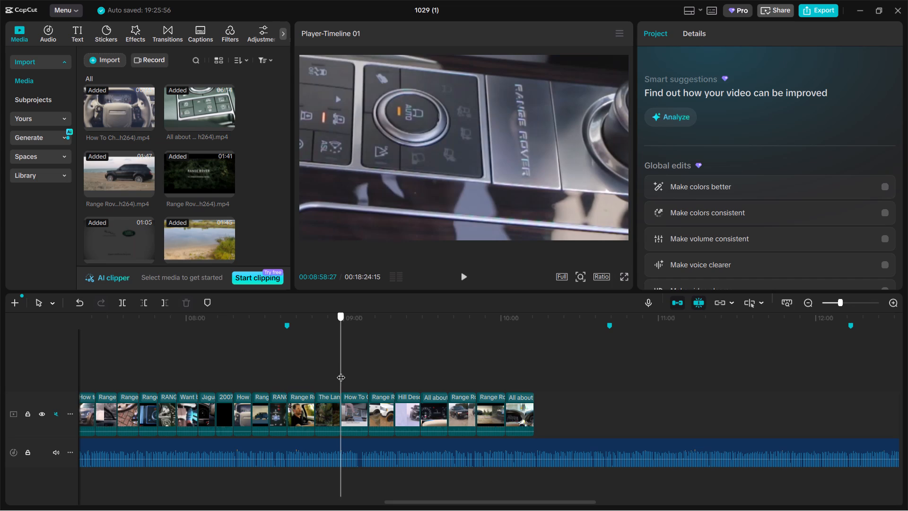
left_click_drag(341, 371, 369, 370)
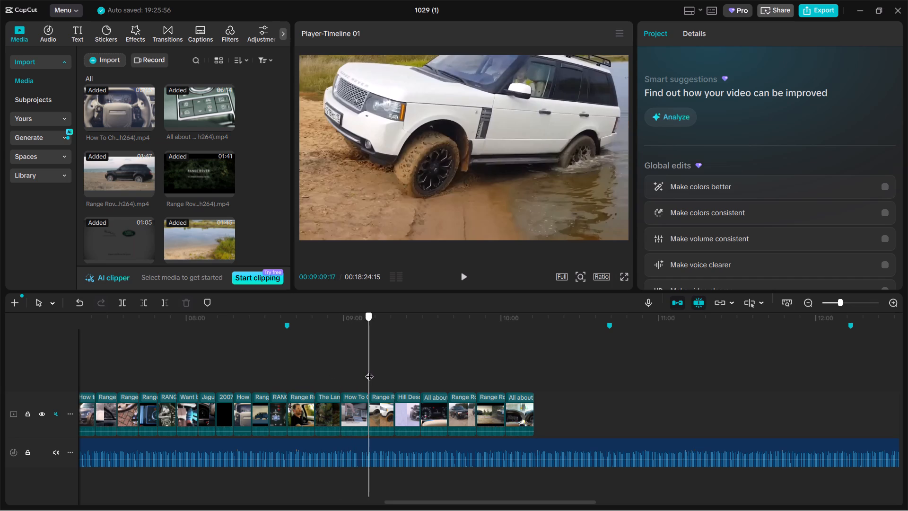
left_click_drag(369, 370, 478, 378)
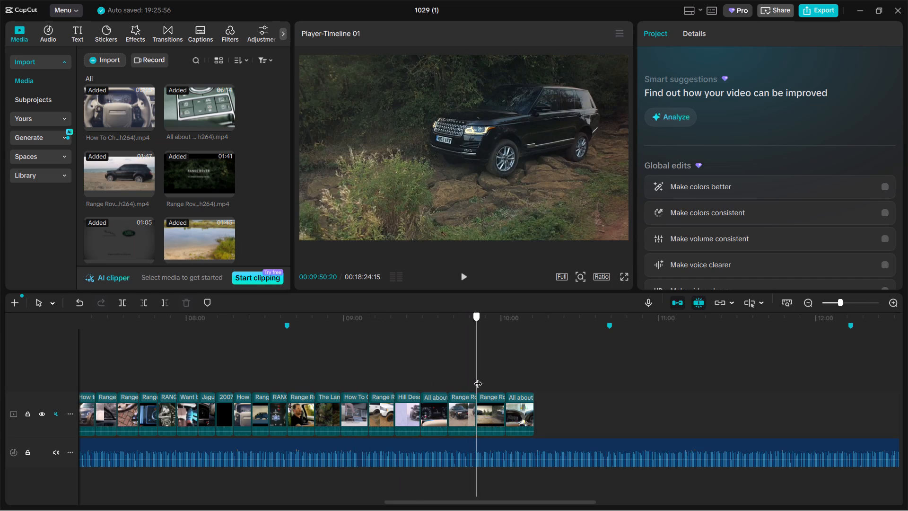
left_click_drag(478, 378, 506, 377)
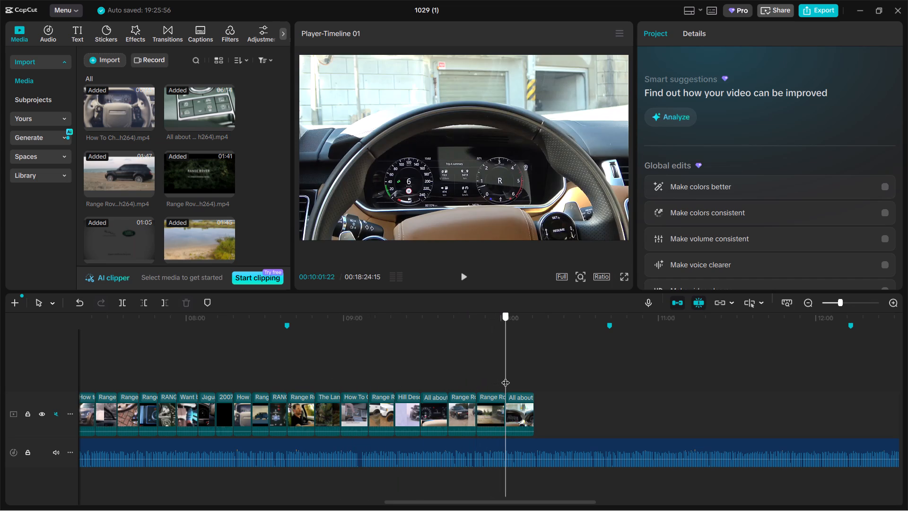
Copy the snow-driving Range Rover clip located just before 04:50 and place the copy at the end of the main video track.
left_click_drag(506, 377, 172, 360)
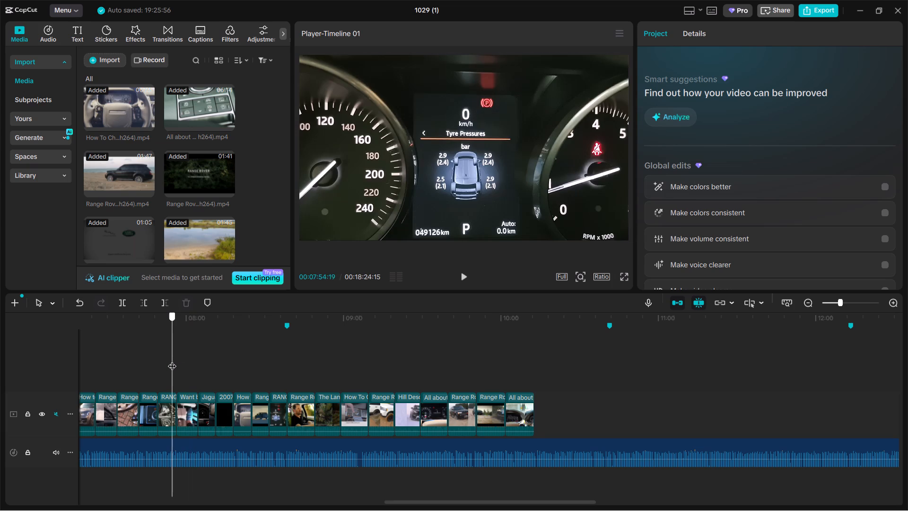
left_click_drag(172, 360, 169, 358)
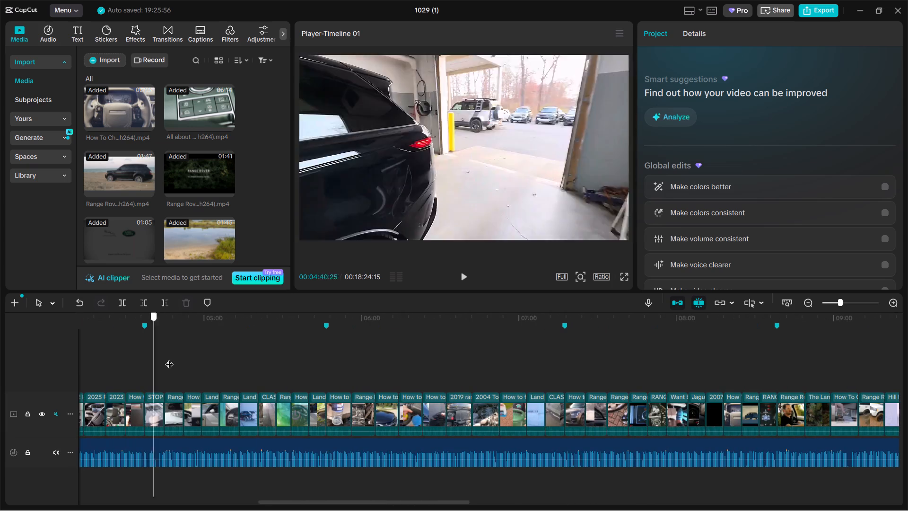
left_click_drag(169, 358, 177, 357)
left_click(175, 401)
key("ctrl+c")
scroll(467, 352, "down", 8, "ctrl")
left_click(573, 372, "ctrl")
key("ctrl+v")
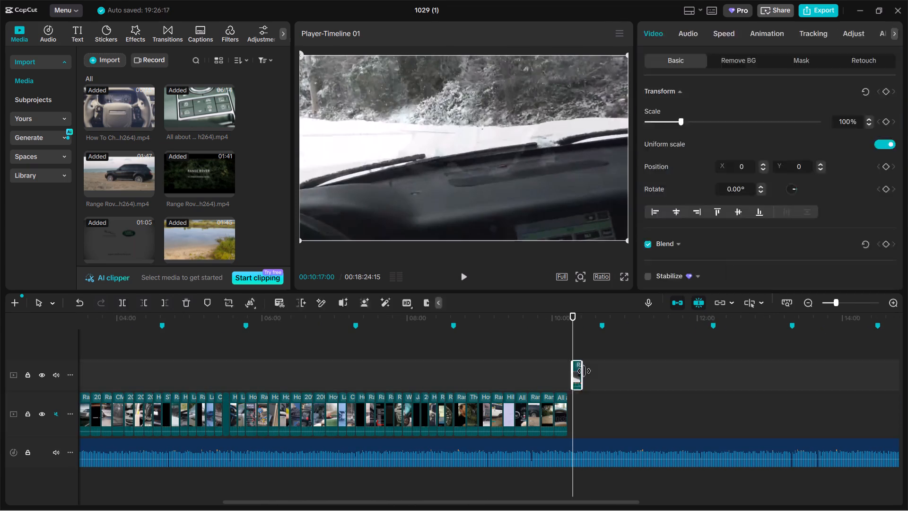
scroll(607, 394, "up", 11, "ctrl")
left_click_drag(581, 370, 570, 416)
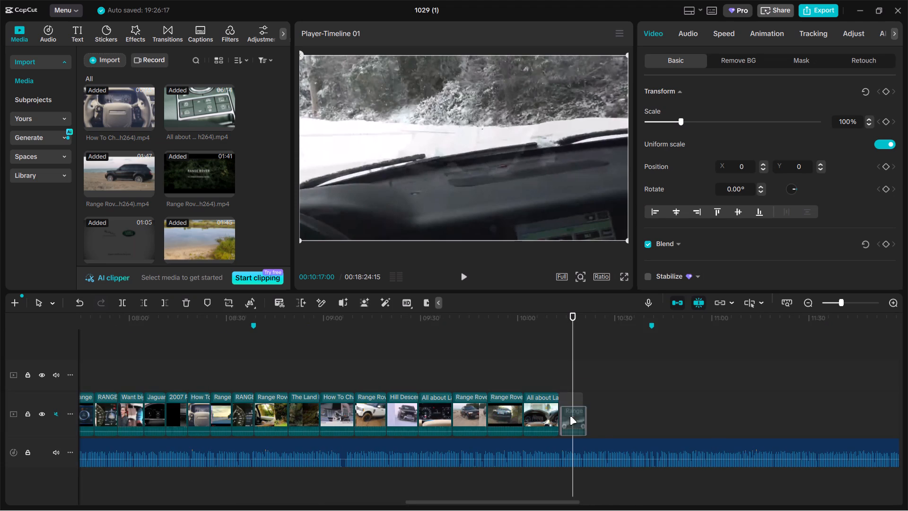
Extend the end of the copied Range Rover HSE snow clip by about 12 seconds and trim its start by about 11 seconds.
left_click_drag(570, 416, 570, 417)
left_click_drag(582, 409, 621, 405)
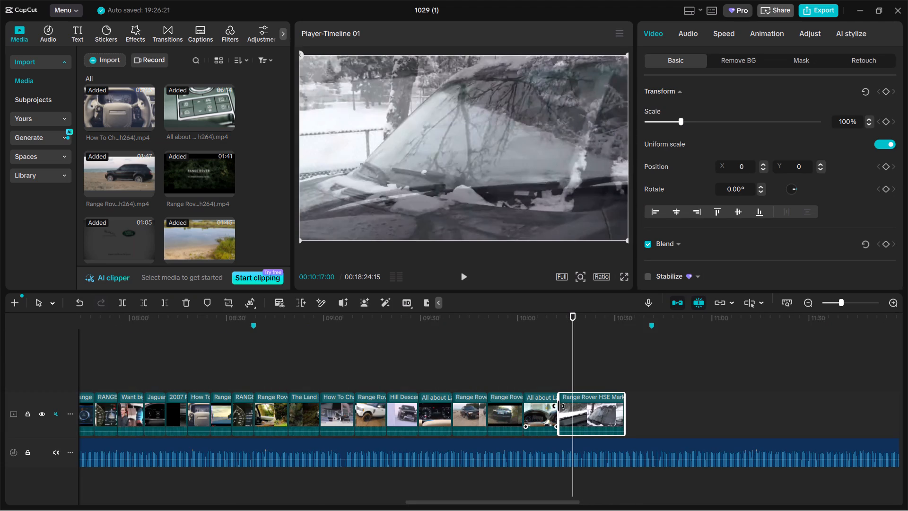
left_click_drag(559, 406, 595, 406)
Copy the 2022 Range Rover interior clip near 04:10 and place the copy at the end of the main video track.
scroll(573, 386, "down", 10, "ctrl")
left_click(129, 367)
left_click(129, 367)
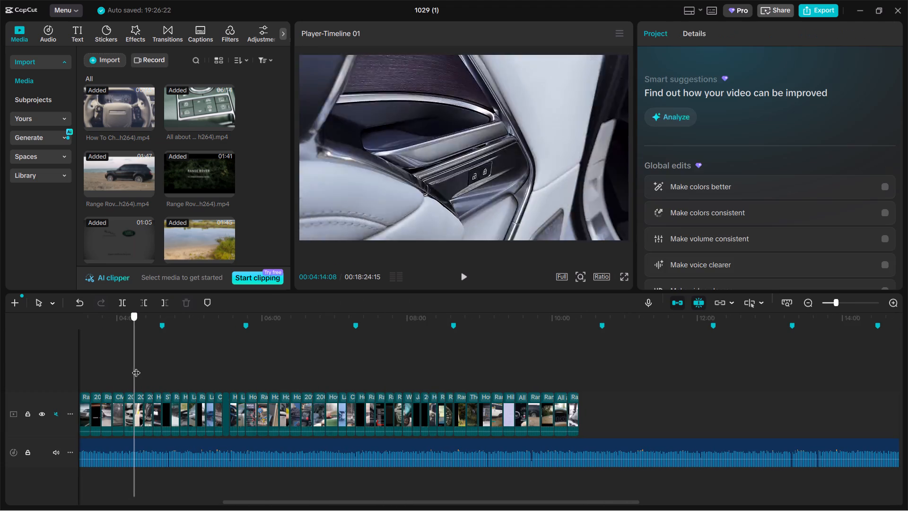
scroll(127, 368, "up", 10, "ctrl")
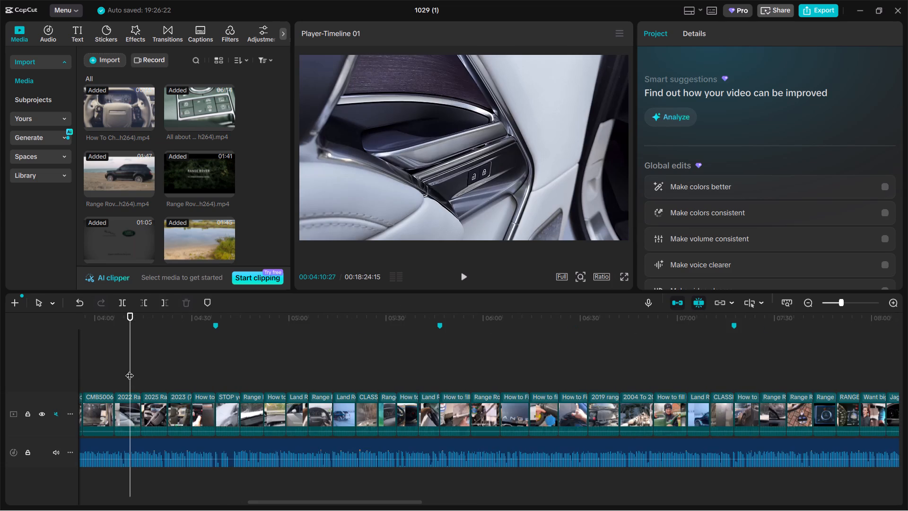
left_click(129, 404)
key("ctrl+c")
scroll(337, 383, "down", 9, "ctrl")
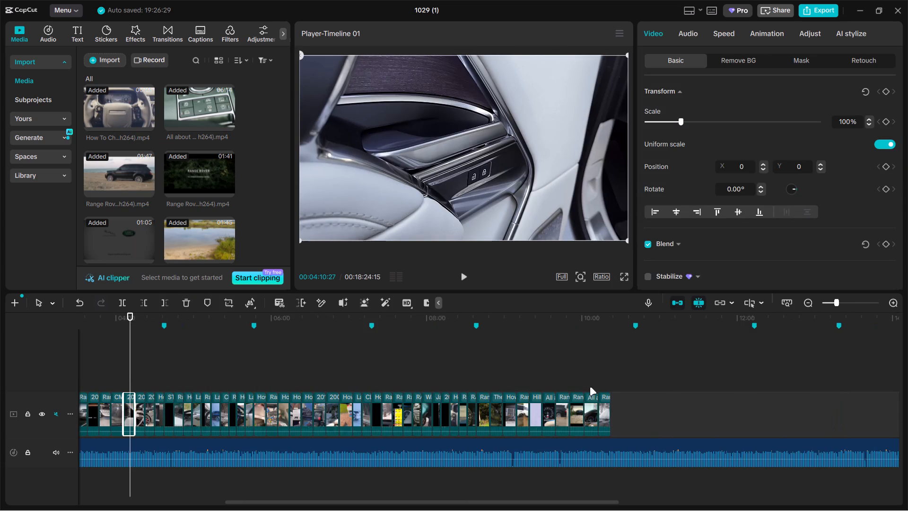
left_click(614, 375, "ctrl")
key("ctrl+v")
left_click_drag(617, 372, 620, 412)
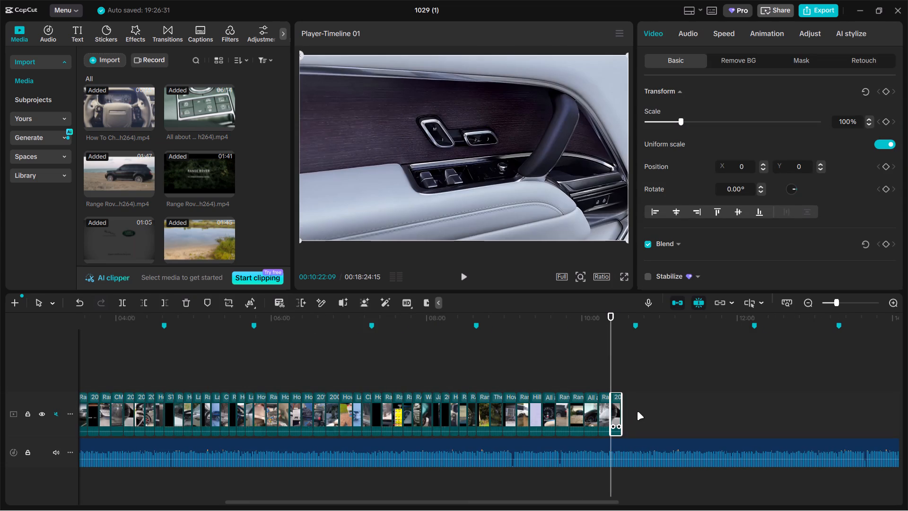
Extend the end of the pasted 2022 Range Rover clip by about 6 seconds and trim its start by about 6 seconds.
scroll(637, 412, "up", 10, "ctrl")
left_click_drag(640, 408, 663, 405)
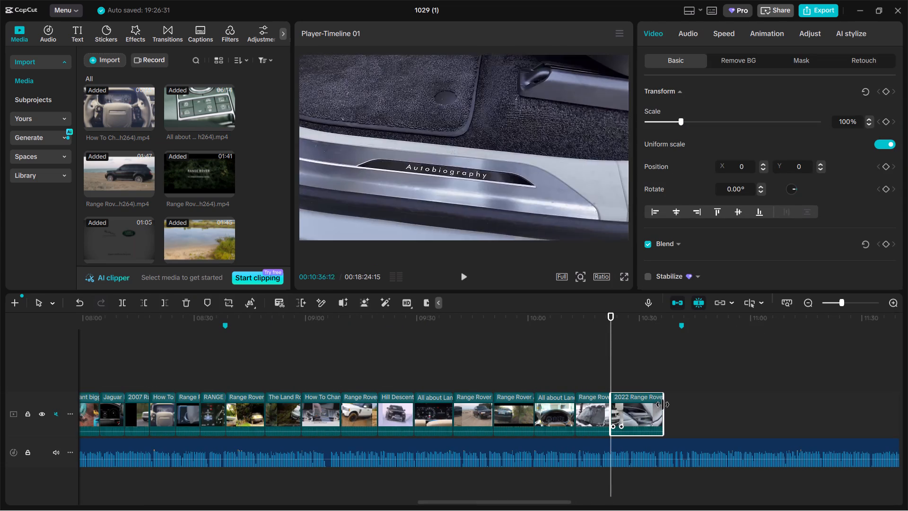
left_click_drag(663, 405, 667, 403)
left_click_drag(610, 405, 632, 407)
Copy the snowy-road Range Rover clip near 07:29 and place the copy at the end of the main video track.
scroll(558, 393, "down", 5, "ctrl")
left_click(183, 379)
left_click_drag(183, 379, 247, 361)
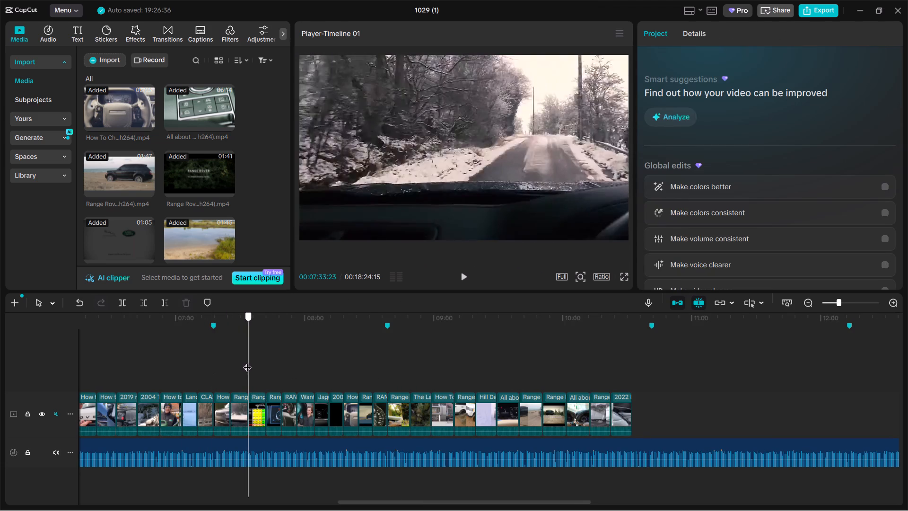
left_click_drag(247, 361, 240, 361)
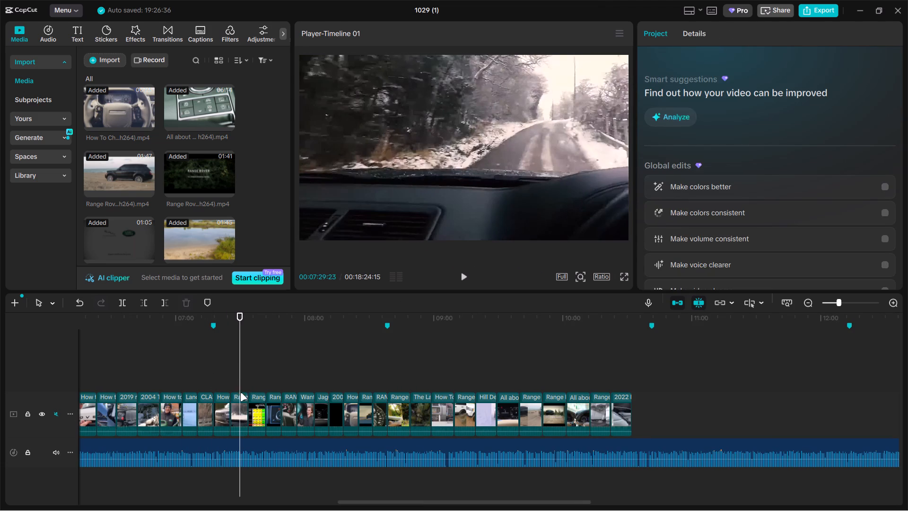
left_click(242, 402)
key("ctrl+c")
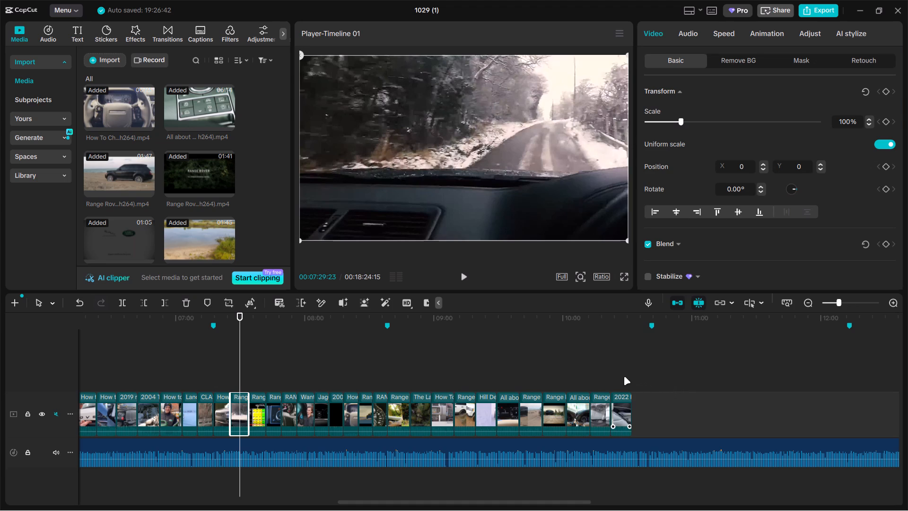
left_click(632, 375, "ctrl")
key("ctrl+v")
left_click_drag(641, 374, 641, 416)
Extend the pasted snowy-road clip's end and trim its start so it finishes at the marker at 00:10:41:12, checking playback up to there.
left_click_drag(650, 408, 668, 408)
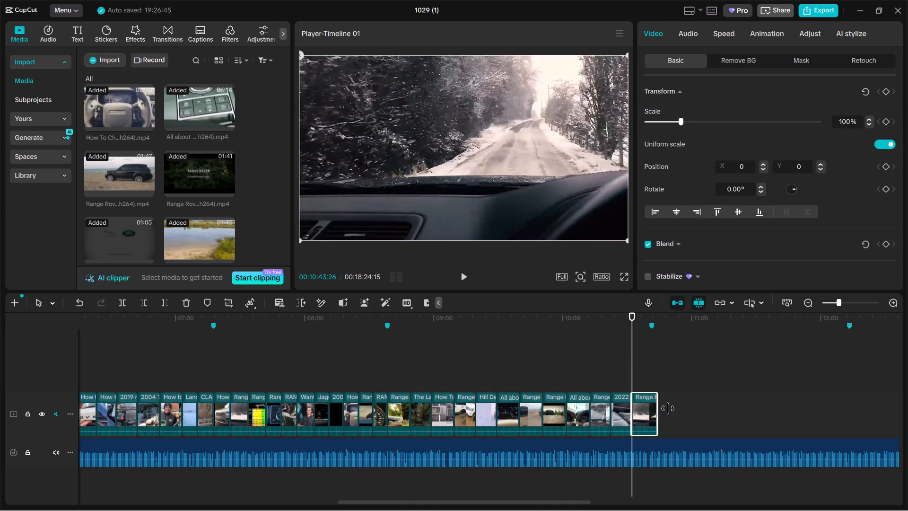
left_click_drag(668, 408, 683, 410)
left_click_drag(630, 410, 657, 412)
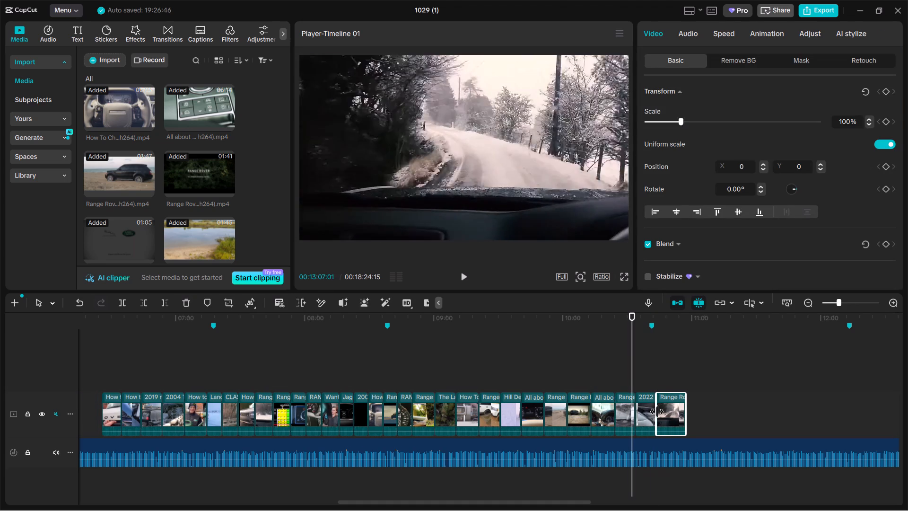
left_click_drag(657, 412, 660, 412)
left_click_drag(660, 412, 654, 412)
key("space")
left_click_drag(643, 413, 629, 415)
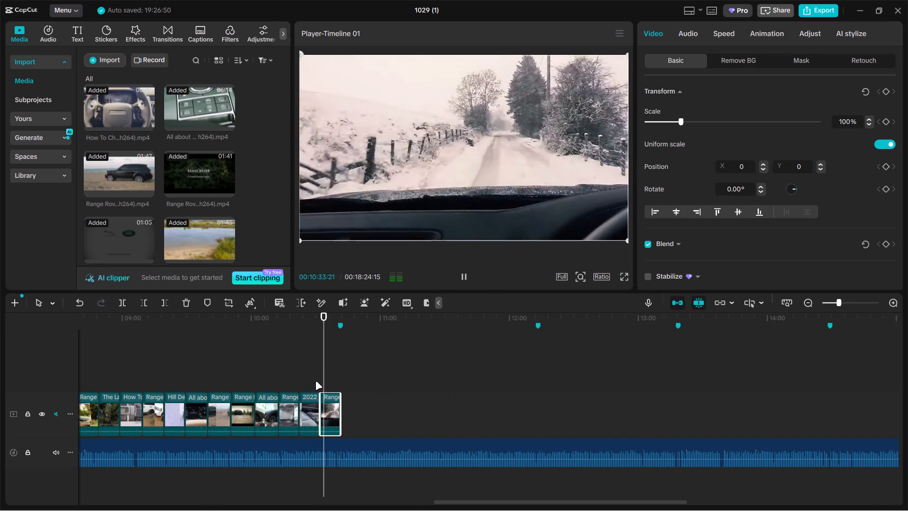
scroll(315, 381, "up", 5, "ctrl")
left_click(317, 381)
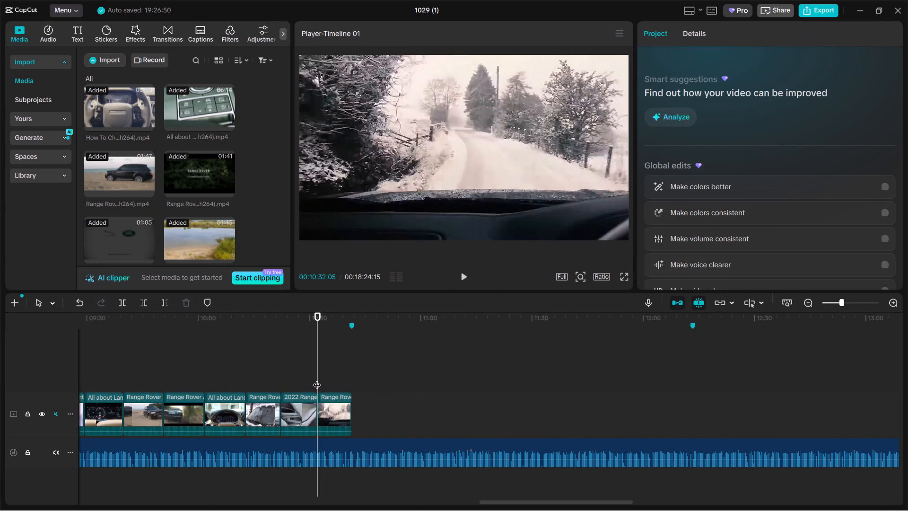
left_click_drag(317, 379, 349, 379)
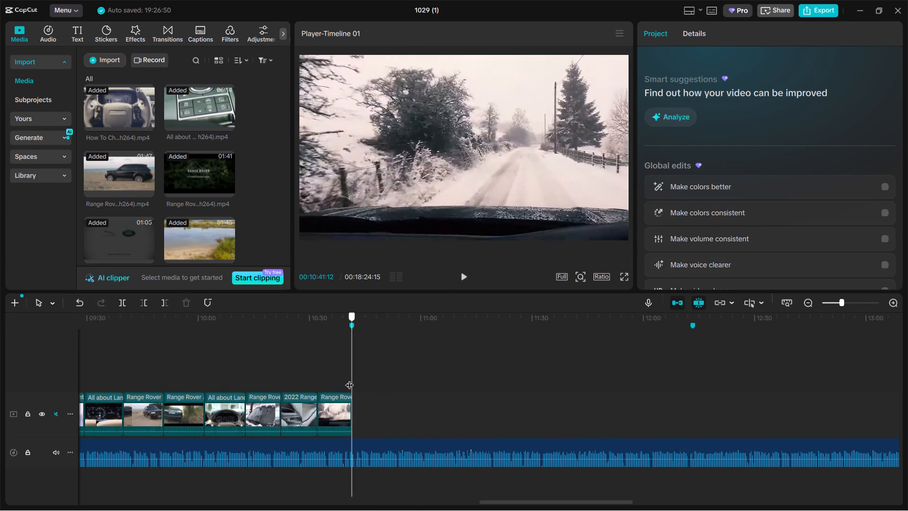
left_click_drag(349, 379, 353, 379)
key("space")
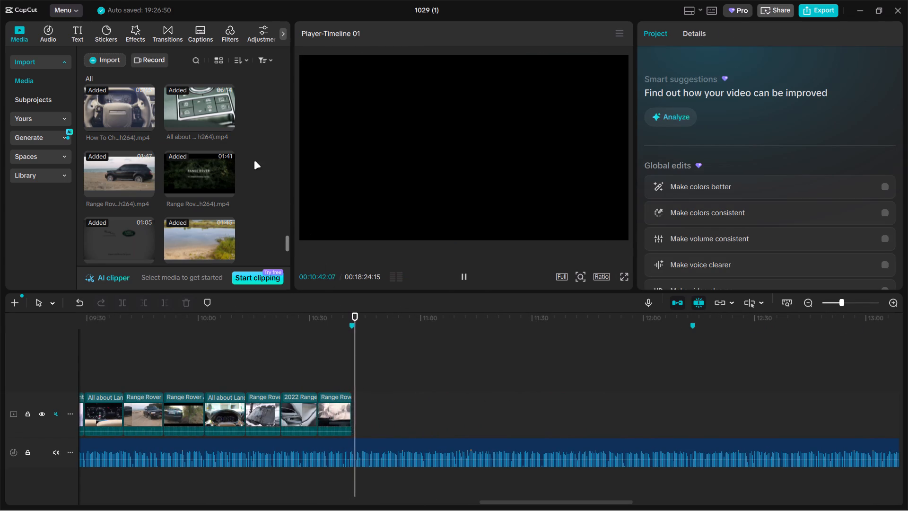
key("space")
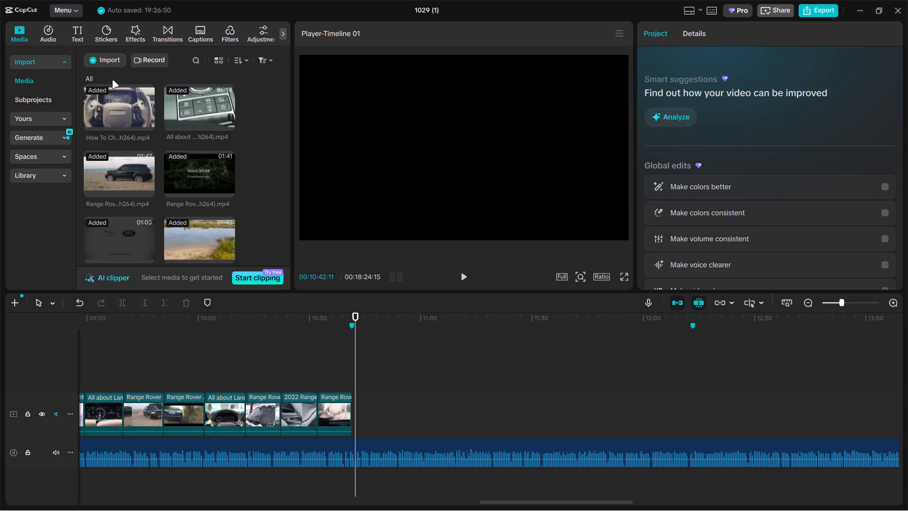
Import all ten videos from folder 05 of the EDIT folder into the project media.
left_click(95, 67)
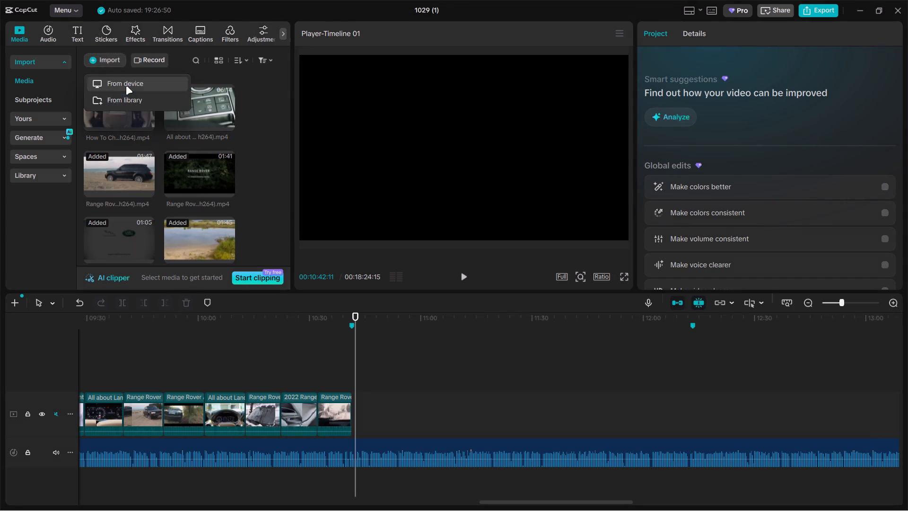
left_click(126, 86)
left_click(70, 36)
double_click(177, 250)
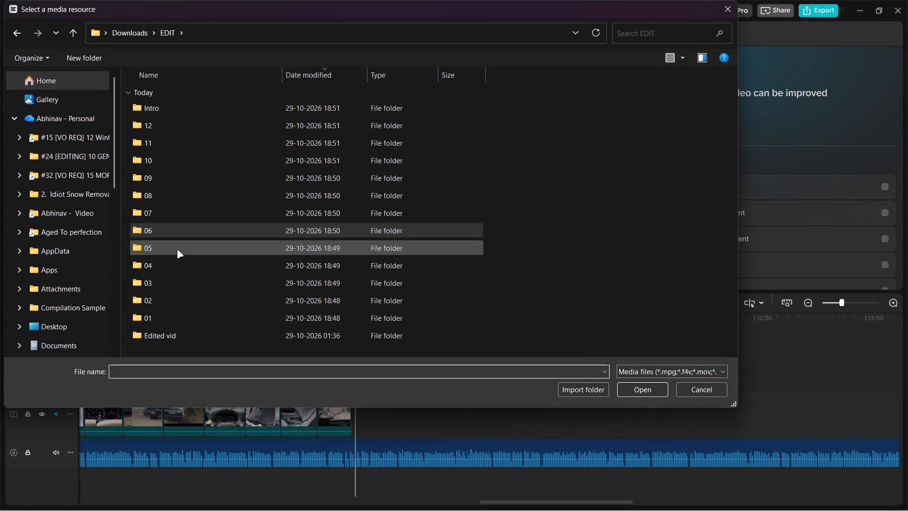
key("ctrl+a")
key("Return")
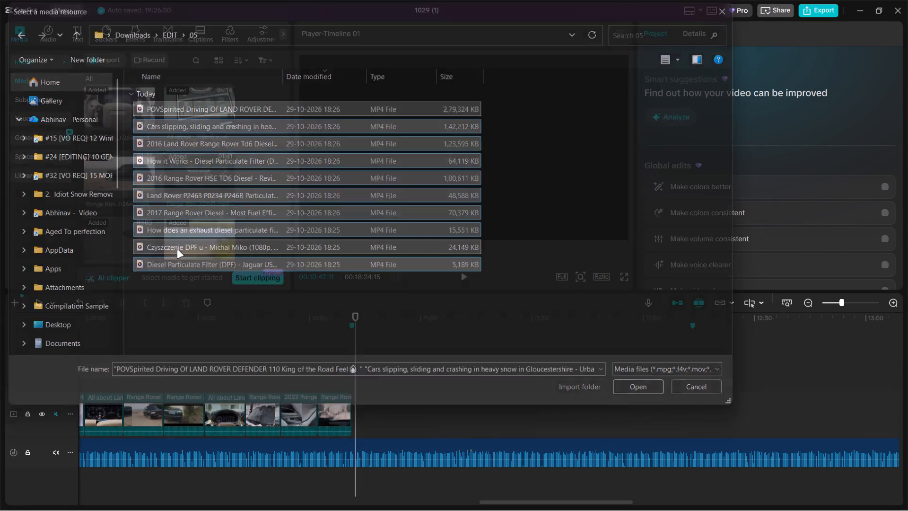
Place the ten imported clips on the main video track, directly after the last snowy-road clip.
left_click_drag(179, 117, 394, 390)
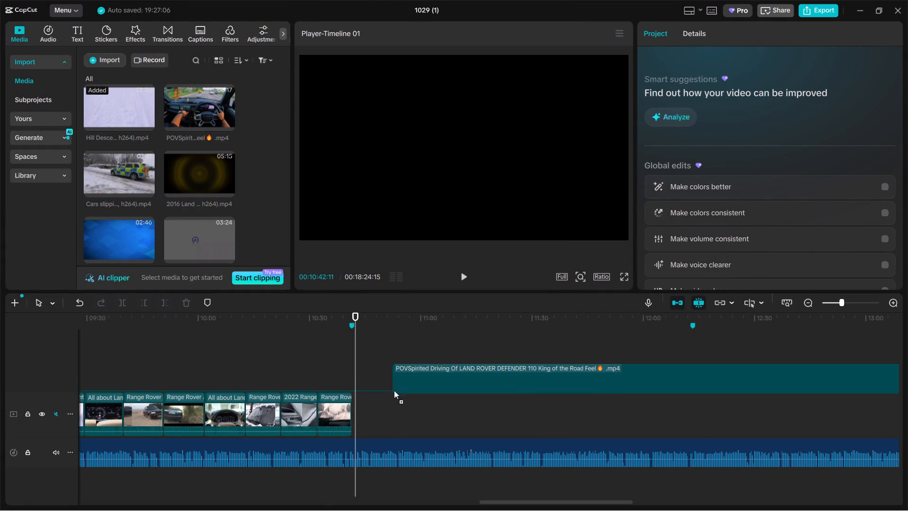
left_click_drag(394, 390, 398, 407)
left_click(397, 407)
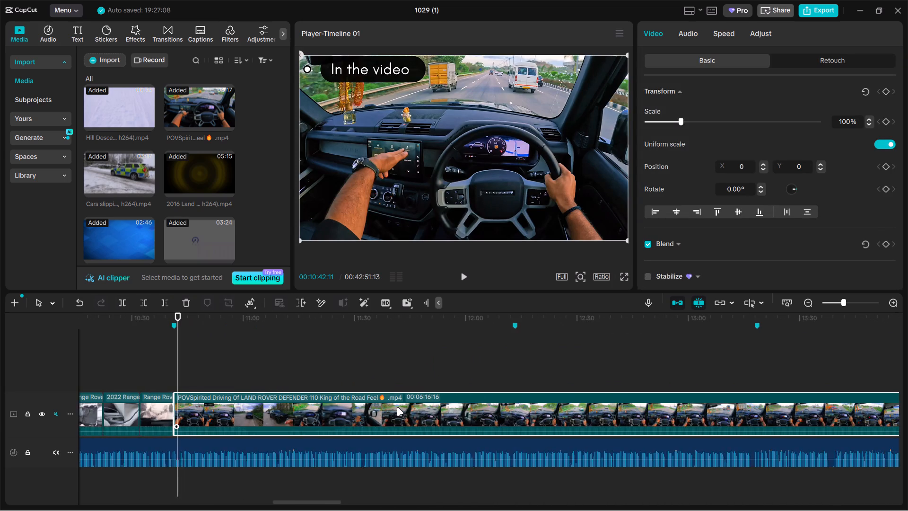
Move the last five added clips, from Land Rover P2463 through Diesel Particulate Filter, ahead of the POV Defender 110 driving clip.
scroll(397, 407, "down", 20, "ctrl")
scroll(397, 407, "down", 10, "ctrl")
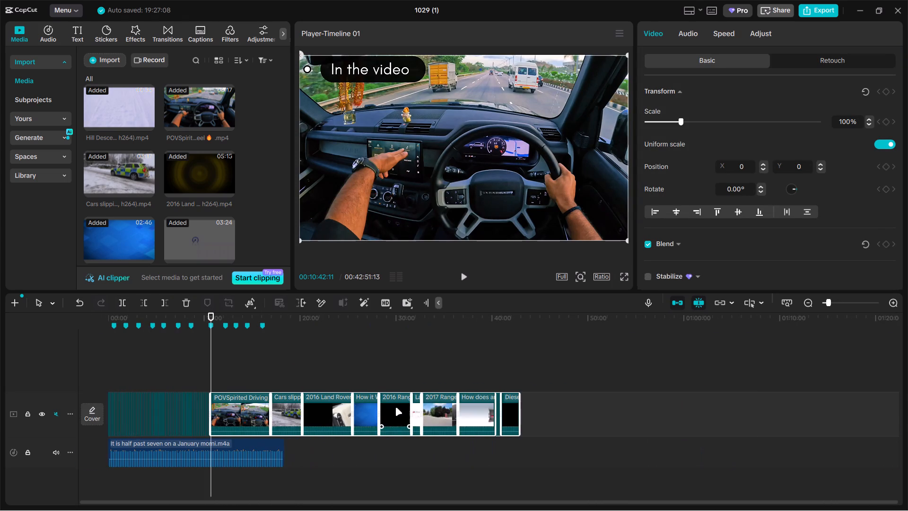
left_click(430, 381)
left_click_drag(418, 378, 543, 423)
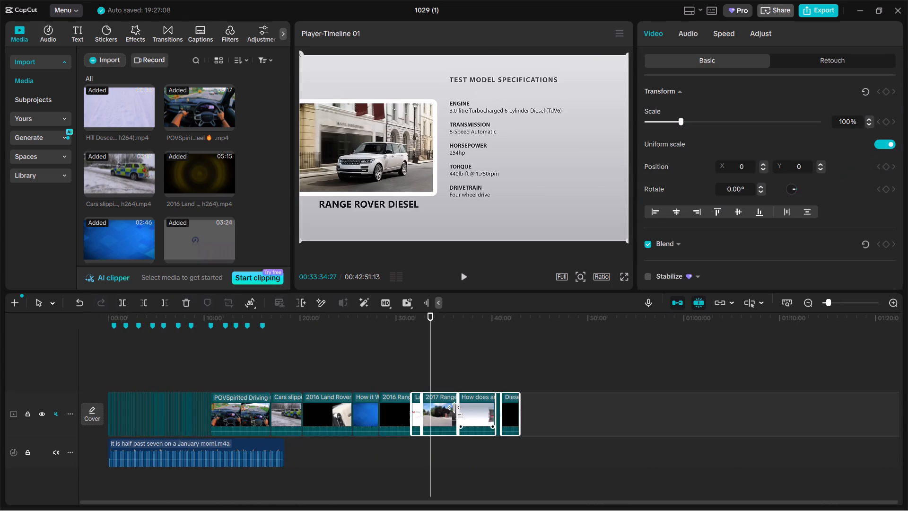
left_click_drag(446, 411, 259, 415)
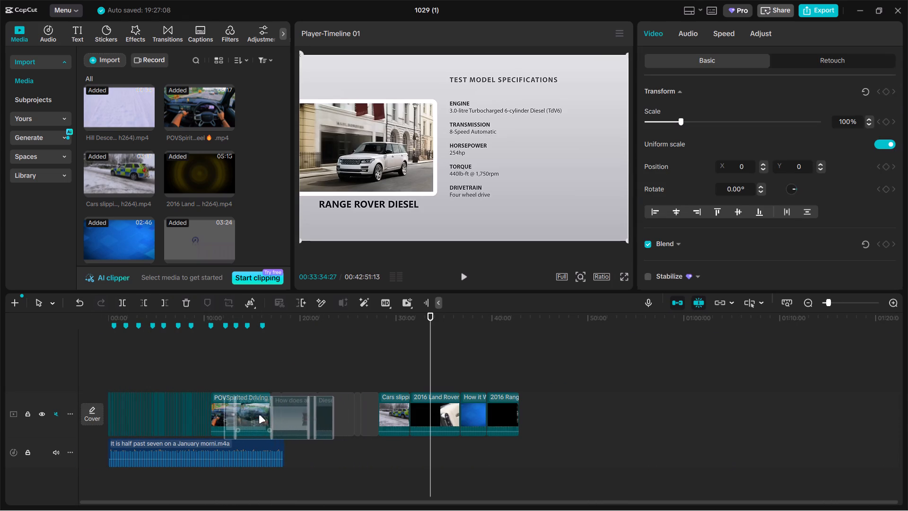
left_click_drag(259, 415, 238, 417)
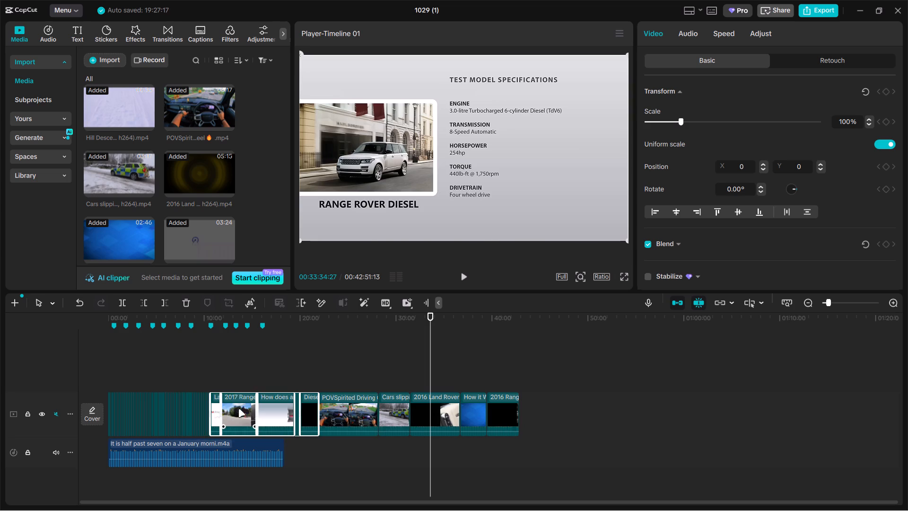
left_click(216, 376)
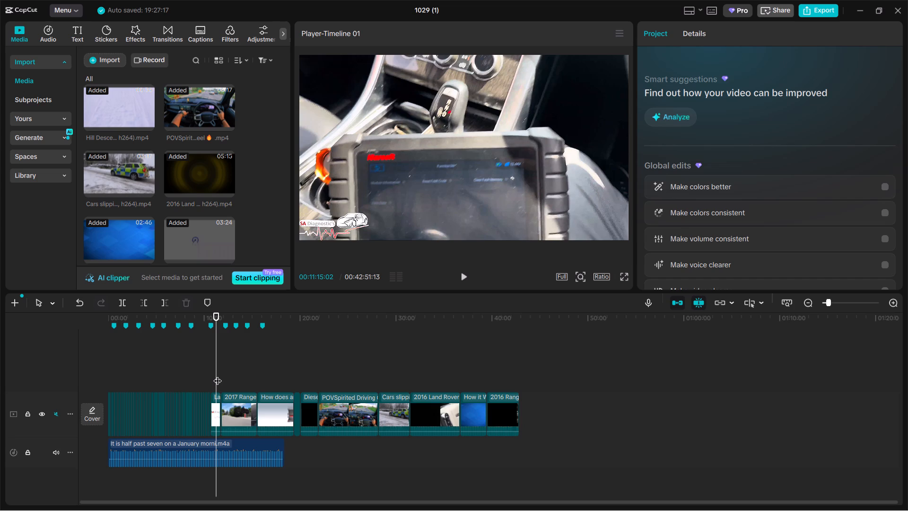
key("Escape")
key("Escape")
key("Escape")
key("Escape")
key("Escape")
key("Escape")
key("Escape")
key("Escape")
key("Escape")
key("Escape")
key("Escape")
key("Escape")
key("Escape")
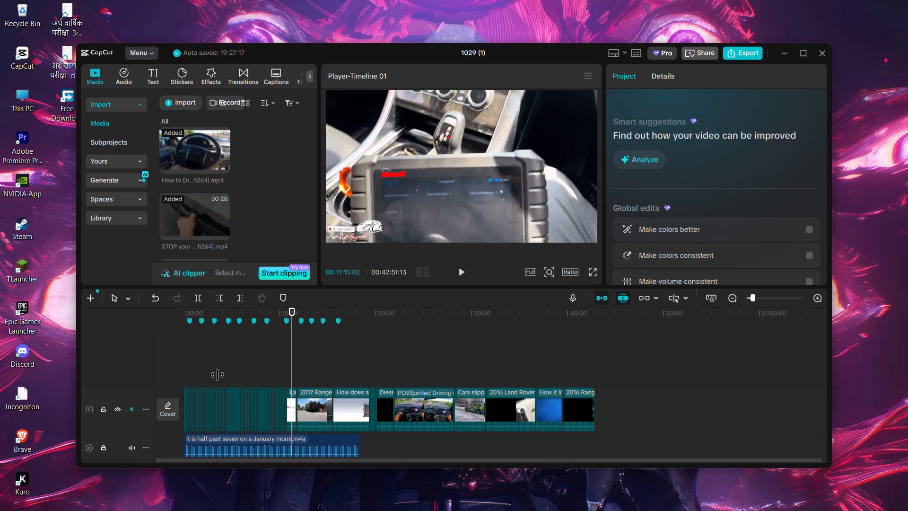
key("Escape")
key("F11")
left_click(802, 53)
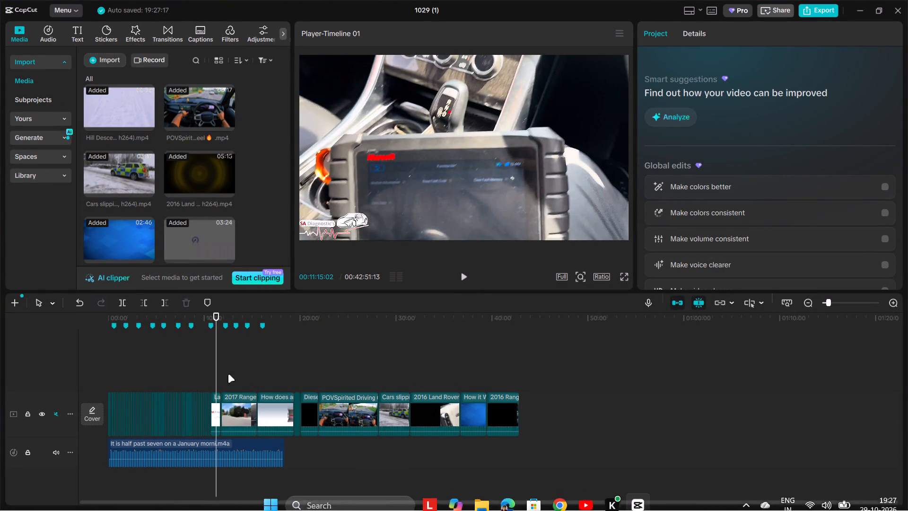
Skim through the newly added folder 05 clips, from Land Rover P2463 to the POV Defender 110 driving clip.
scroll(219, 374, "up", 12, "ctrl")
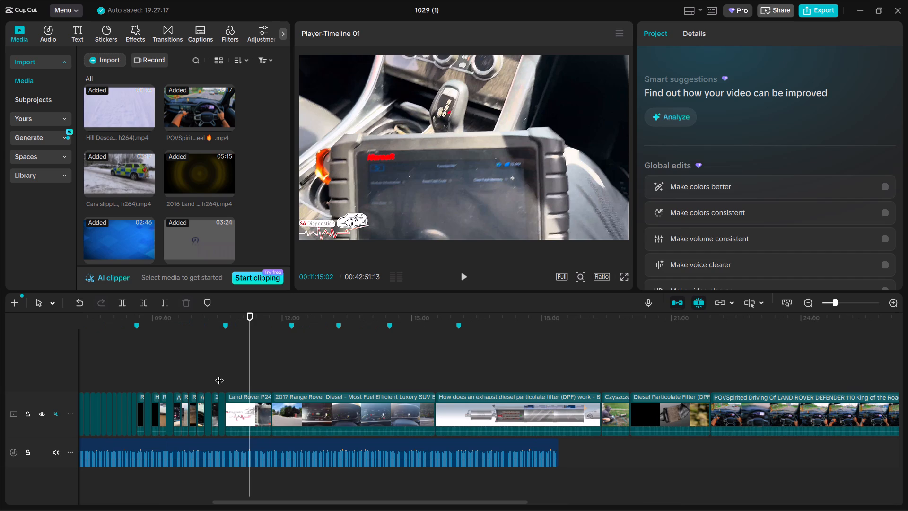
left_click(263, 371)
left_click_drag(267, 371, 285, 371)
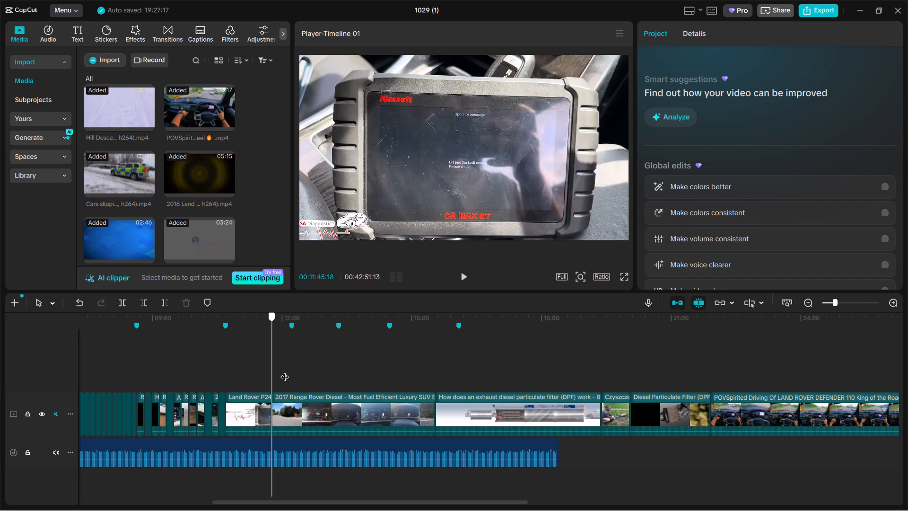
left_click_drag(285, 371, 526, 368)
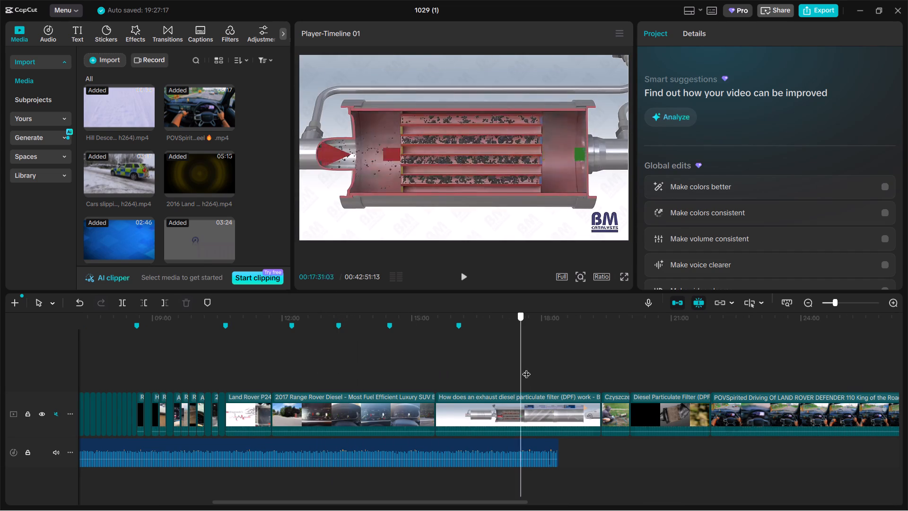
left_click_drag(526, 368, 678, 376)
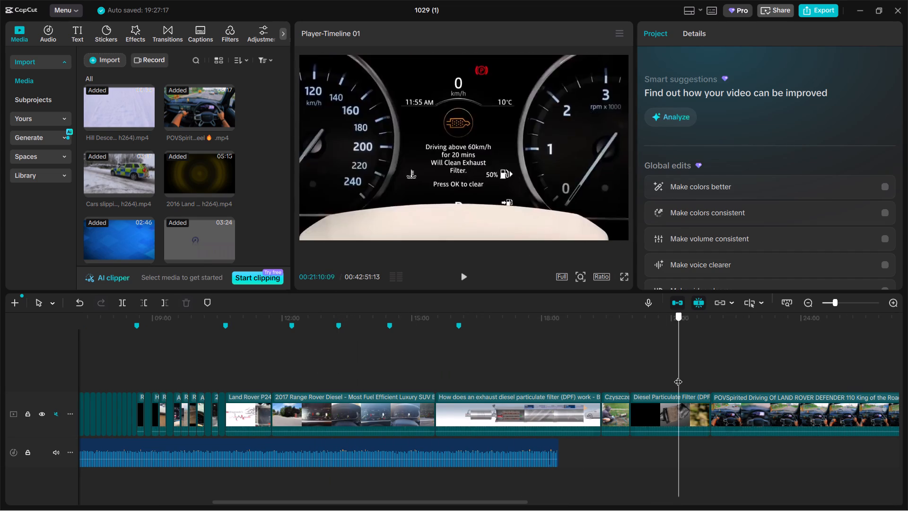
left_click_drag(678, 376, 781, 379)
left_click_drag(756, 392, 754, 392)
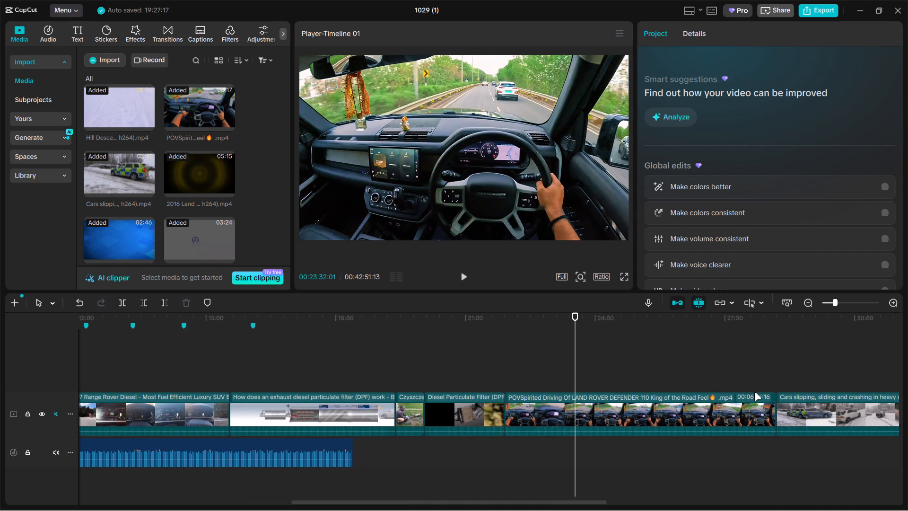
left_click_drag(754, 392, 687, 389)
Move the "Cars slipping, sliding and crashing in heavy snow" clip ahead of the Land Rover P2463 clip, directly after the edited clips.
left_click(595, 371)
left_click_drag(597, 371, 619, 369)
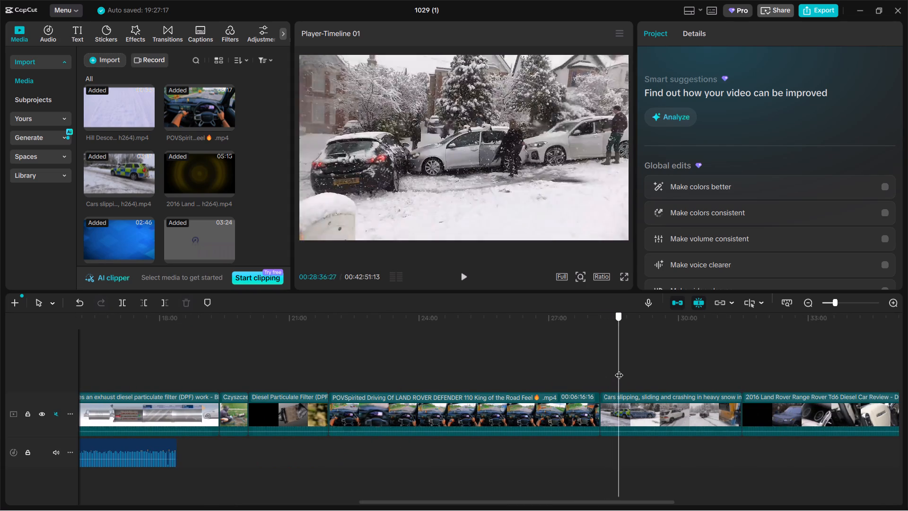
left_click_drag(619, 369, 629, 367)
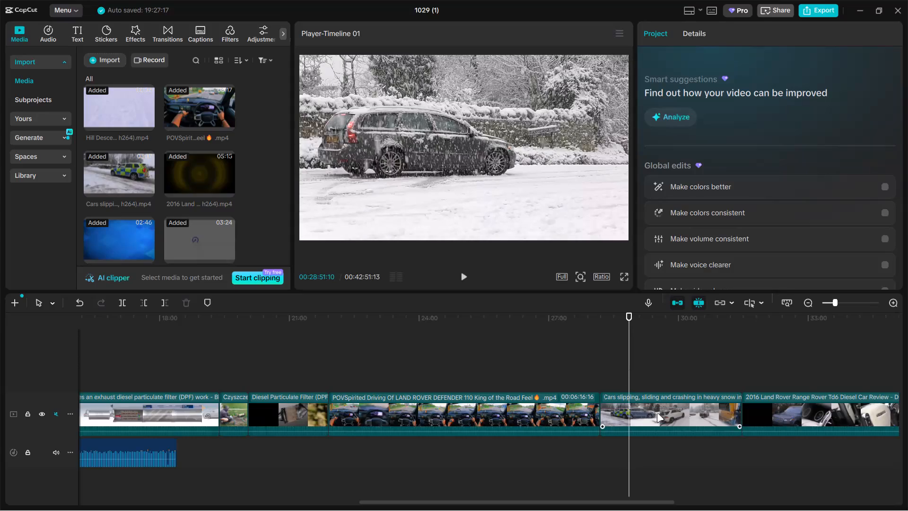
left_click_drag(657, 414, 466, 489)
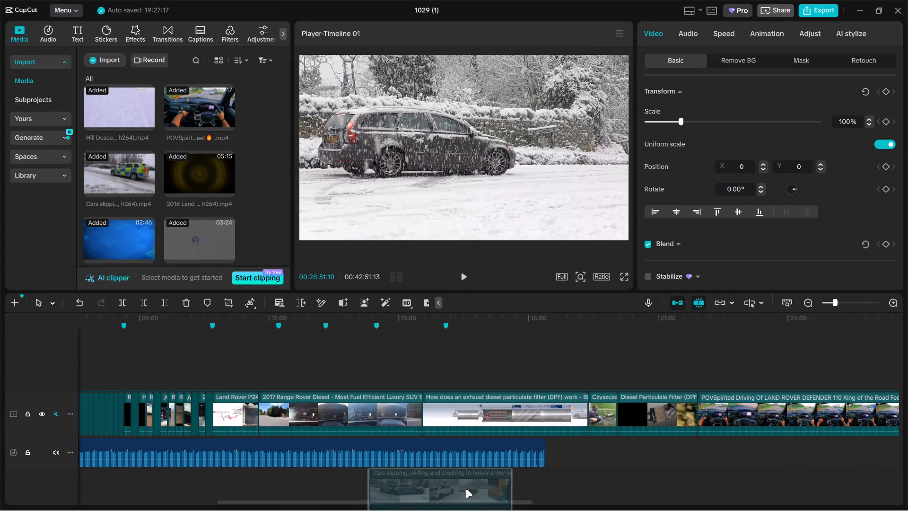
left_click_drag(466, 489, 233, 426)
scroll(224, 395, "down", 6, "ctrl")
scroll(224, 394, "up", 1, "ctrl")
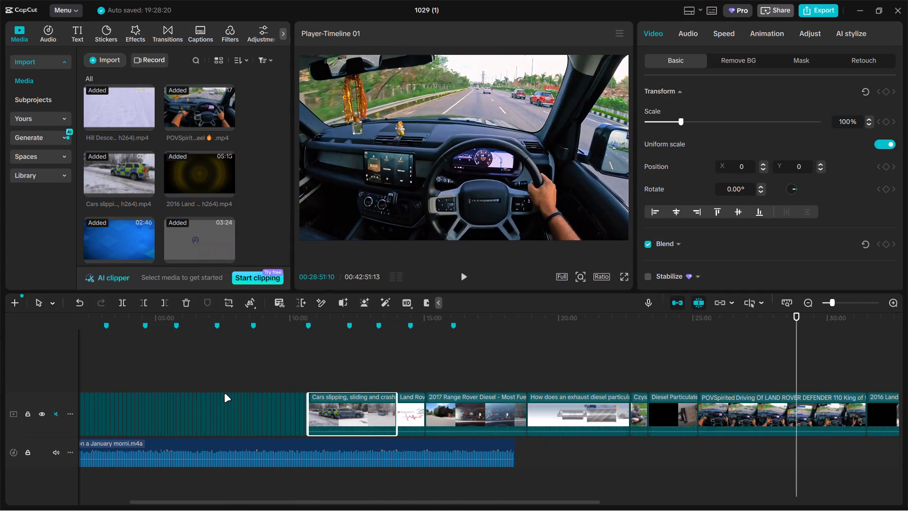
scroll(204, 380, "up", 2, "ctrl")
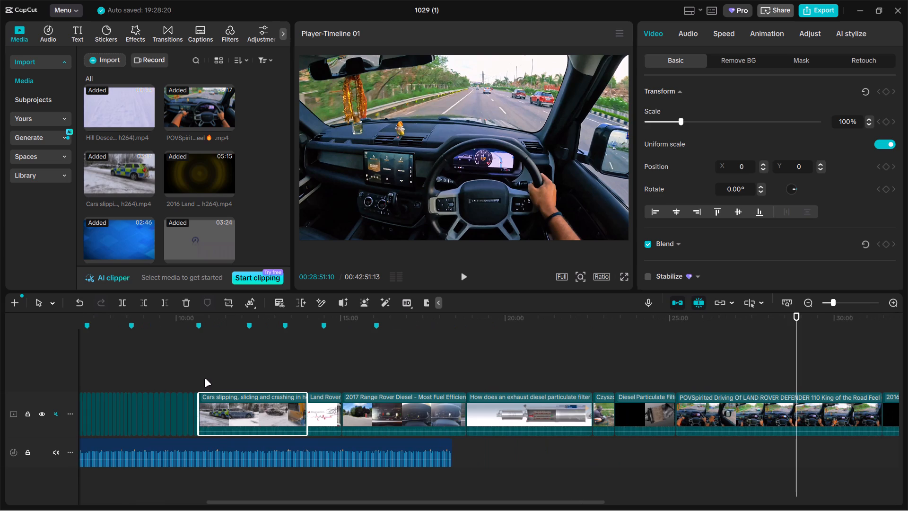
Split the "Cars slipping, sliding and crashing" clip at 00:11:46:26 and delete the part before the cut.
left_click(185, 372)
left_click_drag(184, 372, 225, 371)
scroll(226, 371, "up", 1, "ctrl")
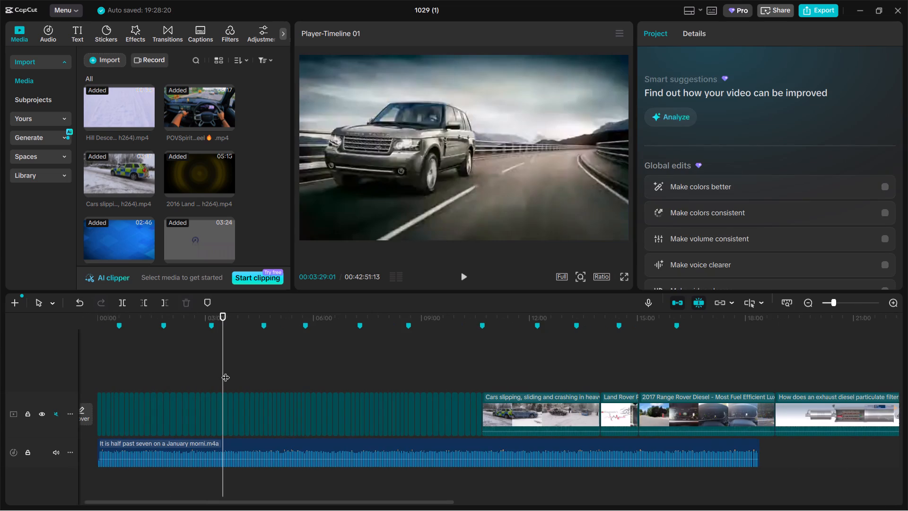
scroll(226, 371, "up", 1, "ctrl")
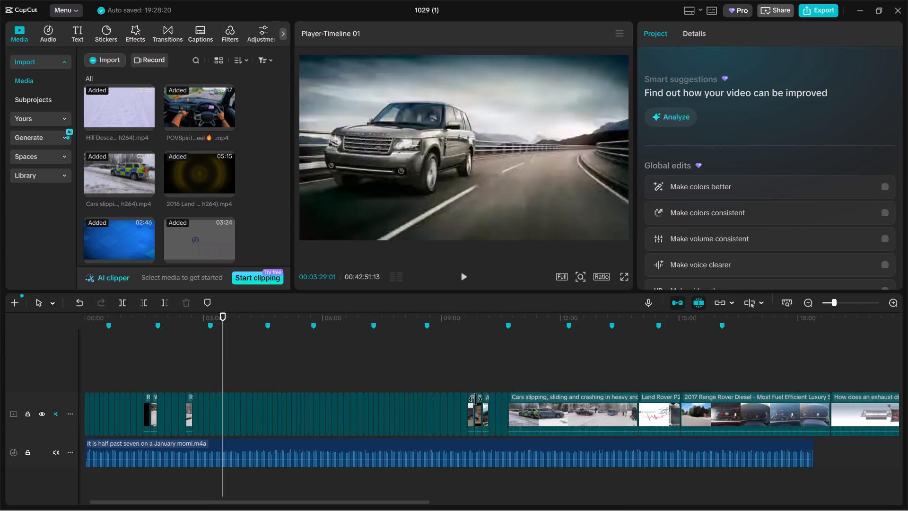
left_click(532, 375)
left_click_drag(532, 375, 509, 379)
scroll(577, 389, "up", 5, "ctrl")
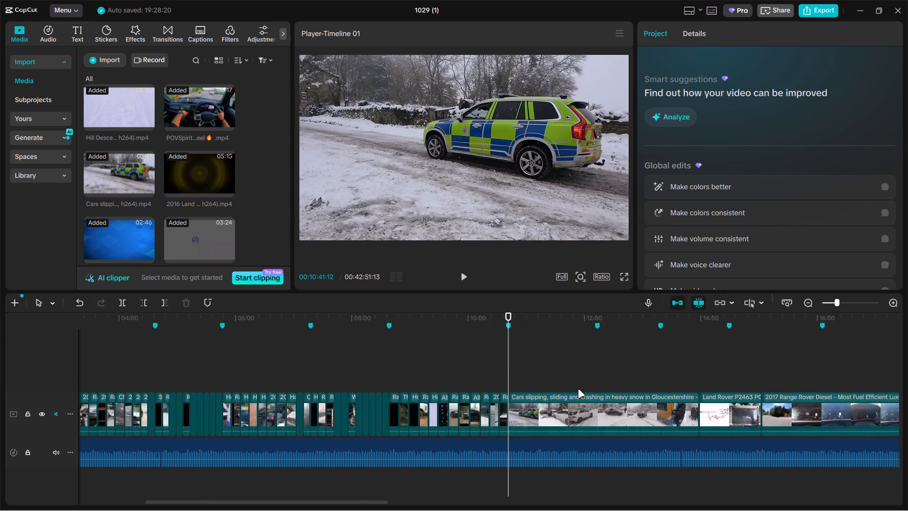
scroll(578, 389, "up", 4, "ctrl")
left_click_drag(581, 390, 498, 363)
scroll(498, 363, "up", 5, "ctrl")
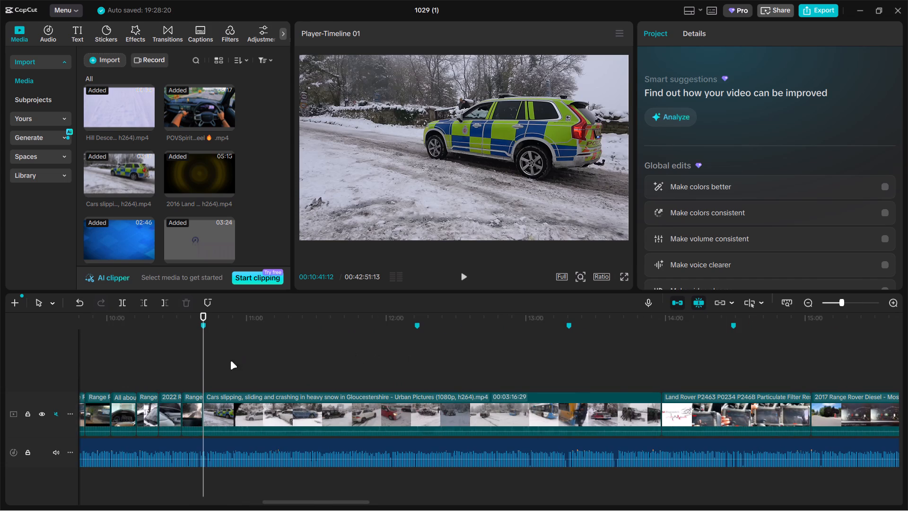
left_click_drag(205, 365, 363, 368)
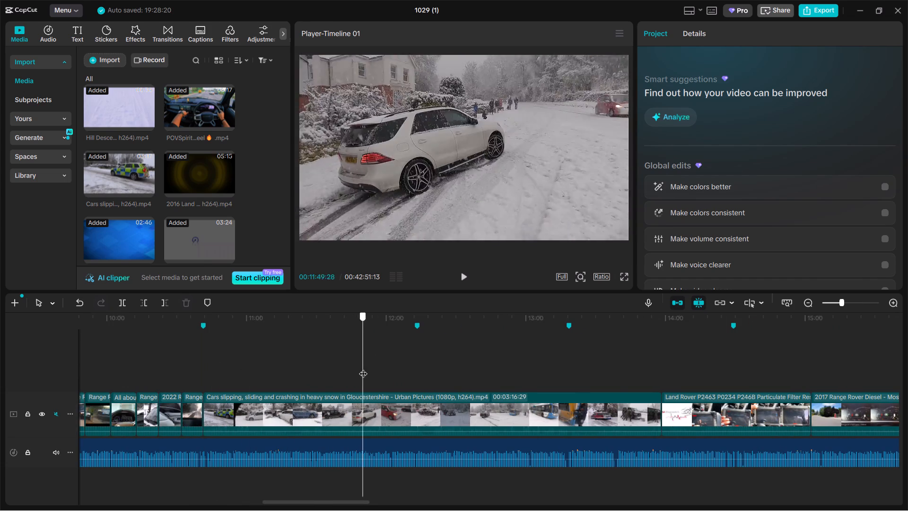
left_click_drag(363, 368, 370, 371)
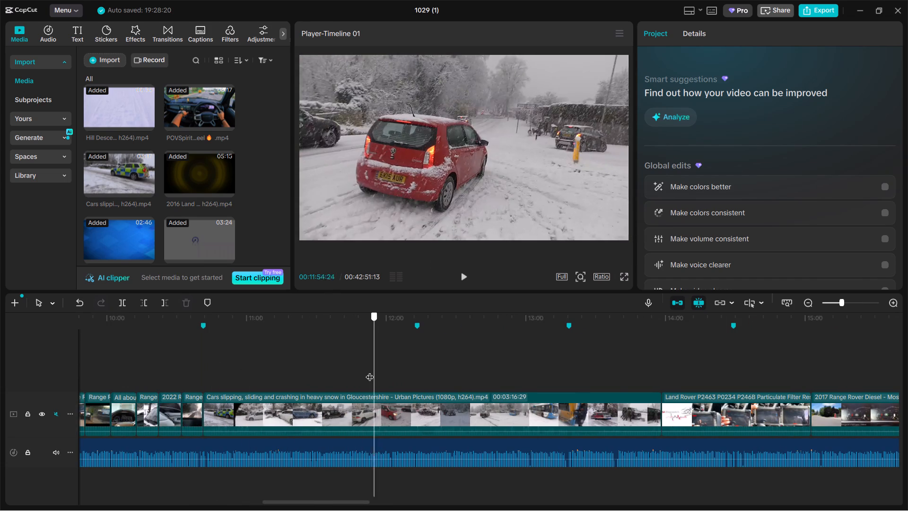
left_click_drag(370, 371, 356, 371)
left_click(365, 408)
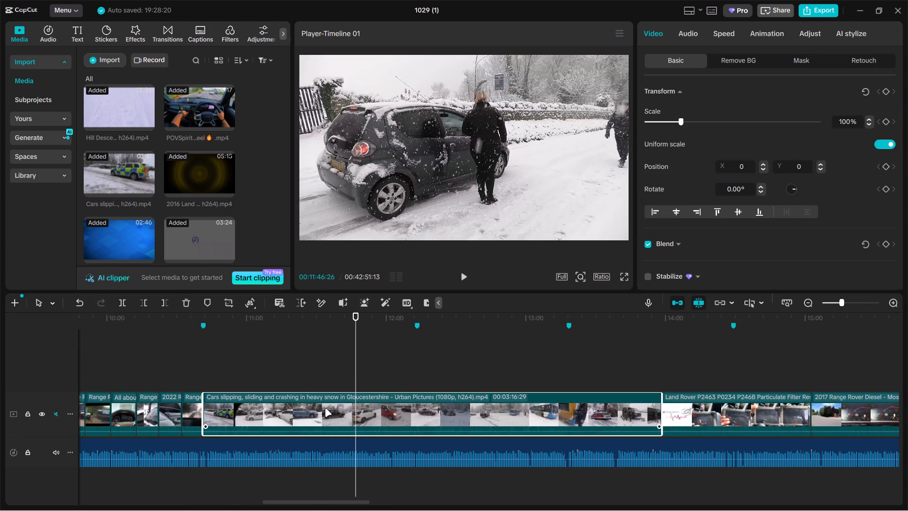
key("ctrl+b")
left_click(297, 404)
key("BackSpace")
Split the "Cars slipping" clip at 00:10:51:03, after the red car passes, and delete the remainder.
left_click(217, 381)
left_click(221, 377)
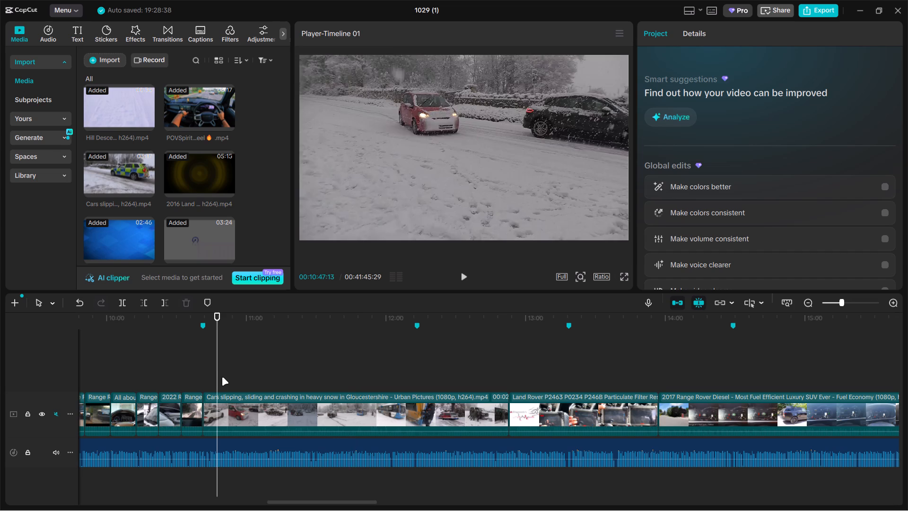
left_click_drag(222, 377, 227, 379)
left_click(236, 402)
left_click(205, 383)
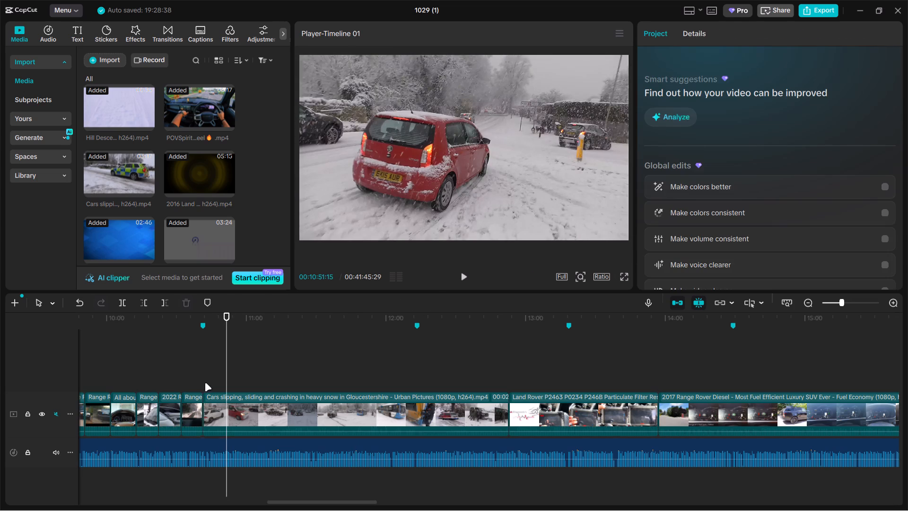
left_click_drag(202, 382, 222, 381)
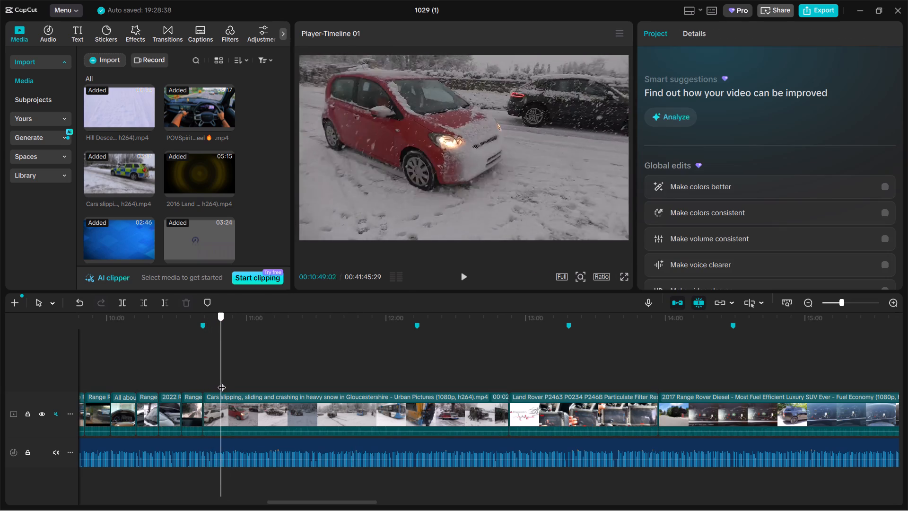
left_click_drag(222, 381, 226, 381)
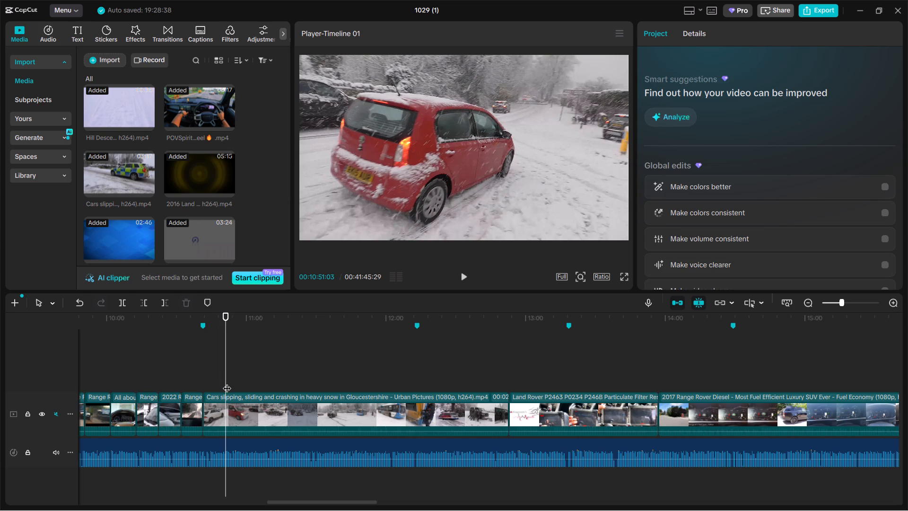
key("ctrl+b")
key("BackSpace")
left_click(288, 414)
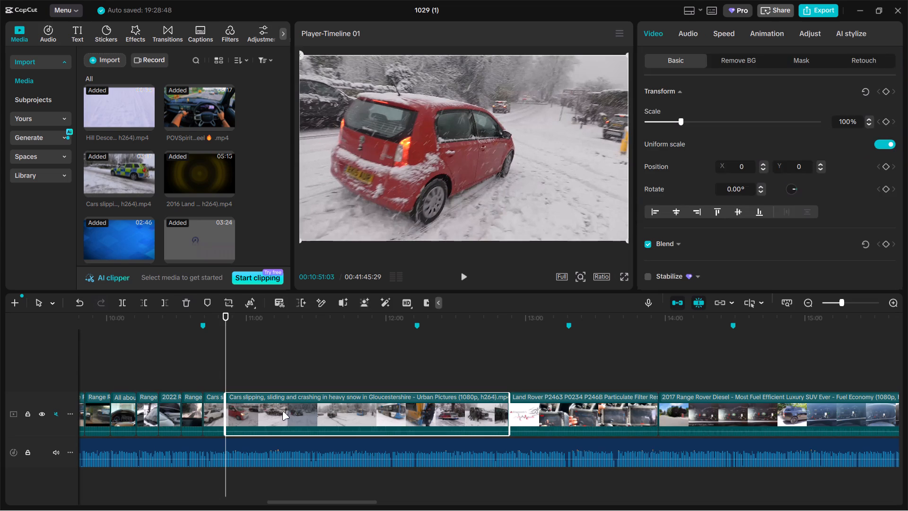
key("BackSpace")
Trim the start of the Land Rover P2463 clip up to the frame at 00:11:08:23.
left_click_drag(229, 375, 231, 375)
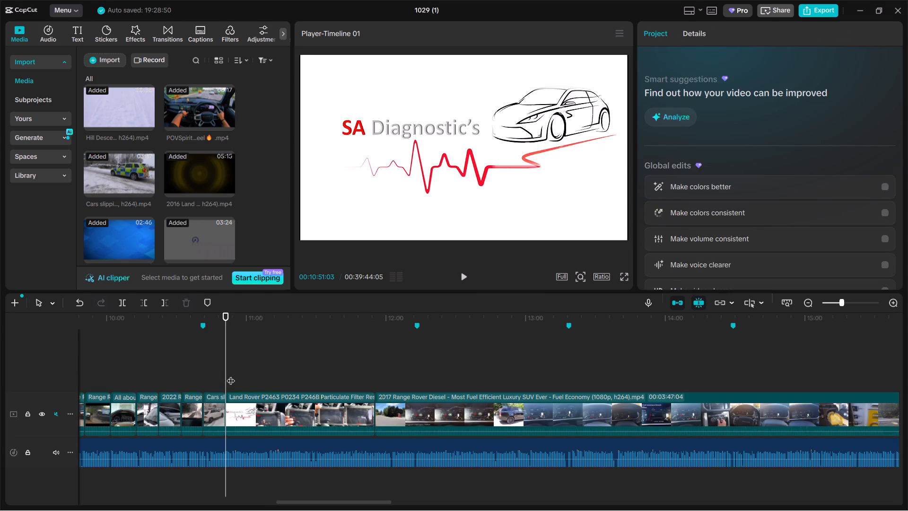
left_click_drag(231, 375, 267, 375)
left_click(265, 406)
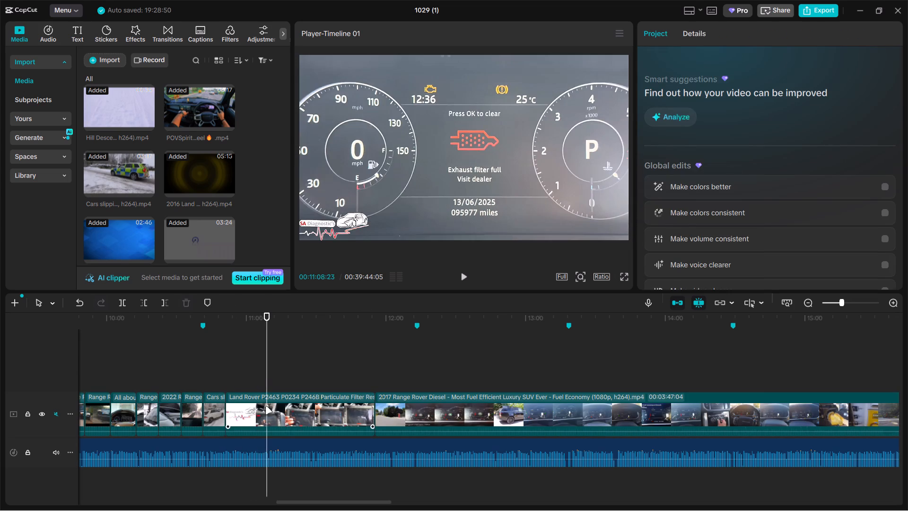
left_click_drag(226, 402, 268, 406)
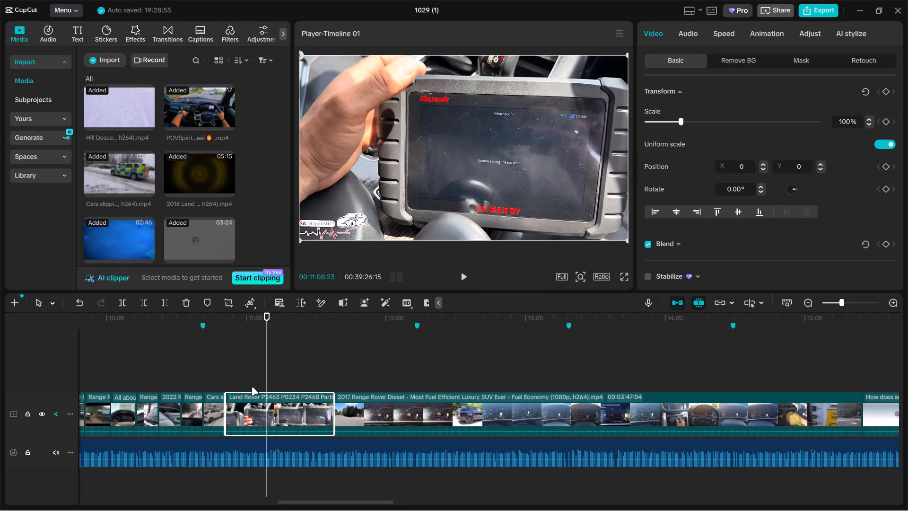
Split the Land Rover P2463 clip at 00:11:00:01 and delete the part after the cut.
left_click(252, 385)
left_click_drag(252, 385, 246, 381)
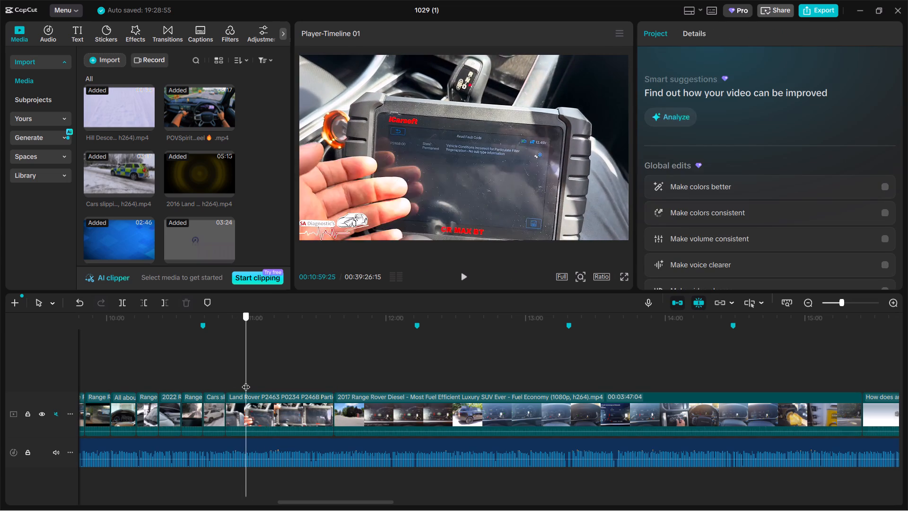
left_click_drag(246, 381, 246, 381)
left_click(256, 402)
key("ctrl+b")
key("BackSpace")
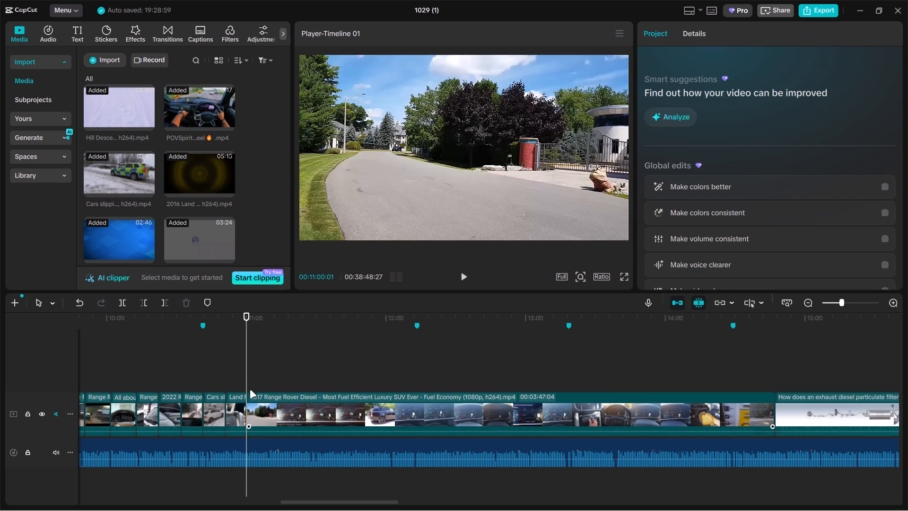
Scale up the shortened Land Rover P2463 clip slightly and shift its picture down to push the corner logo out of frame.
left_click(239, 380)
left_click(237, 369)
left_click(387, 202)
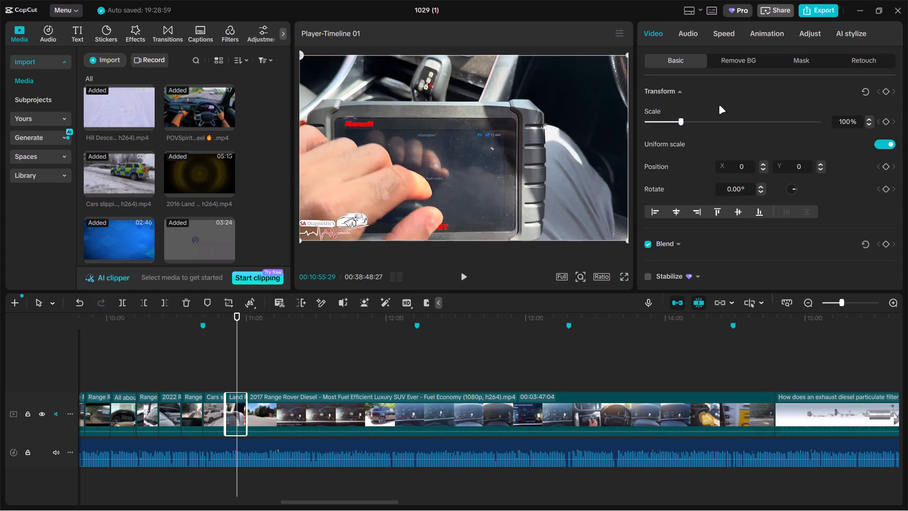
left_click_drag(681, 120, 689, 118)
left_click_drag(517, 143, 515, 158)
Split the 2017 Range Rover Diesel clip at 00:11:27:08, before the trip meter caption, and delete the opening part.
left_click(258, 370)
left_click_drag(258, 370, 323, 368)
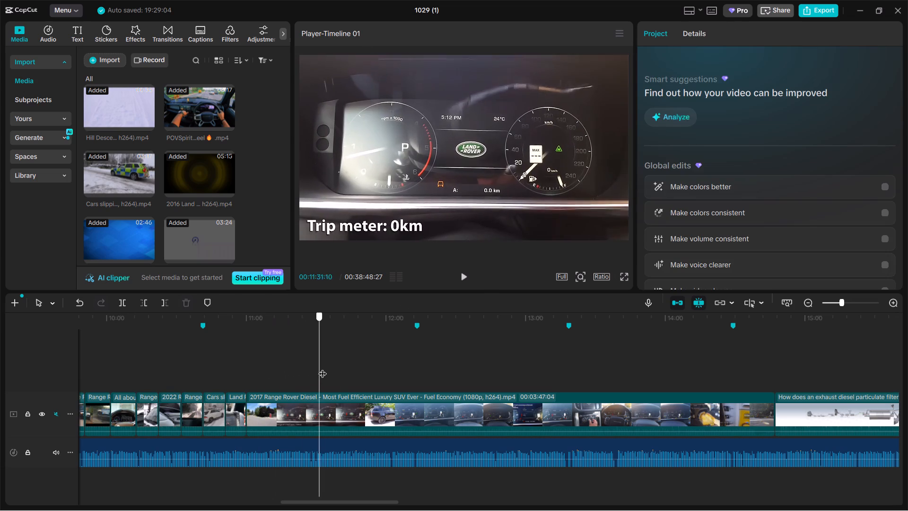
left_click_drag(323, 368, 310, 366)
left_click(320, 420)
key("ctrl+b")
left_click(300, 413)
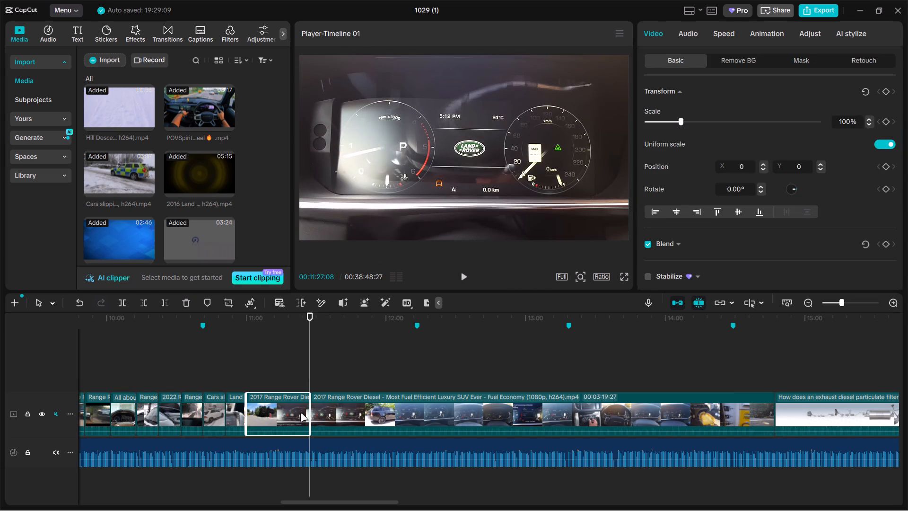
key("BackSpace")
Split the 2017 Range Rover Diesel clip at 00:11:21:17, before the model specifications card, and delete the remainder.
left_click(249, 370)
left_click_drag(246, 370, 258, 370)
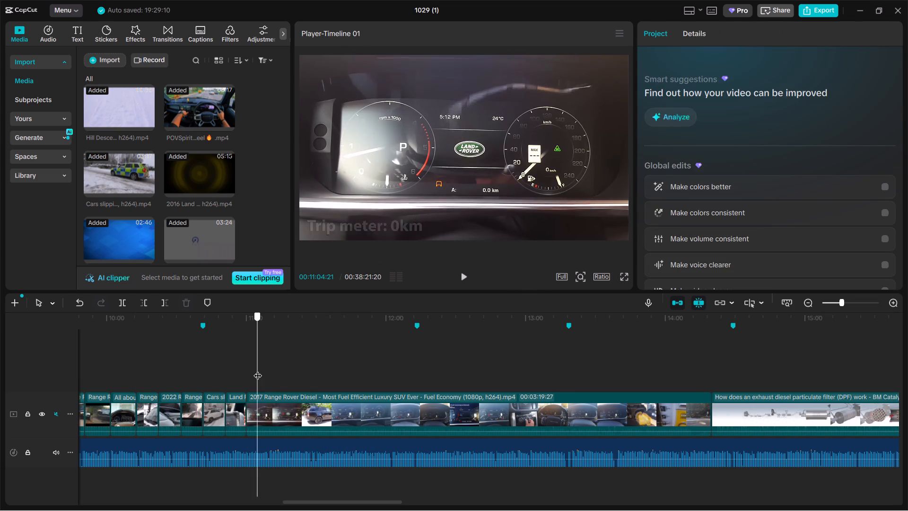
left_click_drag(258, 370, 279, 368)
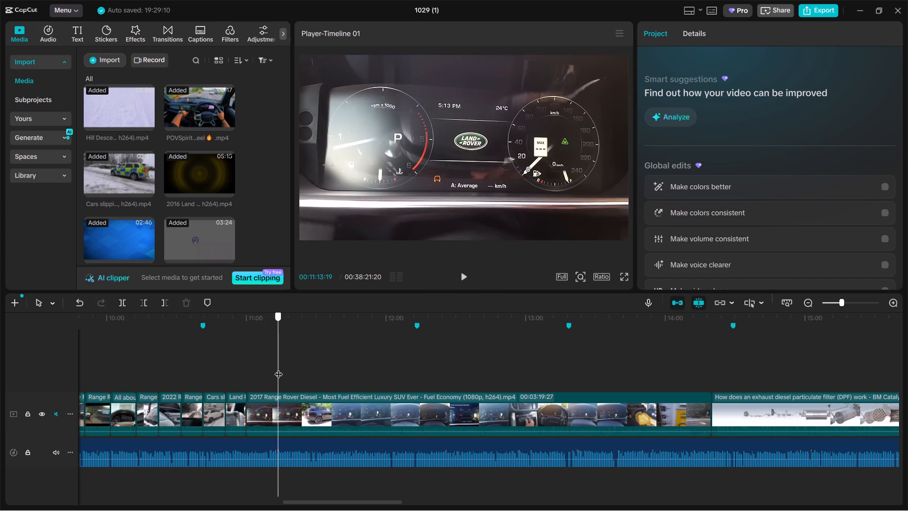
left_click_drag(279, 368, 302, 365)
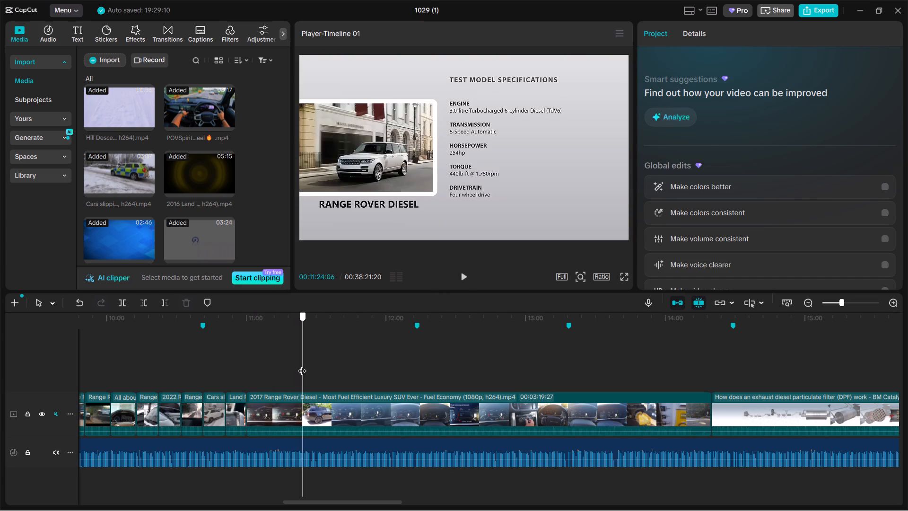
left_click_drag(302, 365, 294, 365)
left_click(294, 375)
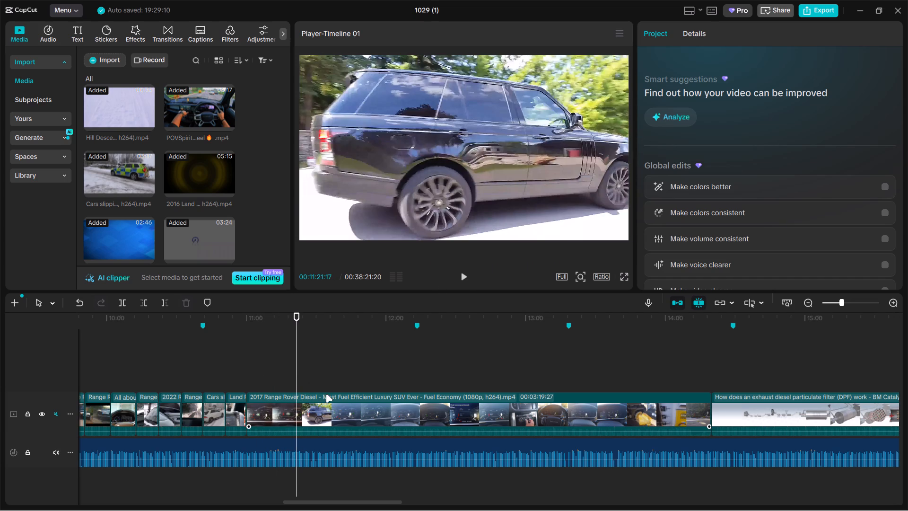
key("ctrl+b")
left_click(331, 397)
key("BackSpace")
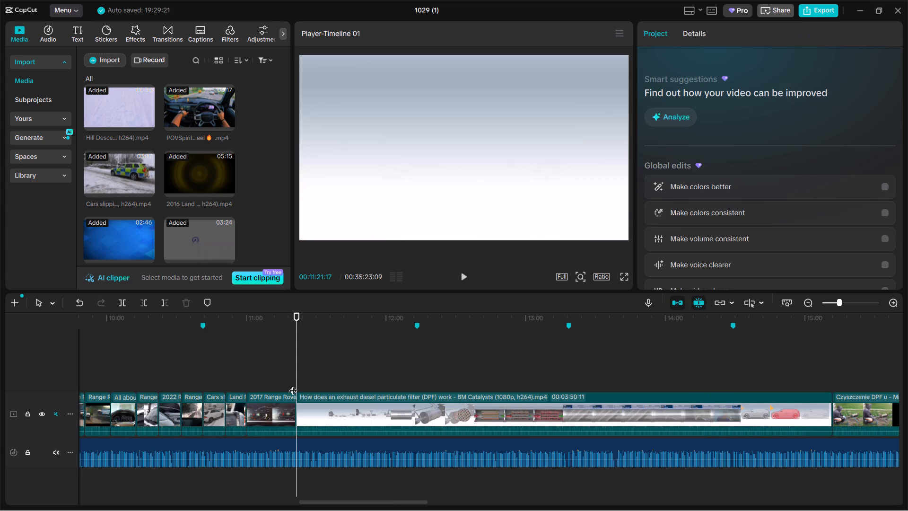
Trim about 12 seconds from the start of the 2017 Range Rover Diesel clip, keeping only its final part.
left_click(275, 409)
left_click_drag(249, 406, 275, 406)
left_click(272, 380)
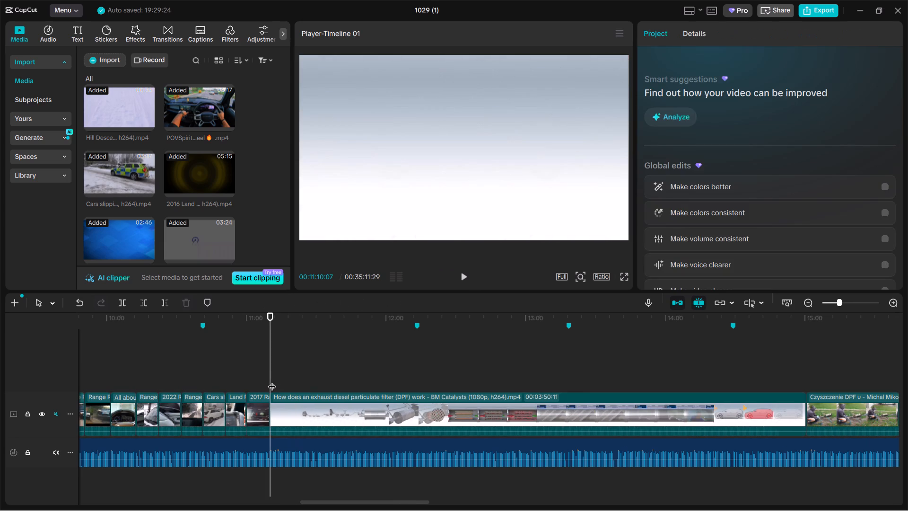
left_click(272, 380)
left_click(262, 401)
left_click(247, 405)
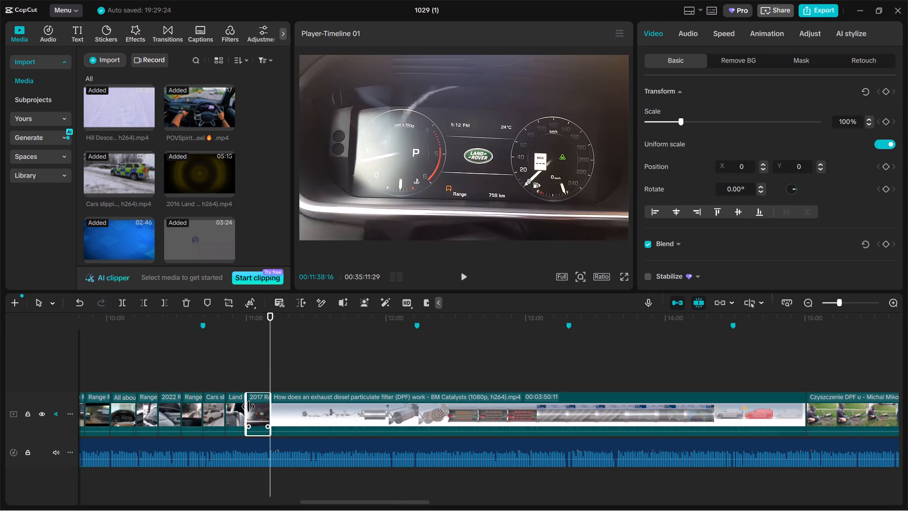
Look through the BM Catalysts diesel particulate filter animation from beginning to end for a usable passage.
left_click_drag(271, 371, 323, 370)
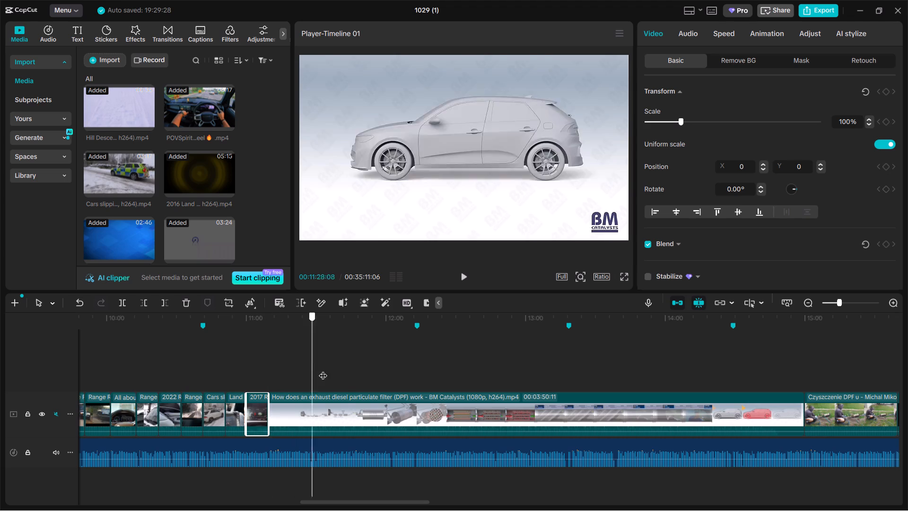
left_click_drag(323, 370, 600, 371)
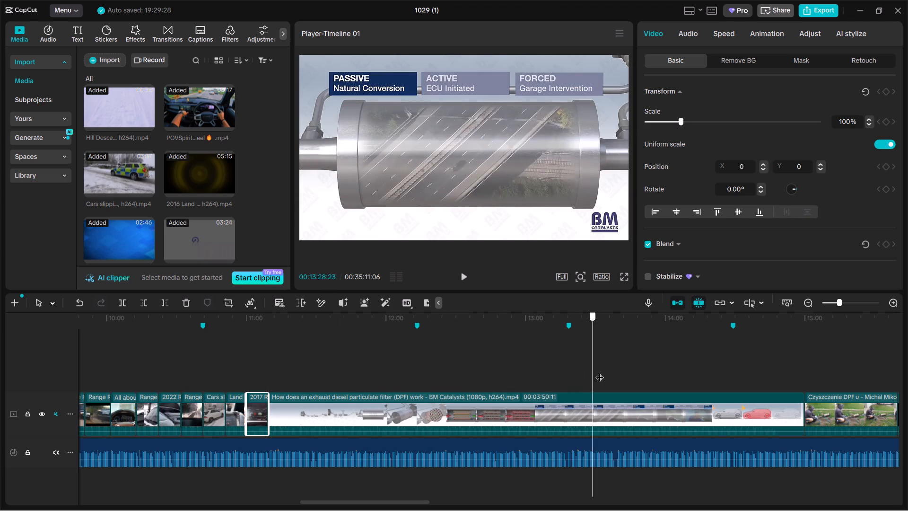
left_click_drag(600, 371, 320, 358)
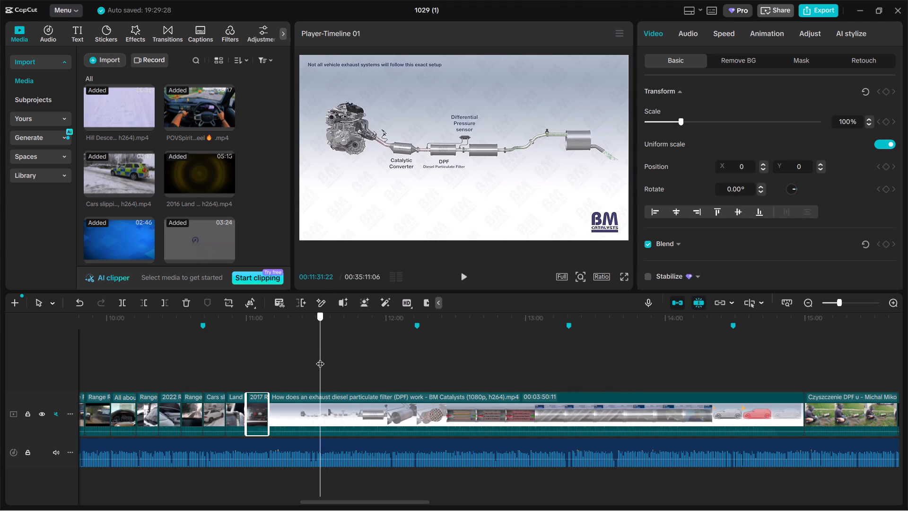
left_click_drag(320, 358, 465, 362)
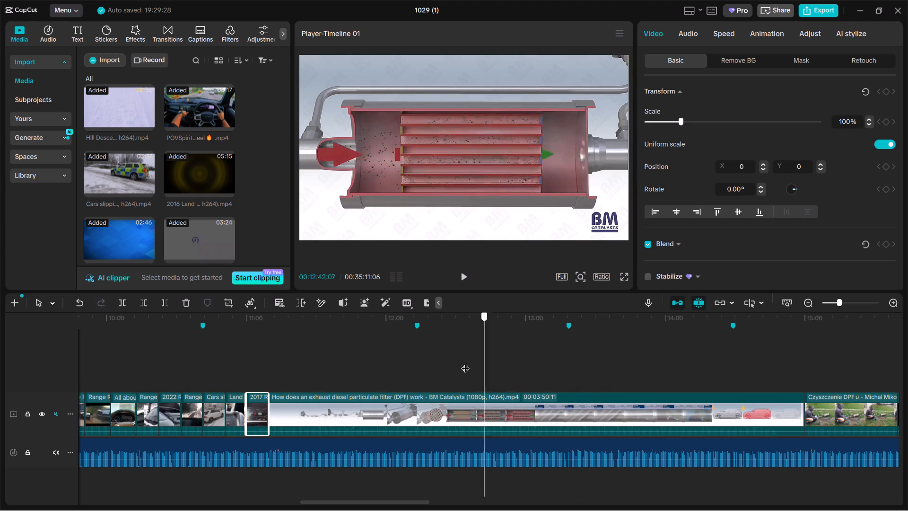
left_click_drag(465, 362, 402, 356)
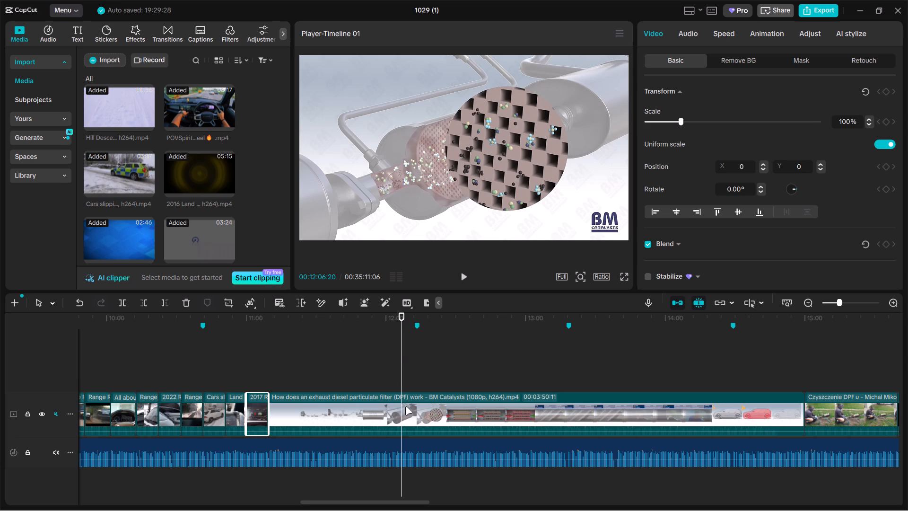
left_click(405, 406)
left_click(683, 373)
left_click_drag(683, 373, 737, 373)
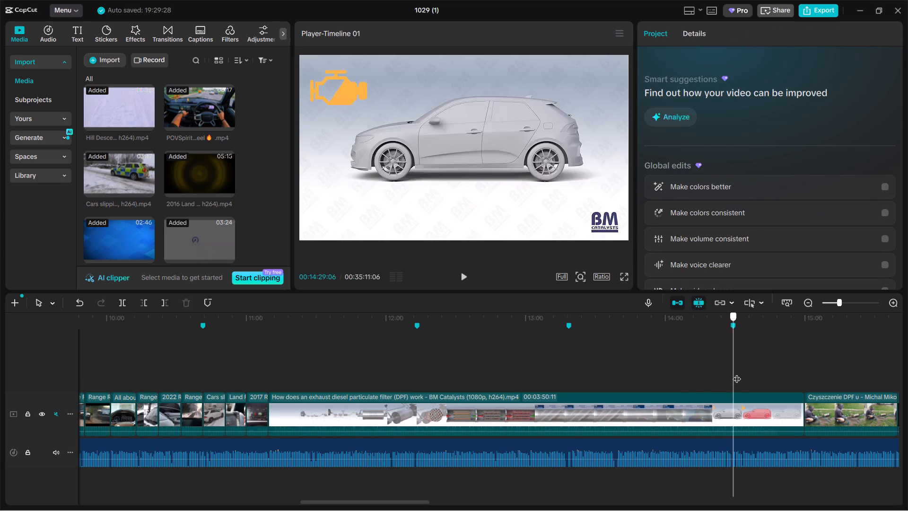
left_click_drag(737, 373, 779, 370)
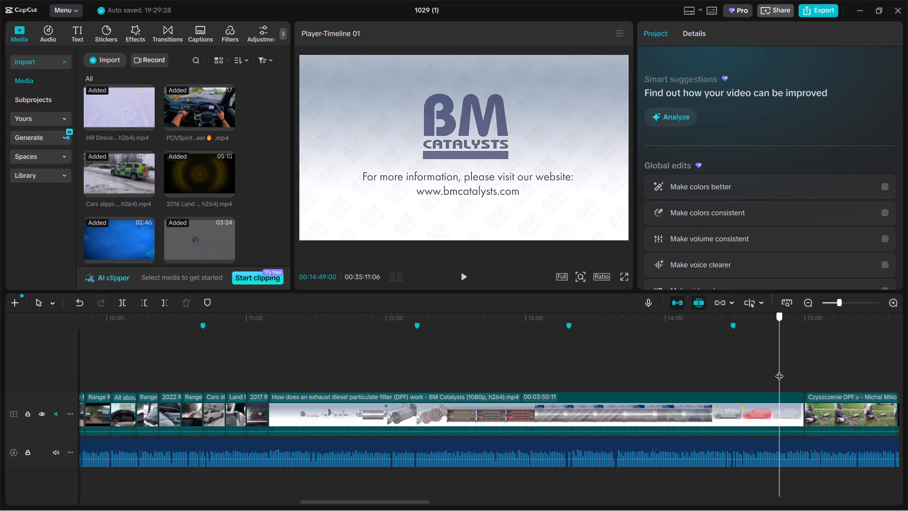
left_click_drag(779, 370, 300, 359)
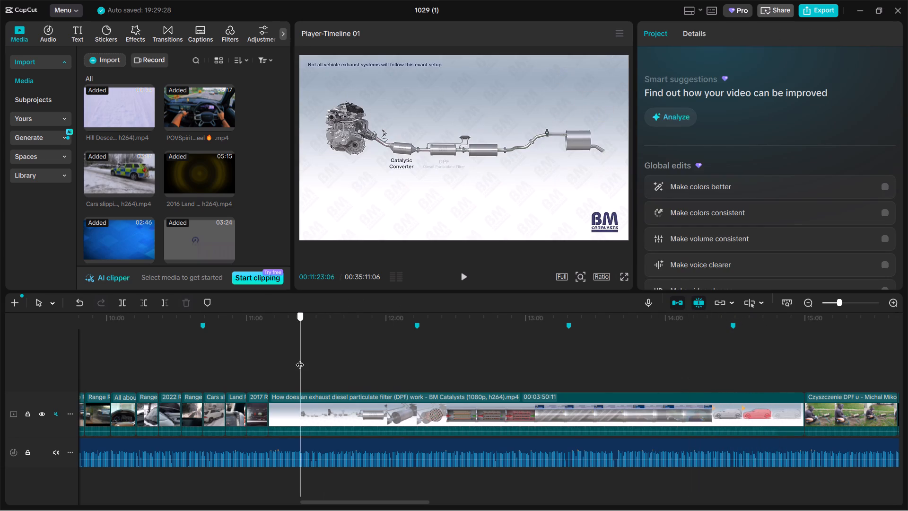
Split the BM Catalysts clip at 00:11:58:04, before particles enter the filter, and delete the opening part.
left_click_drag(300, 359, 387, 344)
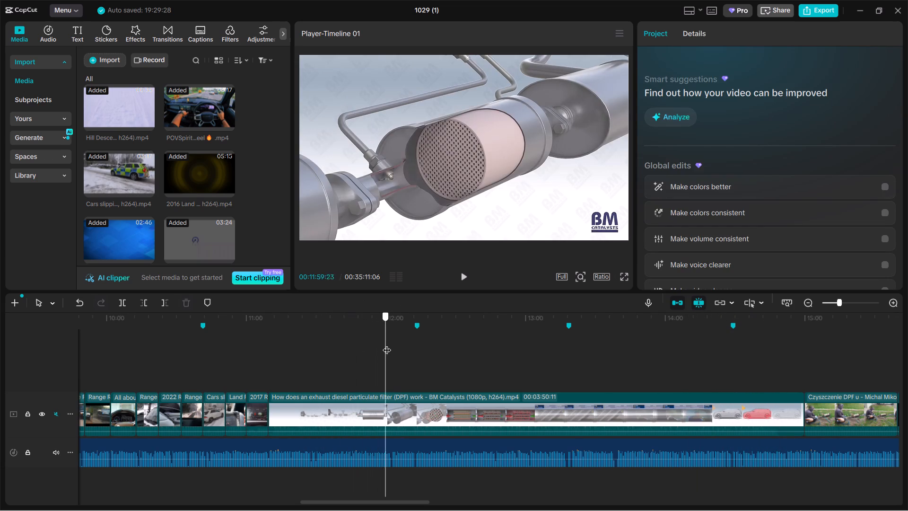
left_click_drag(387, 344, 386, 344)
left_click(402, 390)
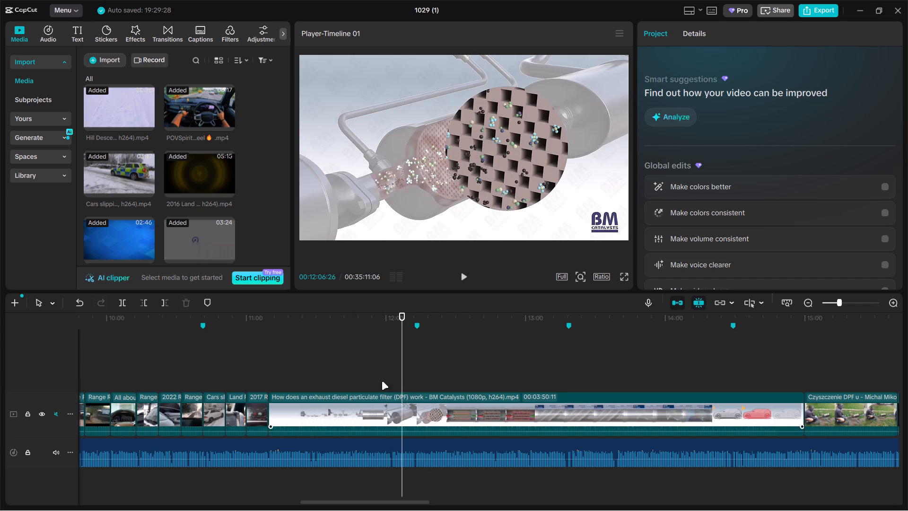
left_click(382, 381)
left_click(387, 412)
key("ctrl+b")
left_click(350, 408)
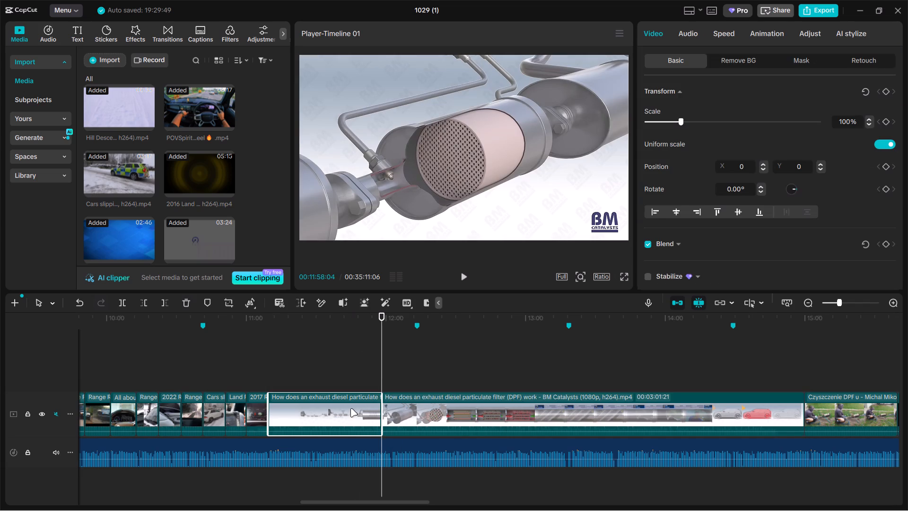
key("BackSpace")
Split the shortened BM Catalysts clip at 00:11:18:10, on the magnified filter view, and delete the remainder.
left_click(267, 372)
left_click_drag(267, 372, 283, 367)
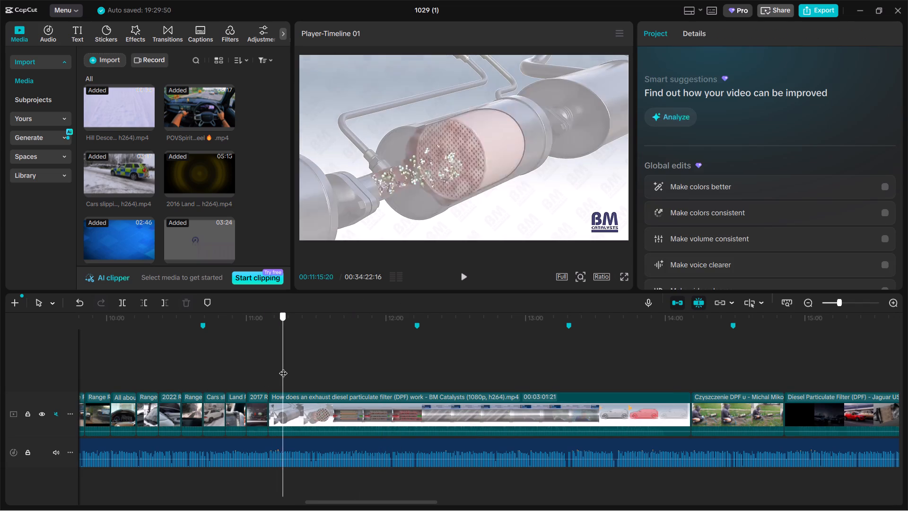
left_click_drag(283, 367, 289, 366)
left_click(297, 402)
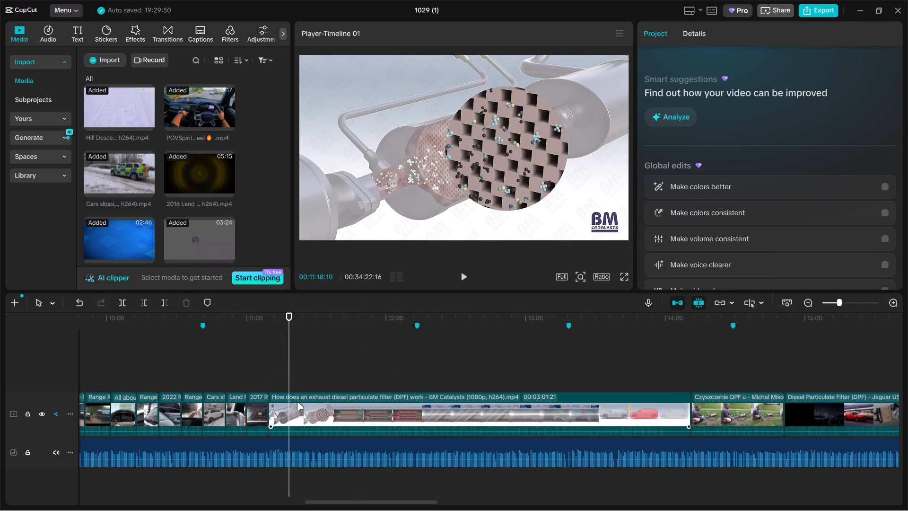
key("ctrl+b")
key("BackSpace")
Split the Czyszczenie DPF clip at about 00:11:28, around the moment the filter is blown out.
left_click_drag(290, 378, 296, 375)
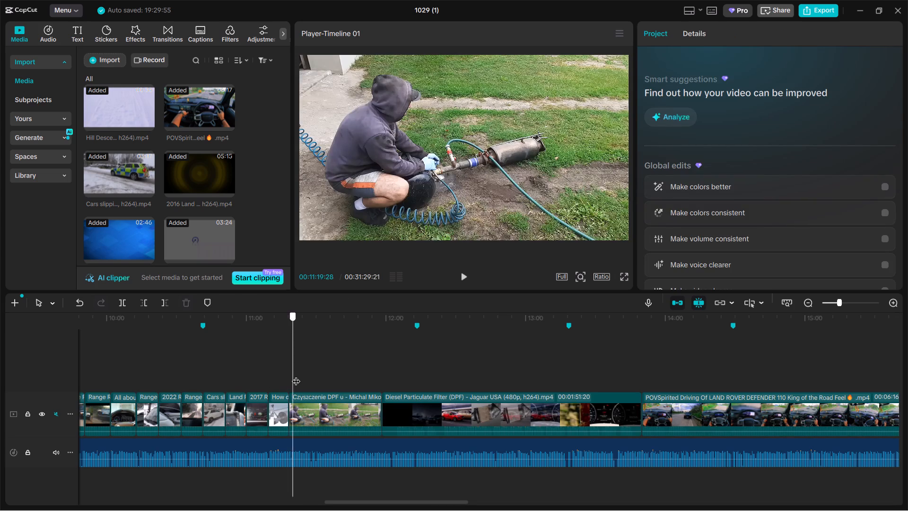
left_click_drag(296, 375, 312, 376)
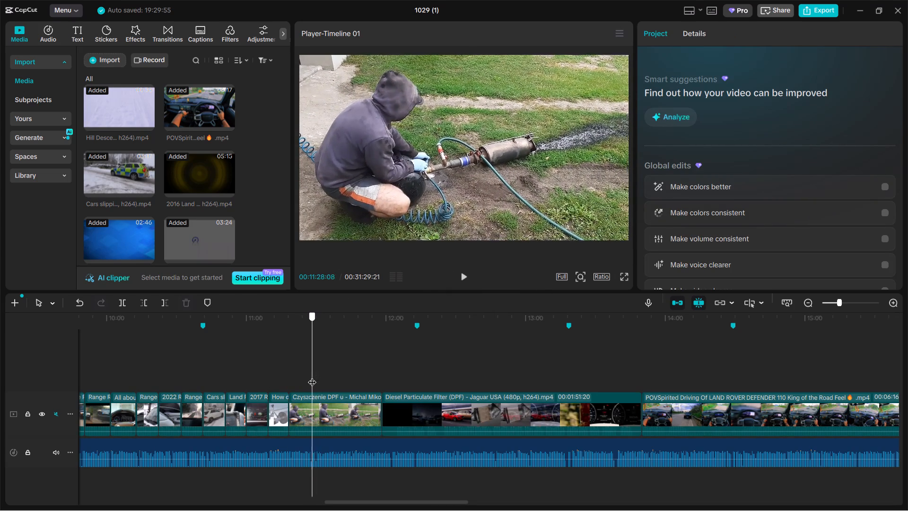
left_click_drag(312, 376, 310, 377)
left_click(316, 405)
key("ctrl+b")
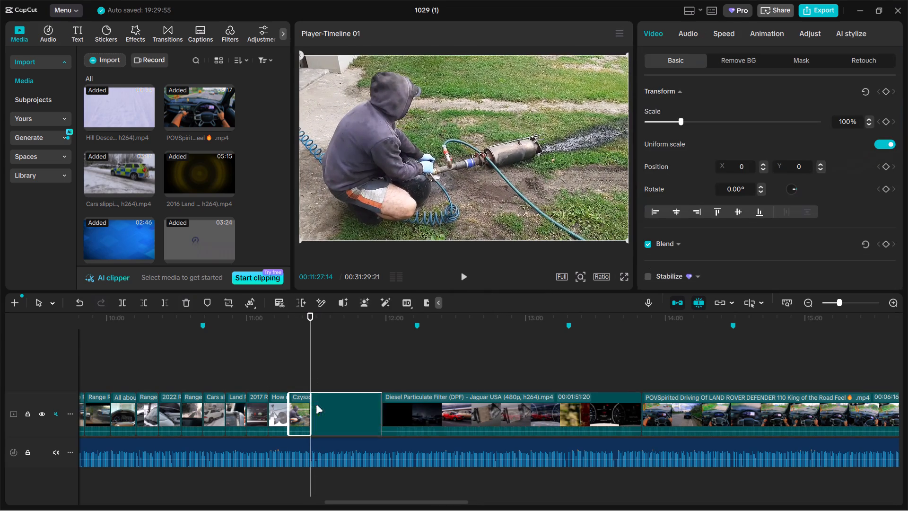
Delete the remainder of the Czyszczenie DPF clip after the split at 00:11:27:14.
key("BackSpace")
Split the Jaguar USA diesel particulate filter clip at 00:11:47:05, on the red car, and delete the opening part.
left_click_drag(311, 380, 404, 371)
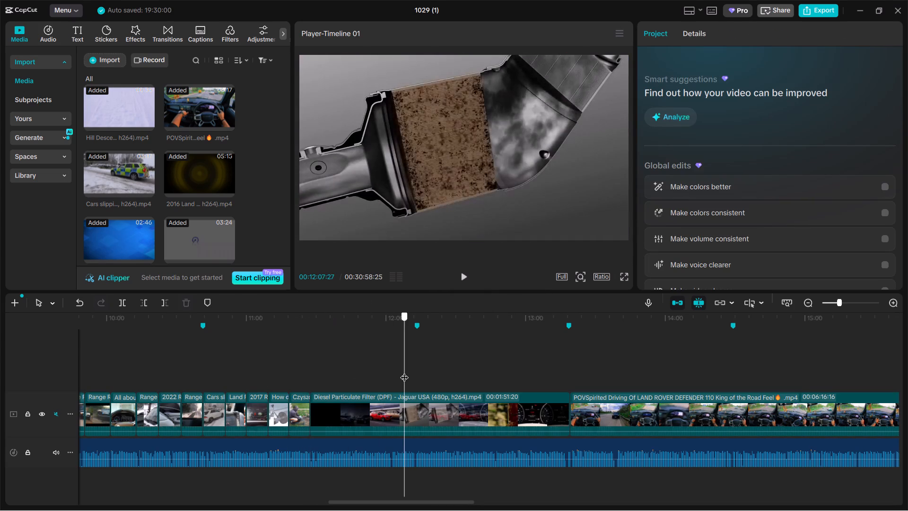
left_click_drag(404, 371, 356, 373)
left_click(358, 415)
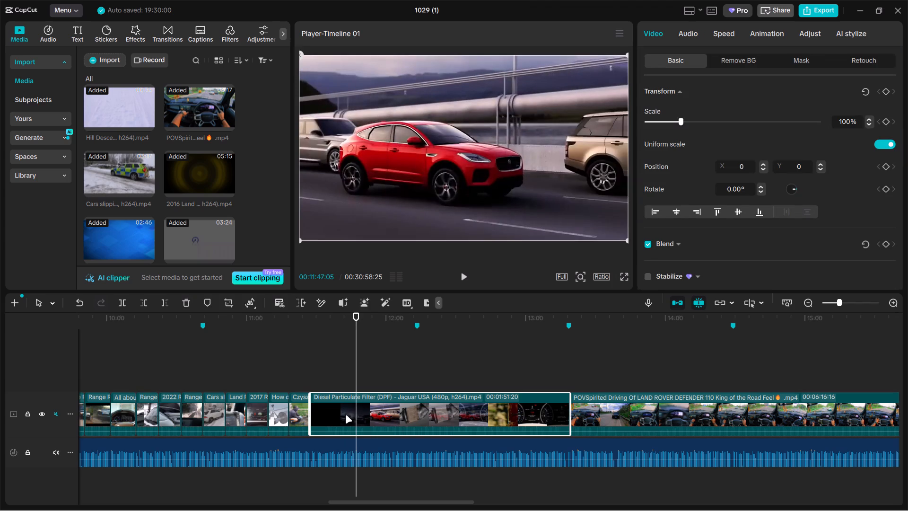
key("ctrl+b")
left_click(343, 415)
key("BackSpace")
Split the shortened Jaguar USA clip at 00:11:35:24, on the exterior view of the filter, and delete the remainder.
left_click(323, 381)
left_click_drag(323, 381, 323, 380)
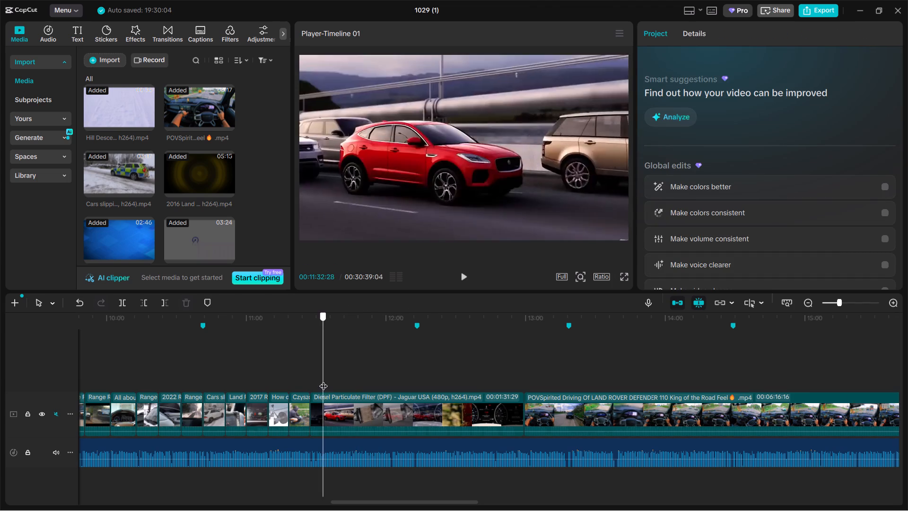
left_click_drag(323, 380, 330, 376)
left_click(341, 402)
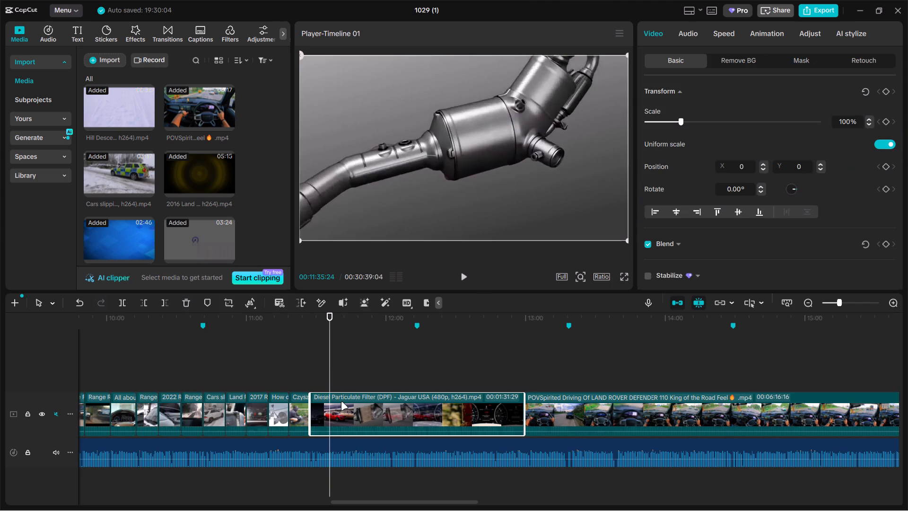
key("ctrl+b")
key("BackSpace")
Split the POV Land Rover Defender 110 driving clip at 00:12:25:29, on the open road, and delete the opening part.
left_click(322, 385)
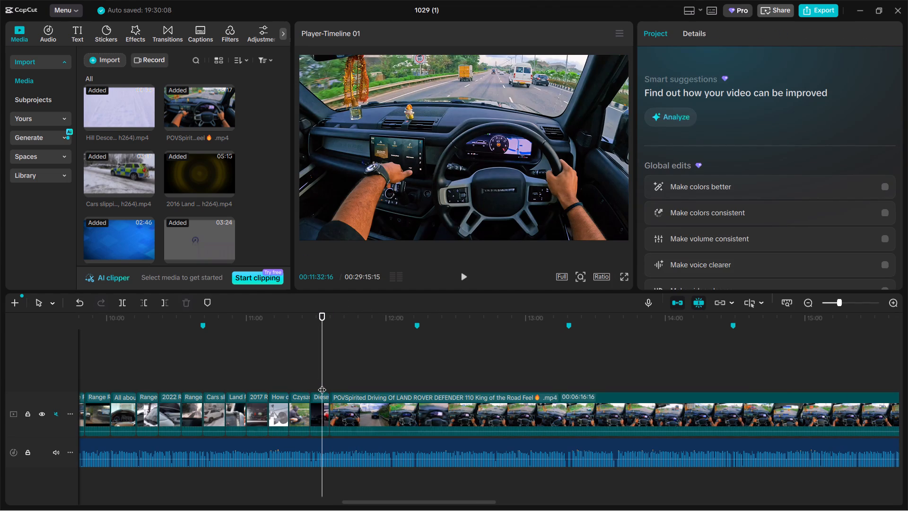
left_click_drag(324, 383, 426, 377)
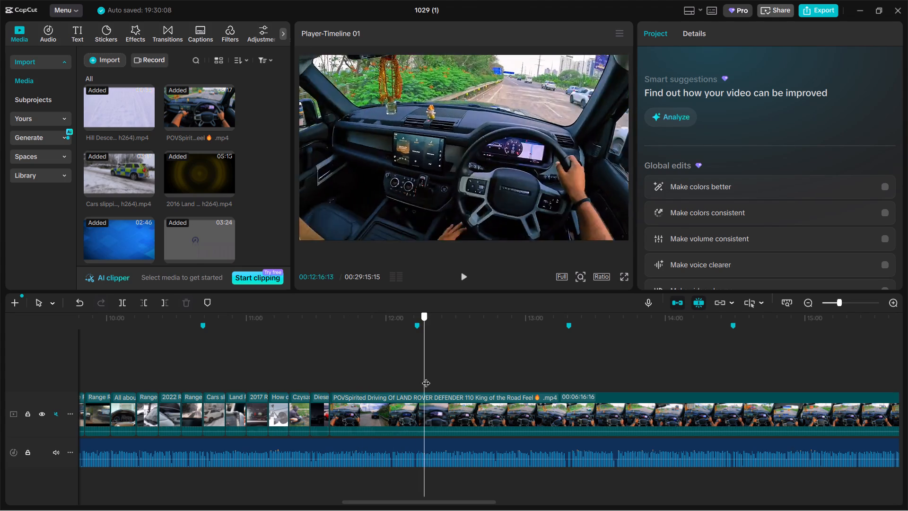
left_click_drag(426, 377, 446, 375)
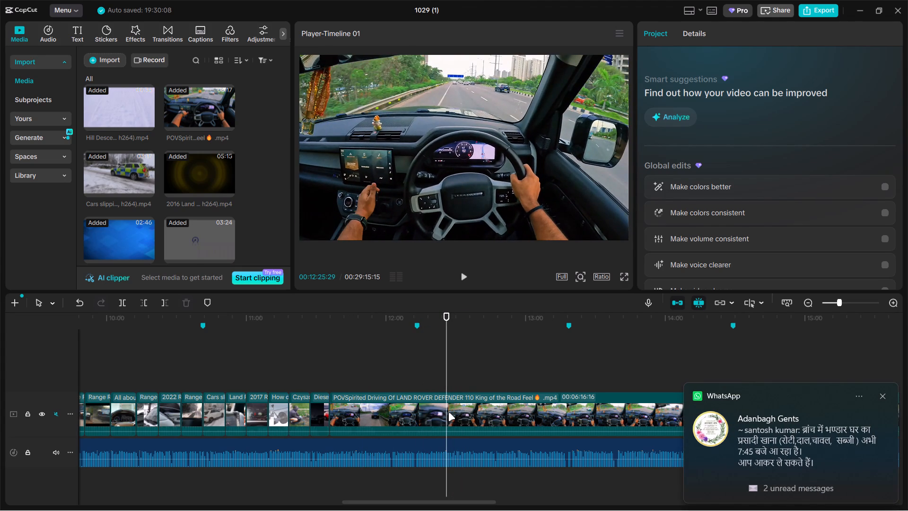
left_click(448, 413)
key("ctrl+b")
left_click(396, 432)
key("BackSpace")
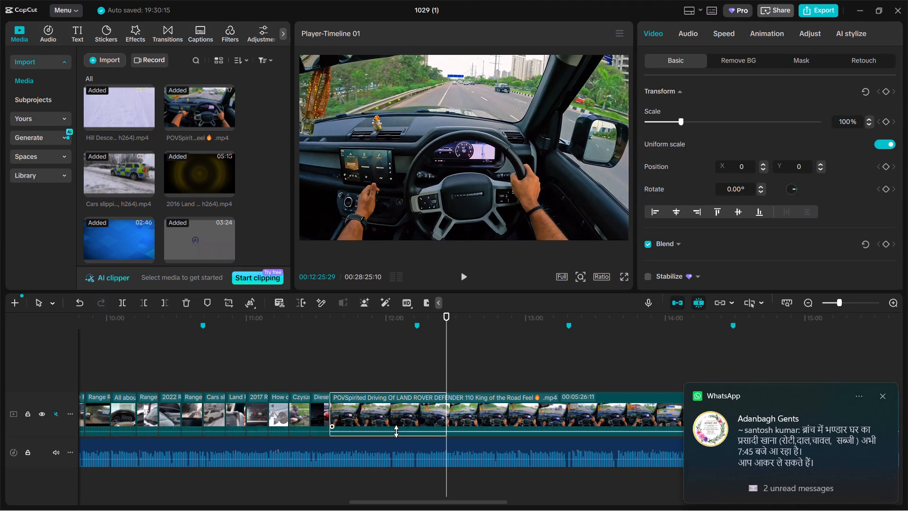
Dismiss the chat notification, split the shortened Defender 110 POV clip at 00:11:44:16, and delete the remainder.
left_click(334, 378)
left_click(333, 378)
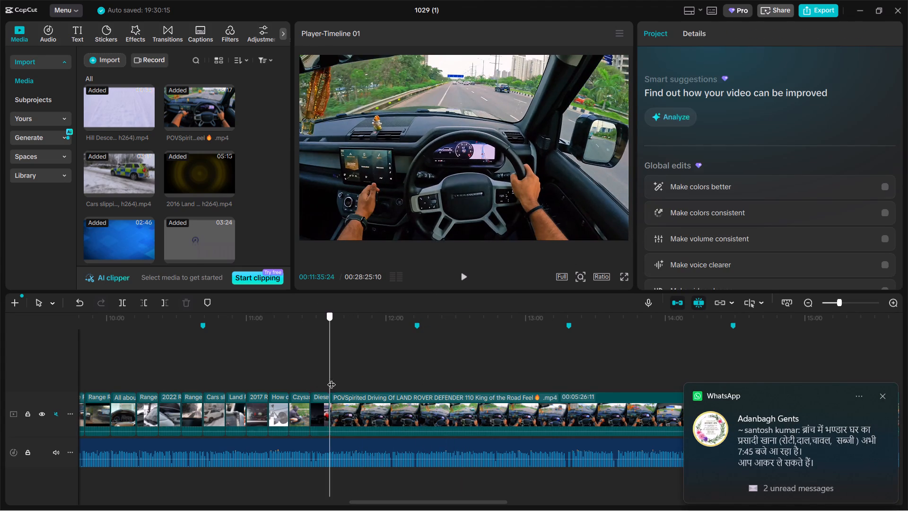
left_click(878, 397)
left_click_drag(330, 369, 350, 365)
left_click(367, 411)
key("ctrl+b")
key("BackSpace")
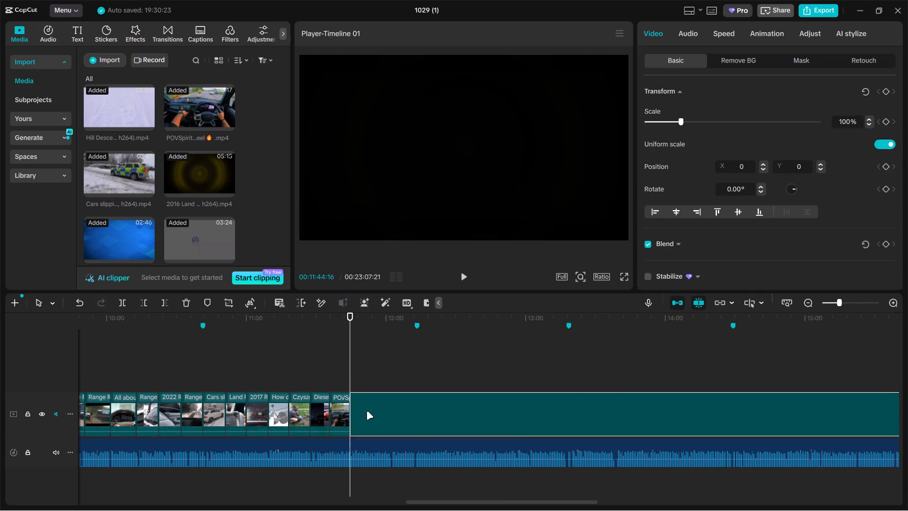
Split the 2016 Range Rover Td6 diesel review clip at 00:13:18:16, on the AdBlue cap close-up, and delete the opening part.
left_click_drag(351, 380, 437, 376)
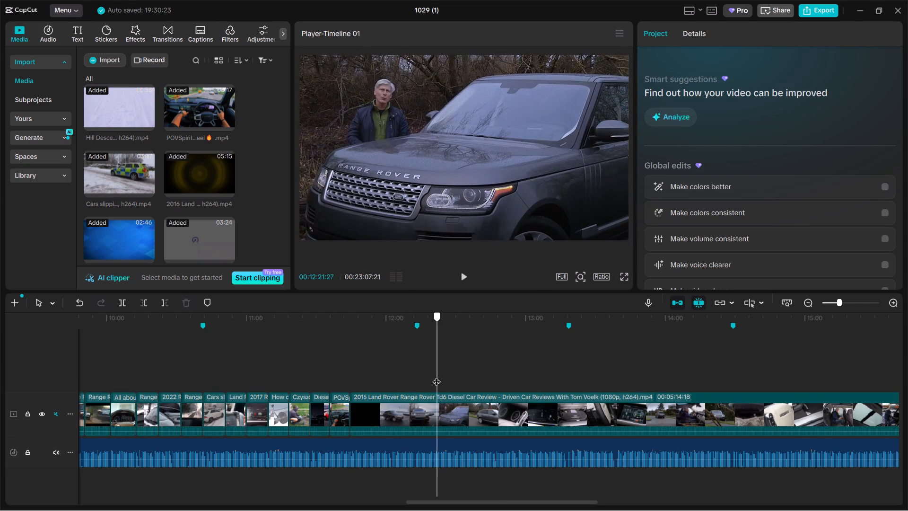
left_click_drag(437, 376, 557, 366)
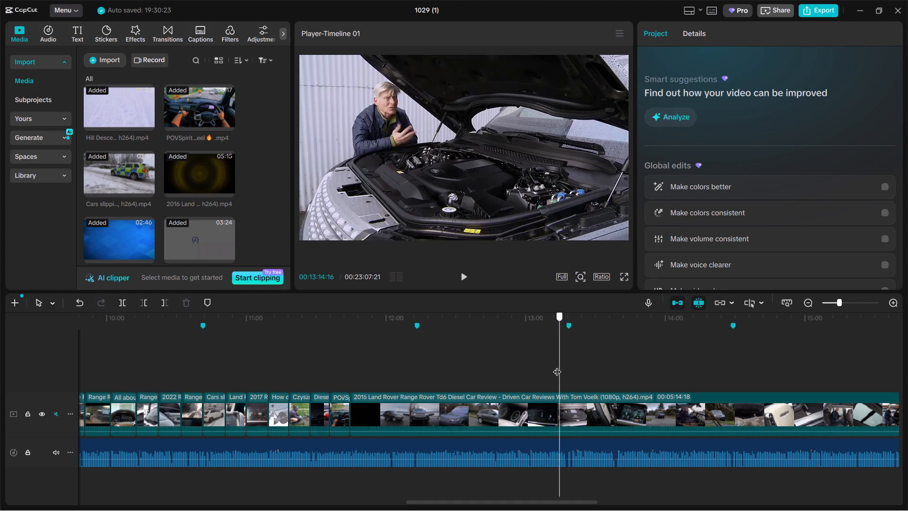
left_click_drag(557, 366, 551, 366)
left_click_drag(553, 366, 561, 365)
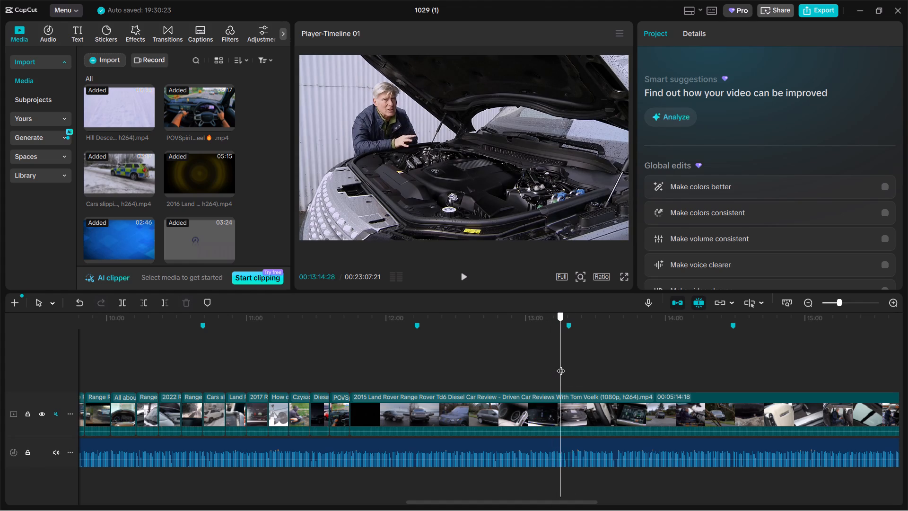
left_click_drag(561, 365, 567, 365)
left_click(564, 408)
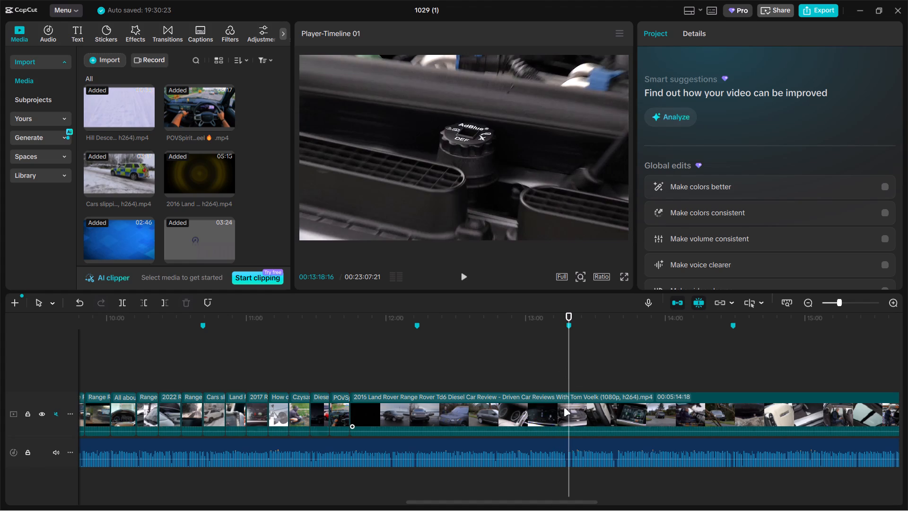
key("ctrl+b")
left_click(525, 411)
key("BackSpace")
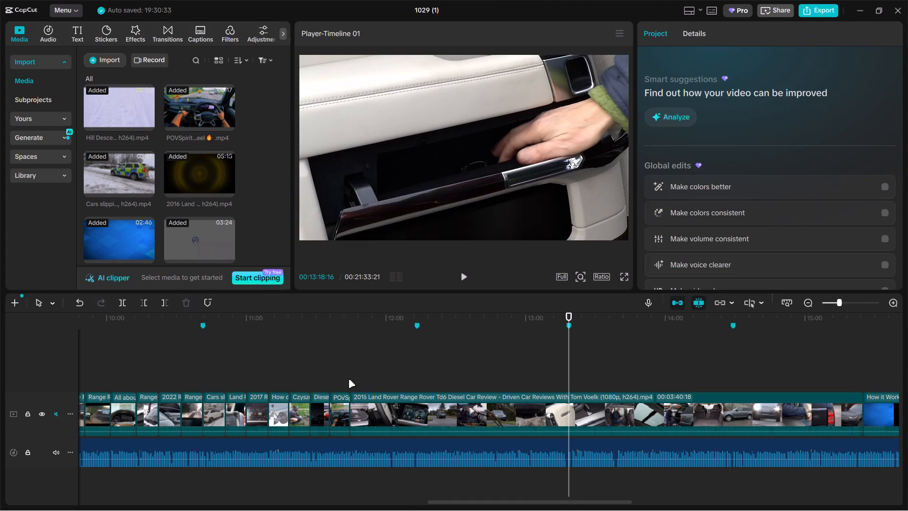
Split the shortened 2016 Range Rover Td6 review clip at 00:11:53:02 and delete the remainder.
left_click(349, 379)
left_click_drag(349, 379, 370, 372)
left_click(377, 408)
key("ctrl+b")
key("BackSpace")
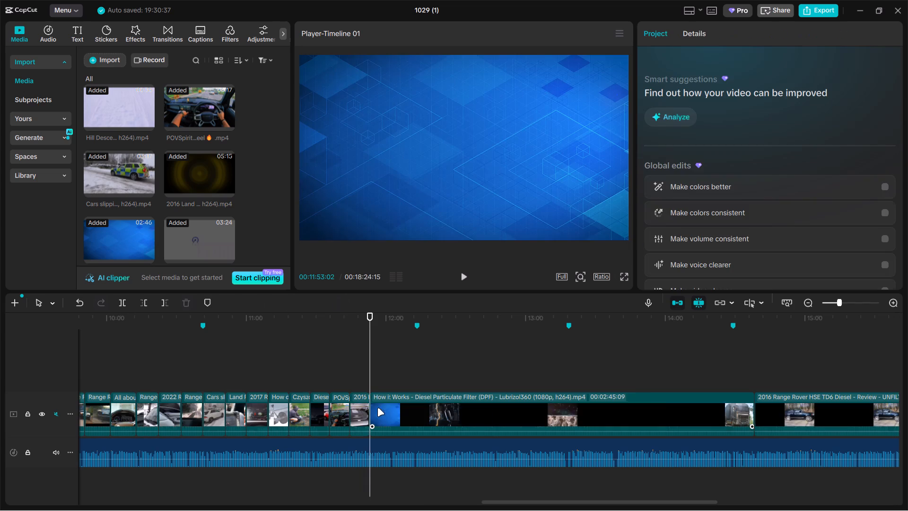
Look through the Lubrizol360 diesel particulate filter clip to about 00:12:48 for a usable passage.
left_click_drag(372, 376, 495, 379)
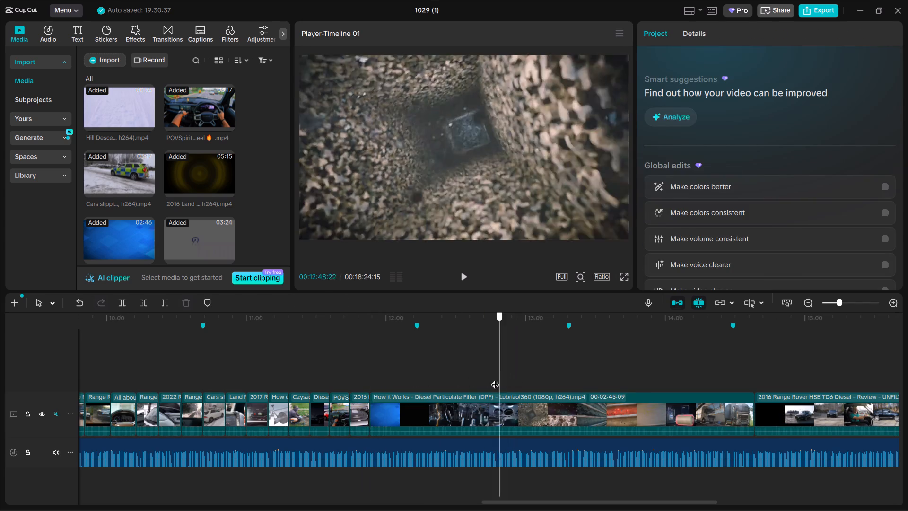
Split the Lubrizol360 diesel particulate filter clip at 00:12:35:28 and delete the opening part.
left_click_drag(495, 379, 470, 381)
left_click(475, 423)
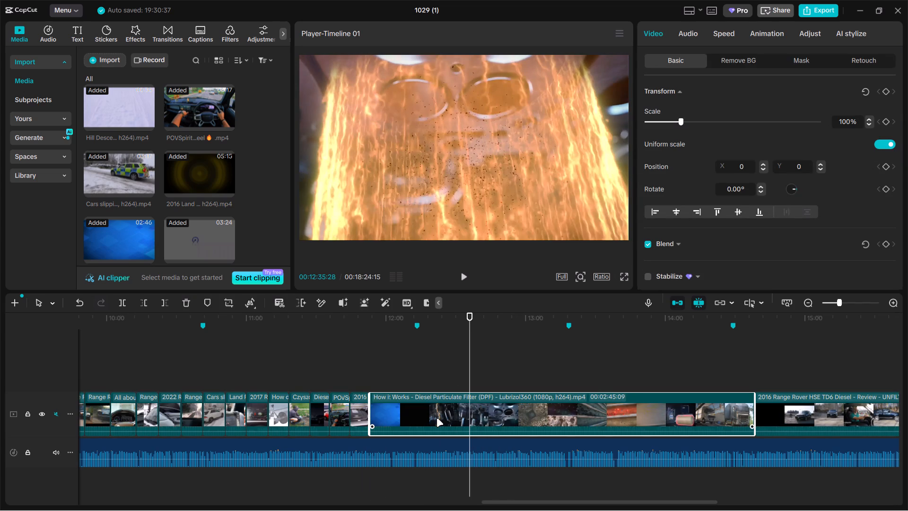
key("ctrl+b")
left_click(436, 418)
key("BackSpace")
Split the shortened Lubrizol360 clip at 00:12:01:06, while the filter canister is in view, and delete the remainder.
left_click(369, 381)
left_click_drag(369, 381, 388, 375)
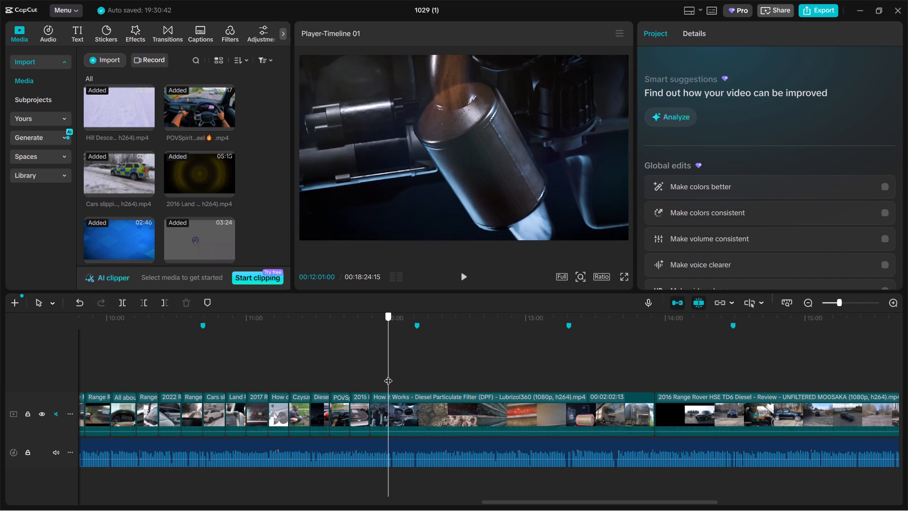
left_click_drag(388, 375, 389, 374)
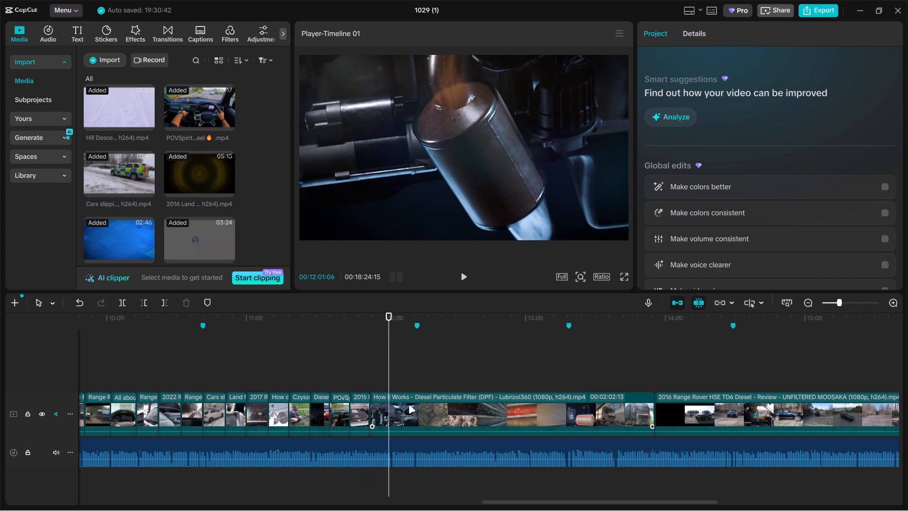
left_click(409, 405)
key("ctrl+b")
key("BackSpace")
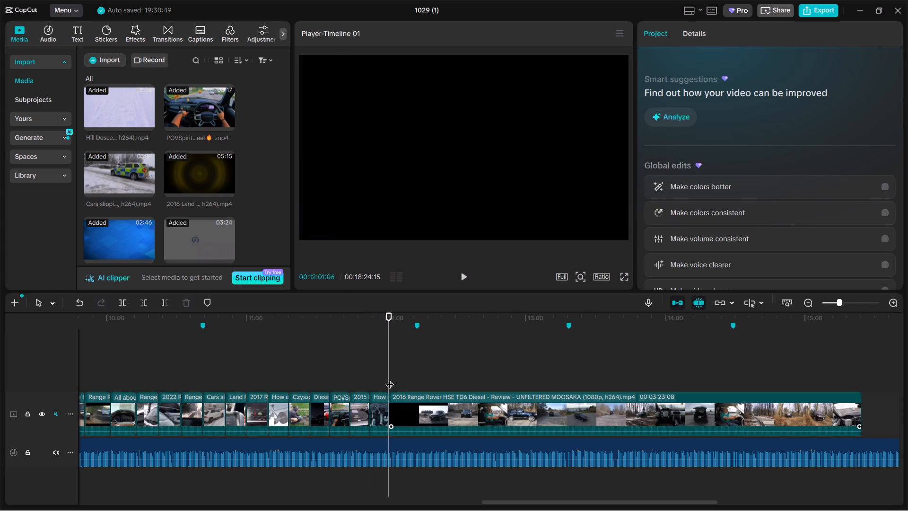
Split the 2016 Range Rover HSE TD6 Diesel clip at 00:12:58:15, on the forest road shot, and delete the opening part.
left_click_drag(390, 379, 522, 372)
left_click(523, 410)
key("ctrl+b")
left_click(478, 411)
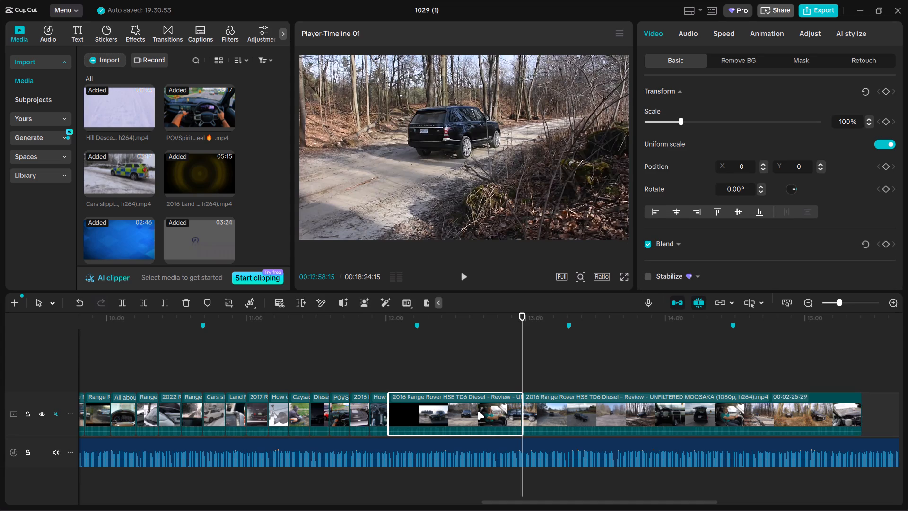
key("BackSpace")
Split the shortened 2016 Range Rover HSE TD6 Diesel clip at 00:12:08:03 and delete the remainder.
left_click(390, 380)
left_click_drag(389, 379, 403, 376)
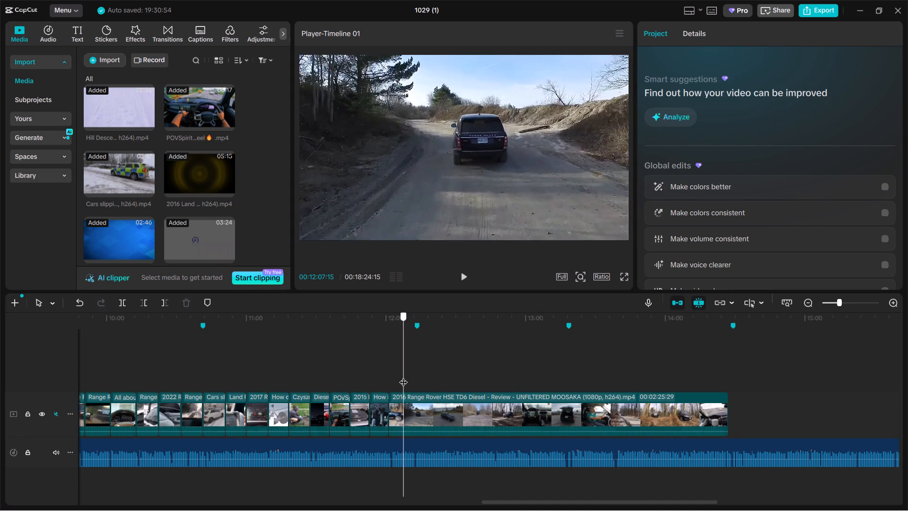
left_click_drag(403, 376, 405, 375)
left_click(413, 400)
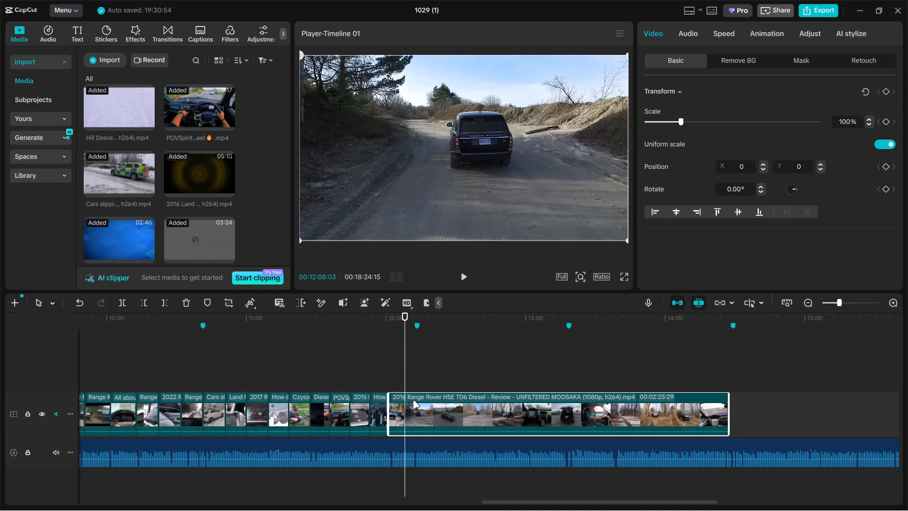
key("ctrl+b")
key("BackSpace")
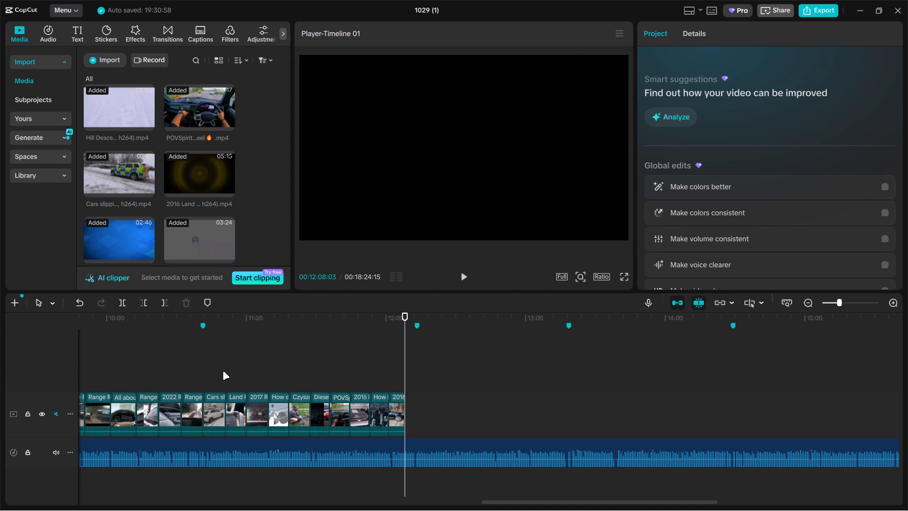
Find the Cars slipping snow clip at the start of this section and paste a copy at 00:12:08:03.
left_click(221, 374)
left_click_drag(220, 374, 231, 376)
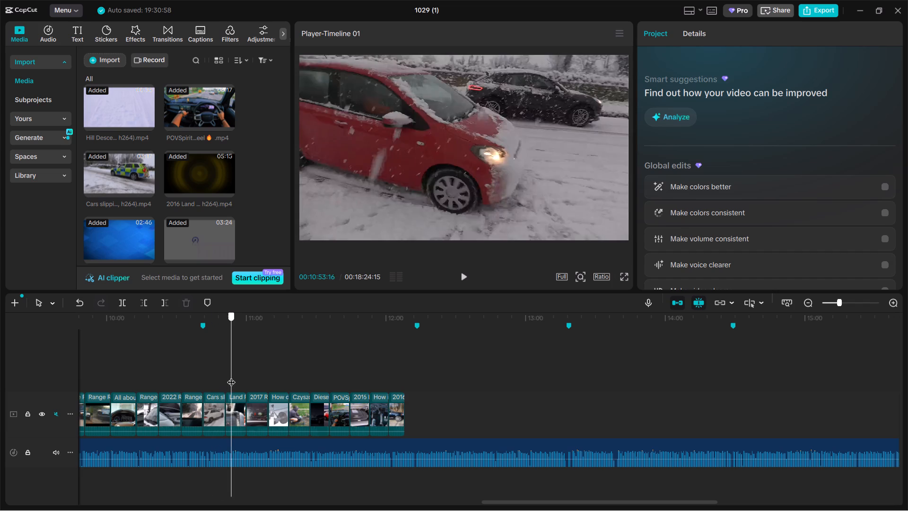
left_click_drag(231, 376, 253, 368)
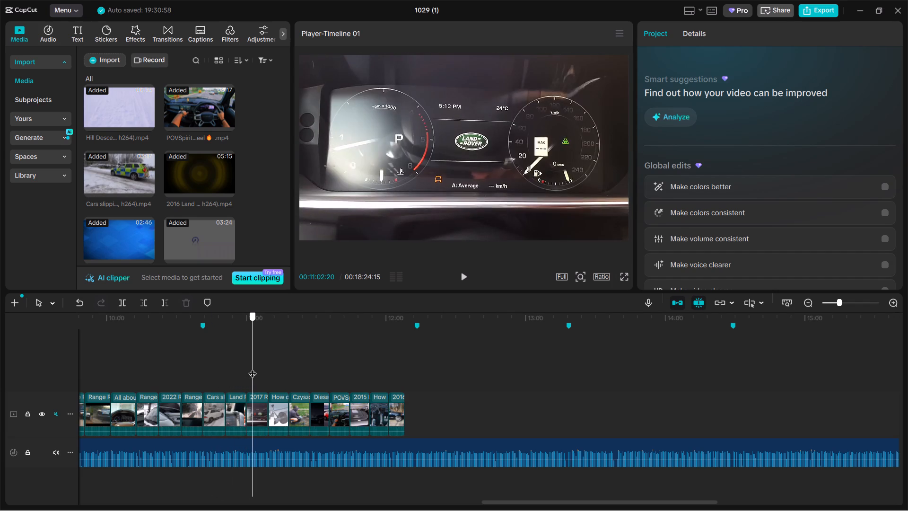
left_click_drag(253, 368, 259, 365)
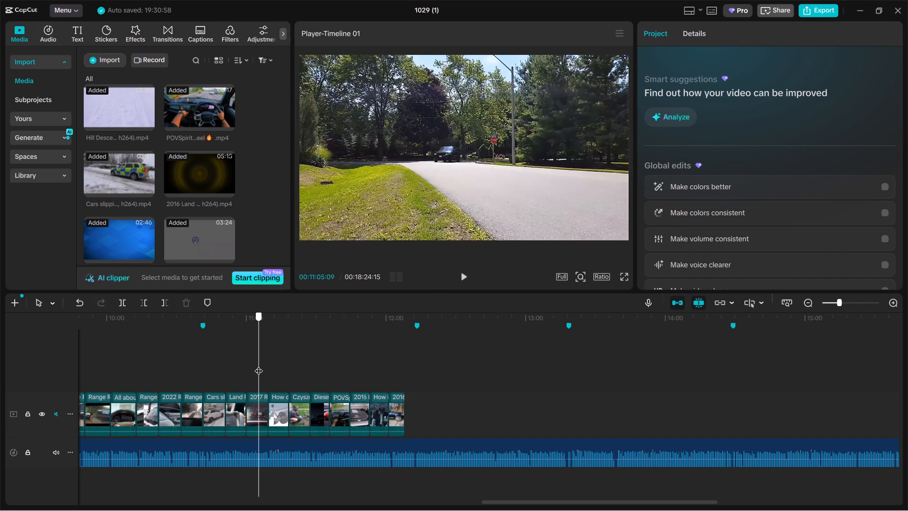
left_click_drag(259, 365, 230, 369)
left_click(216, 406)
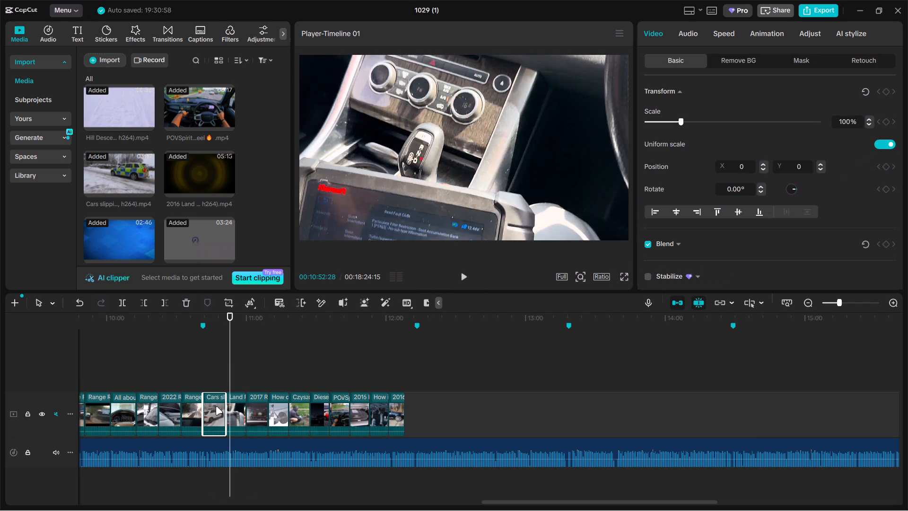
key("ctrl+c")
left_click(402, 376, "ctrl")
key("ctrl+v")
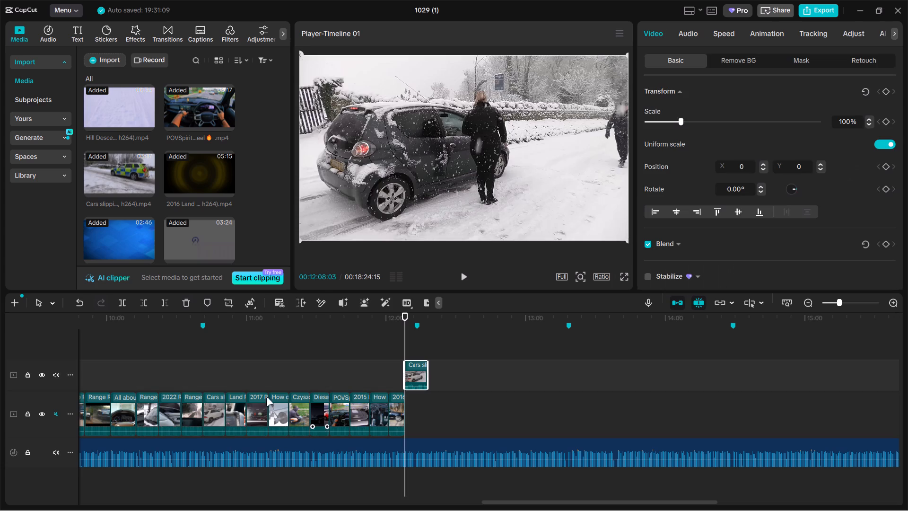
Trim the end of the original Cars slipping clip slightly to about 00:10:51.
left_click(218, 402)
left_click_drag(227, 404, 223, 404)
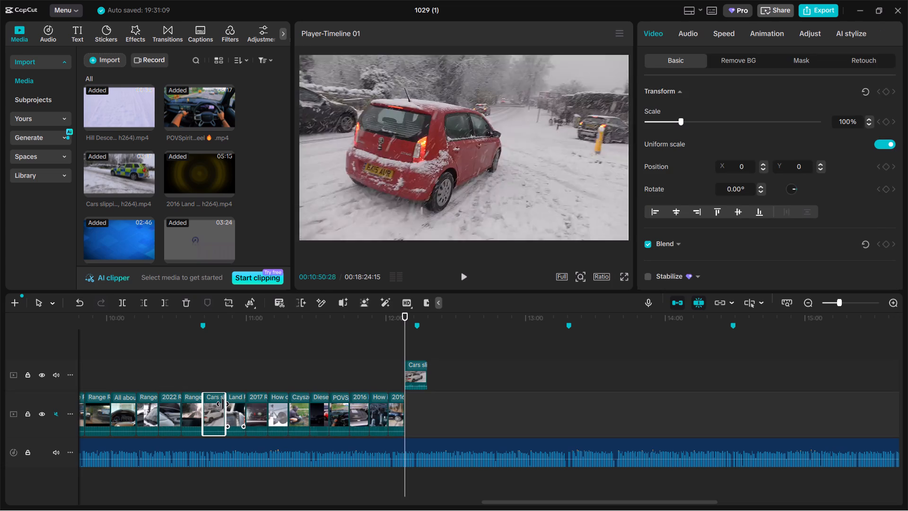
left_click_drag(223, 404, 221, 404)
Move the pasted Cars slipping clip onto the main track, directly after the 2016 Range Rover HSE clip.
left_click_drag(417, 370, 411, 398)
left_click(408, 379)
Extend the end of the copied Cars slipping clip and trim its start so different footage fills up to the section marker.
left_click_drag(426, 401, 427, 401)
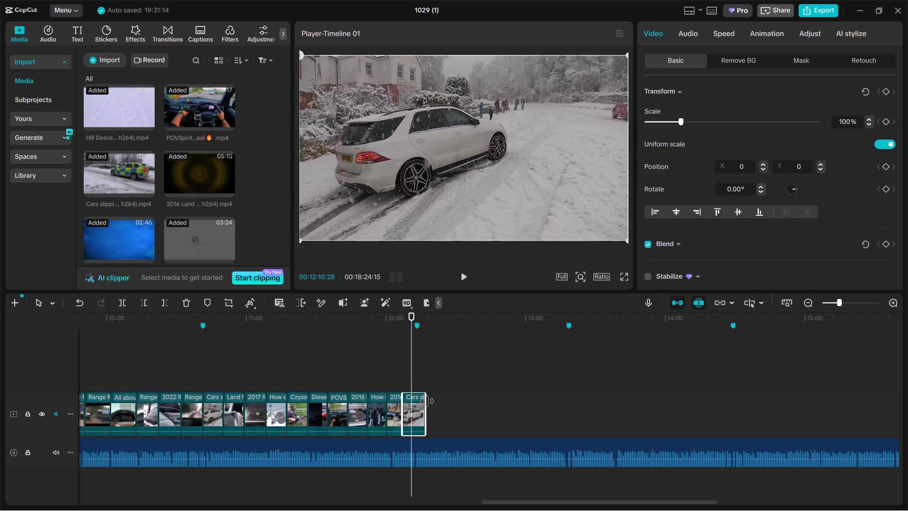
left_click_drag(427, 401, 449, 400)
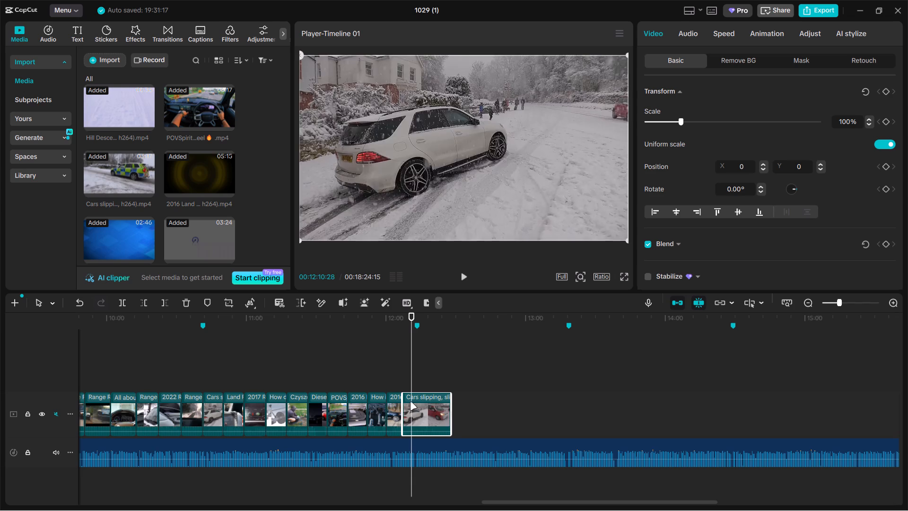
left_click_drag(404, 403, 439, 403)
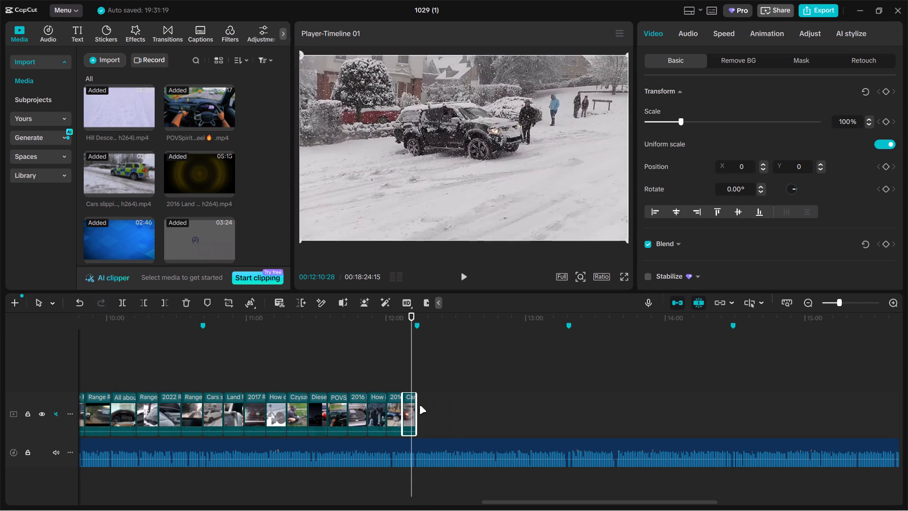
Check the narration just after the 00:12:13 marker, and import all the clips from folder 04 in EDIT.
left_click(418, 406)
key("space")
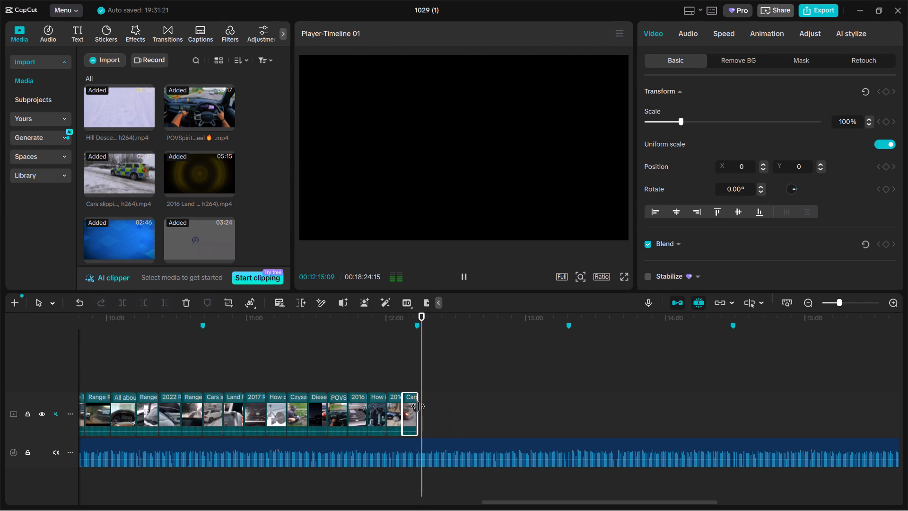
left_click(438, 404)
key("space")
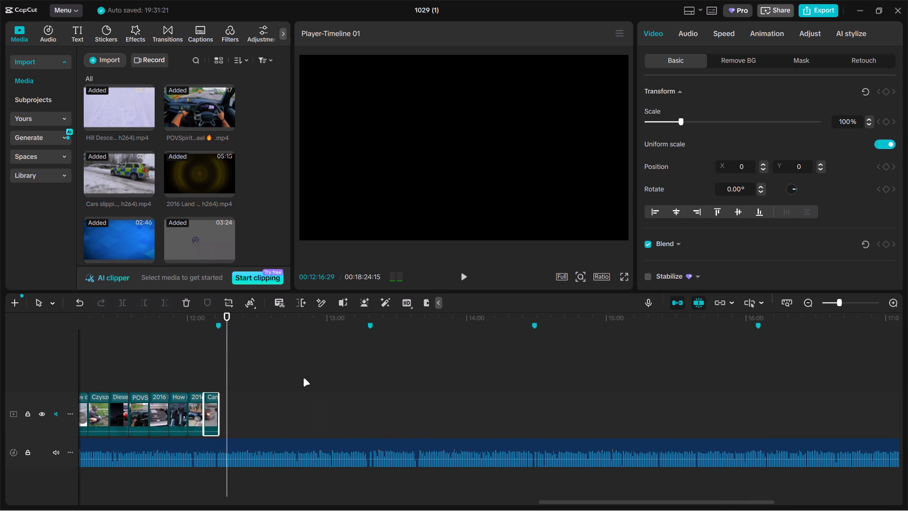
left_click(107, 61)
left_click(292, 386)
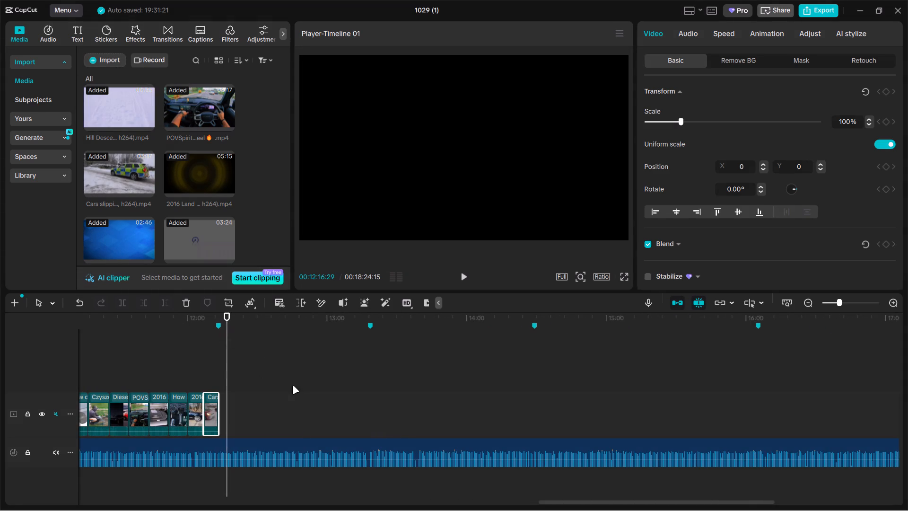
left_click(292, 386)
left_click(111, 61)
left_click(140, 79)
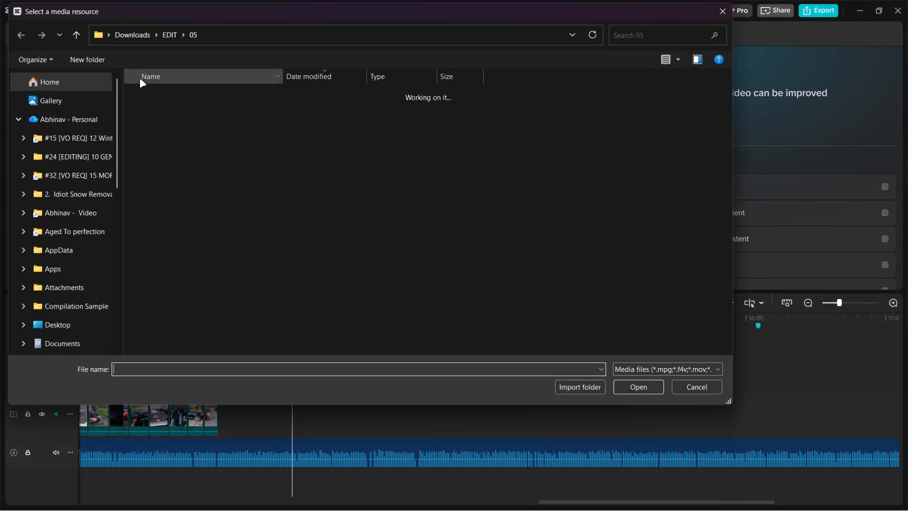
left_click(77, 32)
scroll(175, 214, "down", 1)
double_click(172, 269)
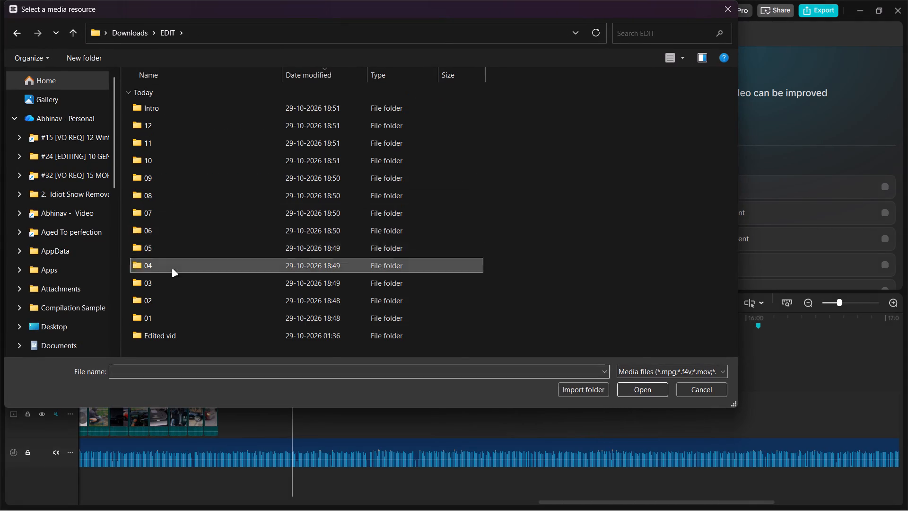
key("ctrl+a")
key("Return")
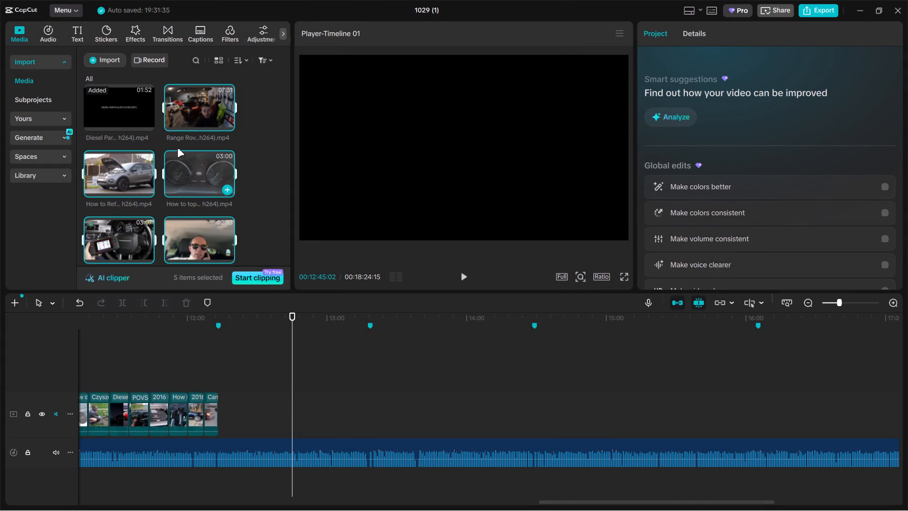
Place the five newly imported AdBlue clips on the main track, directly after the last Cars slipping clip.
left_click_drag(185, 112, 289, 414)
Copy the Land Rover diagnostic-tool clip at 00:10:55 and insert the copy on the main track before the Range Rover Velar AdBlue clip.
scroll(349, 390, "down", 6, "ctrl")
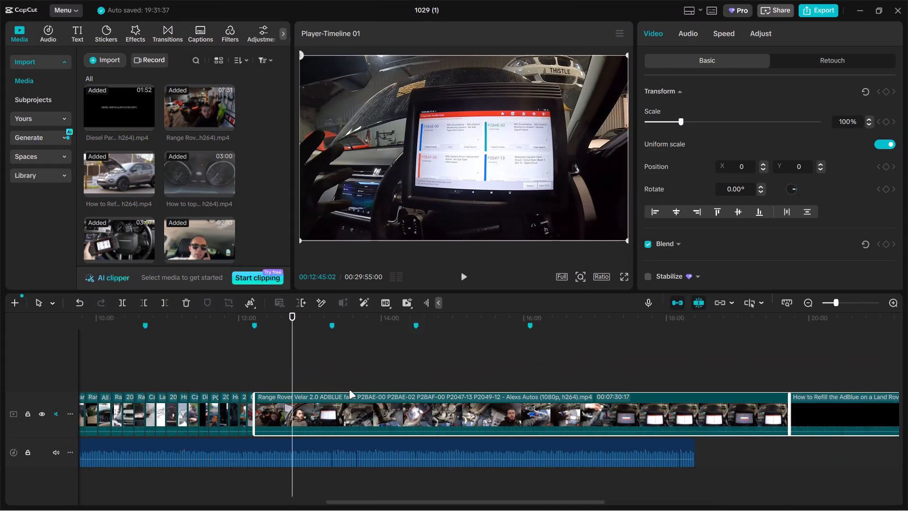
scroll(349, 390, "down", 19, "ctrl")
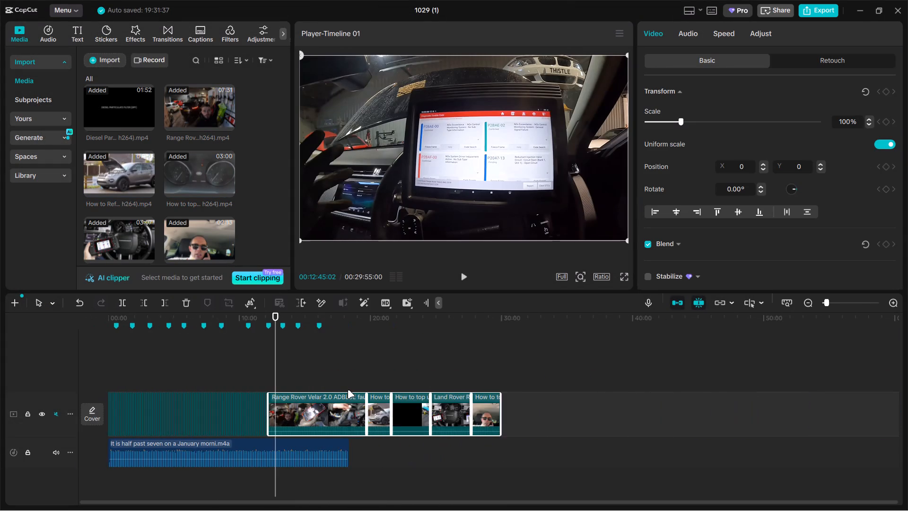
scroll(348, 390, "up", 20, "ctrl")
scroll(348, 390, "up", 9, "ctrl")
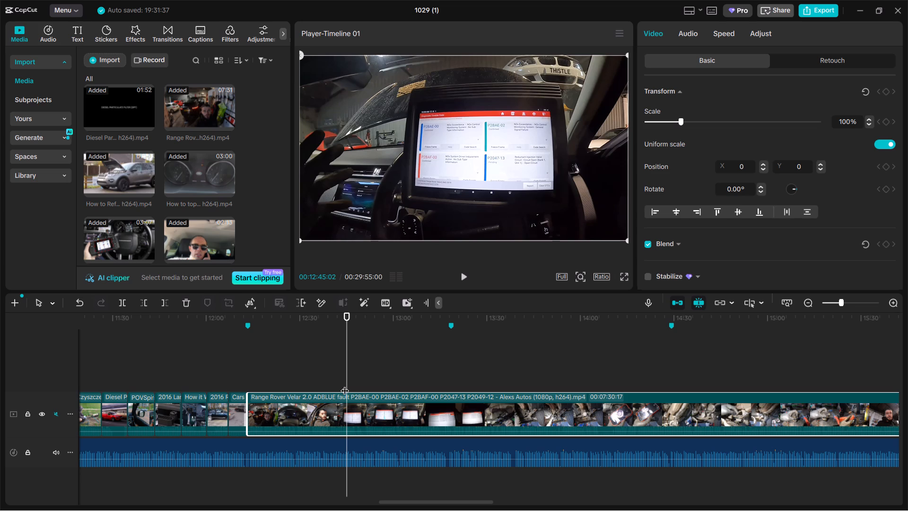
left_click(277, 370)
left_click_drag(277, 371, 175, 357)
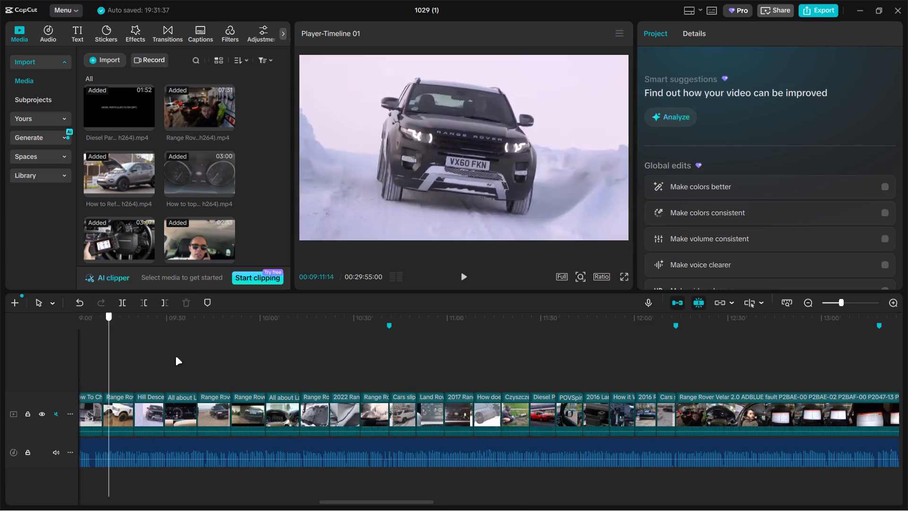
left_click_drag(175, 357, 439, 357)
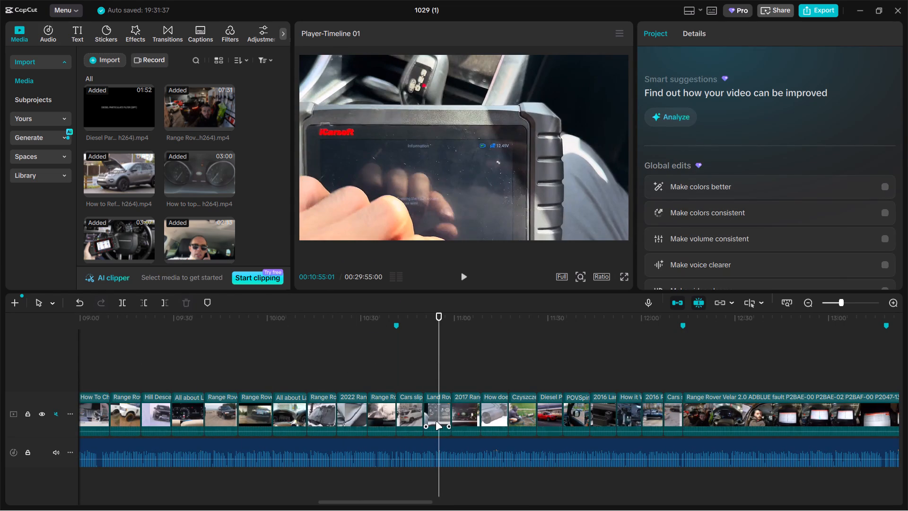
left_click(436, 422)
key("ctrl+c")
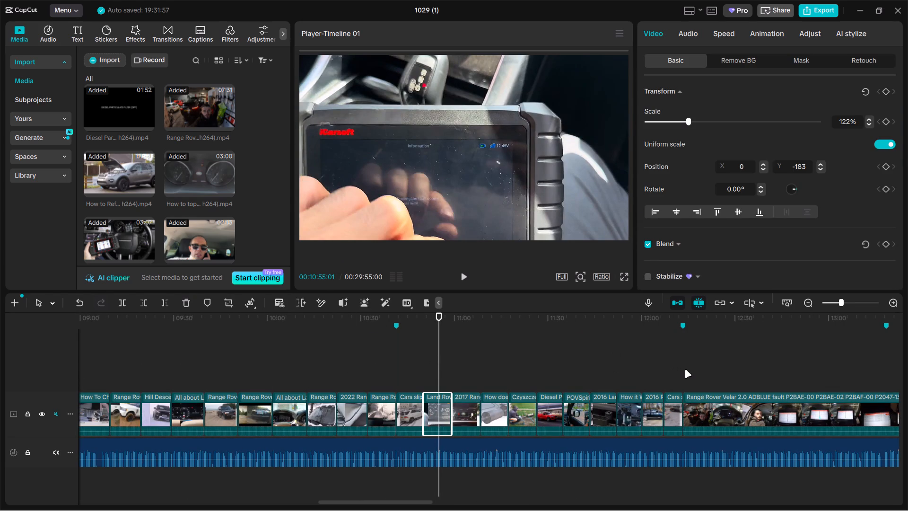
left_click(685, 370, "ctrl")
key("ctrl+v")
left_click_drag(695, 371, 694, 404)
left_click_drag(693, 403, 425, 369)
Split the Range Rover Velar AdBlue clip at 00:12:49:20 on the fault-code screen and delete the part before the cut.
left_click(301, 379)
left_click_drag(301, 379, 314, 379)
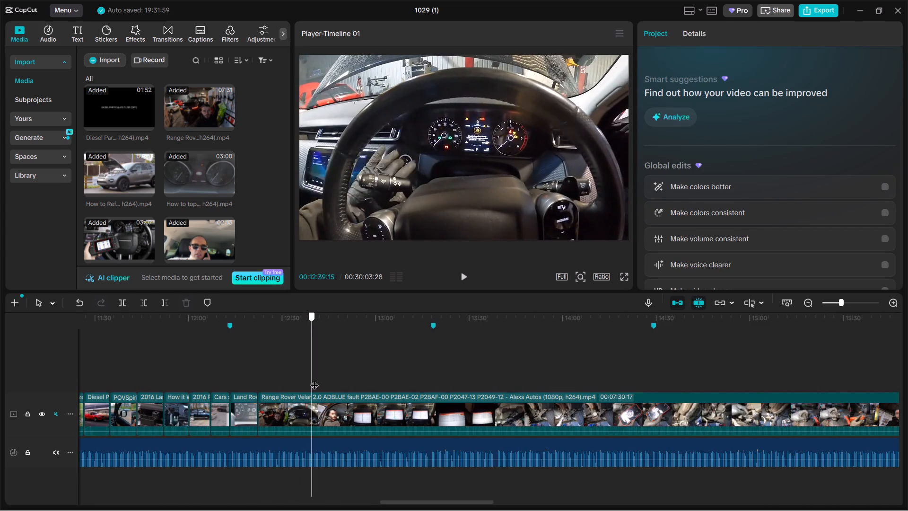
left_click_drag(314, 379, 341, 370)
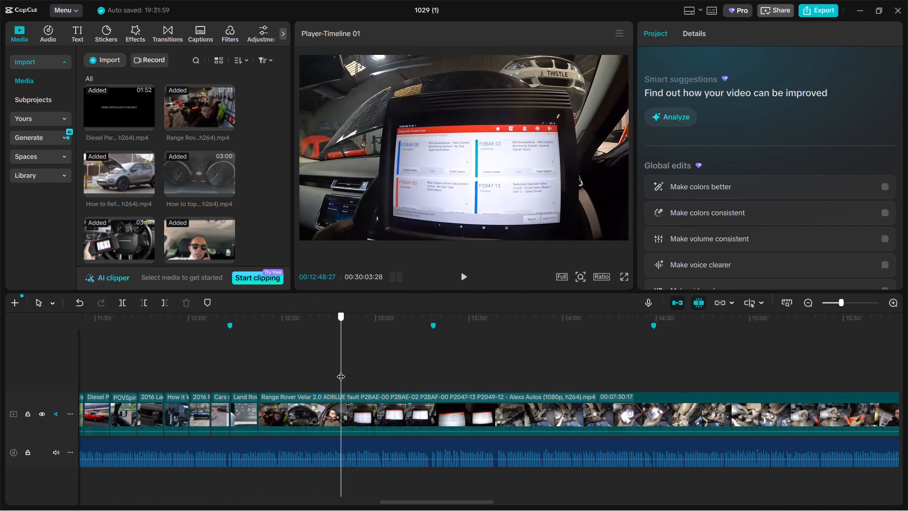
left_click_drag(341, 370, 343, 362)
left_click(347, 412)
key("ctrl+b")
left_click(312, 412)
key("BackSpace")
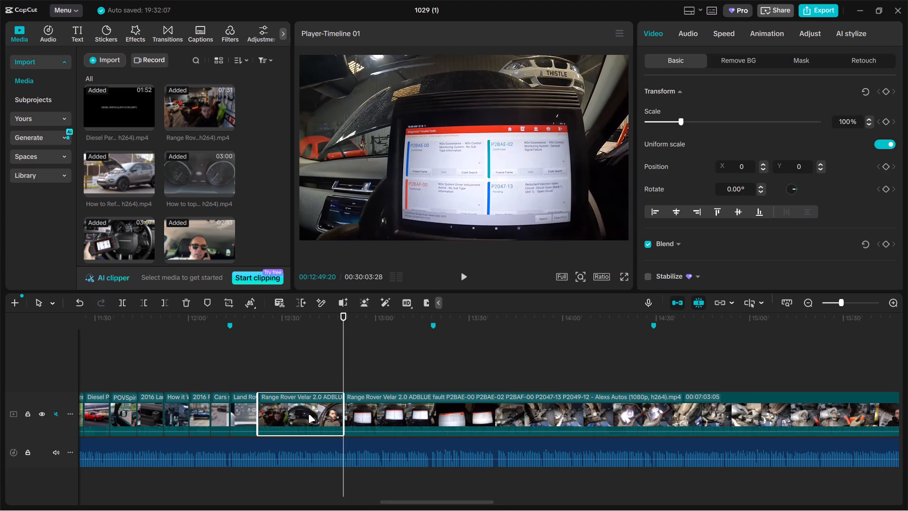
Split the Range Rover Velar AdBlue clip at 00:12:29:24 and delete the rest of it after the cut.
left_click(257, 384)
left_click_drag(257, 384, 277, 381)
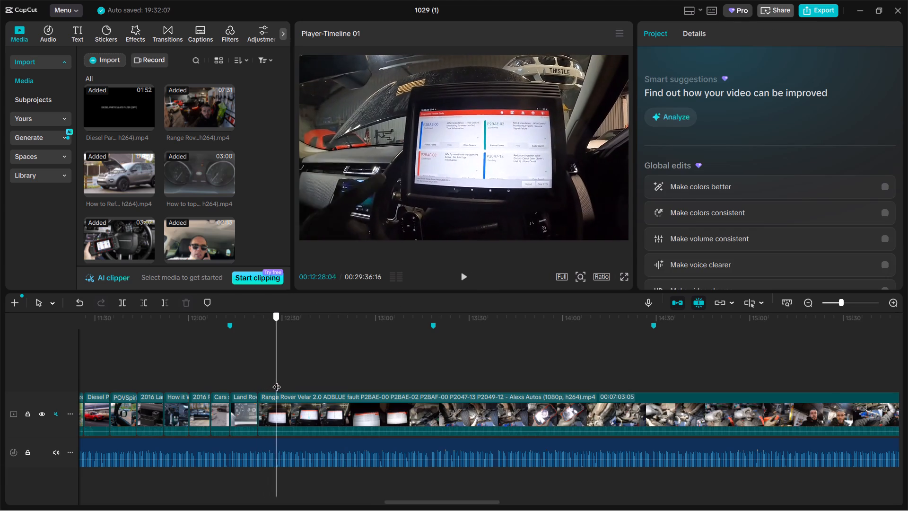
left_click_drag(277, 381, 281, 380)
left_click(298, 417)
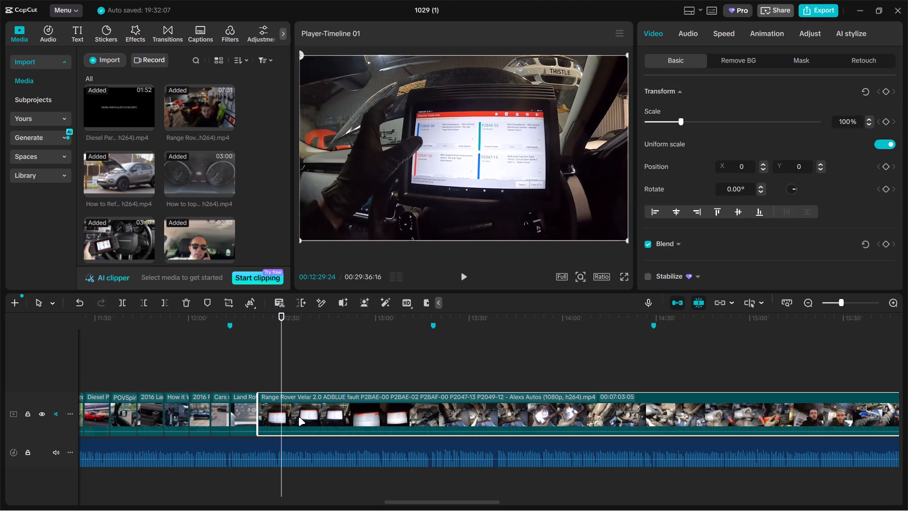
key("ctrl+b")
key("BackSpace")
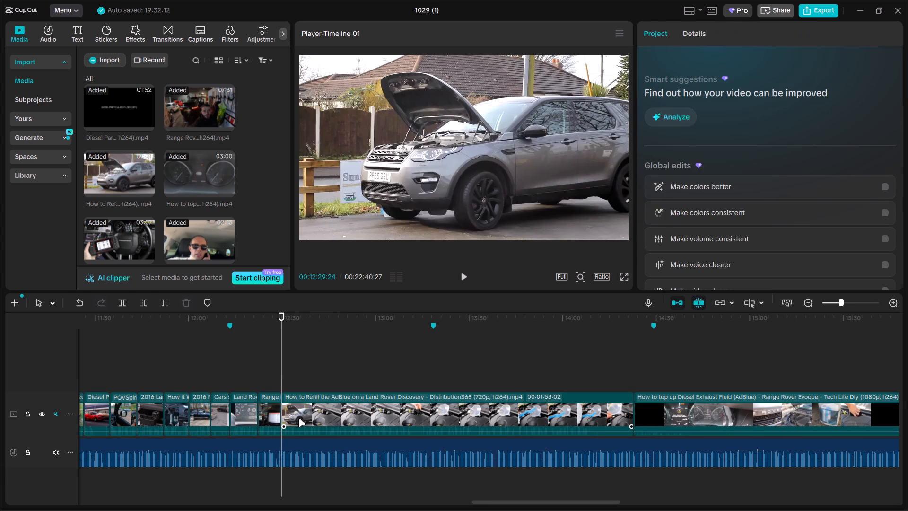
Trim about three seconds off the start of the How to Refill the AdBlue clip.
double_click(297, 374)
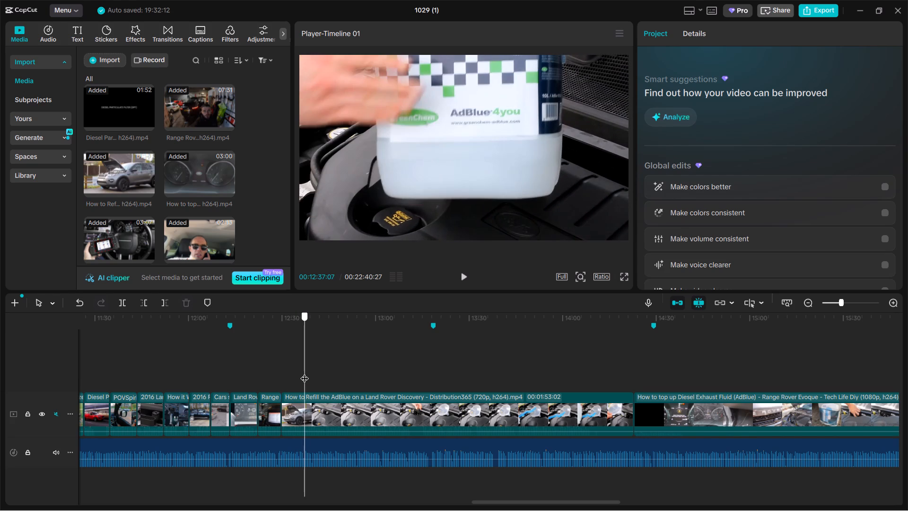
left_click(301, 411)
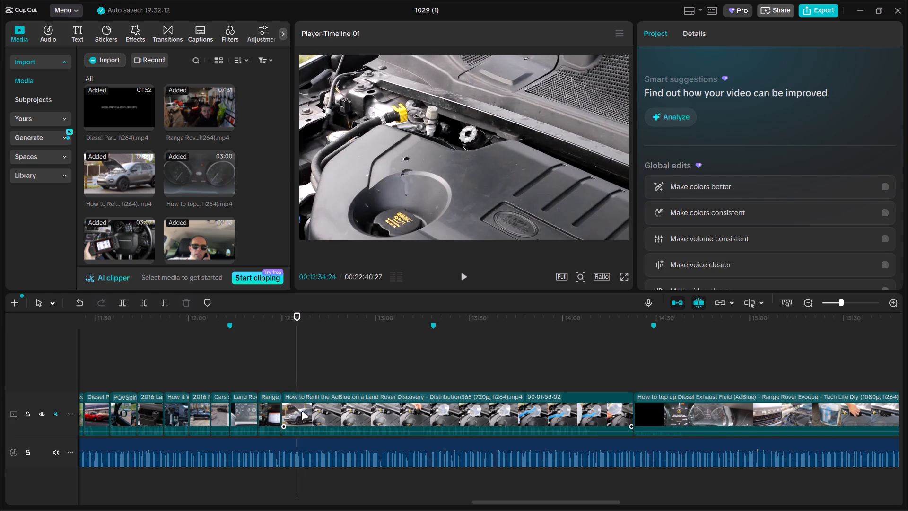
left_click_drag(283, 417, 290, 415)
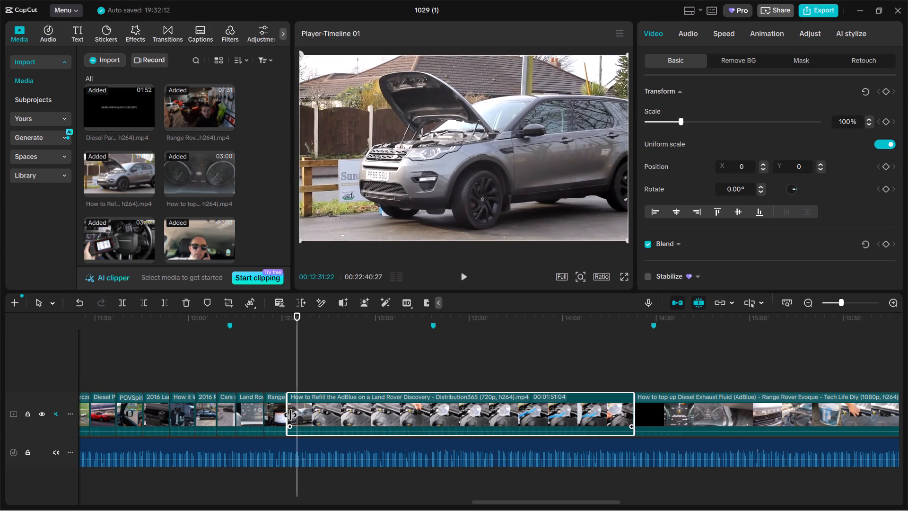
left_click_drag(290, 415, 293, 414)
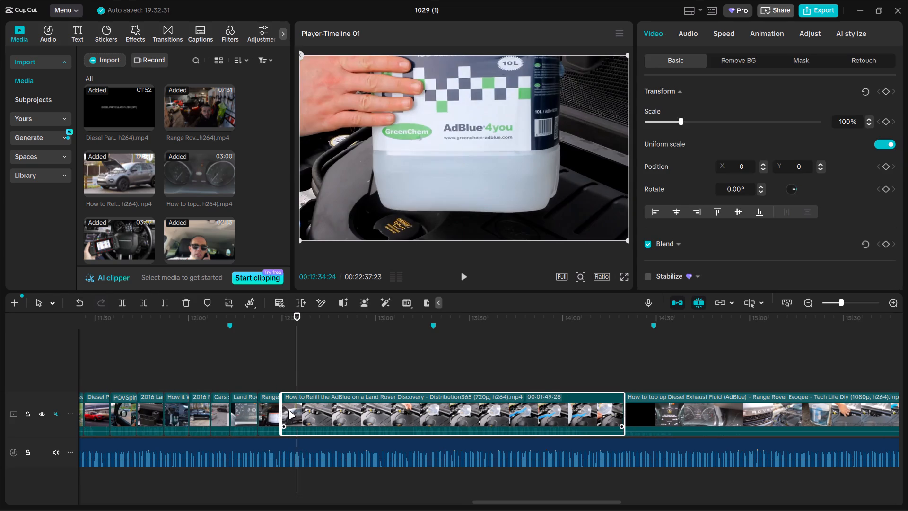
Split the How to Refill the AdBlue clip at 00:12:37:07 and delete the remainder after the cut.
left_click(285, 380)
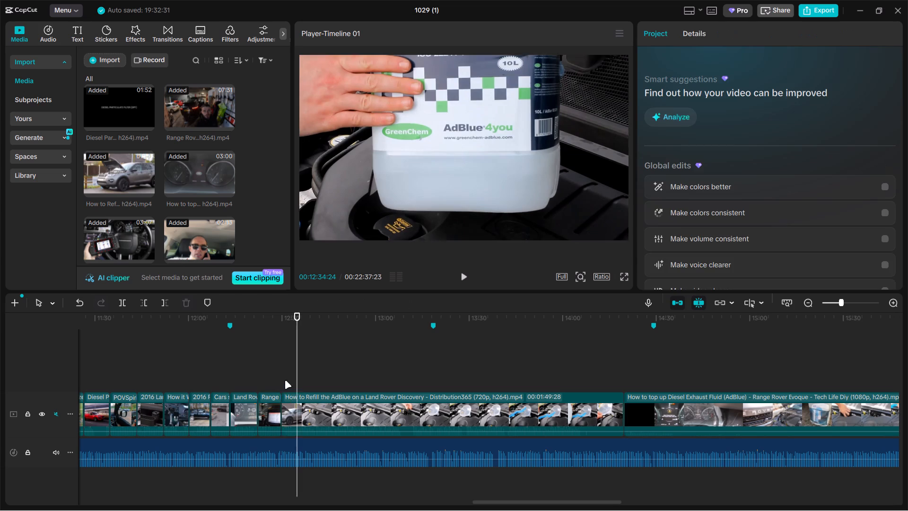
left_click_drag(283, 379, 302, 378)
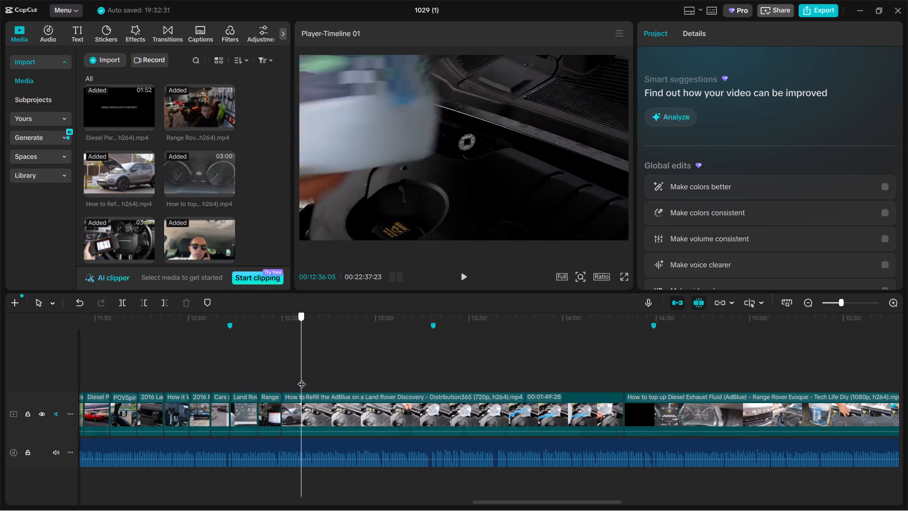
left_click_drag(302, 378, 304, 378)
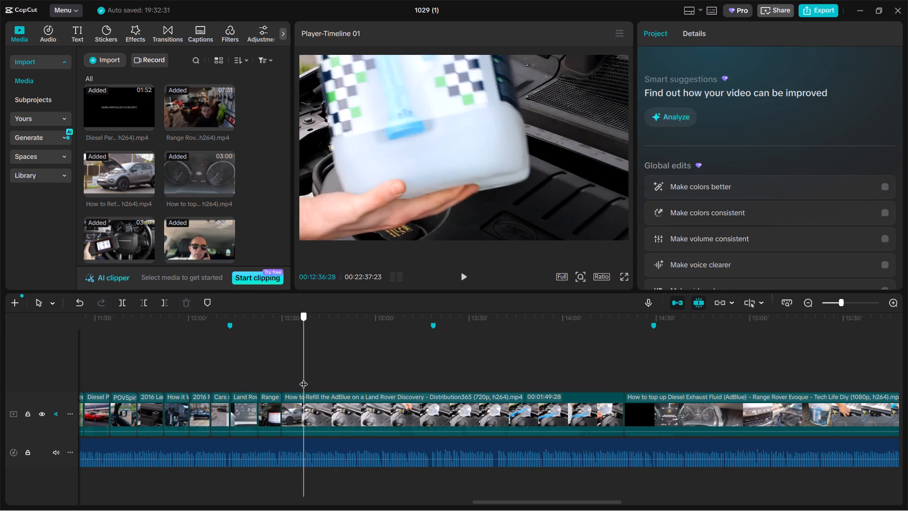
left_click_drag(304, 378, 305, 377)
left_click(332, 406)
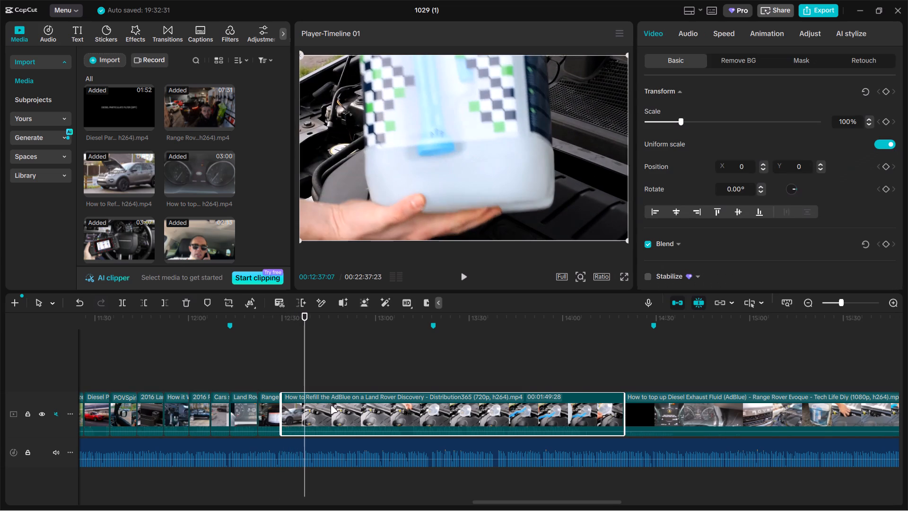
key("ctrl+b")
key("BackSpace")
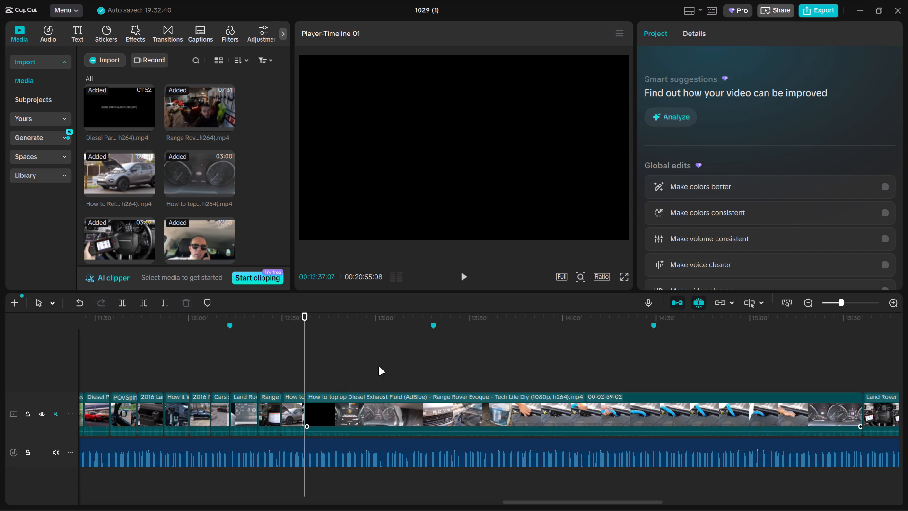
Reorder the first three clips of this section as How to Refill the AdBlue, Range Rover Velar, Land Rover diagnostic-tool.
left_click(378, 367)
left_click_drag(378, 367, 472, 370)
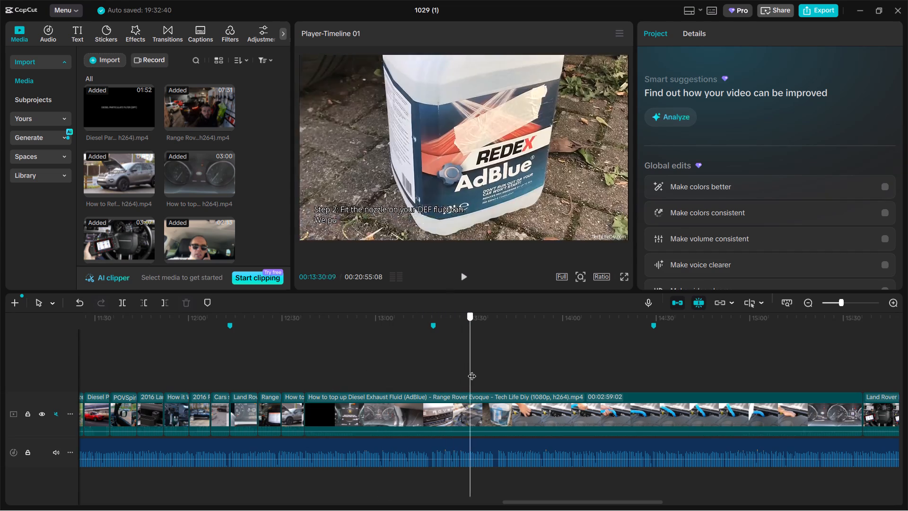
left_click_drag(472, 370, 484, 370)
left_click_drag(296, 413, 289, 414)
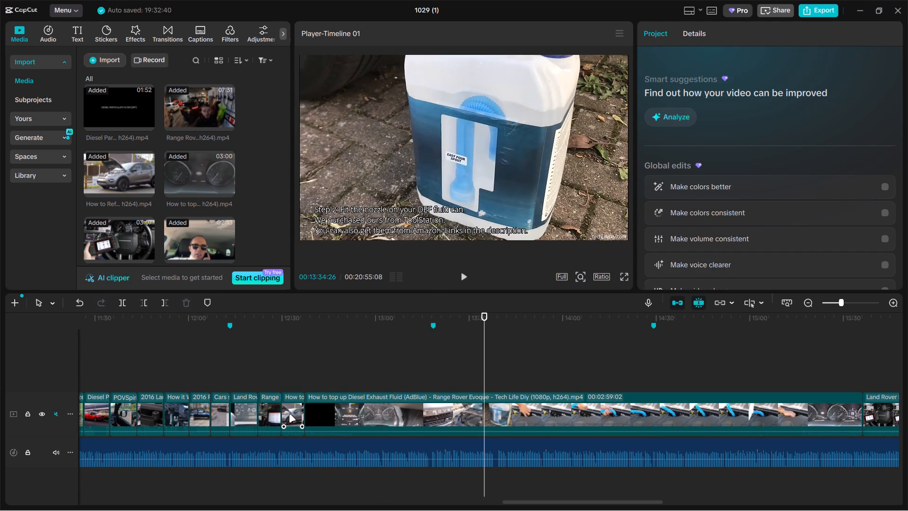
left_click_drag(289, 414, 242, 416)
left_click_drag(264, 413, 295, 415)
Split the Tech Life Diy Range Rover Evoque AdBlue top-up clip at 00:13:31:16 and delete the part before the cut.
left_click(400, 364)
left_click_drag(400, 364, 502, 359)
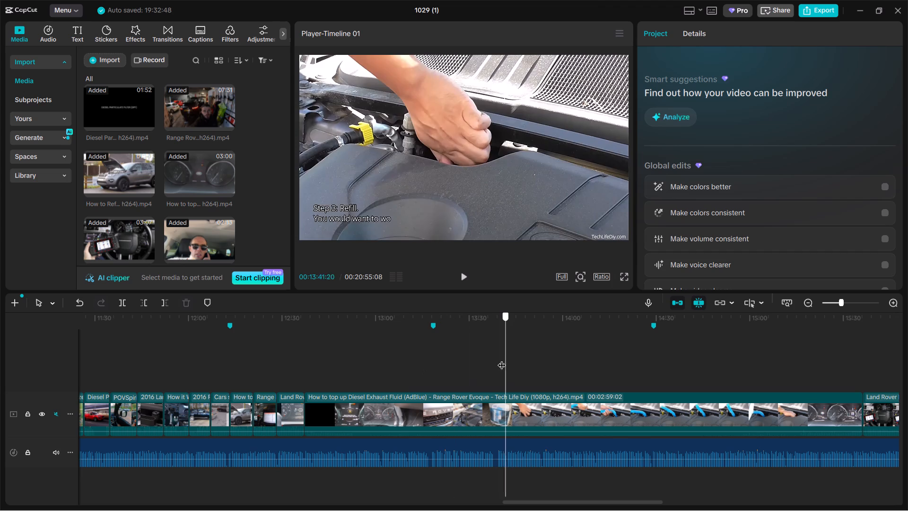
left_click_drag(502, 359, 519, 357)
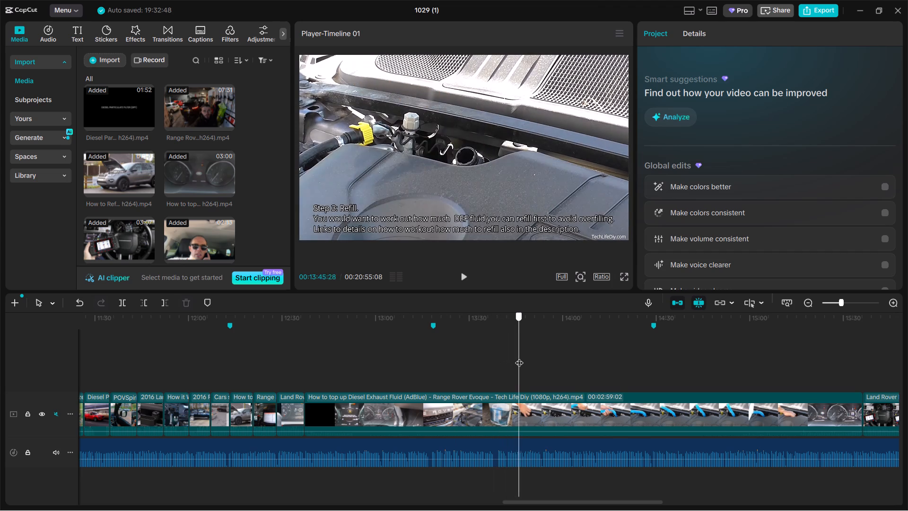
left_click_drag(519, 357, 576, 348)
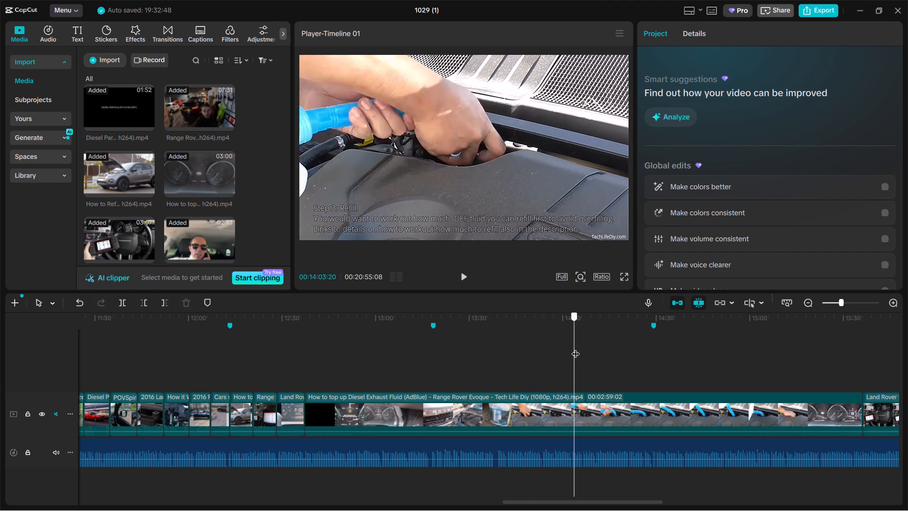
left_click_drag(576, 348, 633, 343)
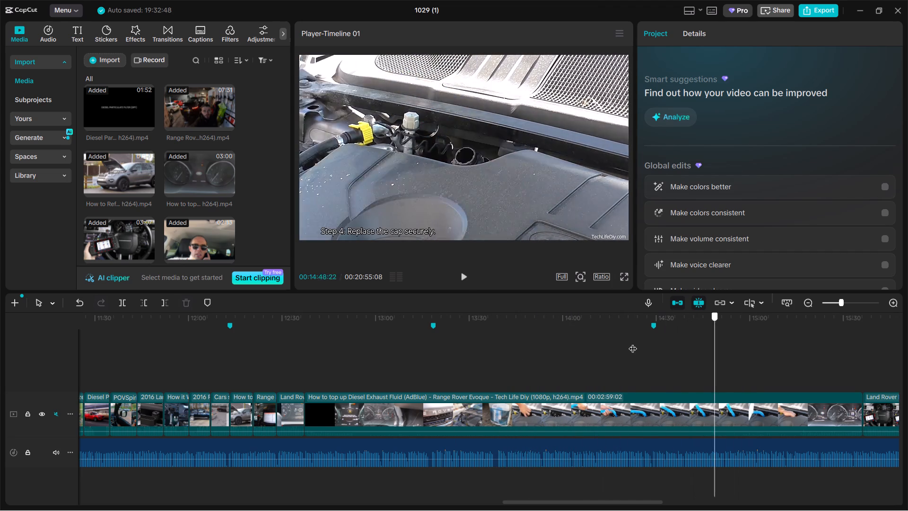
left_click_drag(633, 343, 491, 337)
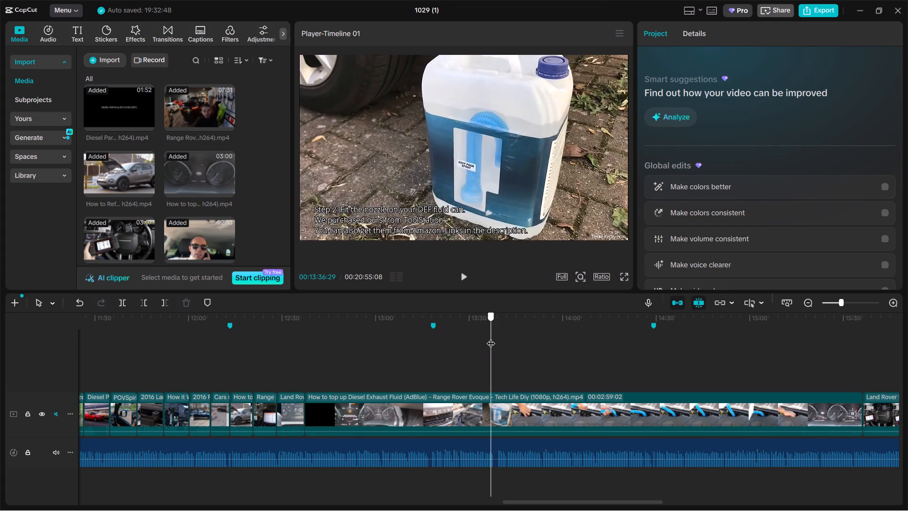
left_click_drag(491, 337, 474, 335)
left_click(482, 397)
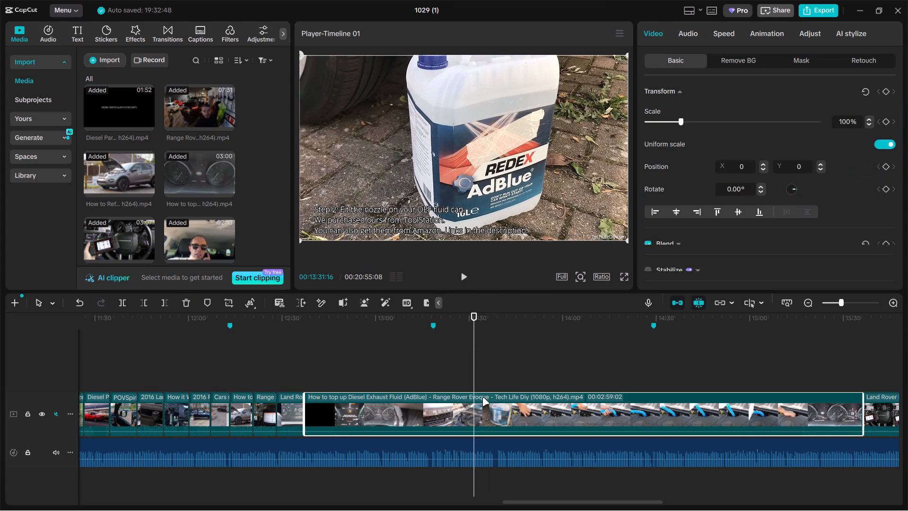
key("ctrl+b")
left_click(392, 425)
key("BackSpace")
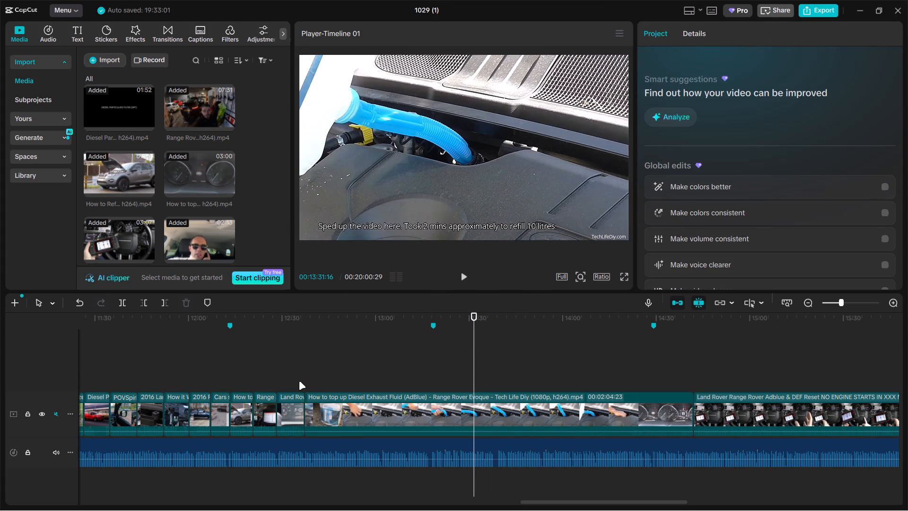
Split the Tech Life Diy Evoque clip at 00:12:46:05 and delete the remainder after the cut.
left_click(300, 379)
left_click_drag(301, 379, 329, 374)
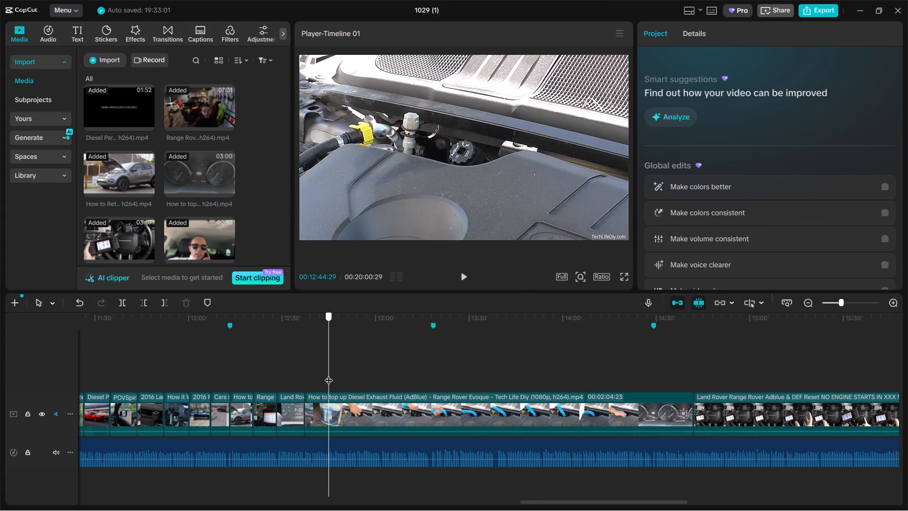
left_click_drag(329, 374, 332, 374)
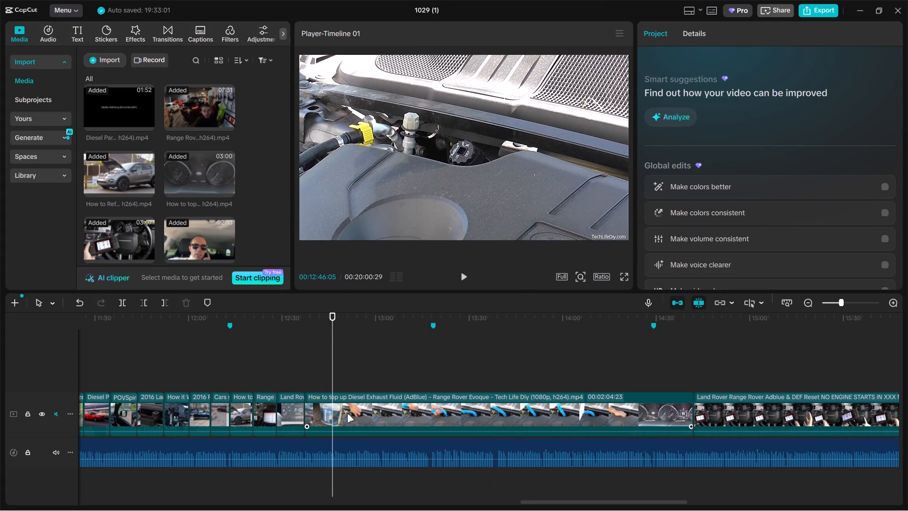
left_click(347, 414)
key("ctrl+b")
key("BackSpace")
Scale the shortened Tech Life Diy Evoque clip up to 164% to crop out its captions.
left_click(314, 379)
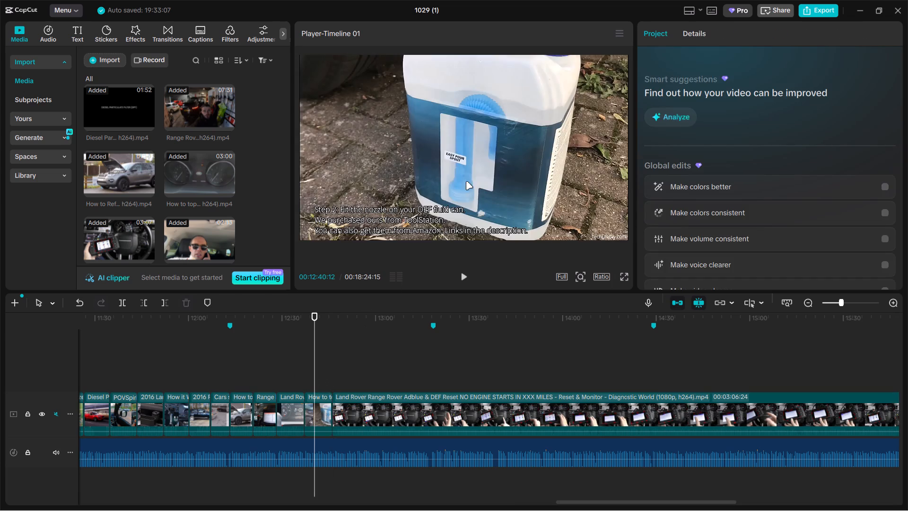
left_click(478, 160)
left_click_drag(684, 123, 702, 119)
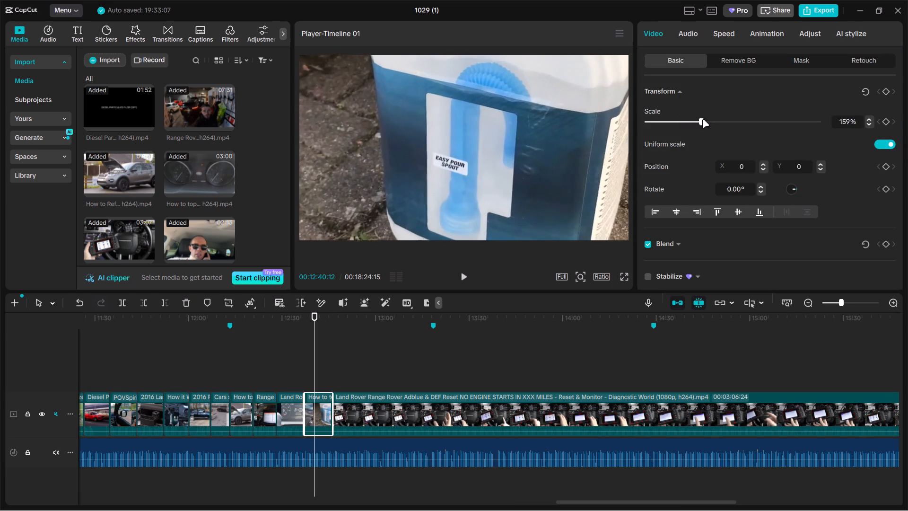
left_click_drag(702, 119, 703, 119)
Split the Land Rover Range Rover Adblue & DEF Reset clip at 00:13:54:17 and delete the part before the cut.
left_click_drag(311, 368, 330, 365)
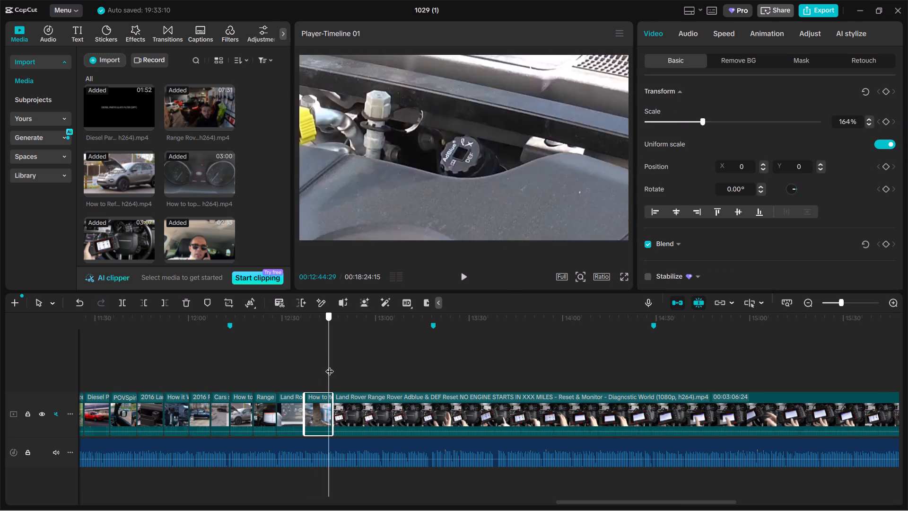
left_click_drag(330, 365, 410, 365)
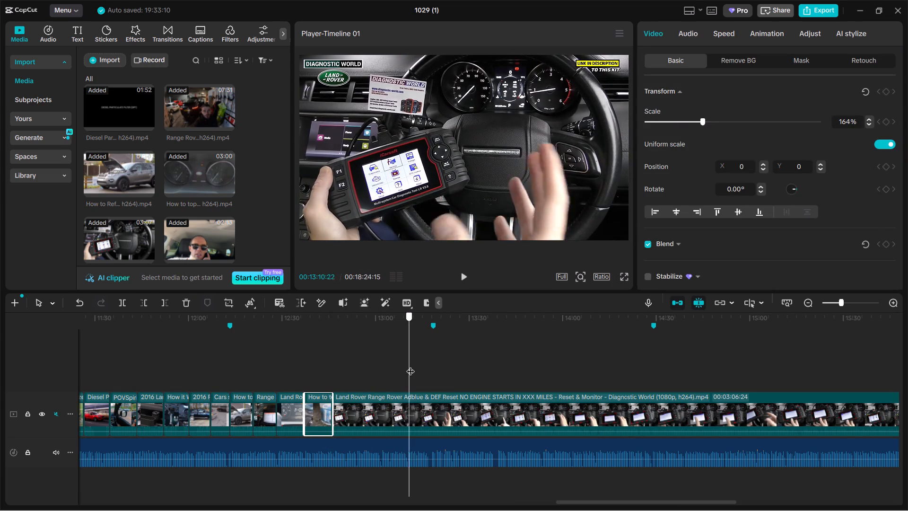
left_click_drag(410, 365, 546, 361)
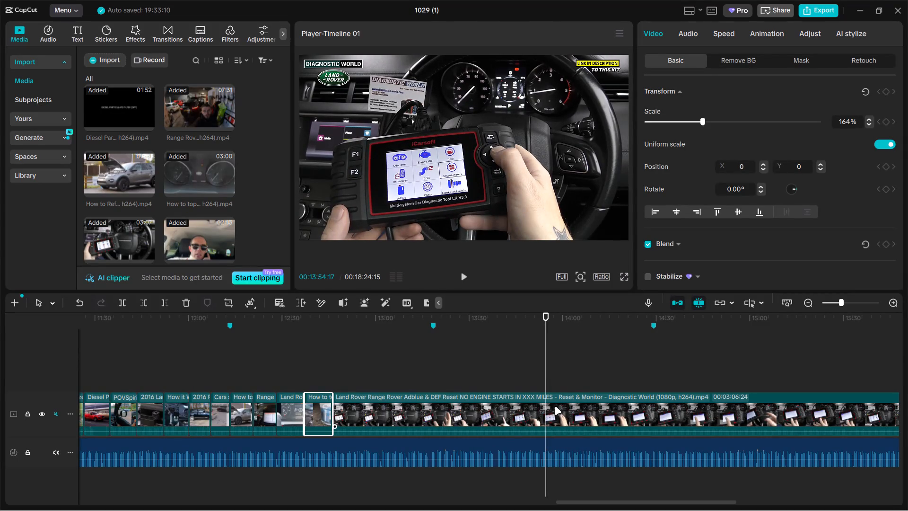
left_click(555, 406)
key("ctrl+b")
left_click(444, 406)
key("BackSpace")
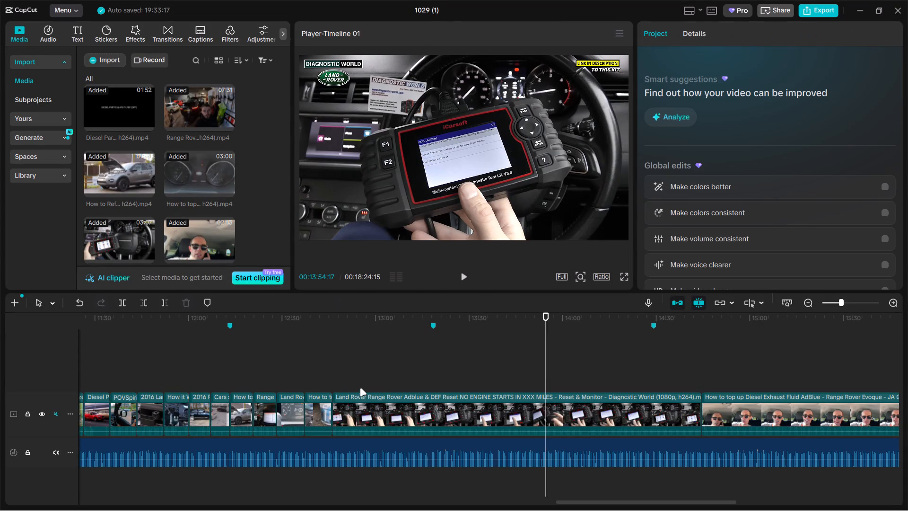
Split the Adblue & DEF Reset clip at 00:12:54:02 and delete the remainder after the cut.
left_click(350, 379)
left_click_drag(350, 379, 357, 372)
left_click(372, 412)
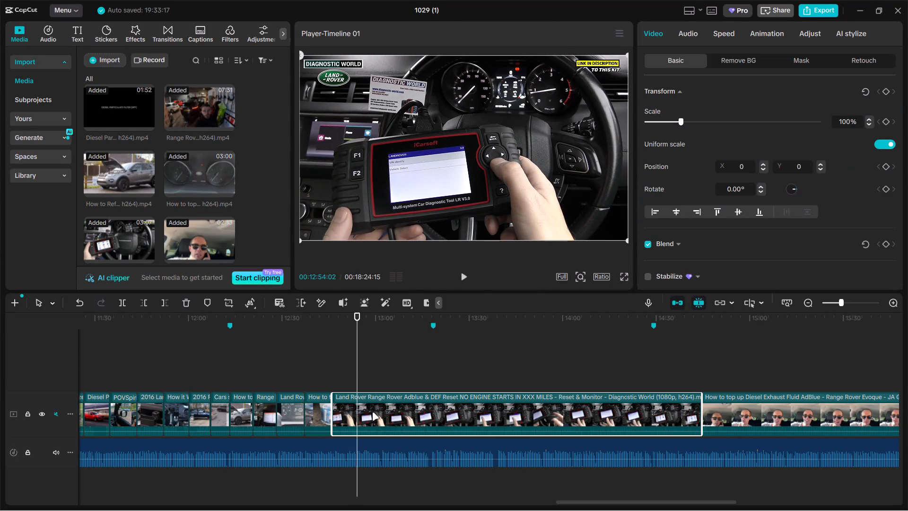
key("ctrl+b")
key("BackSpace")
Split the JA Guides Home Evoque AdBlue clip at 00:14:22:05, at the filler-cap footage, and delete the part before the cut.
left_click(300, 379)
left_click_drag(300, 379, 302, 379)
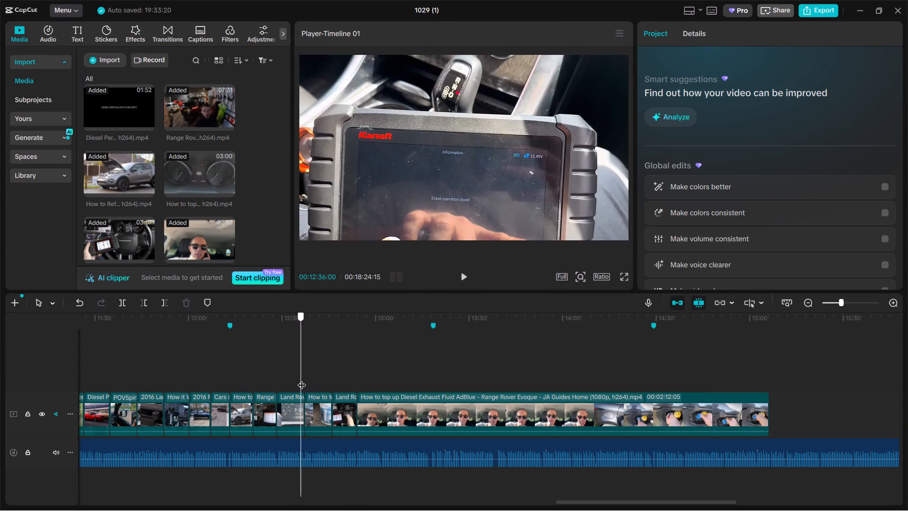
left_click_drag(302, 379, 325, 374)
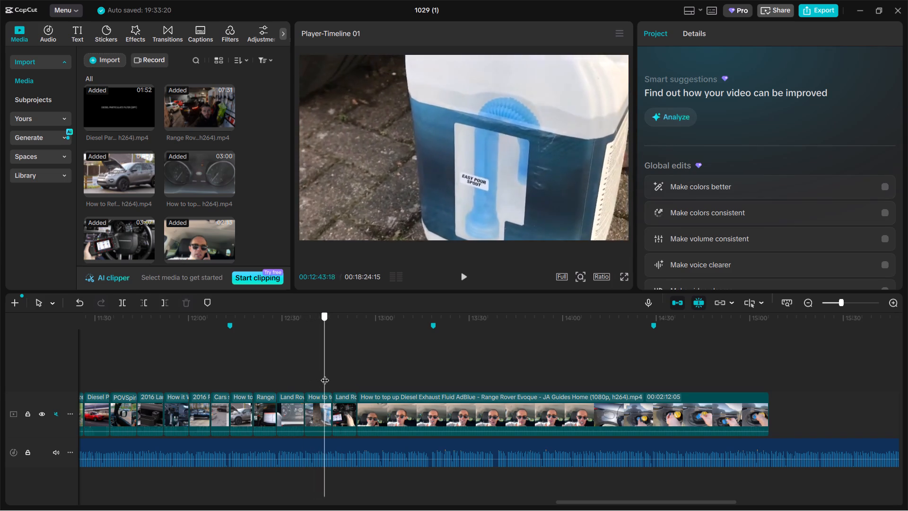
left_click_drag(325, 374, 479, 377)
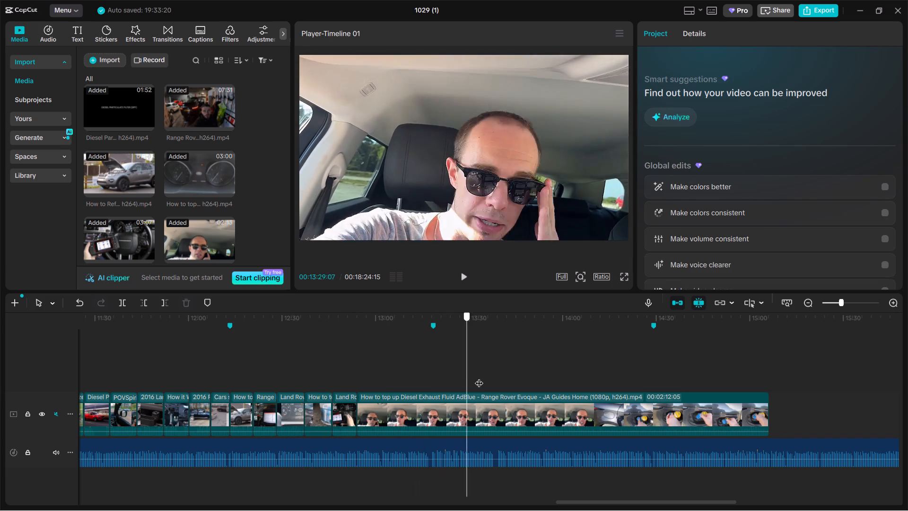
left_click_drag(479, 377, 632, 369)
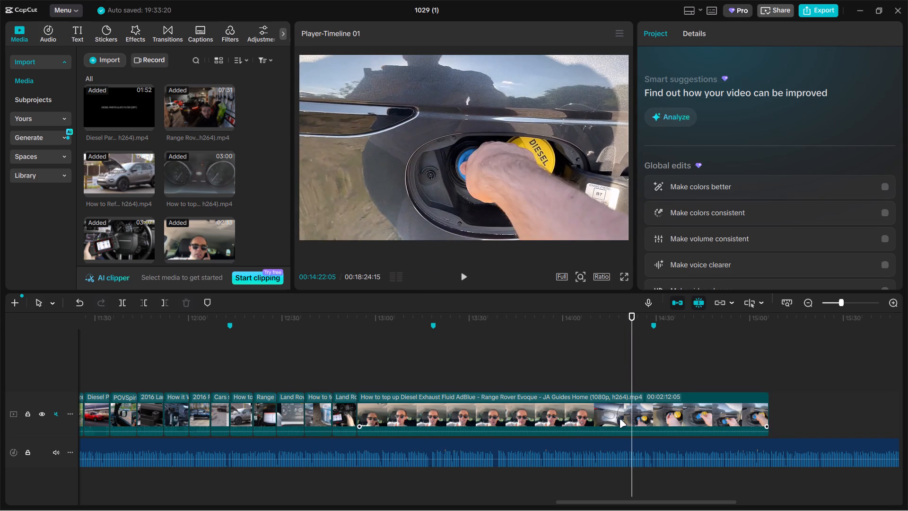
left_click(620, 420)
key("ctrl+b")
left_click(509, 421)
key("BackSpace")
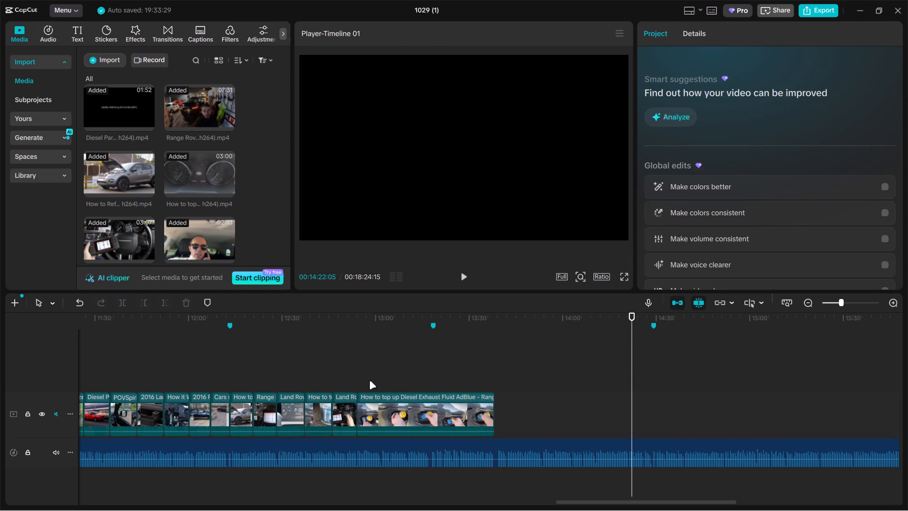
Split the JA Guides Home Evoque clip at 00:13:02:07 and delete the remainder after the cut.
left_click(358, 380)
left_click_drag(357, 378, 386, 375)
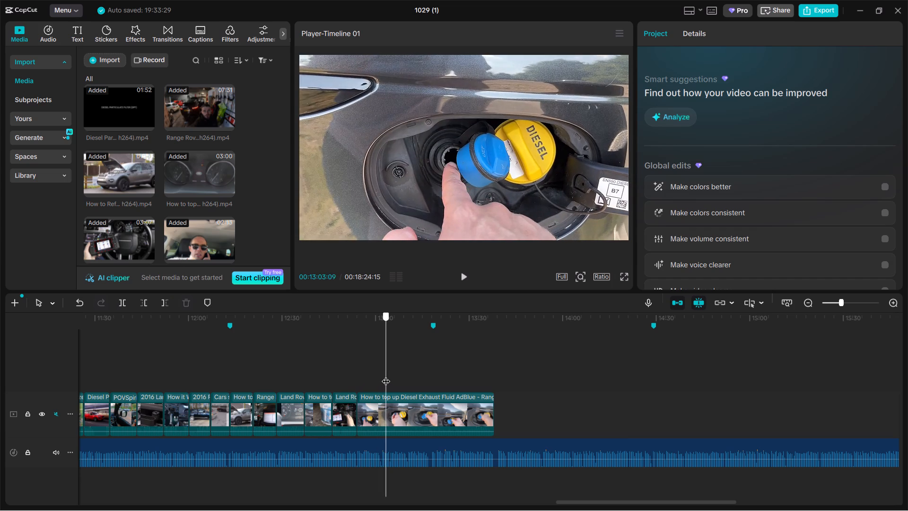
left_click_drag(386, 375, 383, 377)
left_click(393, 413)
key("ctrl+b")
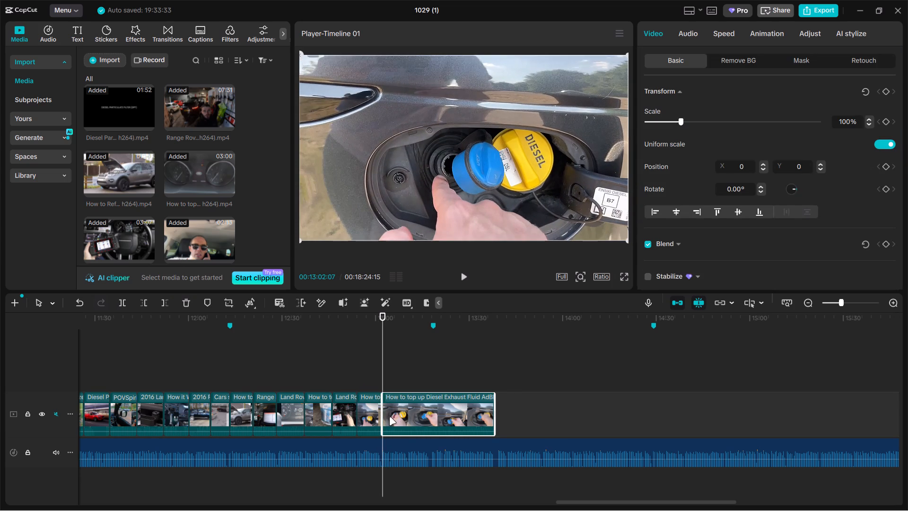
key("BackSpace")
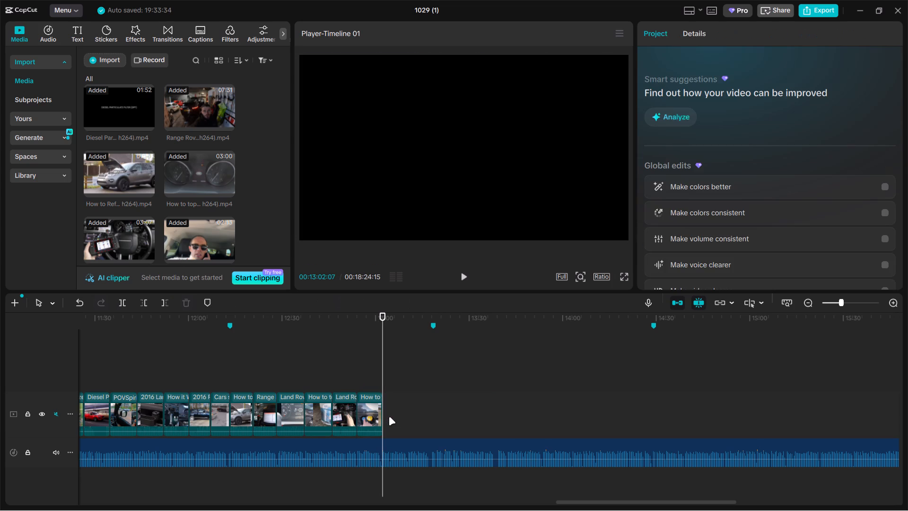
Copy the enlarged Tech Life Diy Evoque clip and paste it after the last clip of the AdBlue section.
left_click(273, 370)
left_click_drag(273, 370, 314, 361)
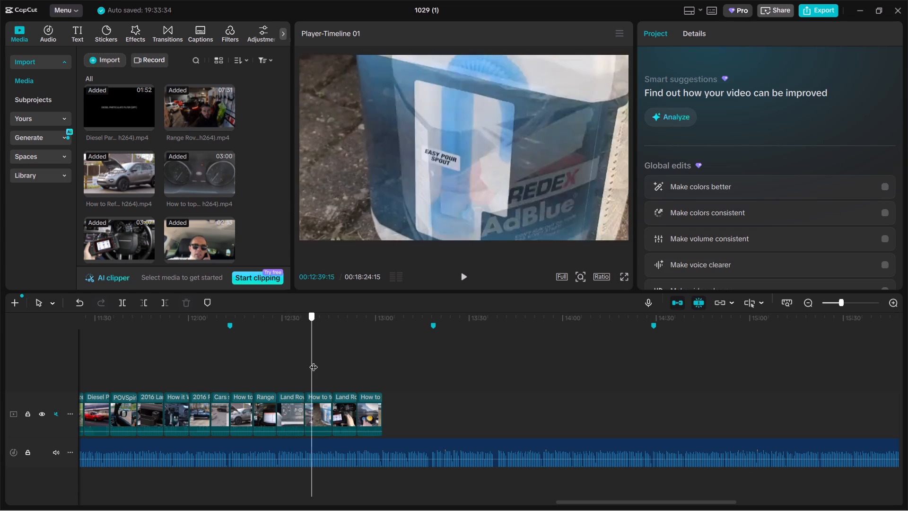
left_click_drag(314, 361, 318, 361)
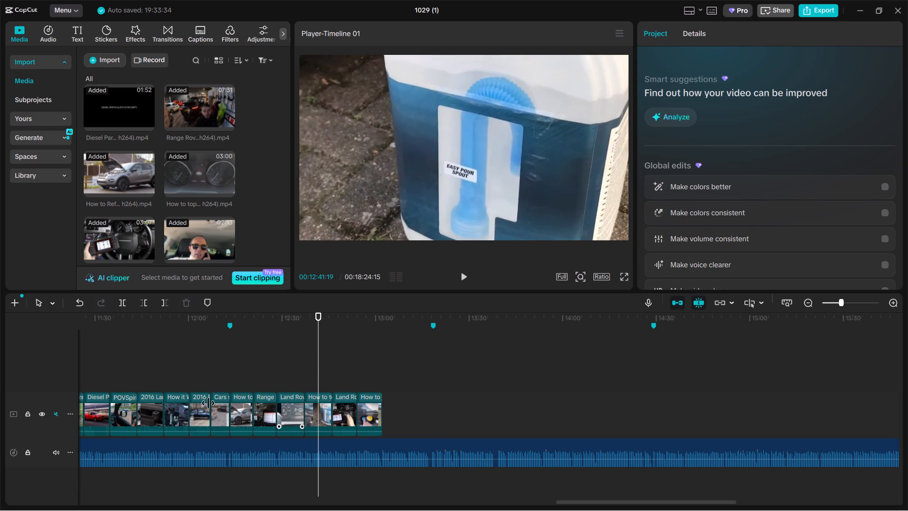
left_click(322, 407)
key("ctrl+c")
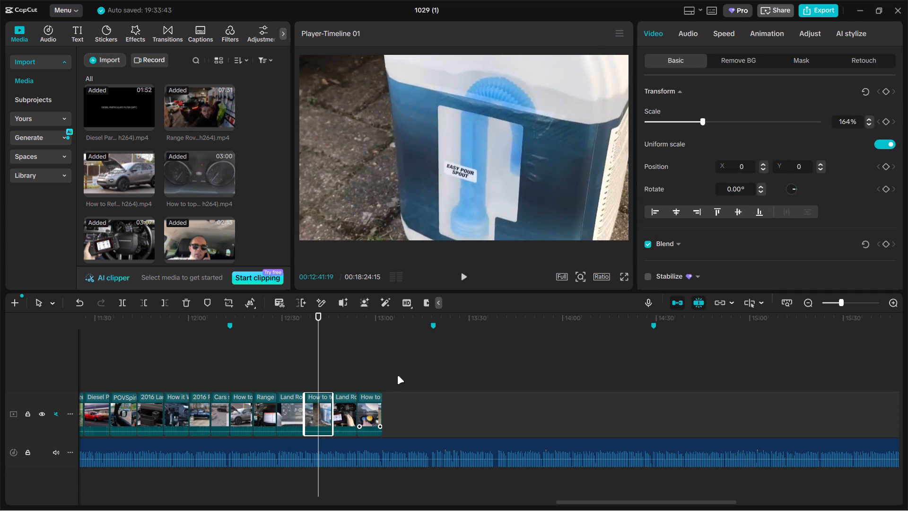
left_click(391, 376, "ctrl")
key("ctrl+v")
Extend the end of the pasted Tech Life Diy Evoque clip to about 00:13:38 to bring in the refilling footage.
left_click_drag(395, 374, 401, 410)
left_click_drag(414, 411, 437, 410)
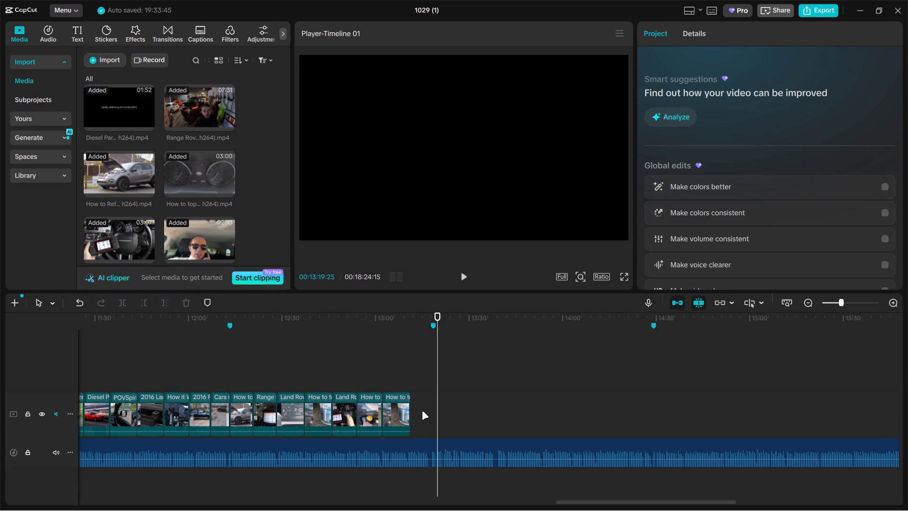
left_click(404, 410)
left_click_drag(410, 410, 448, 408)
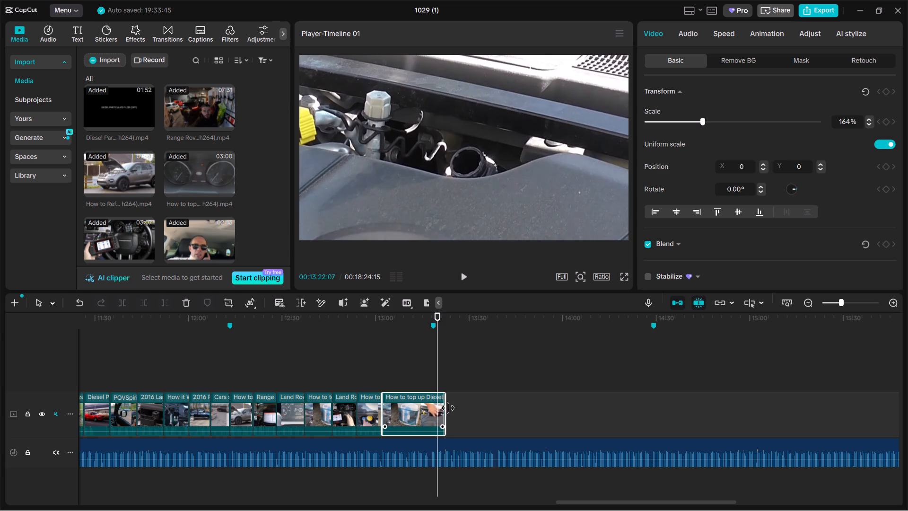
left_click_drag(448, 408, 527, 402)
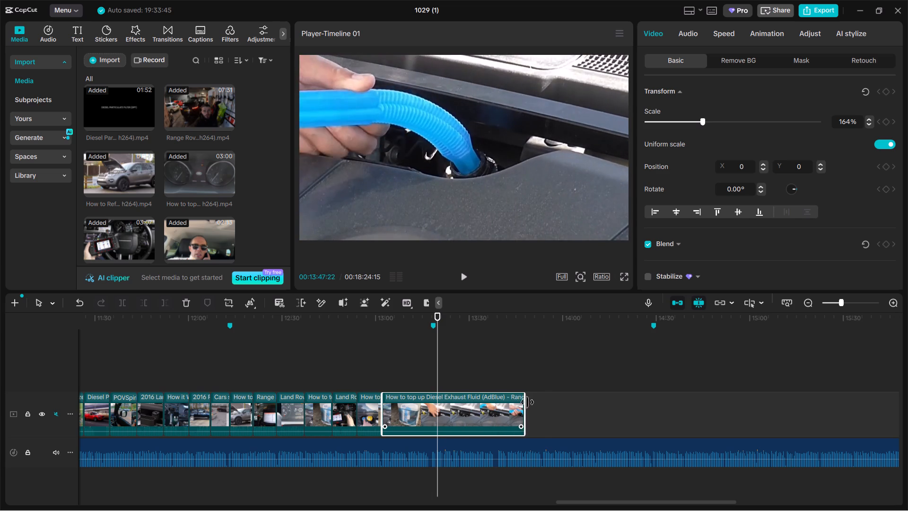
left_click_drag(527, 402, 495, 408)
Trim about 27 seconds off the start of the pasted Evoque clip, keeping about 8 seconds of the refilling footage.
left_click_drag(385, 413, 431, 412)
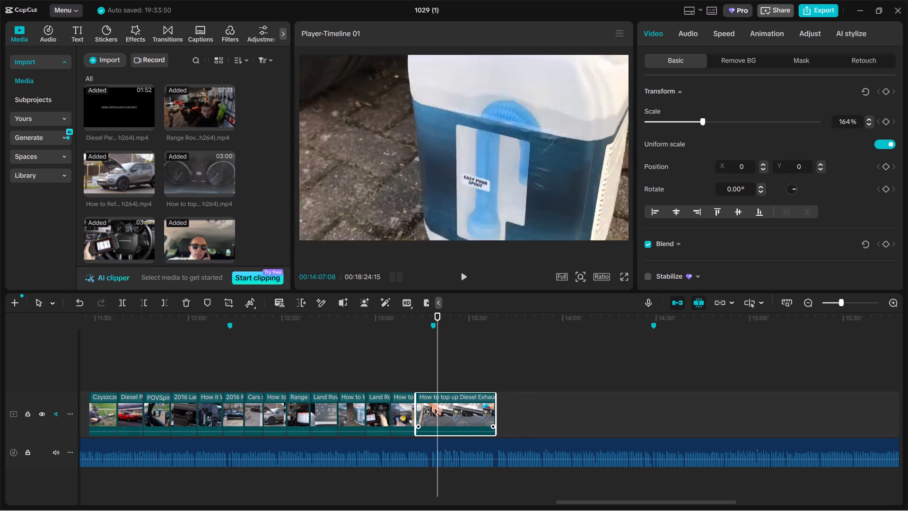
left_click_drag(431, 412, 438, 412)
left_click(382, 377)
left_click_drag(382, 377, 383, 376)
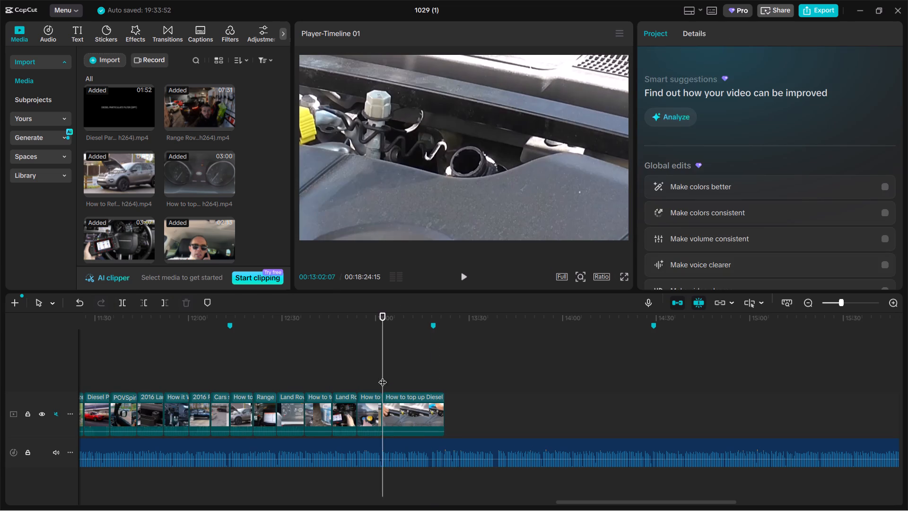
left_click_drag(383, 376, 423, 366)
left_click(402, 408)
left_click_drag(384, 412, 417, 409)
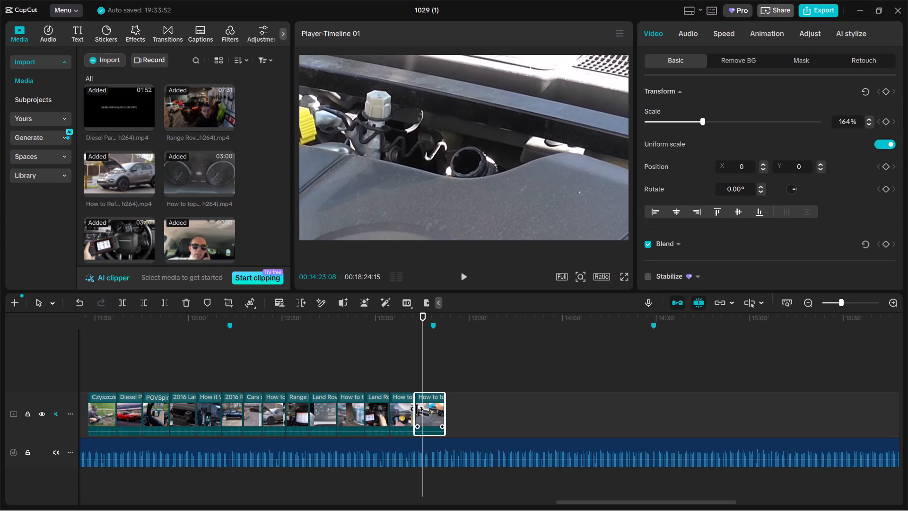
left_click_drag(417, 409, 420, 409)
Copy the Range Rover clip with the helmeted driver at 00:07:47:04 and paste it before the last AdBlue clip.
left_click(384, 374)
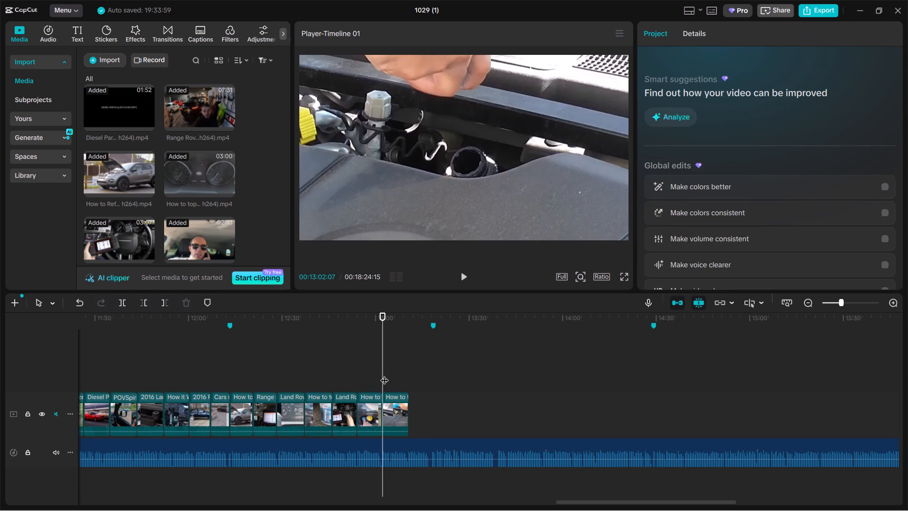
left_click_drag(384, 374, 143, 384)
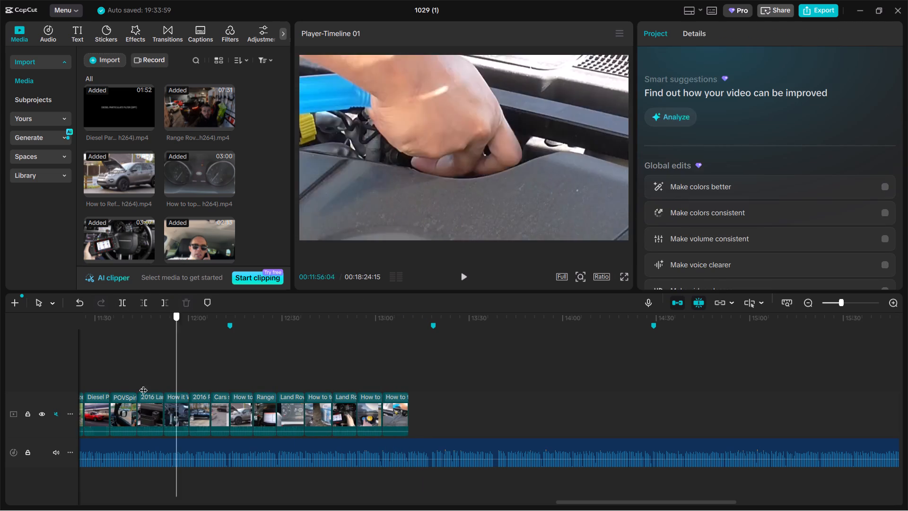
left_click_drag(143, 384, 181, 370)
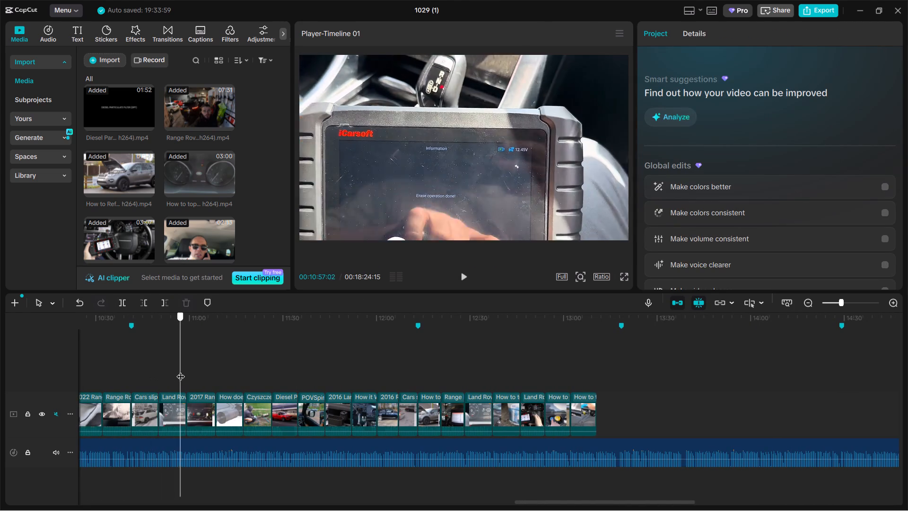
left_click_drag(181, 370, 207, 368)
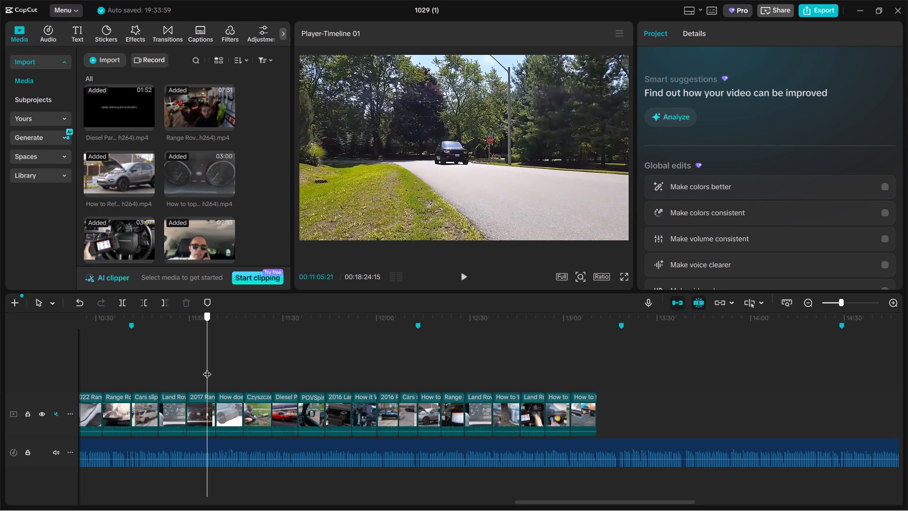
left_click_drag(207, 368, 192, 348)
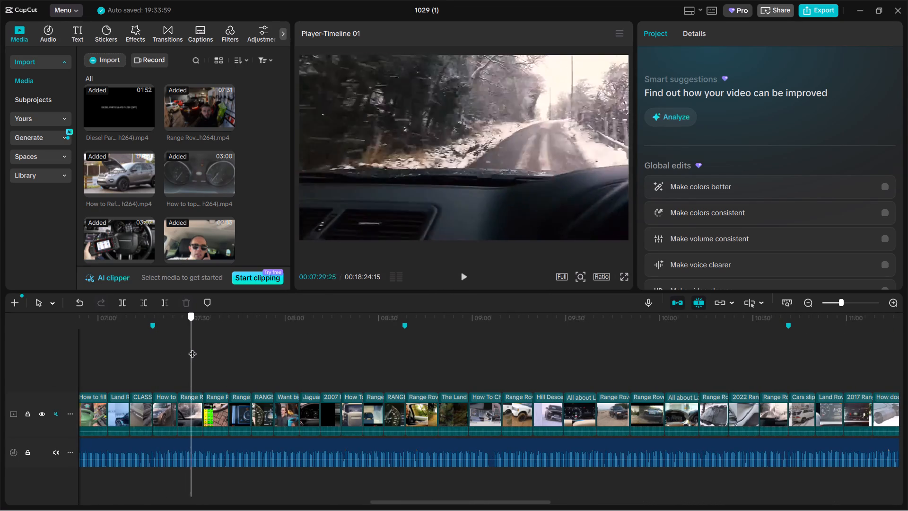
left_click_drag(192, 348, 245, 346)
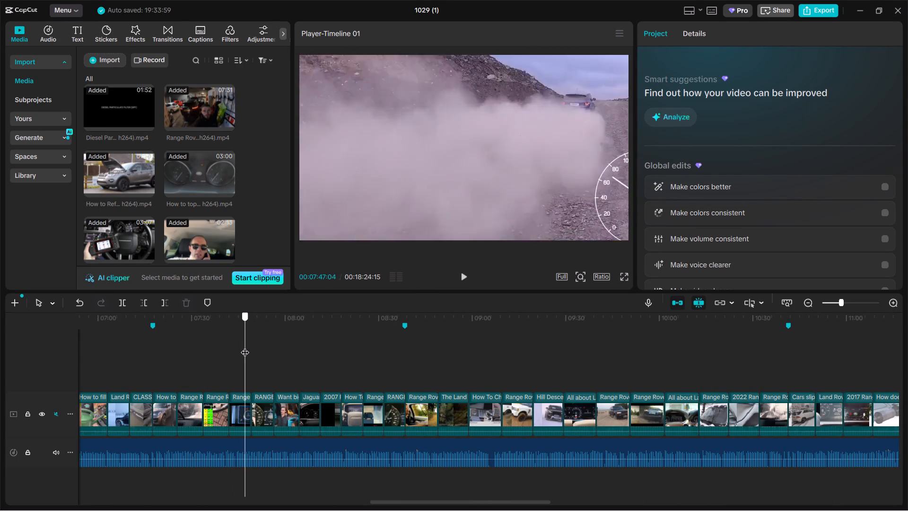
left_click_drag(245, 346, 245, 347)
left_click(244, 413)
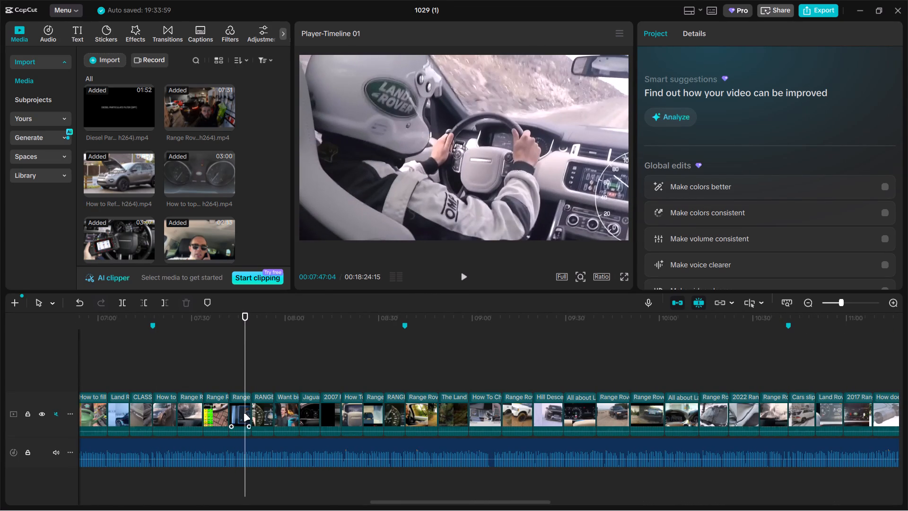
key("ctrl+c")
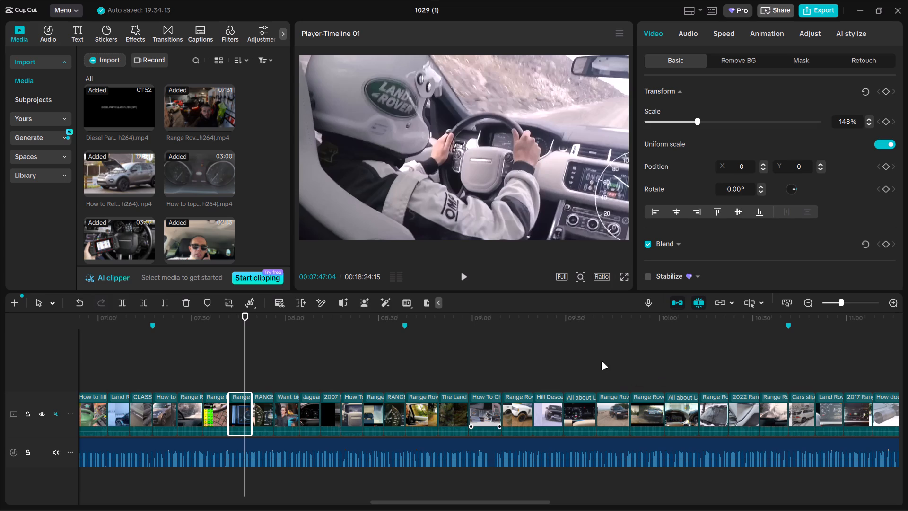
left_click_drag(602, 357, 599, 361, "ctrl")
left_click_drag(593, 363, 622, 360, "ctrl")
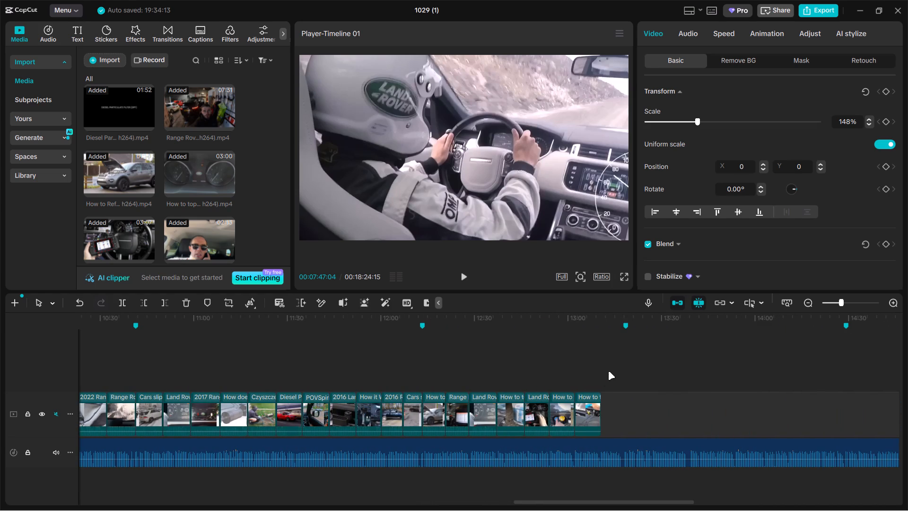
left_click(603, 378, "ctrl")
key("ctrl+v")
left_click_drag(612, 376, 579, 419)
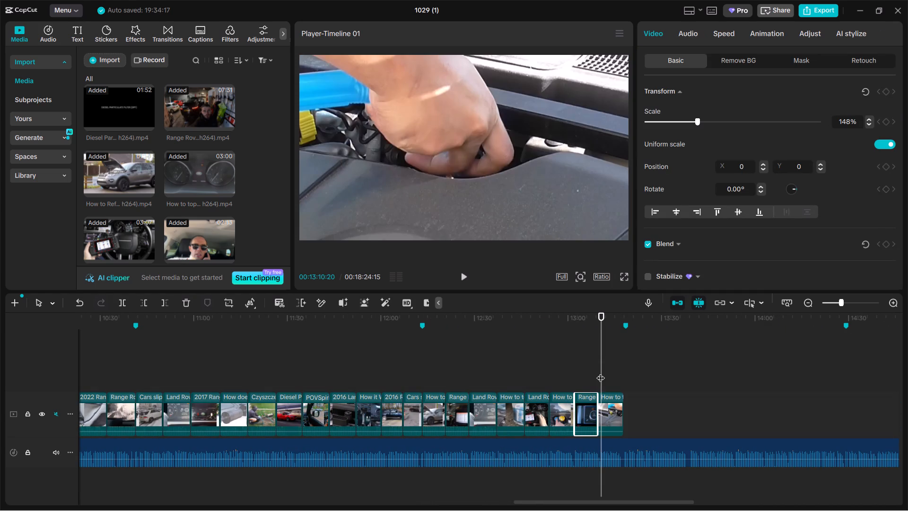
Review the AdBlue section's clips from its first clip at 00:12:13 and play the ending past its closing marker.
left_click_drag(601, 371, 615, 370)
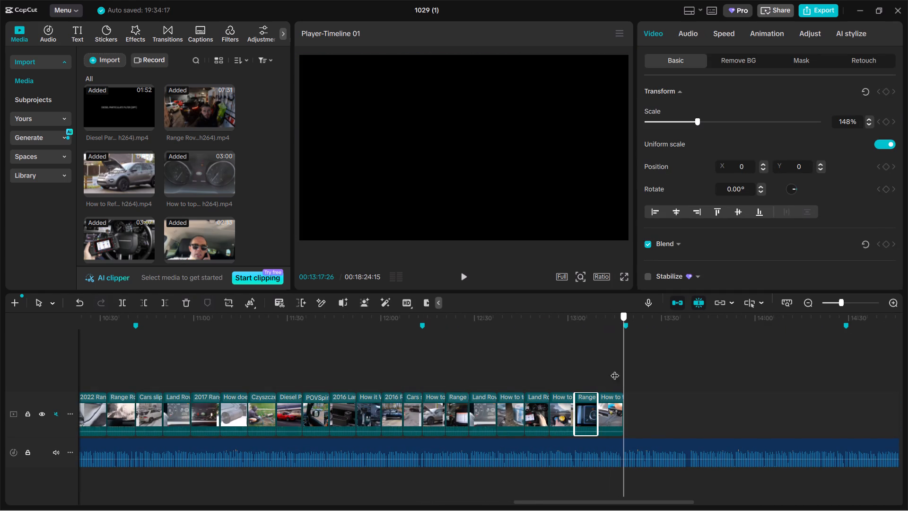
left_click_drag(615, 370, 438, 383)
left_click(432, 413)
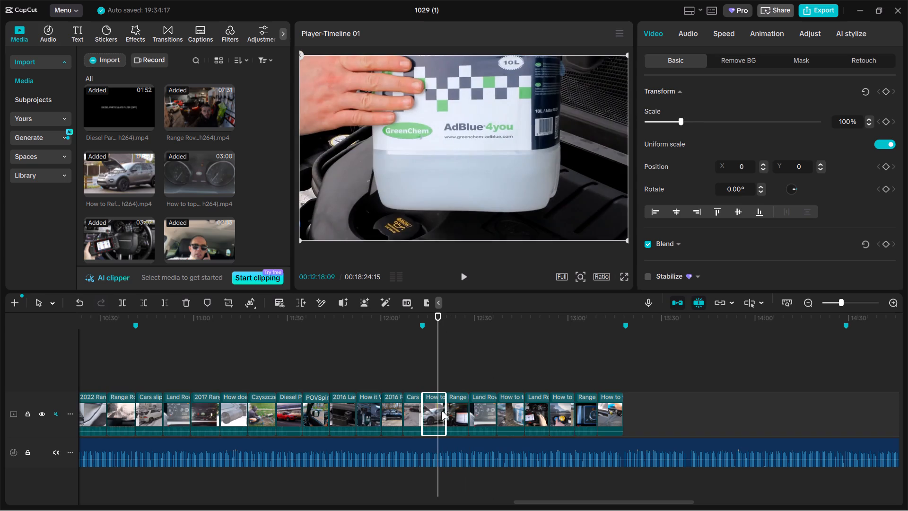
left_click_drag(437, 373, 423, 374)
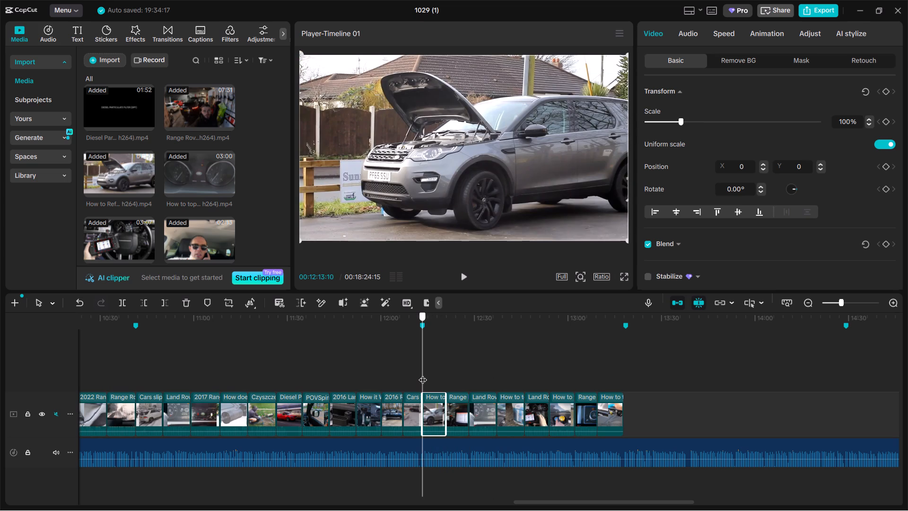
left_click_drag(423, 374, 445, 371)
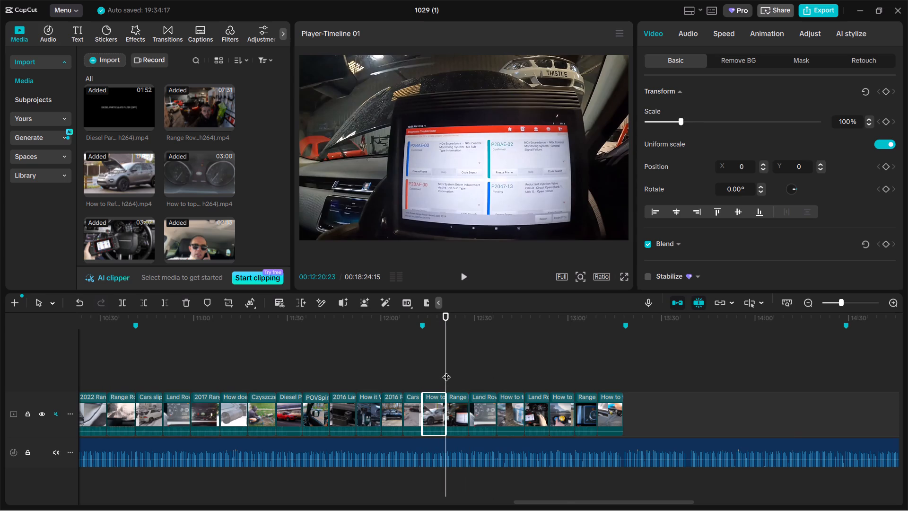
scroll(448, 376, "up", 6, "ctrl")
left_click_drag(445, 406, 450, 405)
left_click(784, 374)
key("space")
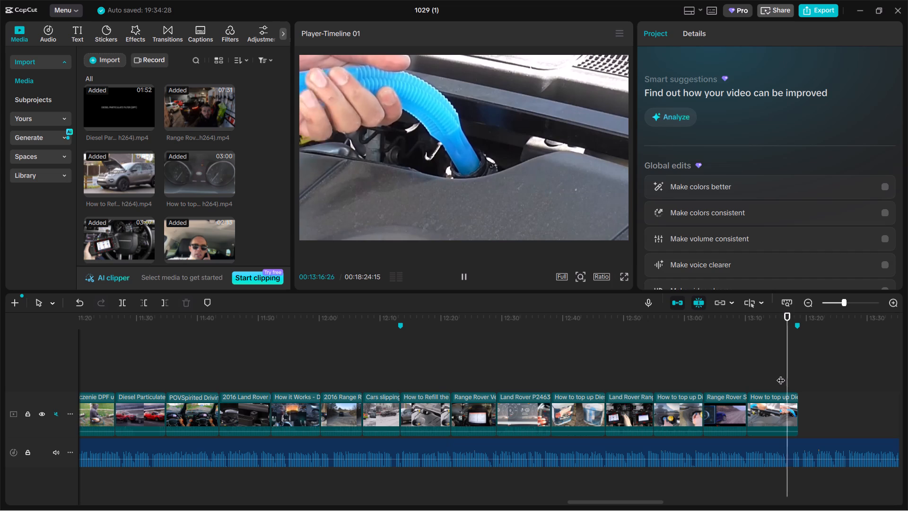
left_click_drag(780, 392, 779, 395)
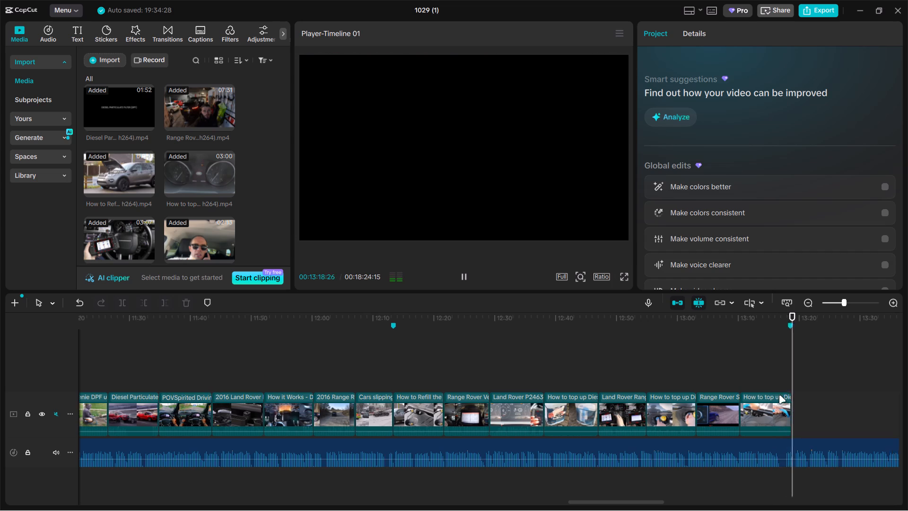
left_click_drag(779, 395, 522, 400)
key("space")
Import all clips from the EDIT folder's 03 subfolder and append them to the timeline after the AdBlue section.
scroll(323, 368, "down", 6, "ctrl")
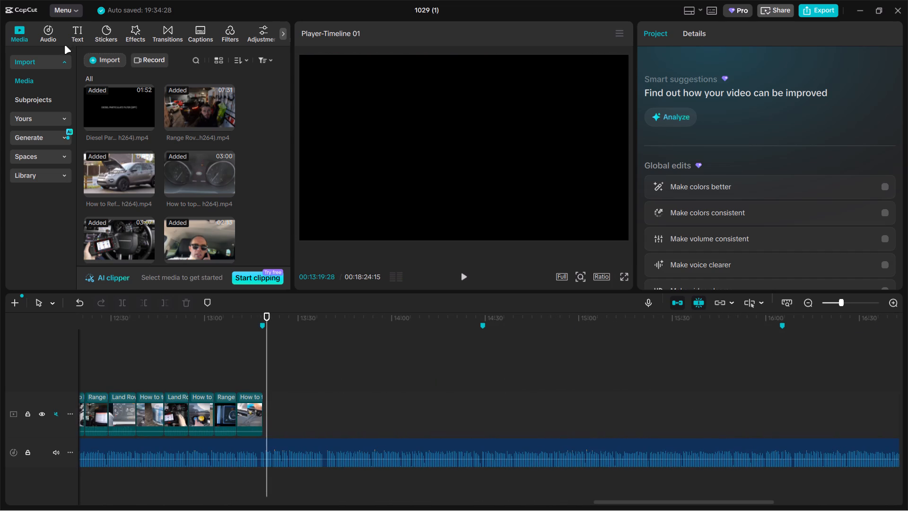
left_click(103, 62)
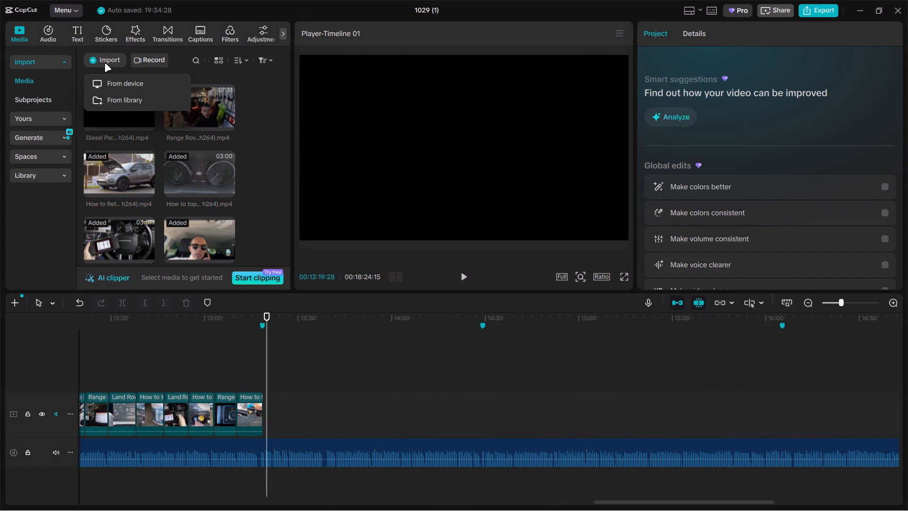
left_click(131, 84)
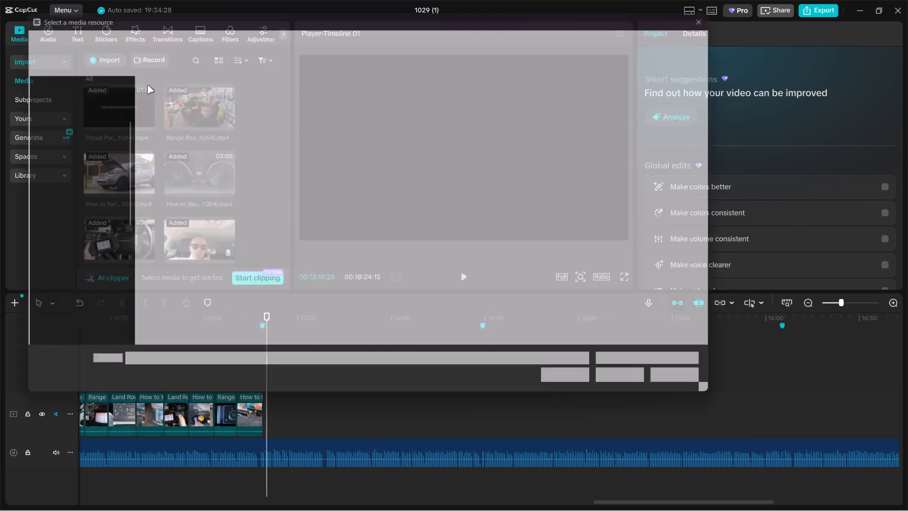
left_click(72, 29)
double_click(158, 283)
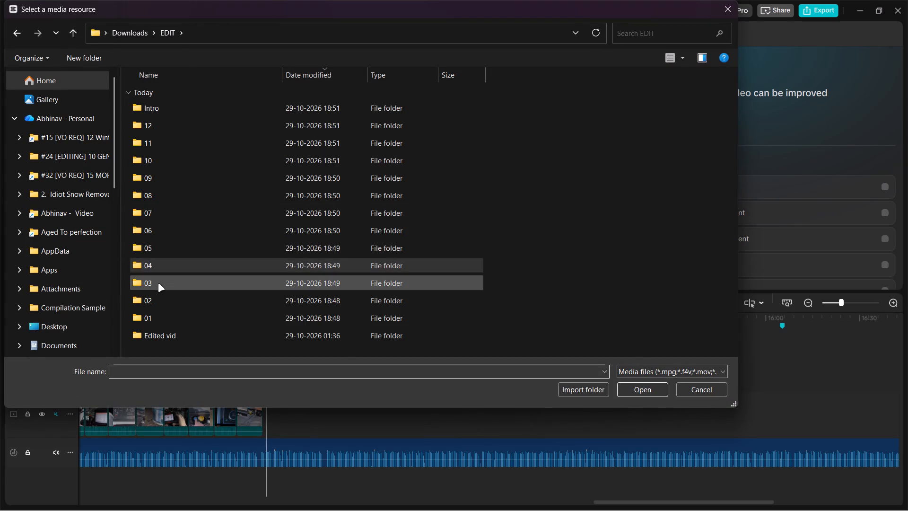
key("ctrl+a")
key("Return")
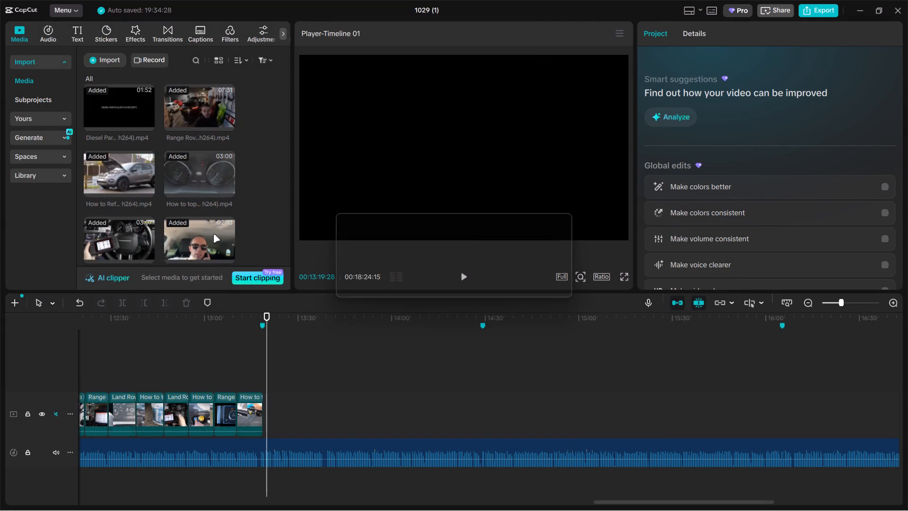
left_click_drag(121, 101, 307, 405)
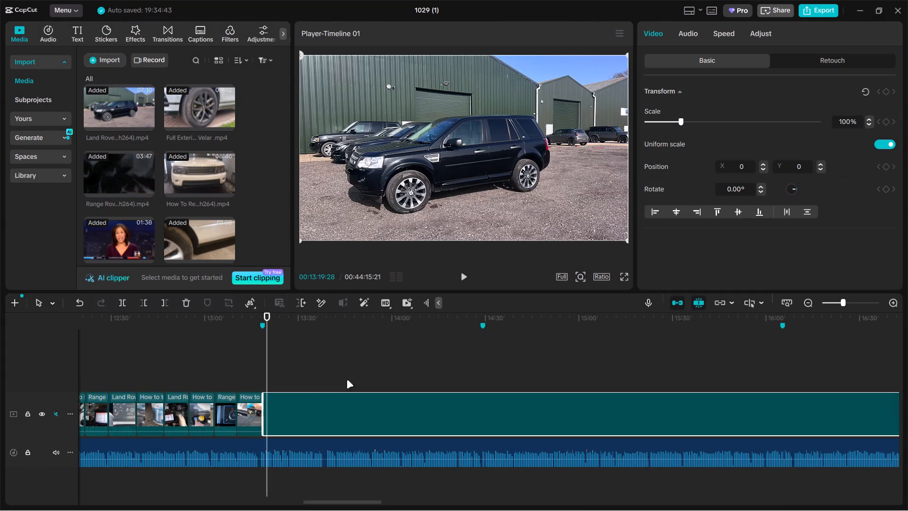
Move the clips from How To Replace Lower Control Arms through What's that liquid ahead of the Land Rover Freelander 2 clip.
scroll(350, 377, "down", 20, "ctrl")
scroll(350, 377, "down", 13, "ctrl")
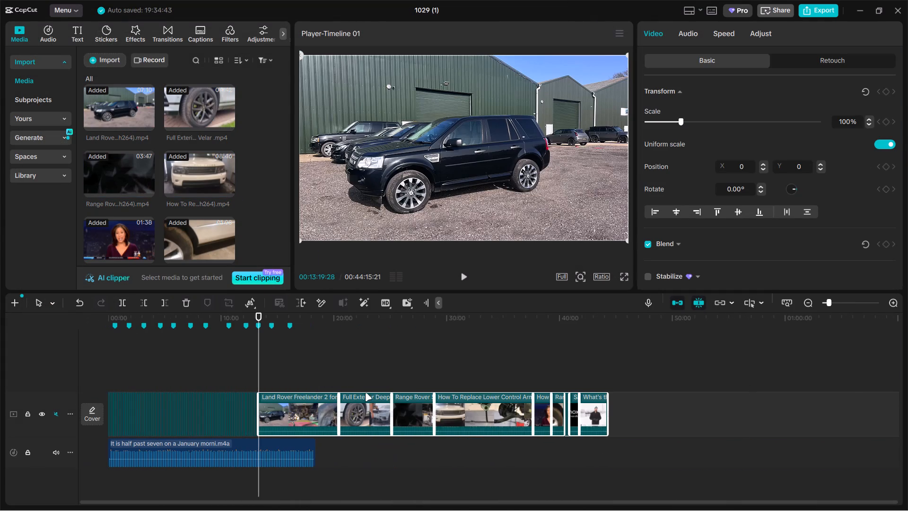
left_click_drag(498, 372, 715, 440)
left_click_drag(483, 409, 306, 423)
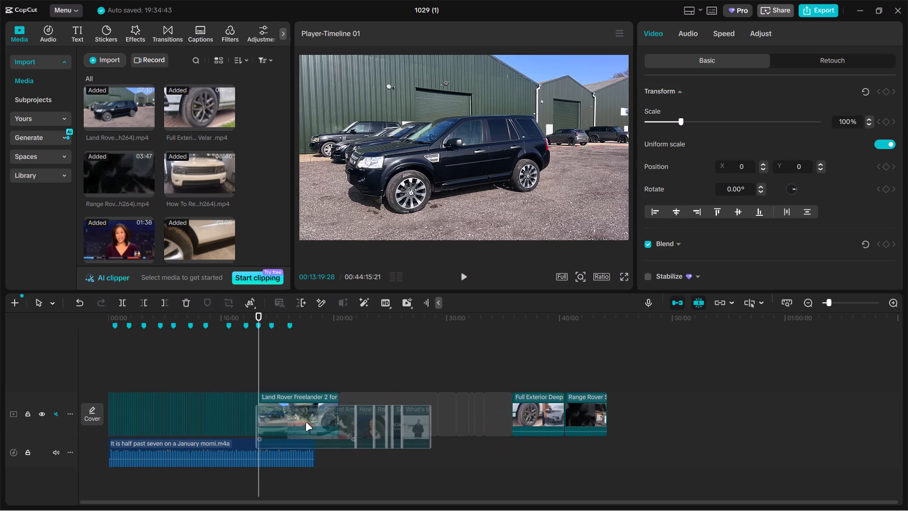
left_click_drag(306, 423, 294, 419)
Examine the How To Replace Lower Control Arms and How To Protect Your Vehicle clips for usable undercarriage footage.
left_click(269, 374)
scroll(269, 374, "up", 5, "ctrl")
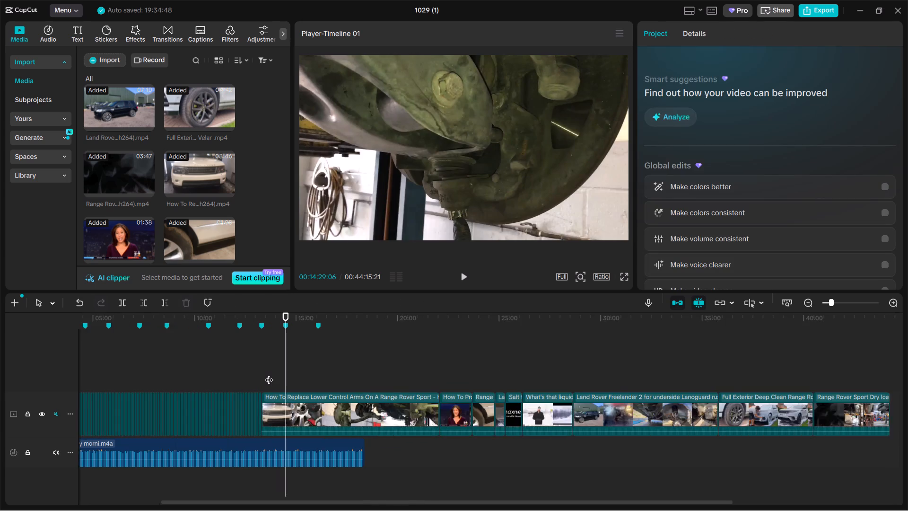
scroll(269, 374, "up", 9, "ctrl")
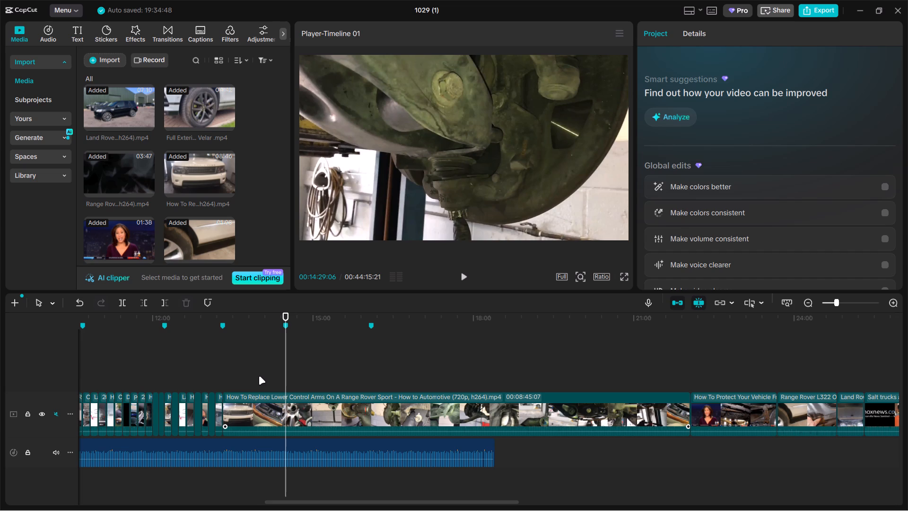
left_click(259, 376)
left_click_drag(257, 354, 289, 353)
left_click_drag(289, 353, 460, 352)
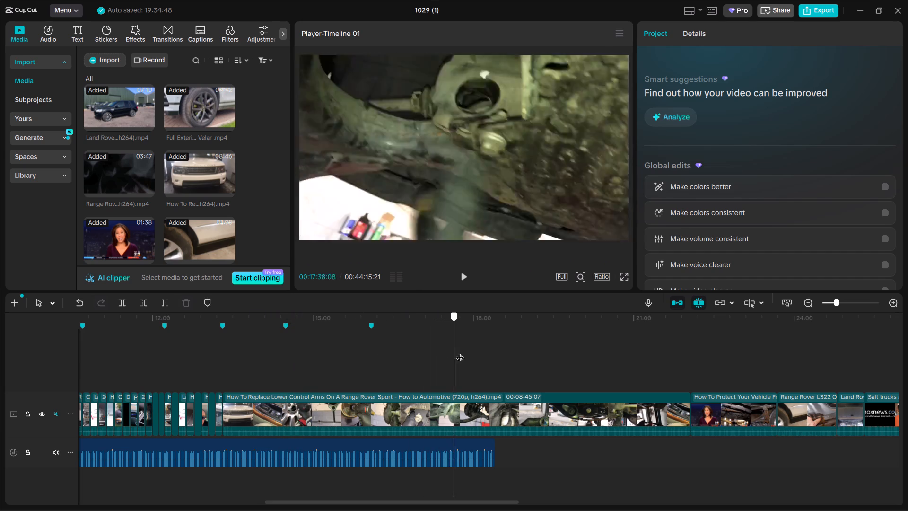
left_click_drag(460, 352, 504, 352)
left_click_drag(505, 356, 731, 371)
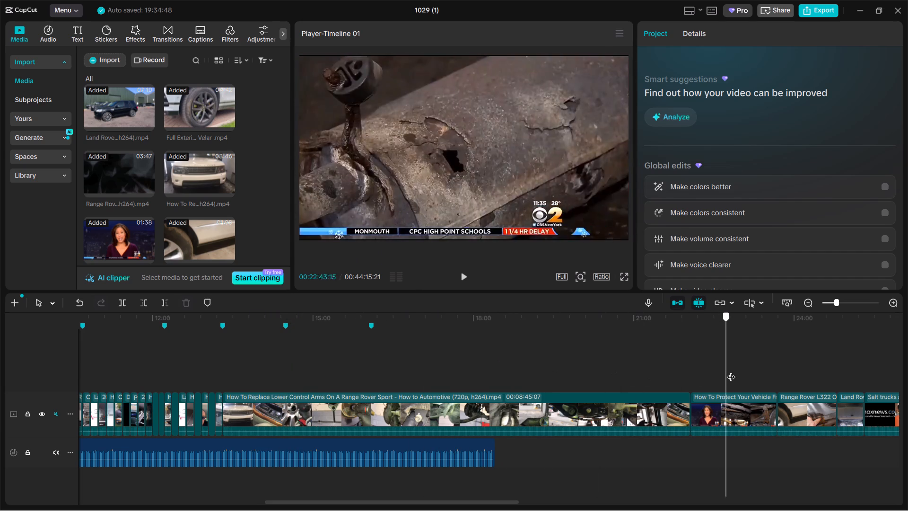
left_click_drag(731, 371, 697, 370)
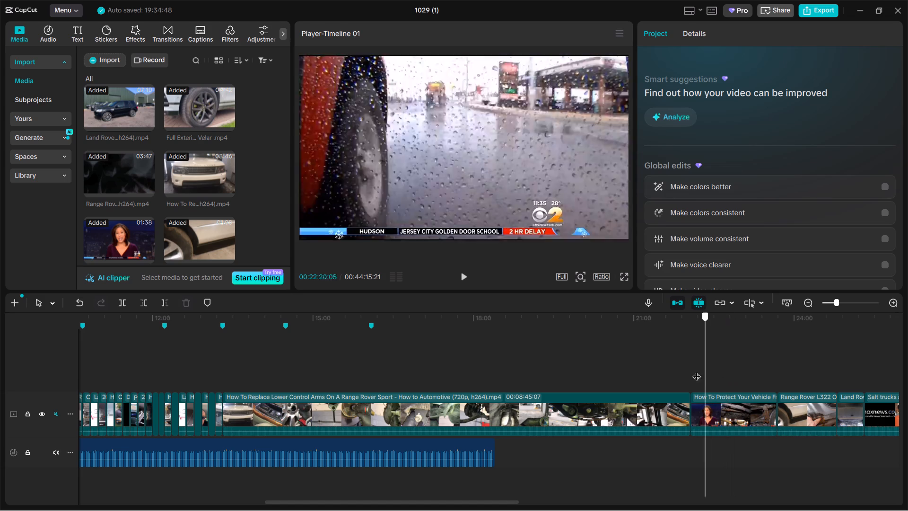
Split the How To Replace Lower Control Arms clip at 00:14:29:06 and delete the part before the cut.
left_click_drag(697, 370, 270, 381)
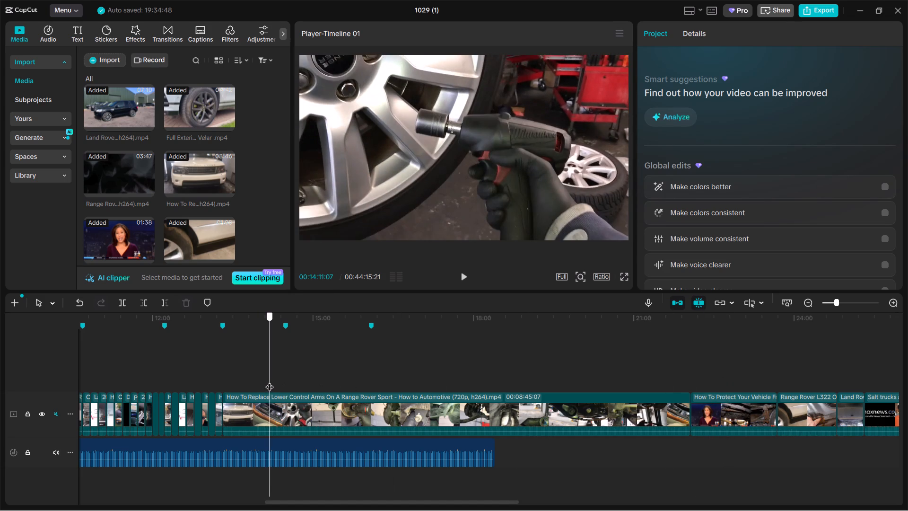
left_click_drag(270, 381, 283, 373)
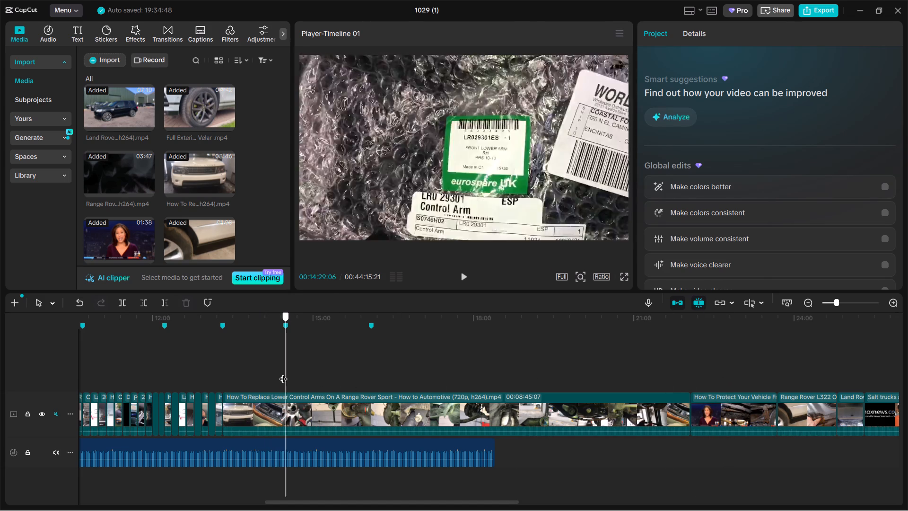
left_click_drag(283, 373, 287, 370)
left_click(282, 409)
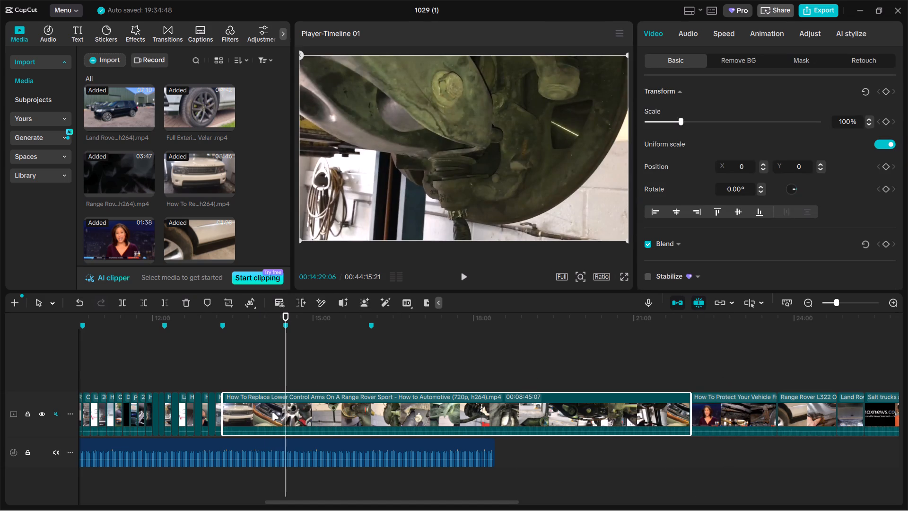
key("ctrl+b")
left_click(271, 412)
key("BackSpace")
Split the How To Replace Lower Control Arms clip at 00:13:28:07, about ten seconds after its start.
scroll(222, 384, "up", 6, "ctrl")
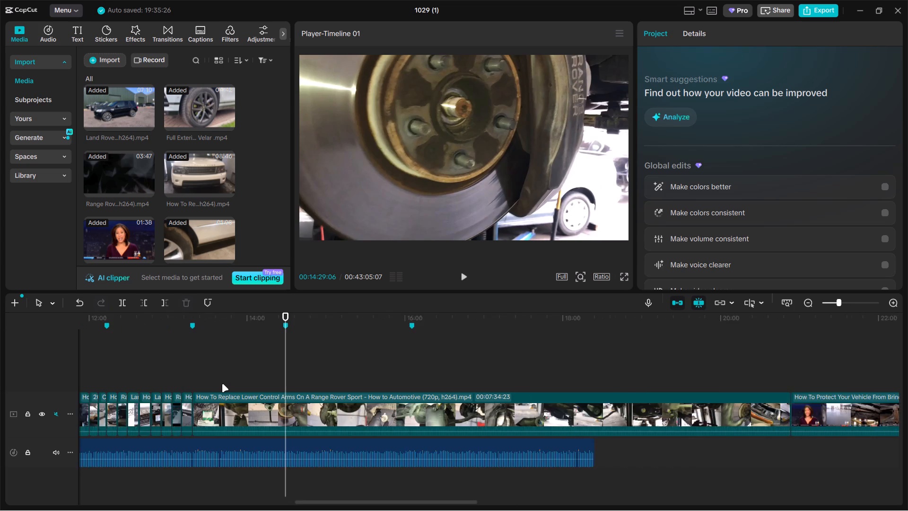
scroll(222, 384, "up", 2, "ctrl")
left_click(159, 376)
left_click_drag(159, 373, 163, 373)
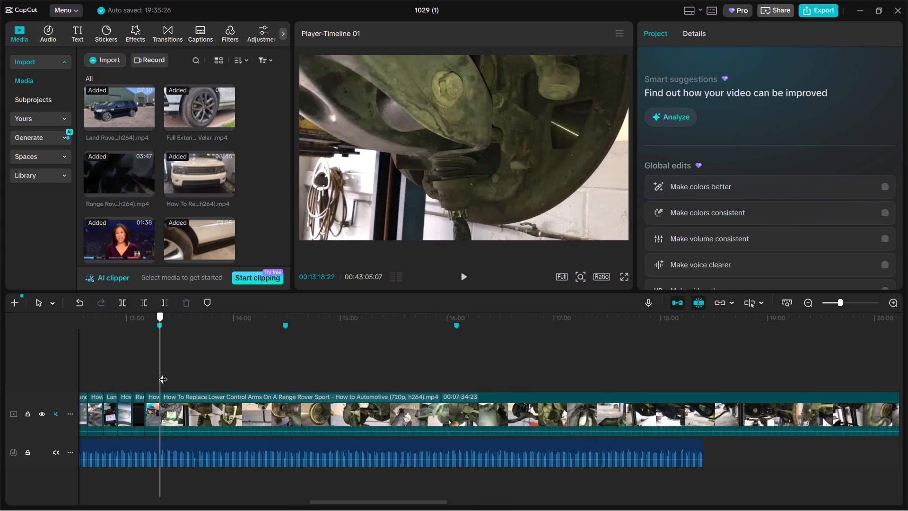
left_click_drag(163, 373, 178, 375)
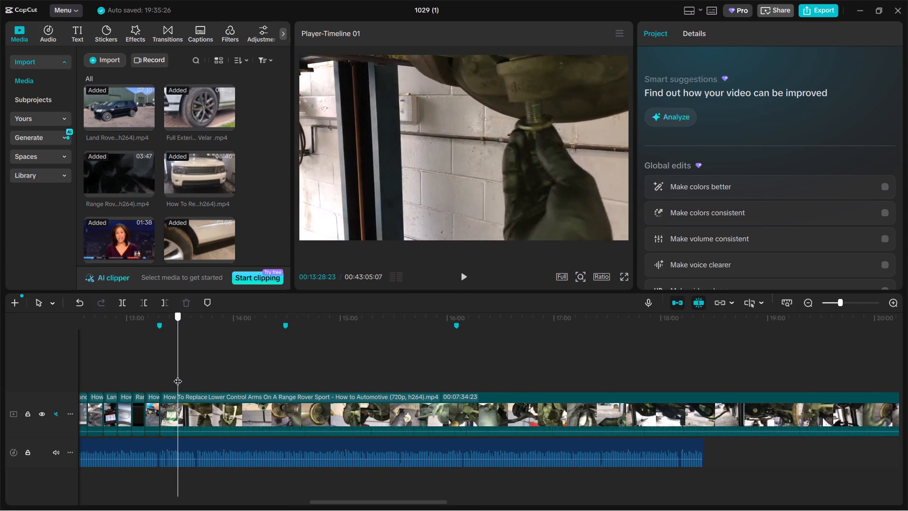
left_click_drag(178, 375, 177, 375)
left_click(189, 407)
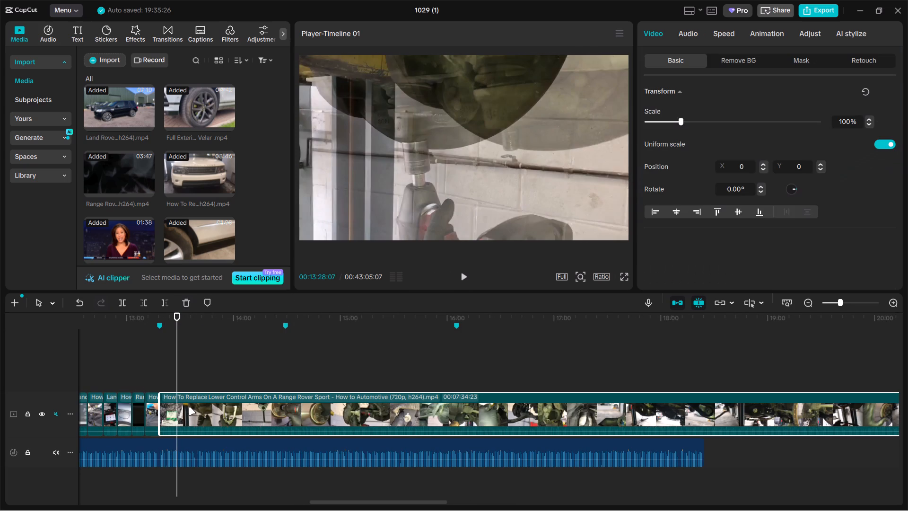
key("ctrl+b")
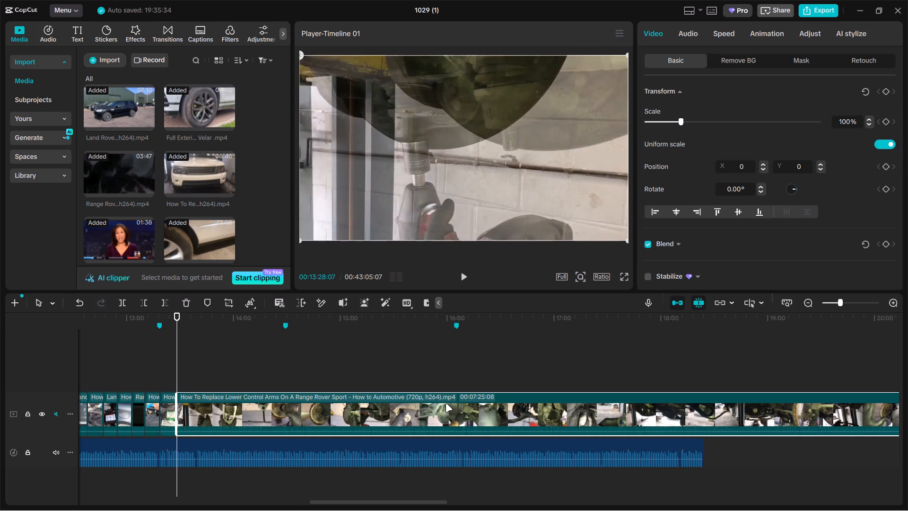
Isolate a short section of the Lower Control Arms clip by splitting it at 00:17:05:22 and 00:17:14:15.
left_click(558, 365)
left_click_drag(558, 365, 564, 365)
left_click(568, 414)
key("ctrl+b")
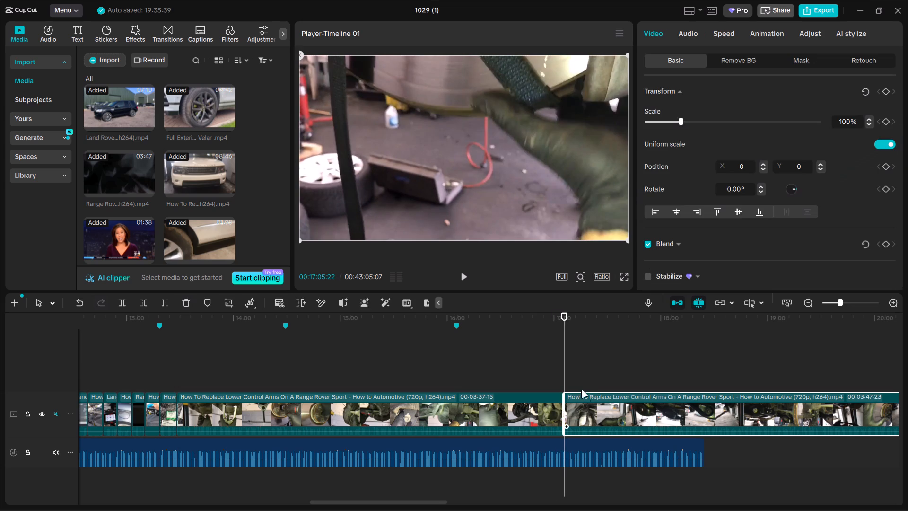
left_click_drag(567, 377, 578, 375, "ctrl")
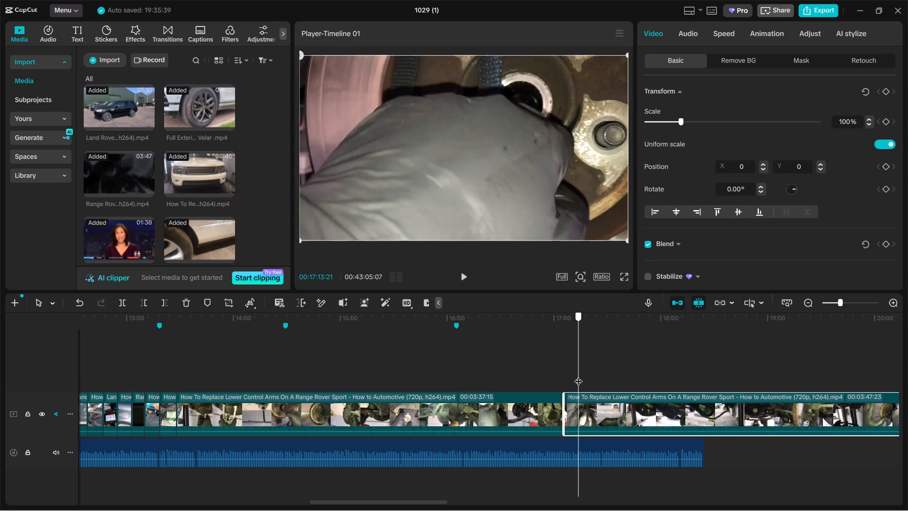
left_click_drag(578, 375, 580, 375, "ctrl")
key("ctrl+b")
Isolate another short section near the Lower Control Arms clip's end with two splits, the second at 00:19:41:20.
scroll(580, 375, "down", 6, "ctrl")
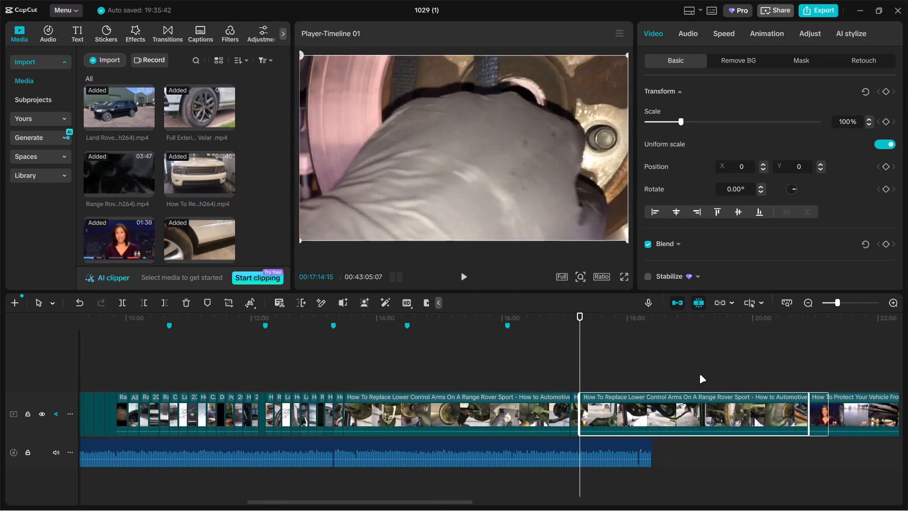
left_click(703, 374, "ctrl")
left_click_drag(704, 374, 731, 375, "ctrl")
key("ctrl+b")
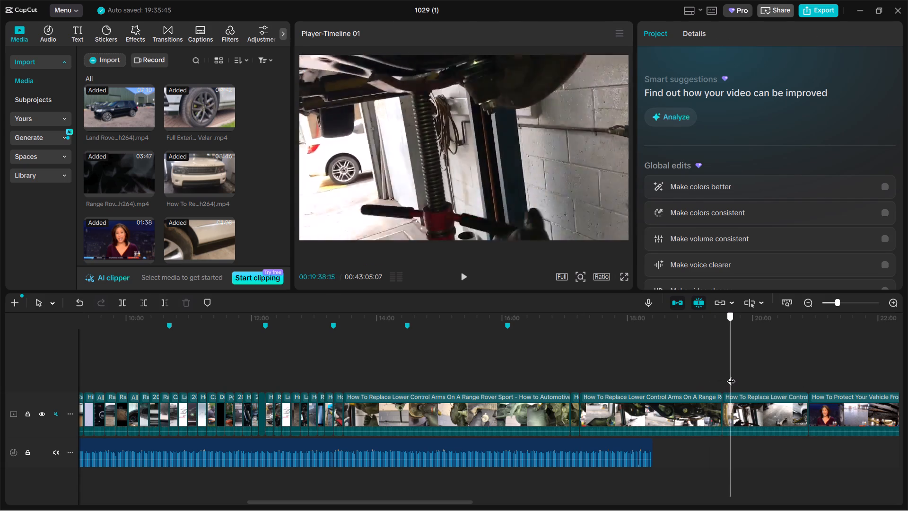
left_click_drag(731, 375, 733, 375, "ctrl")
key("ctrl+b")
Delete the three long leftover pieces of the Lower Control Arms clip, keeping the three short sections.
left_click(759, 413)
key("BackSpace")
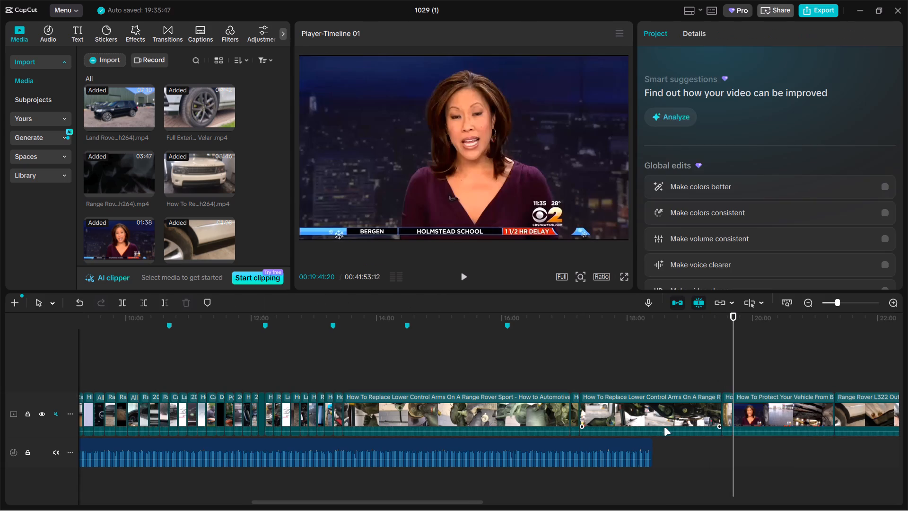
left_click(634, 406)
key("BackSpace")
left_click(490, 417)
key("BackSpace")
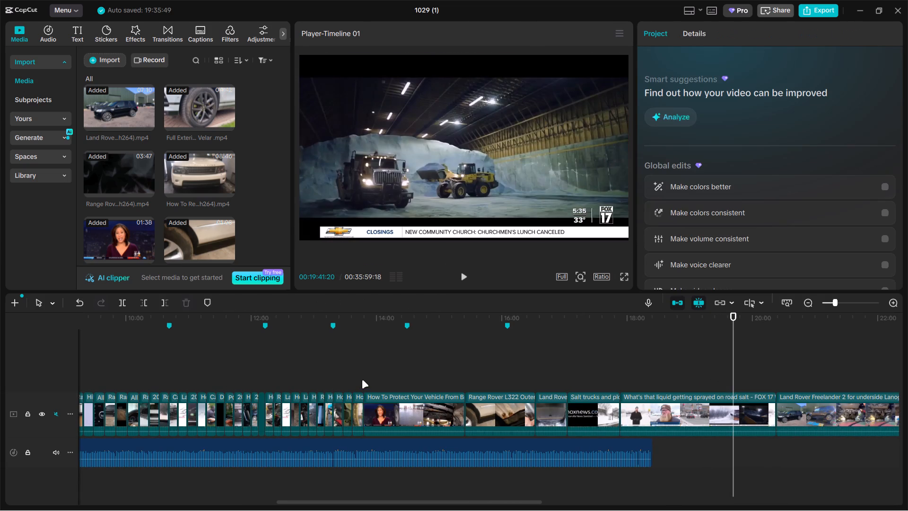
Move the last two short Lower Control Arms sections onto a track above the main video, around 00:12:05.
scroll(362, 380, "up", 8, "ctrl")
left_click(135, 344)
left_click_drag(133, 346, 187, 371)
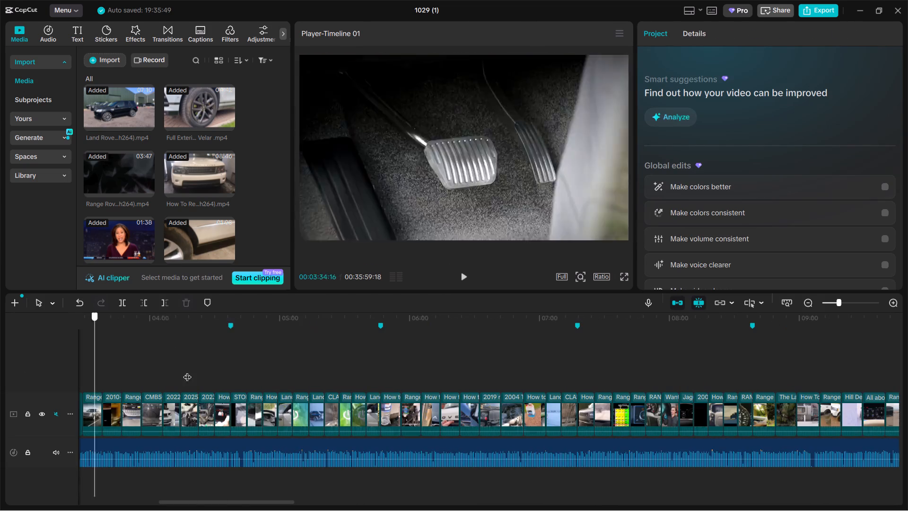
left_click_drag(187, 371, 907, 386)
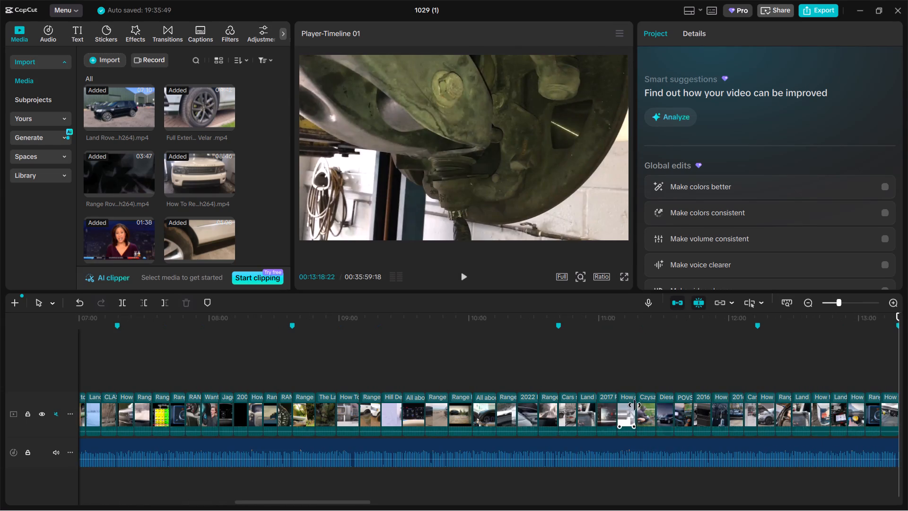
left_click_drag(645, 404, 633, 398)
scroll(579, 391, "up", 4, "ctrl")
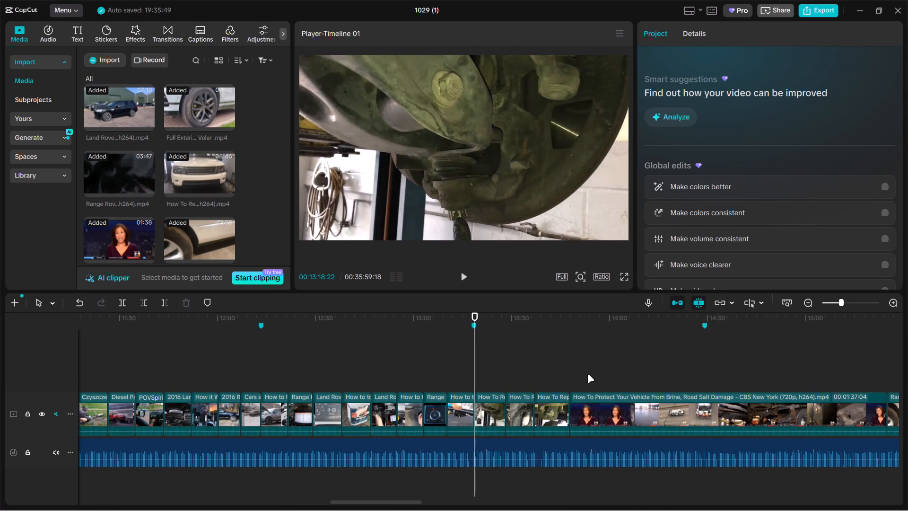
left_click_drag(512, 377, 556, 410)
left_click_drag(520, 409, 259, 361)
Find the road-salt damage footage in the How To Protect Your Vehicle clip, split at 00:14:29:06, and delete the part before it.
left_click(506, 364)
left_click_drag(507, 364, 635, 384)
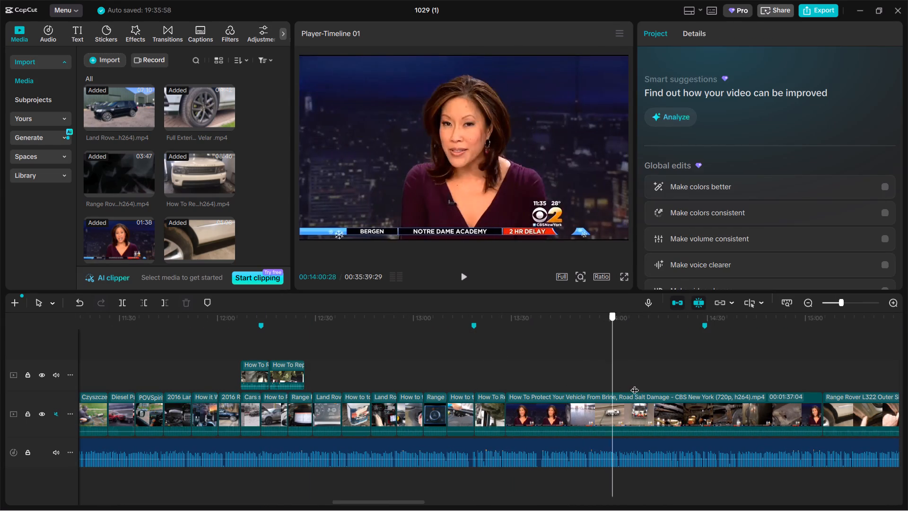
left_click_drag(635, 384, 720, 375)
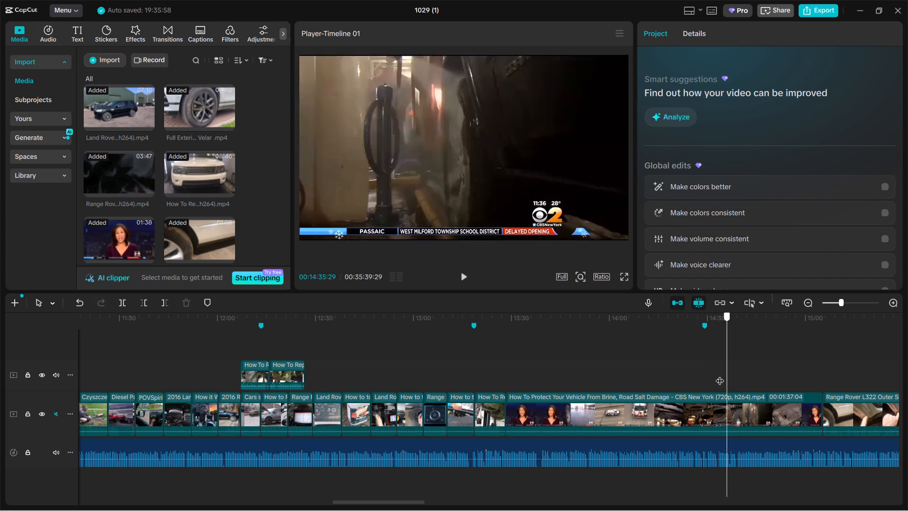
left_click_drag(720, 375, 707, 371)
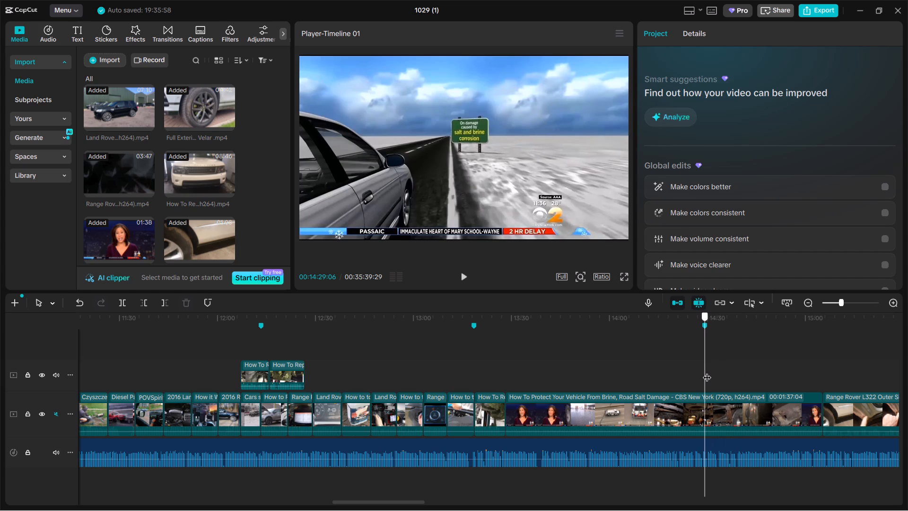
left_click_drag(707, 371, 711, 370)
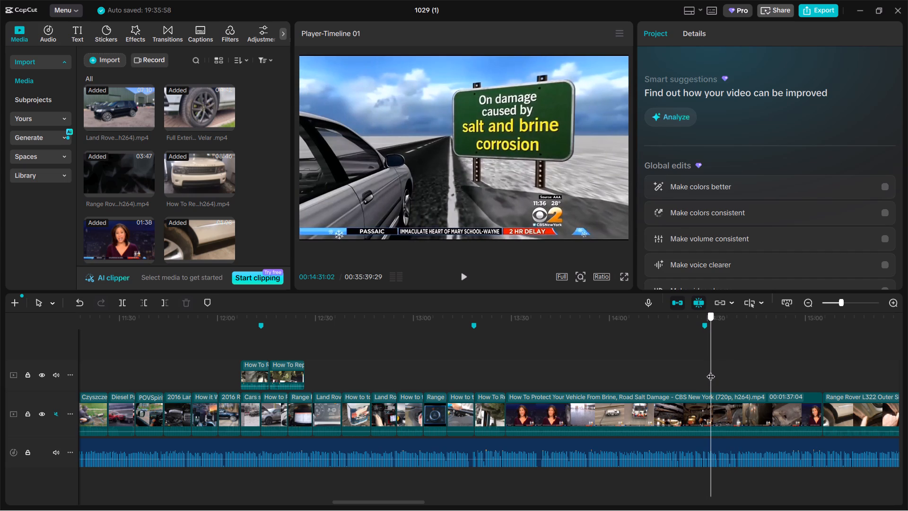
left_click_drag(711, 370, 703, 372)
left_click(700, 438)
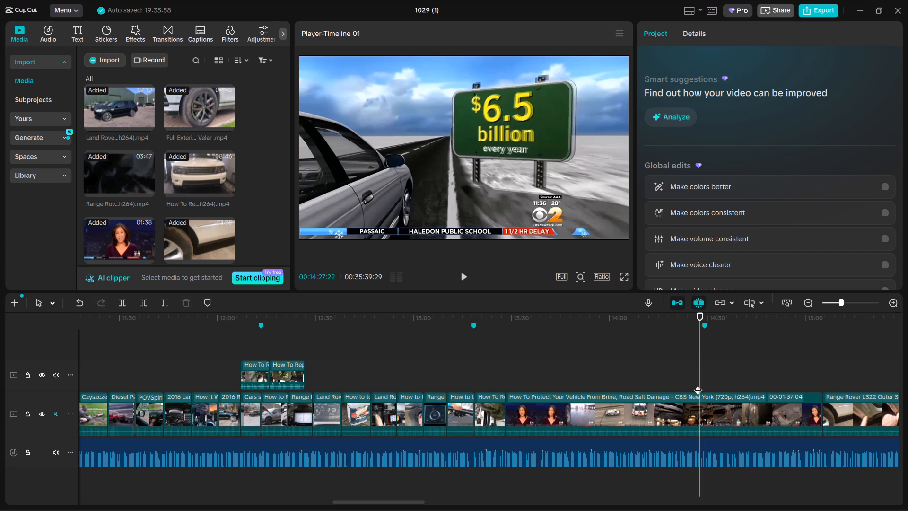
left_click(700, 353)
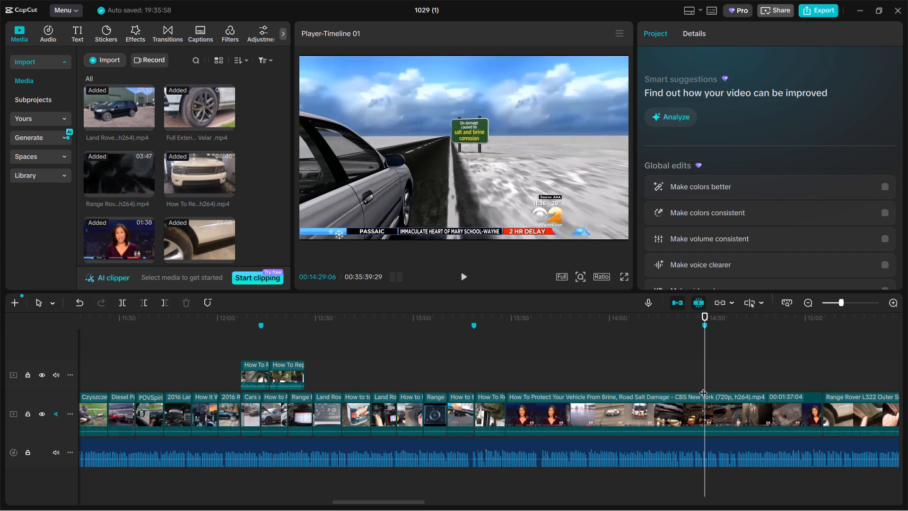
left_click(702, 403)
key("ctrl+b")
left_click(647, 413)
key("BackSpace")
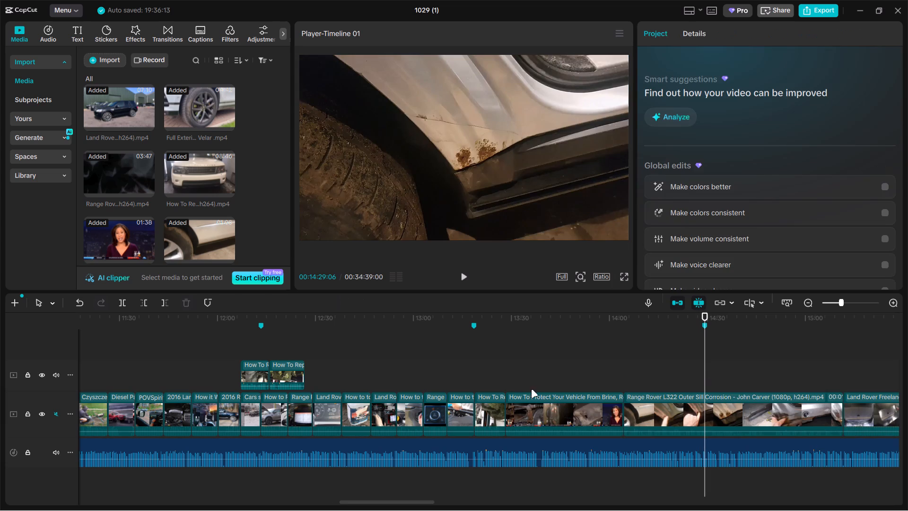
Trim the start of the How To Protect Your Vehicle clip to remove the salt and brine corrosion road-sign shot.
left_click(505, 380)
left_click_drag(505, 380, 513, 378)
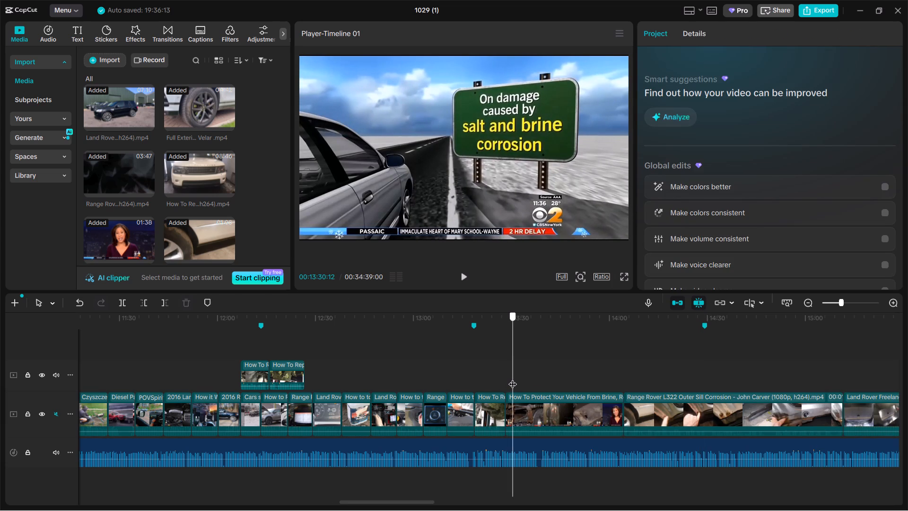
left_click_drag(513, 378, 519, 377)
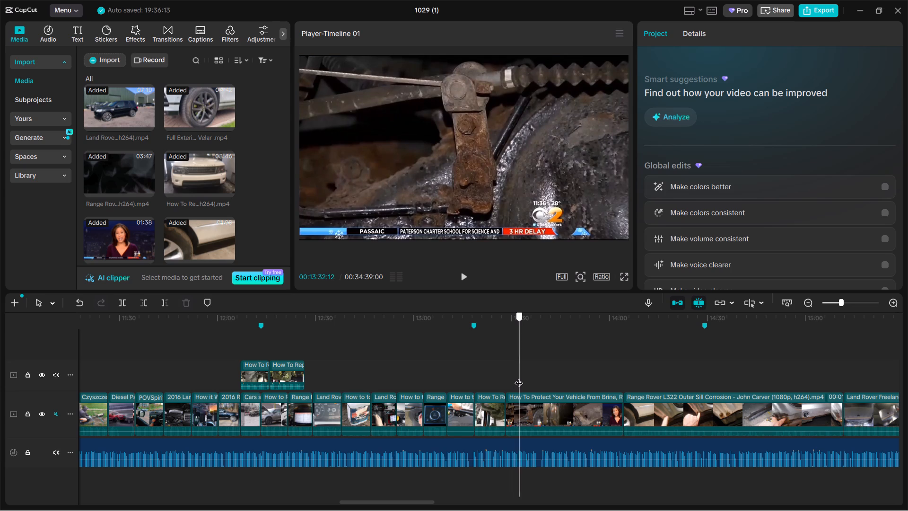
left_click_drag(519, 377, 518, 378)
left_click(522, 420)
left_click_drag(506, 414, 513, 412)
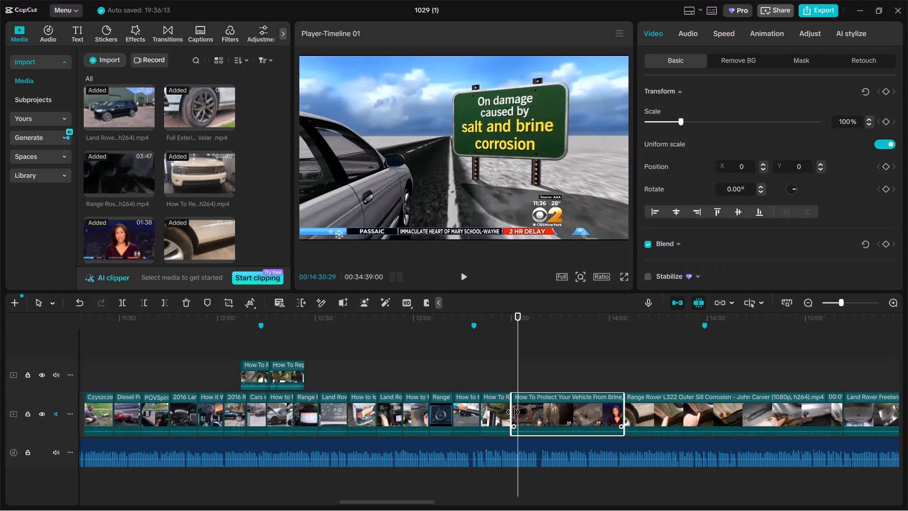
left_click_drag(513, 412, 518, 411)
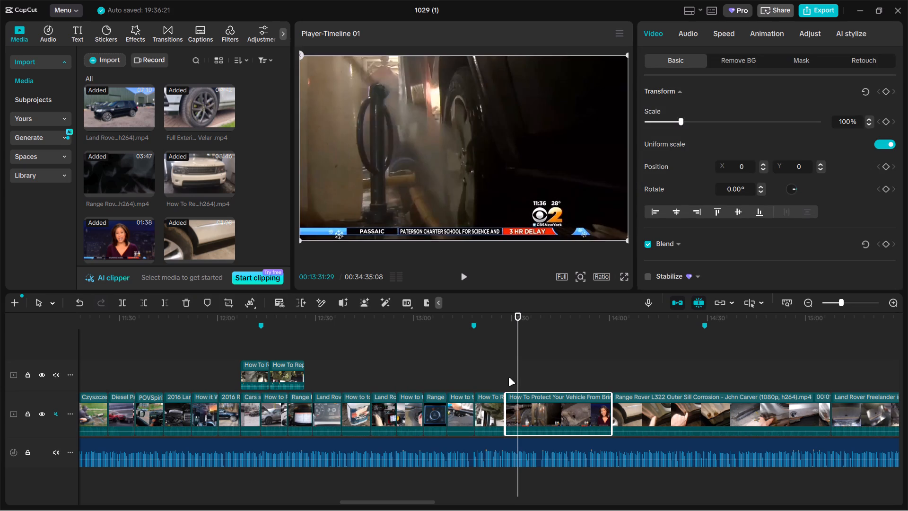
Split the How To Protect Your Vehicle clip at 00:13:37:10 and delete the part after the cut.
left_click(508, 378)
left_click_drag(506, 378, 525, 377)
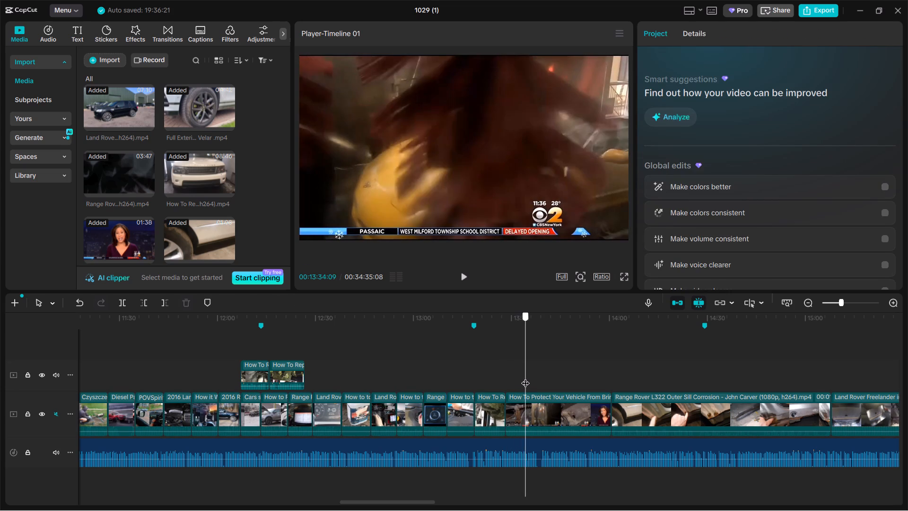
left_click_drag(525, 377, 504, 378)
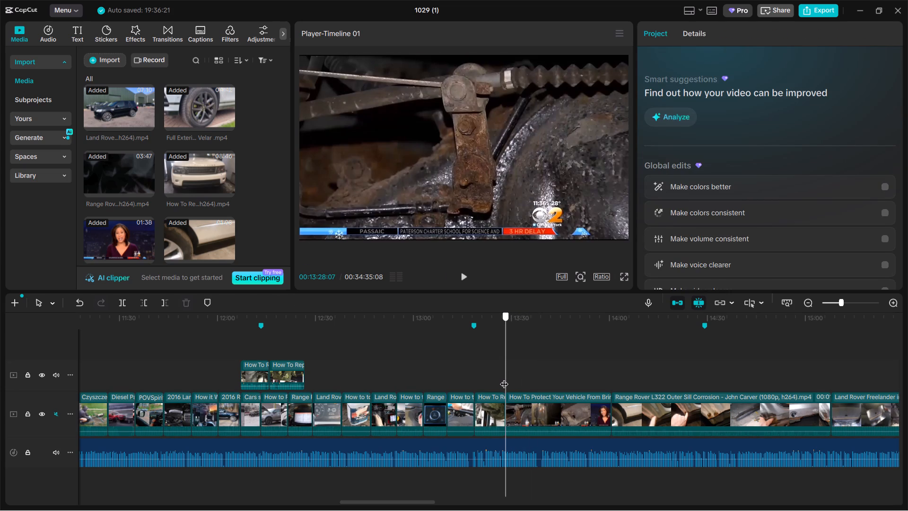
left_click_drag(504, 378, 535, 378)
left_click(554, 416)
key("ctrl+b")
key("BackSpace")
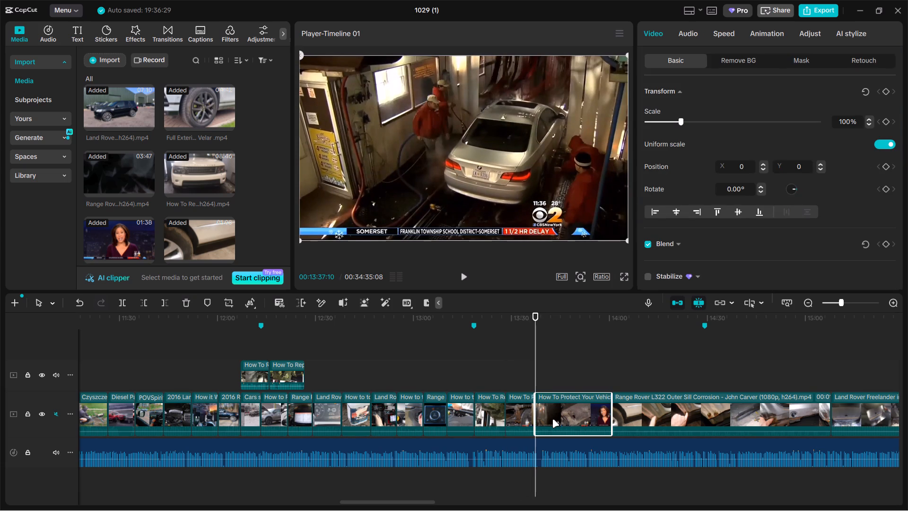
Move the trimmed How To Protect Your Vehicle clip ahead of the short Lower Control Arms clip.
left_click_drag(521, 413, 489, 411)
Scale up the trimmed How To Protect Your Vehicle clip and shift it down to push the news ticker out of frame.
left_click(487, 379)
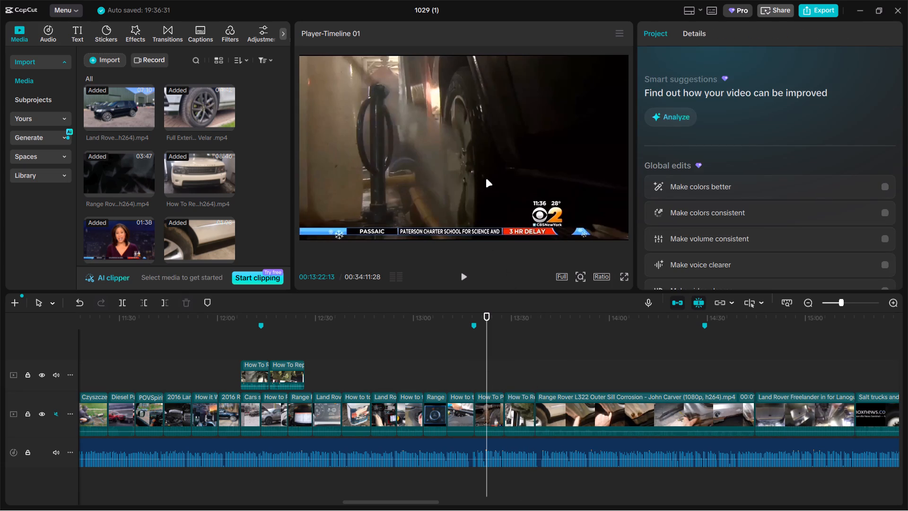
left_click(486, 179)
left_click(484, 403)
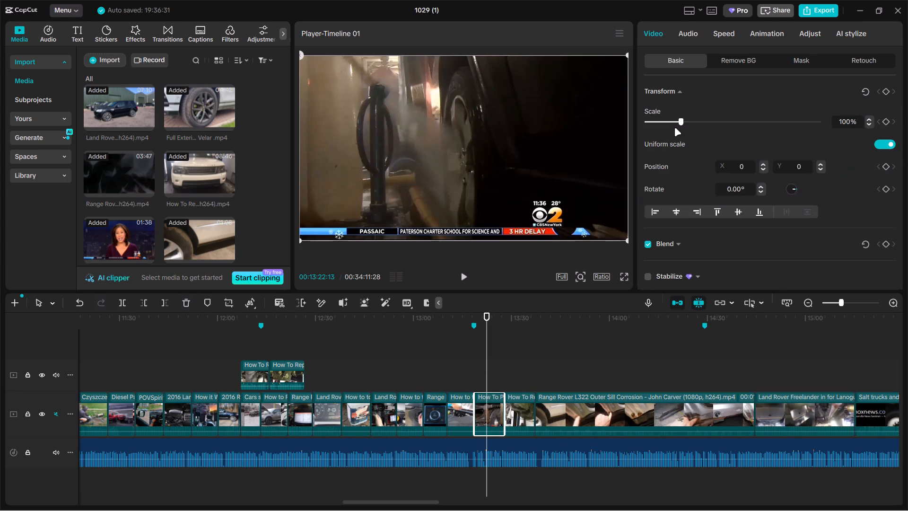
left_click_drag(683, 121, 699, 121)
left_click_drag(581, 150, 582, 171)
Split the Range Rover L322 Outer Sill Corrosion clip at 00:13:45:09, where the finger points at the sill rust.
left_click(519, 368)
left_click_drag(519, 368, 539, 366)
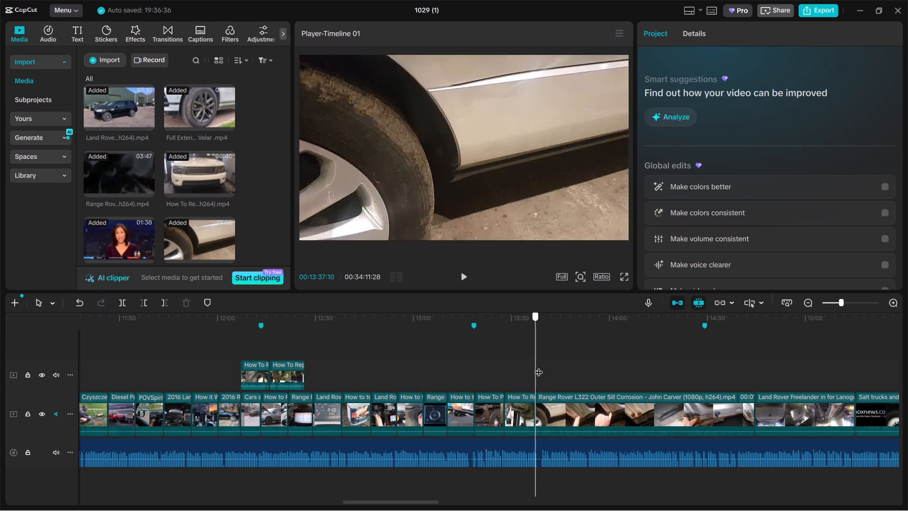
left_click_drag(539, 366, 563, 370)
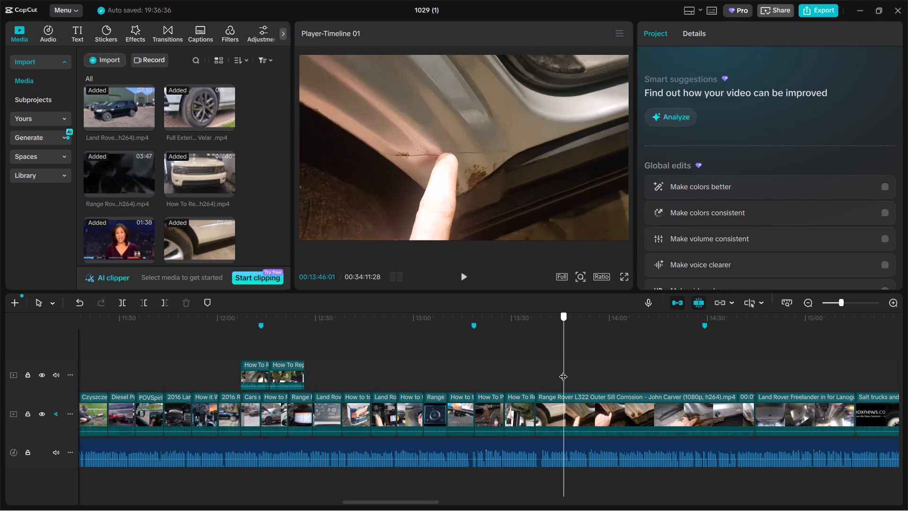
left_click_drag(563, 370, 563, 370)
left_click_drag(567, 374, 562, 374)
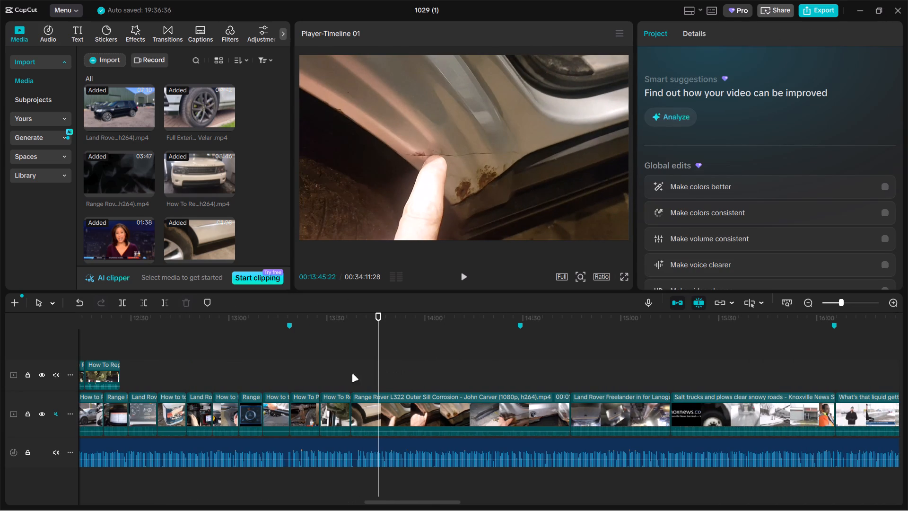
left_click(352, 374)
left_click_drag(352, 374, 380, 368)
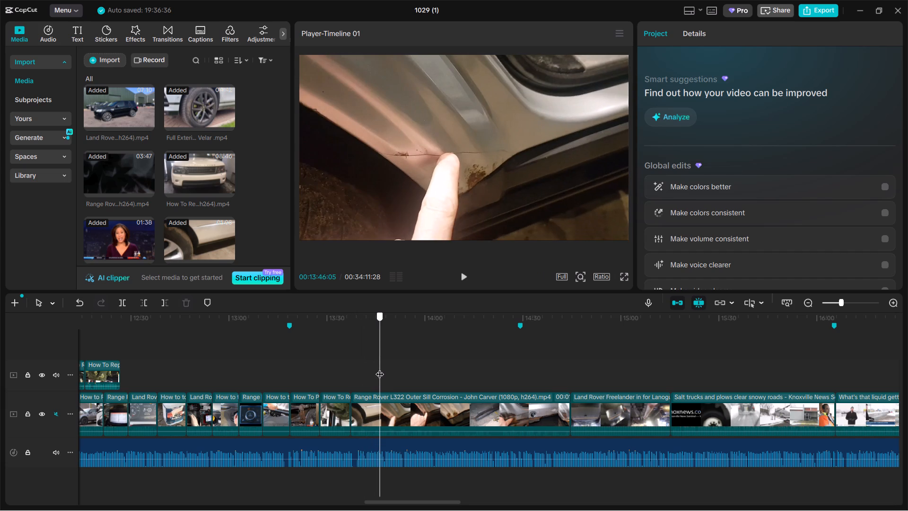
left_click_drag(380, 368, 377, 369)
left_click(383, 398)
key("ctrl+b")
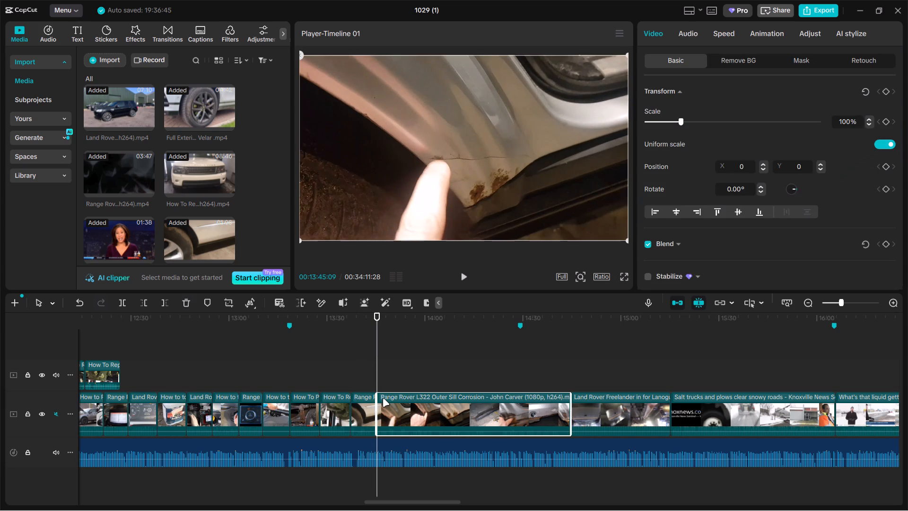
Delete the part of the Range Rover L322 Outer Sill Corrosion clip that follows the cut.
key("BackSpace")
Split the Land Rover Freelander in for Lanoguard clip at 00:13:53:17 and delete the part after the cut.
left_click_drag(376, 370, 407, 375)
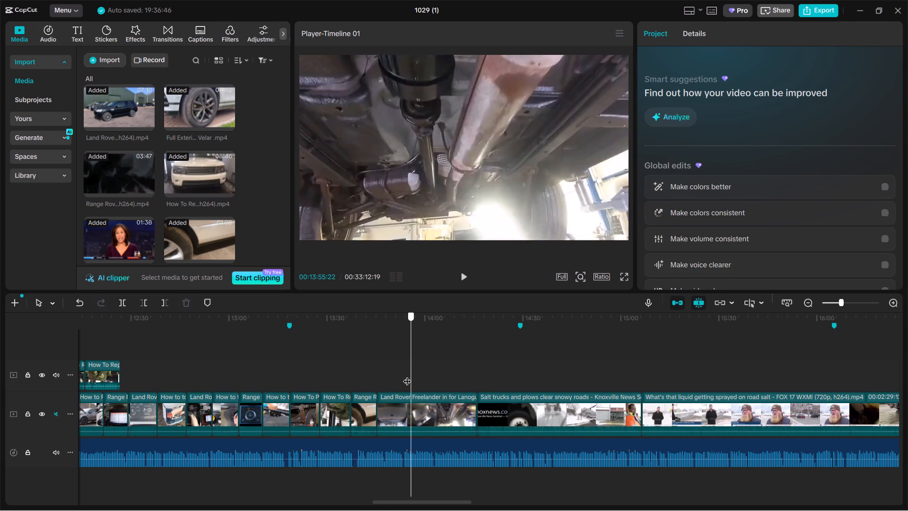
left_click_drag(407, 375, 393, 380)
left_click(378, 380)
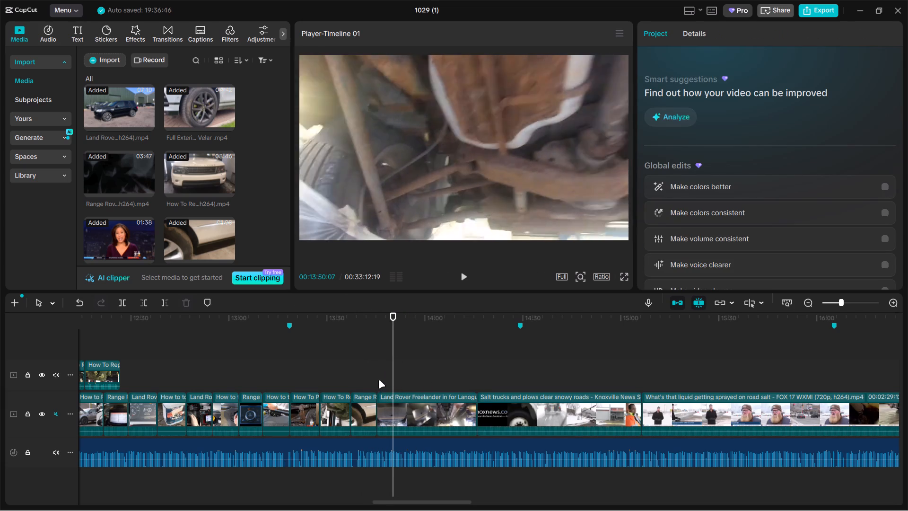
left_click_drag(378, 377, 402, 375)
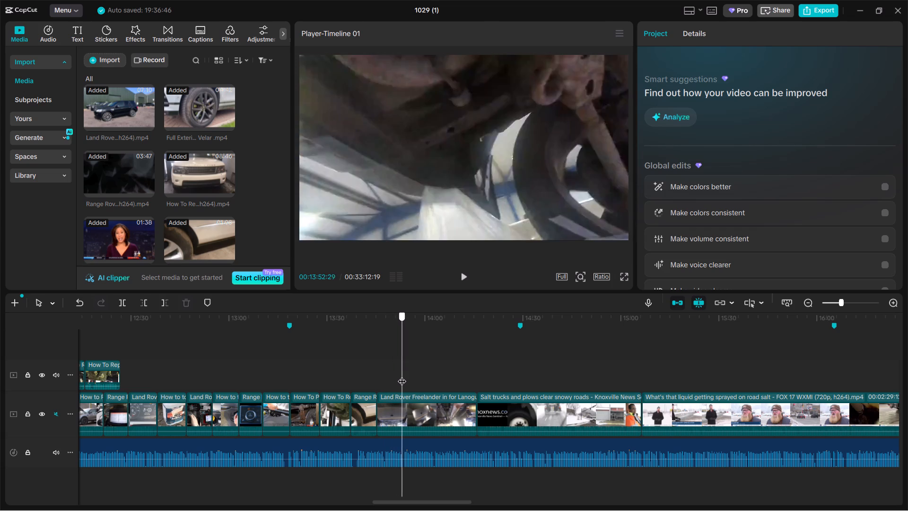
left_click_drag(402, 375, 404, 375)
left_click(412, 410)
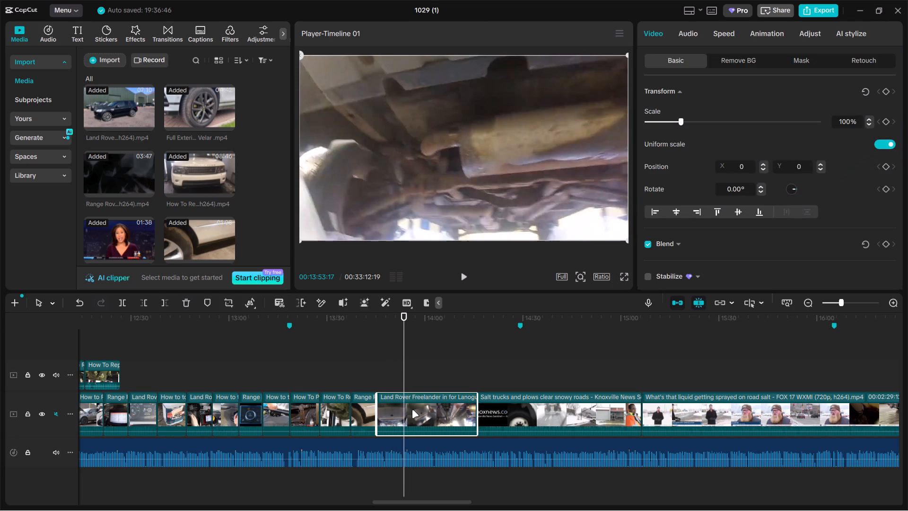
key("ctrl+b")
key("BackSpace")
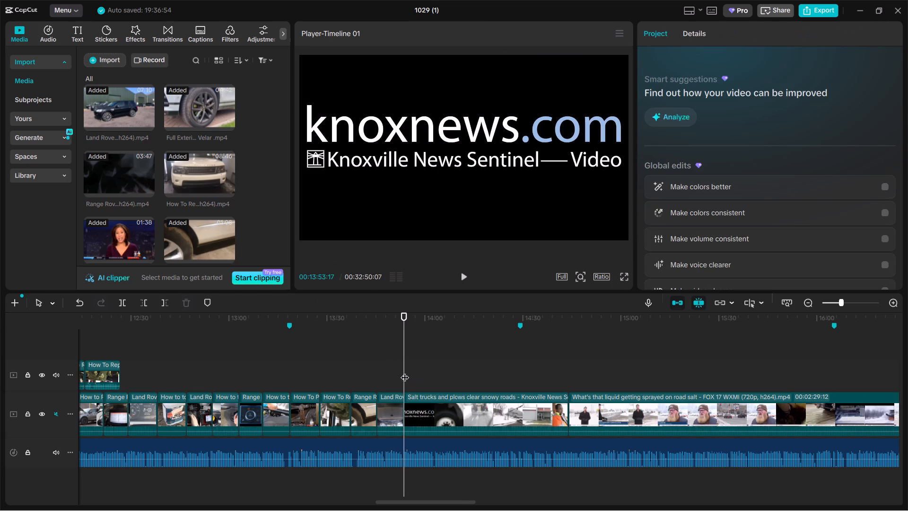
Split the Salt trucks and plows clear snowy roads clip at 00:14:13:29 and delete the part before the cut.
left_click_drag(405, 371, 471, 374)
left_click(467, 414)
key("ctrl+n")
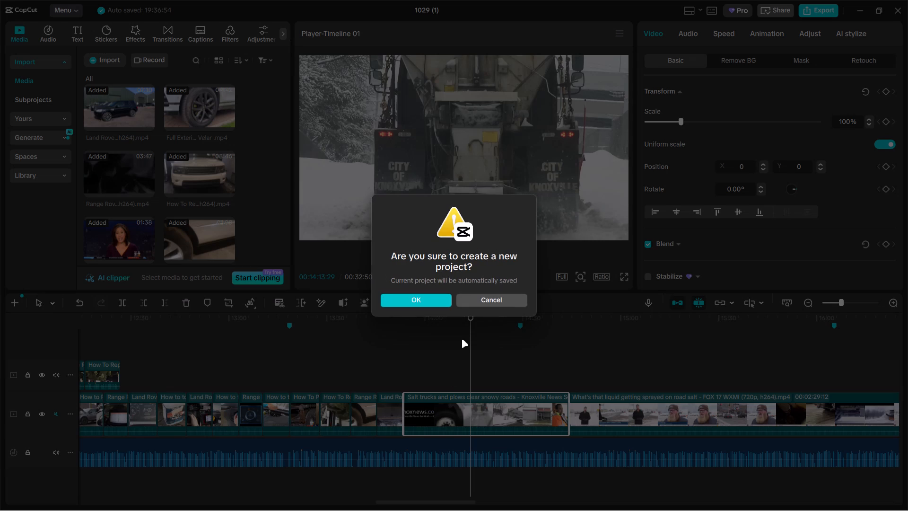
left_click(493, 302)
key("ctrl+b")
left_click(414, 422)
key("BackSpace")
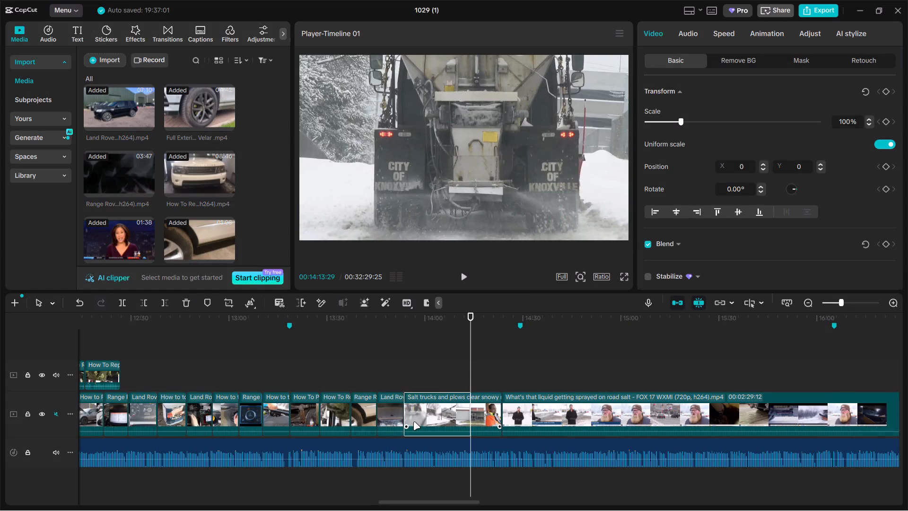
Split the remaining Salt trucks and plows clip at 00:14:02:03 and delete the part after the cut.
left_click(403, 375)
left_click_drag(403, 375, 419, 370)
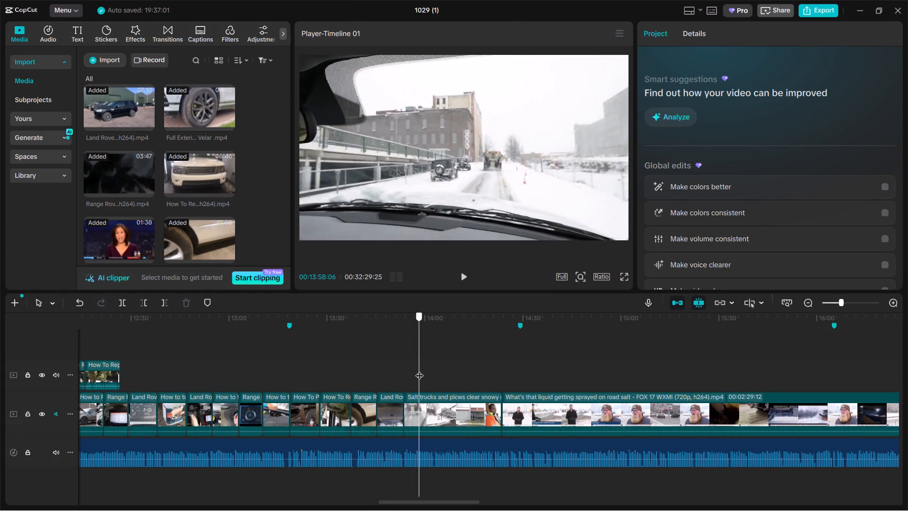
left_click_drag(419, 370, 432, 365)
left_click(438, 410)
key("ctrl+b")
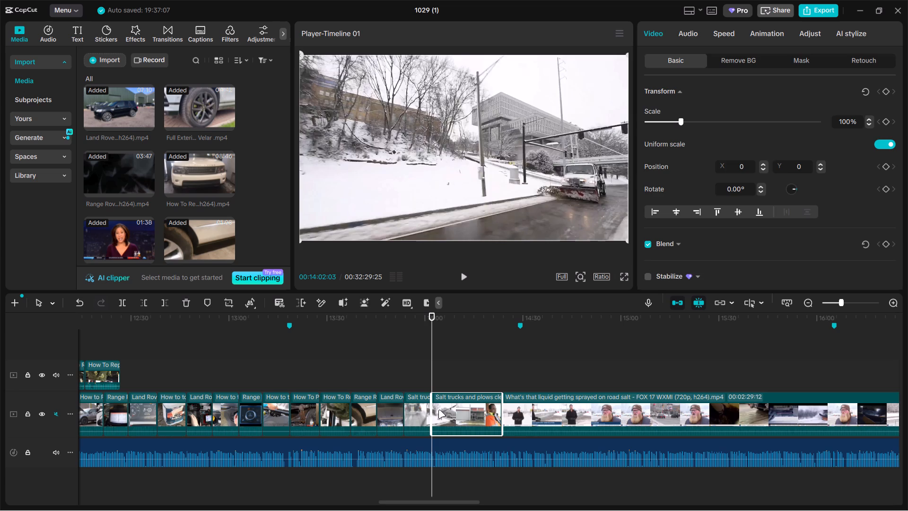
key("BackSpace")
Split the What's that liquid getting sprayed on road salt clip at 00:15:05:11 and 00:15:12:14, keeping only the section between the cuts.
left_click_drag(432, 372, 574, 371)
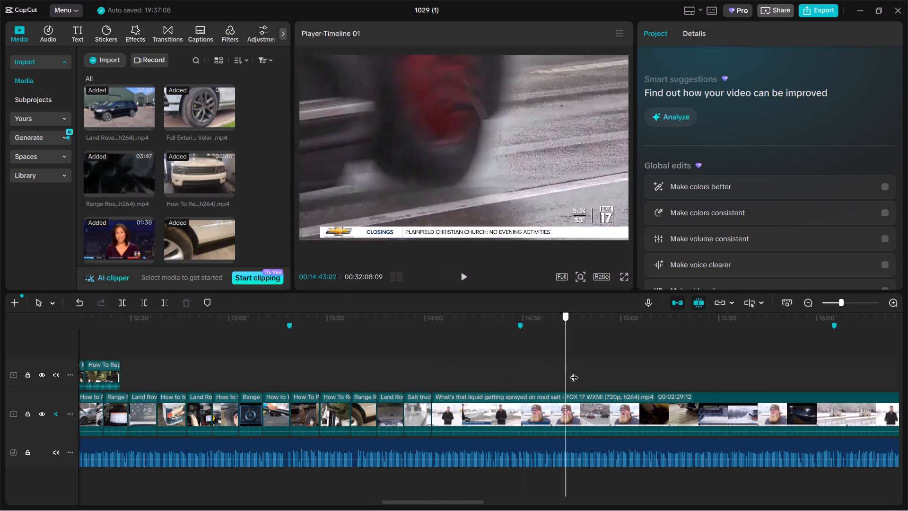
left_click_drag(574, 371, 649, 370)
left_click(632, 391)
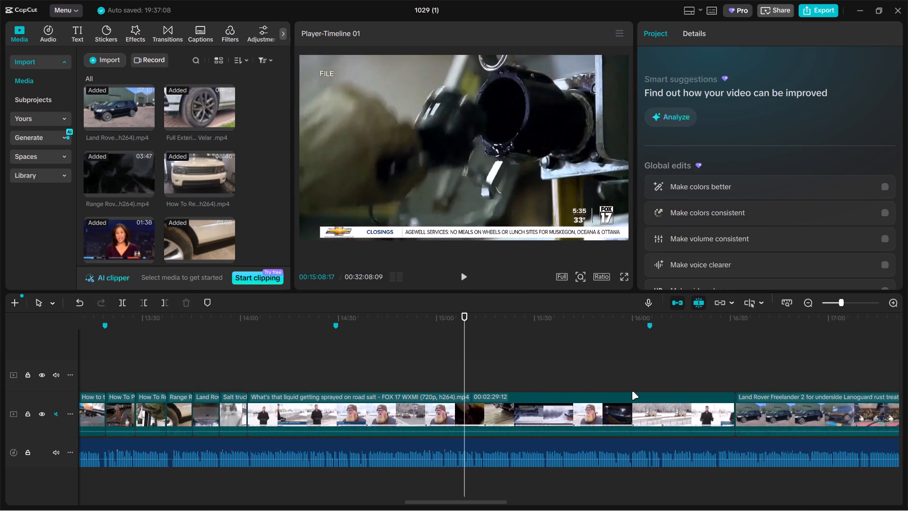
left_click_drag(355, 377, 343, 376)
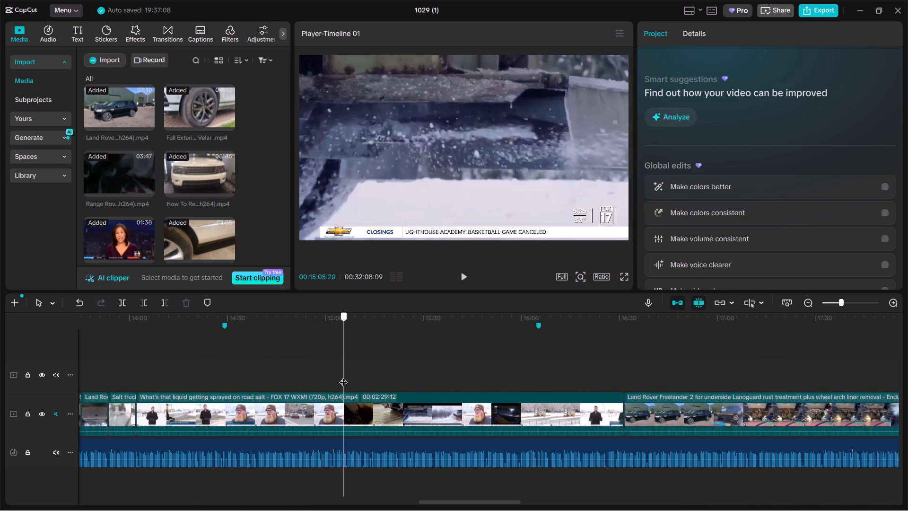
left_click_drag(343, 376, 343, 376)
left_click(343, 419)
key("ctrl+b")
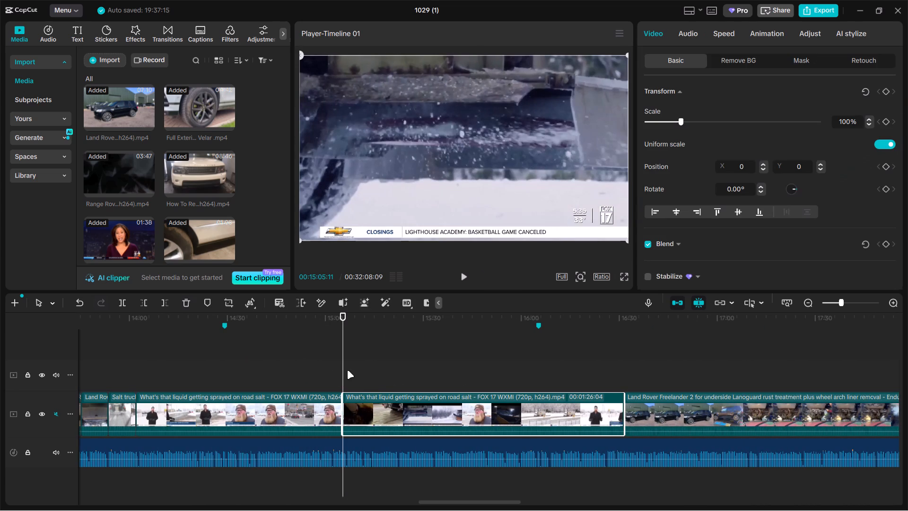
left_click_drag(345, 370, 362, 369)
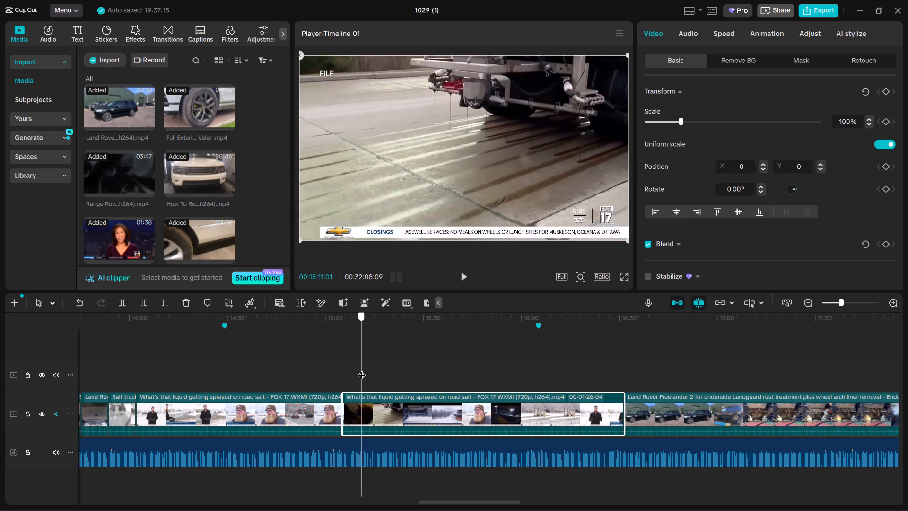
left_click_drag(362, 369, 366, 369)
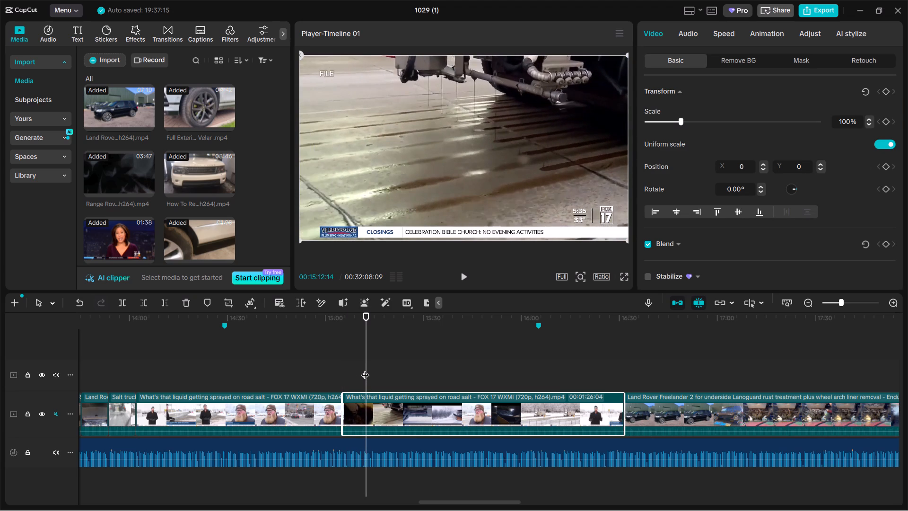
key("ctrl+b")
left_click(297, 402)
key("BackSpace")
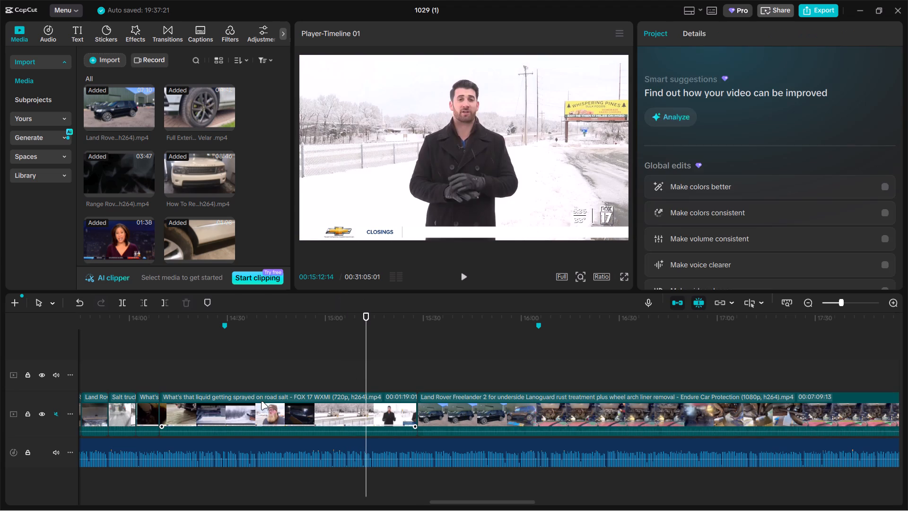
left_click(261, 401)
key("BackSpace")
Scale the trimmed What's that liquid clip to 148% and shift it down to Y -286 to push the news ticker out of frame.
left_click(140, 370)
left_click_drag(140, 370, 152, 372)
left_click(425, 181)
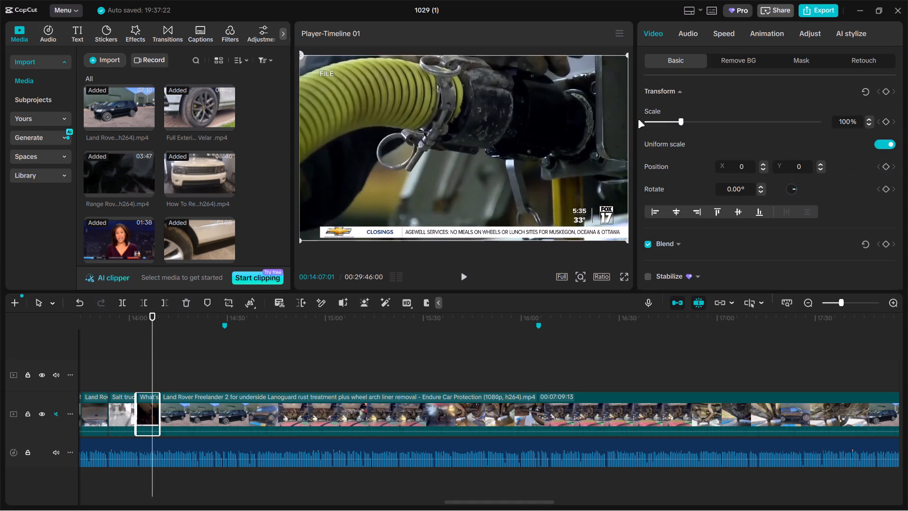
left_click_drag(683, 120, 699, 118)
left_click_drag(526, 141, 524, 166)
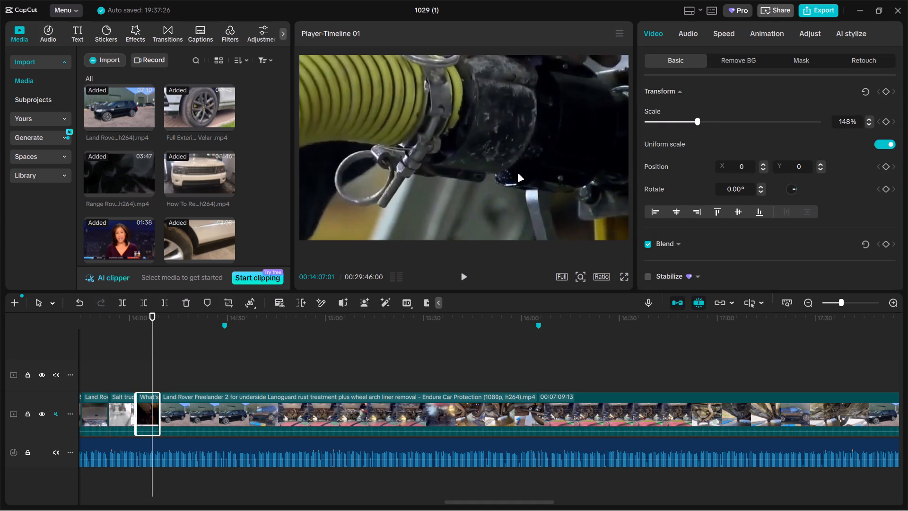
Extend the end of the trimmed What's that liquid clip by about one second.
left_click(160, 409)
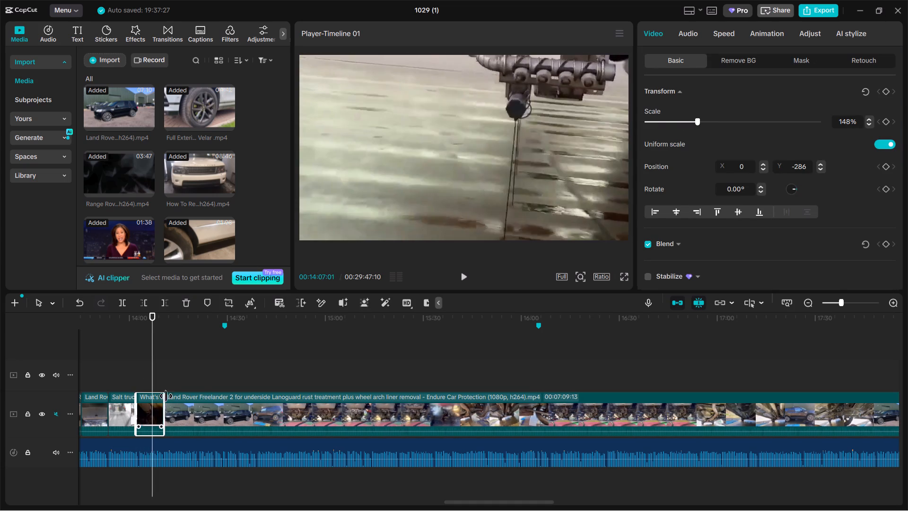
Split the Land Rover Freelander 2 underside Lanoguard treatment clip at 00:15:00:18 and 00:15:09:22, keeping only the section between the cuts.
left_click(175, 373)
left_click_drag(181, 373, 327, 373)
left_click_drag(333, 368, 342, 366)
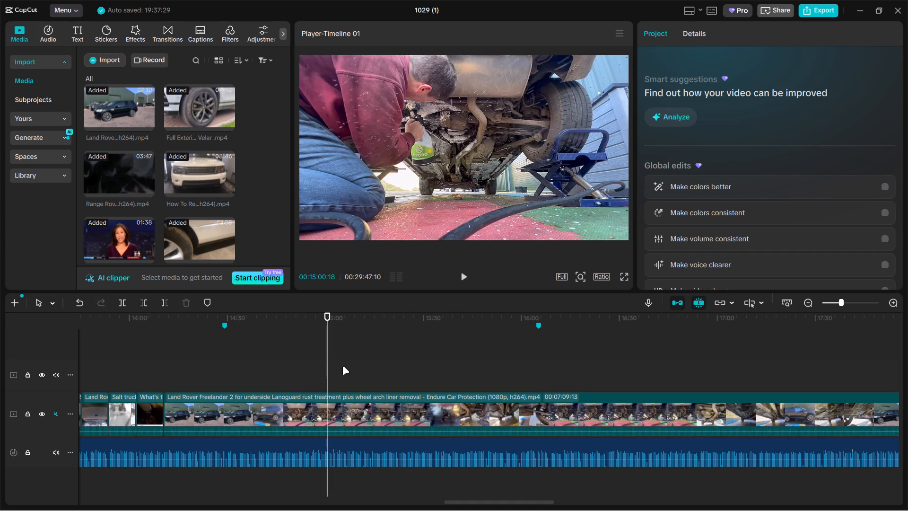
left_click_drag(342, 366, 347, 365)
left_click(329, 409)
key("ctrl+b")
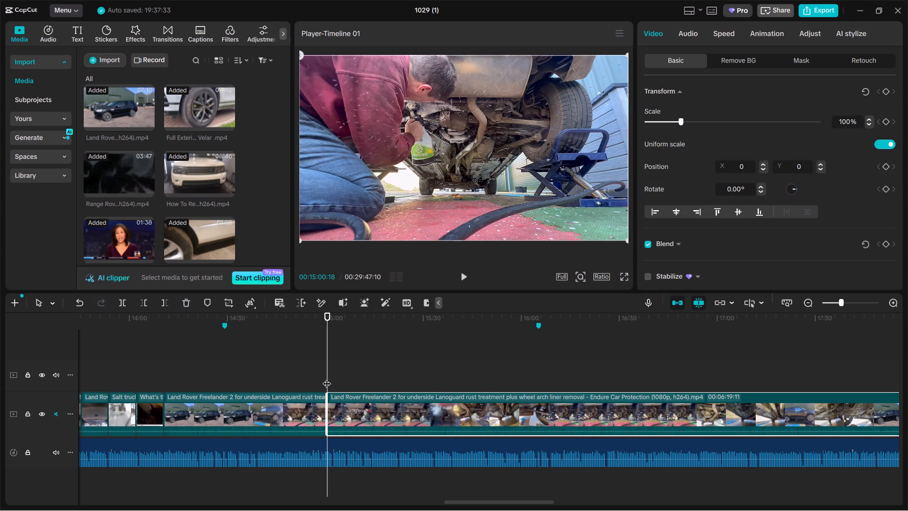
left_click_drag(330, 365, 357, 365)
key("ctrl+b")
left_click(278, 414)
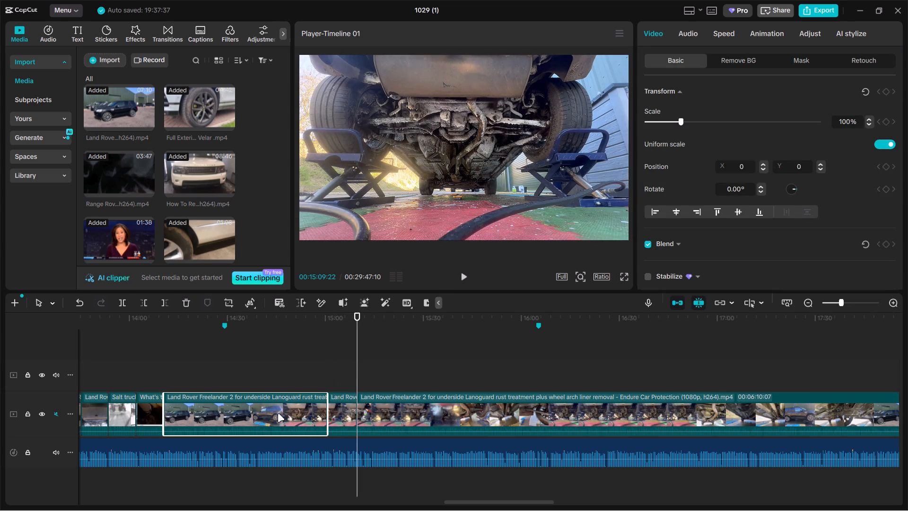
key("BackSpace")
left_click(224, 406)
key("BackSpace")
Shorten the end of the trimmed Land Rover Freelander 2 clip by about one second.
left_click(179, 376)
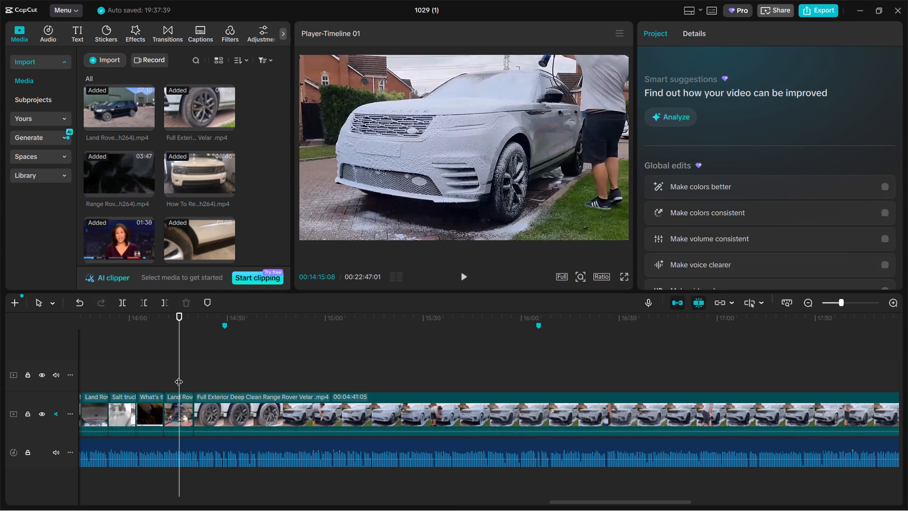
left_click_drag(179, 376, 183, 376)
left_click(190, 413)
left_click_drag(194, 411, 187, 411)
Split the Full Exterior Deep Clean Range Rover Velar clip at 00:15:15:20 and delete the part before the cut.
left_click(214, 368)
left_click_drag(214, 368, 274, 374)
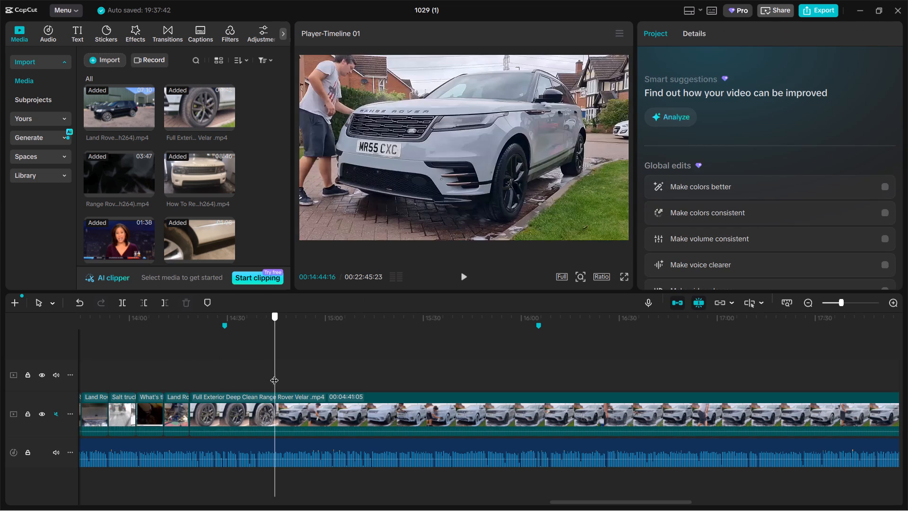
left_click_drag(274, 374, 435, 370)
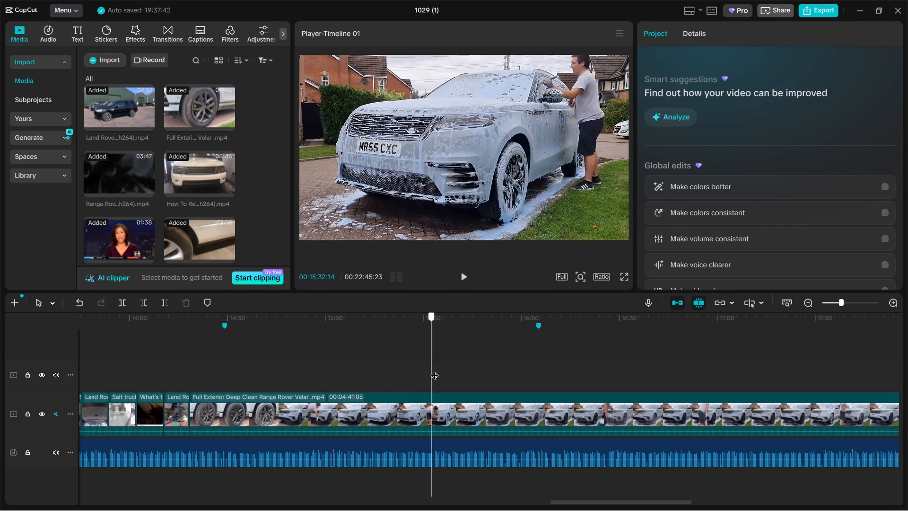
left_click_drag(435, 370, 376, 369)
left_click(379, 413)
key("ctrl+b")
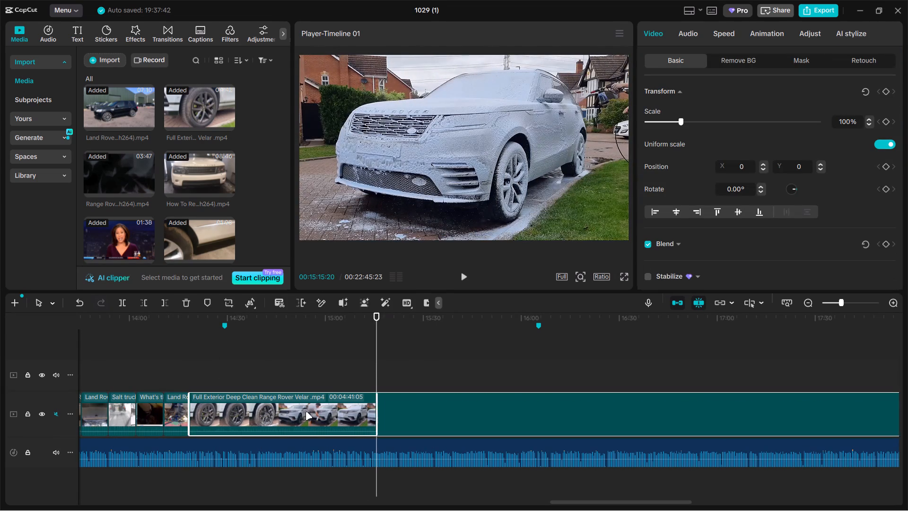
left_click(306, 412)
key("BackSpace")
Split the remaining Full Exterior Deep Clean clip at 00:14:25:12 and delete the part after the cut.
double_click(212, 378)
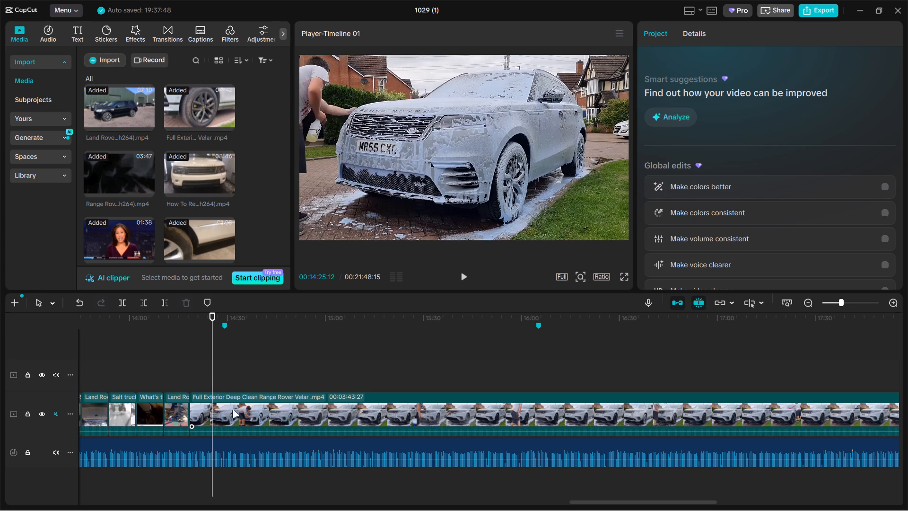
left_click(234, 414)
key("ctrl+b")
key("BackSpace")
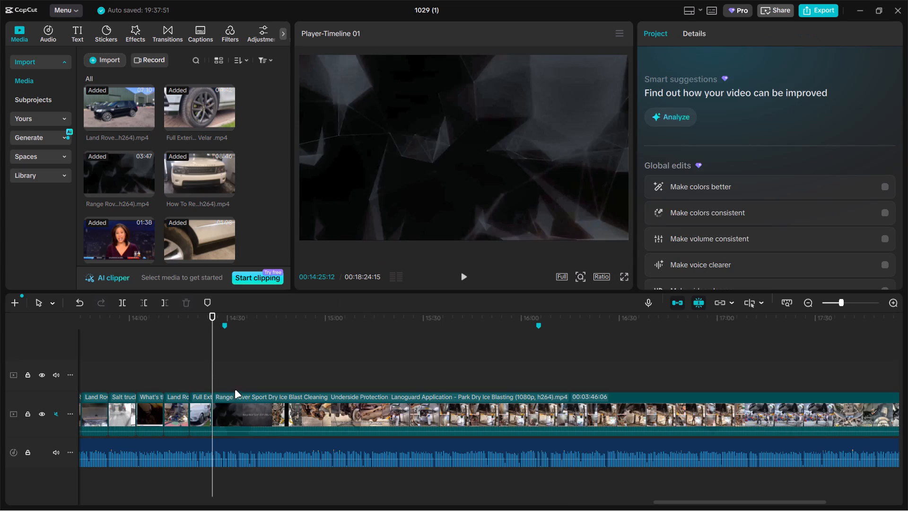
Split the Range Rover Sport Dry Ice Blast Cleaning clip at 00:15:01:10 and delete the part before the cut.
left_click(244, 377)
left_click_drag(246, 377, 331, 375)
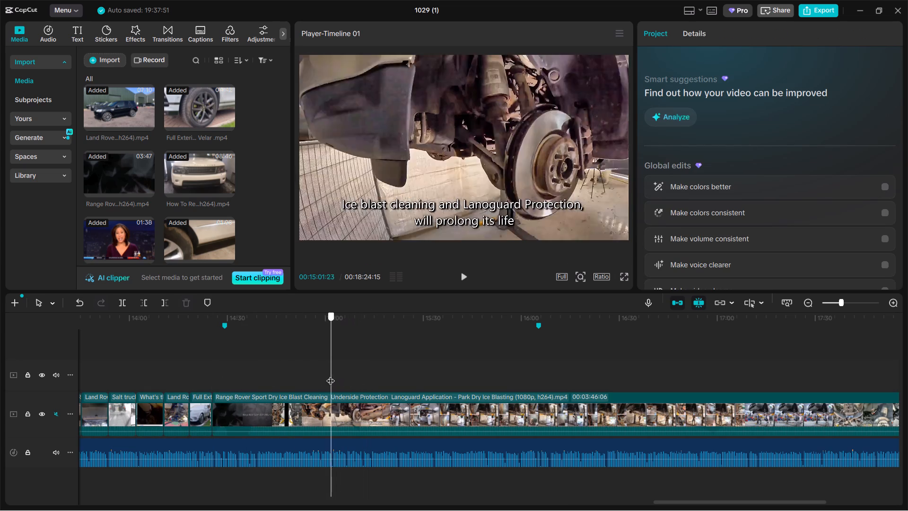
left_click_drag(331, 375, 330, 375)
left_click(338, 412)
key("ctrl+b")
left_click(283, 413)
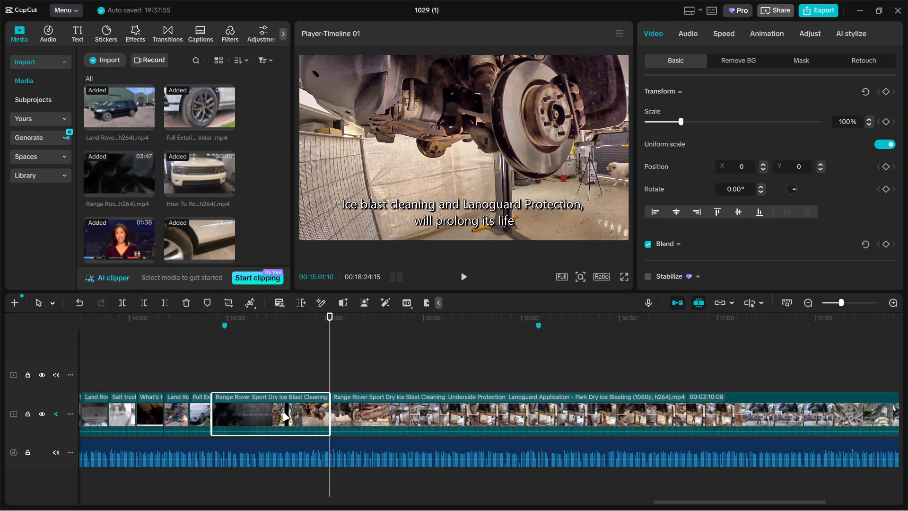
key("BackSpace")
Split the remaining Dry Ice Blast Cleaning clip at 00:14:33:11, just past the section marker, and delete the part after the cut.
left_click(227, 384)
left_click_drag(227, 384, 236, 379)
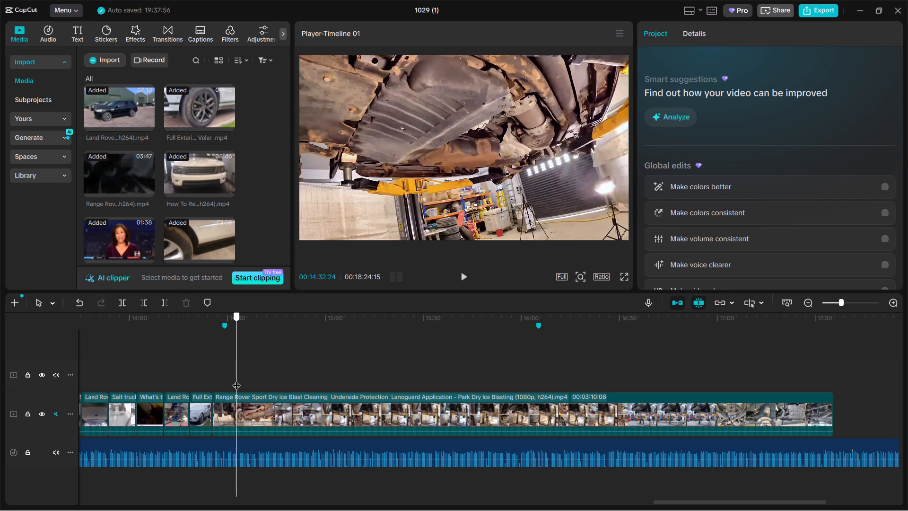
left_click_drag(236, 379, 238, 379)
left_click(249, 408)
key("ctrl+b")
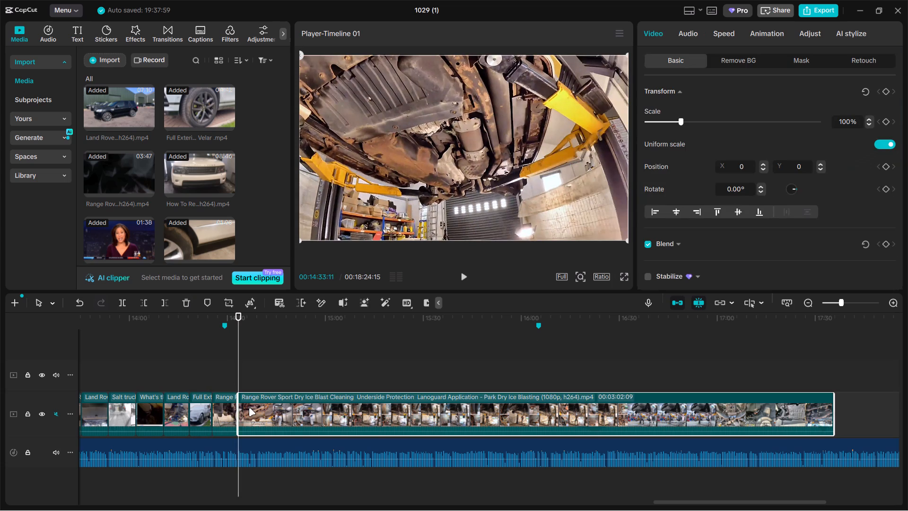
key("BackSpace")
Scale the trimmed Dry Ice Blast Cleaning clip to 150% and shift it down to push the burned-in caption out of frame.
left_click(220, 374)
left_click(392, 169)
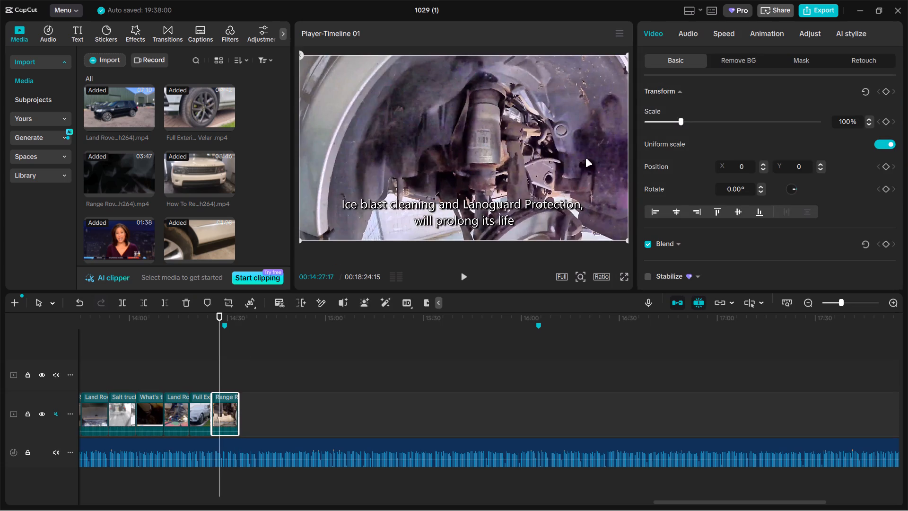
left_click_drag(677, 126, 698, 128)
left_click_drag(538, 140, 537, 162)
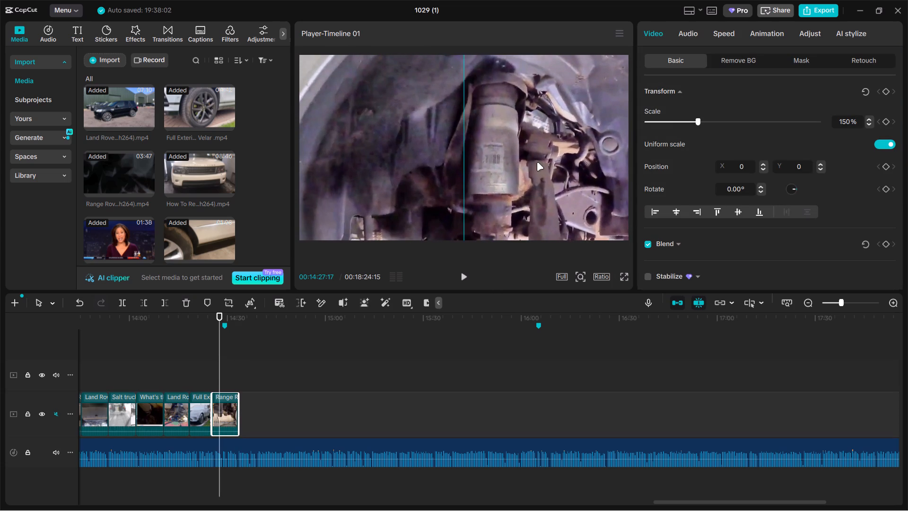
Select the section's nine clips and shorten their ends together until the last clip finishes just before the section marker.
left_click(206, 369)
left_click_drag(205, 369, 108, 370)
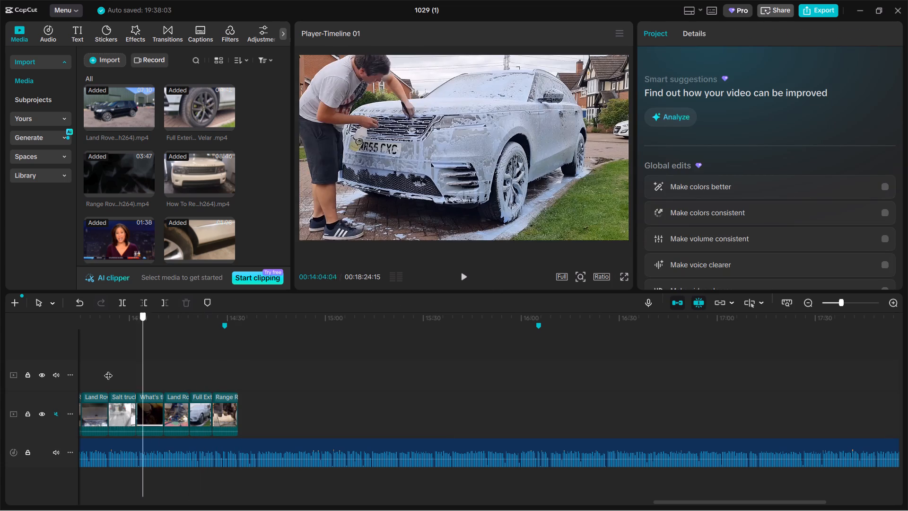
left_click_drag(108, 370, 207, 375)
left_click_drag(154, 380, 425, 419)
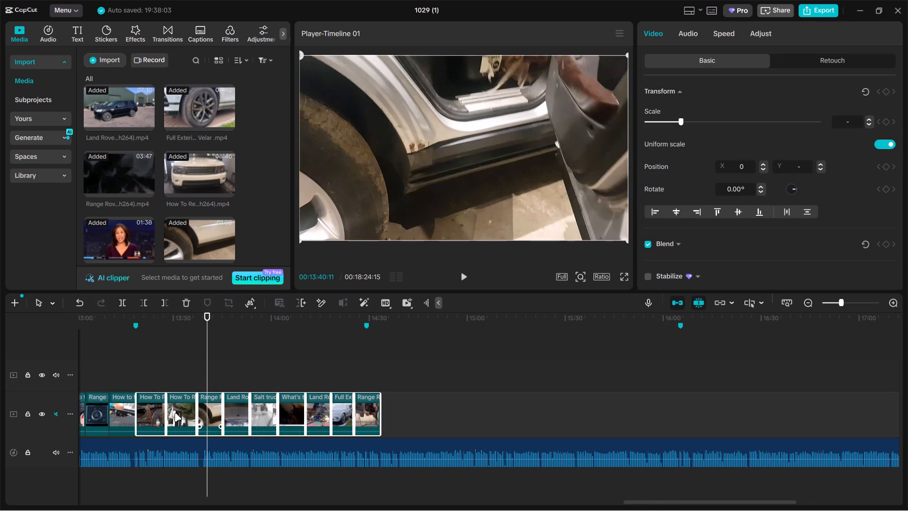
left_click_drag(382, 411, 376, 411)
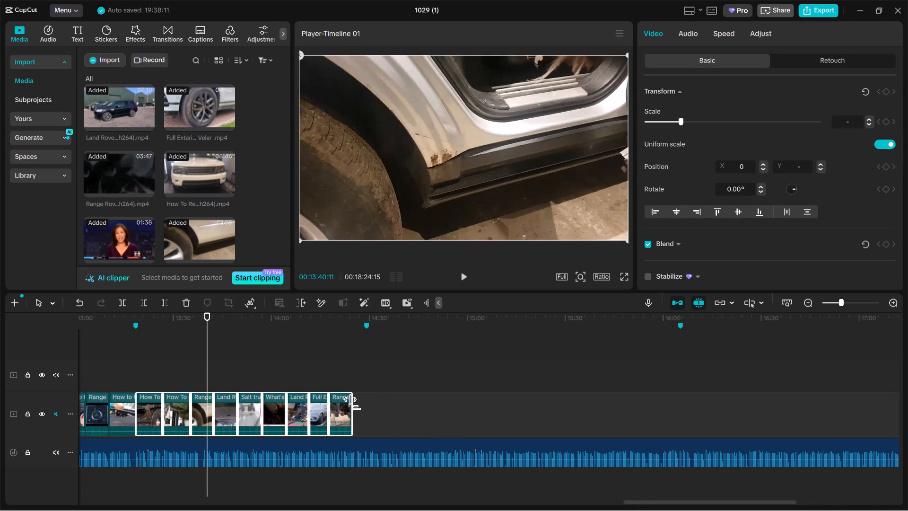
left_click(354, 404)
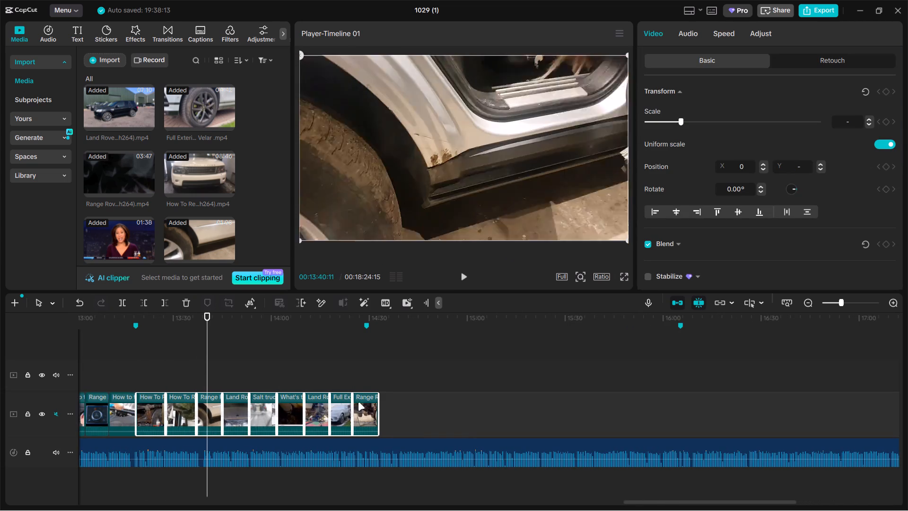
left_click(377, 404)
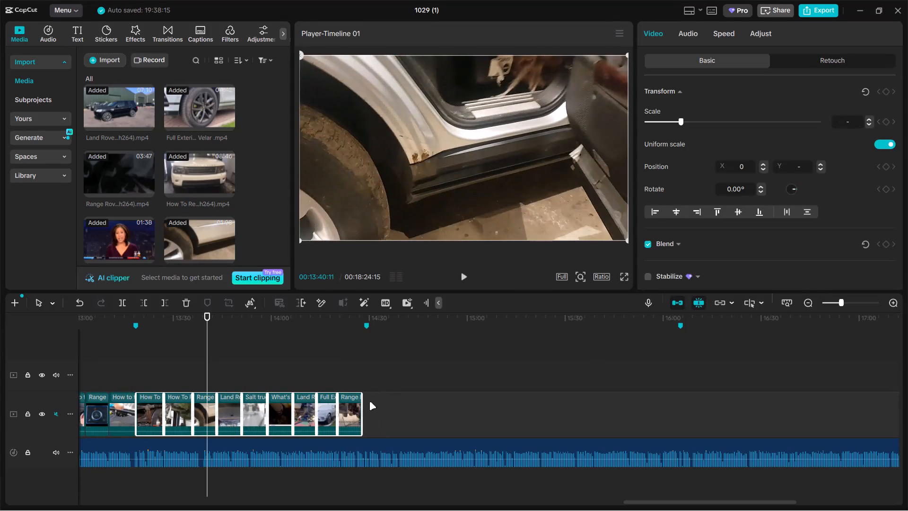
Slightly extend the end of the Full Exterior Deep Clean clip, then extend the final Dry Ice Blast Cleaning clip to the section marker.
left_click(353, 371)
left_click_drag(353, 371, 358, 371)
left_click(318, 372)
left_click(325, 400)
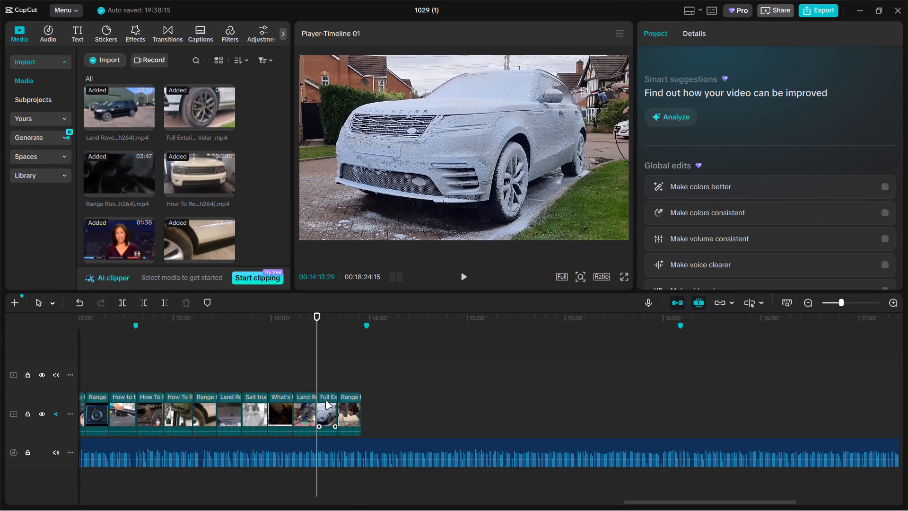
left_click(337, 403)
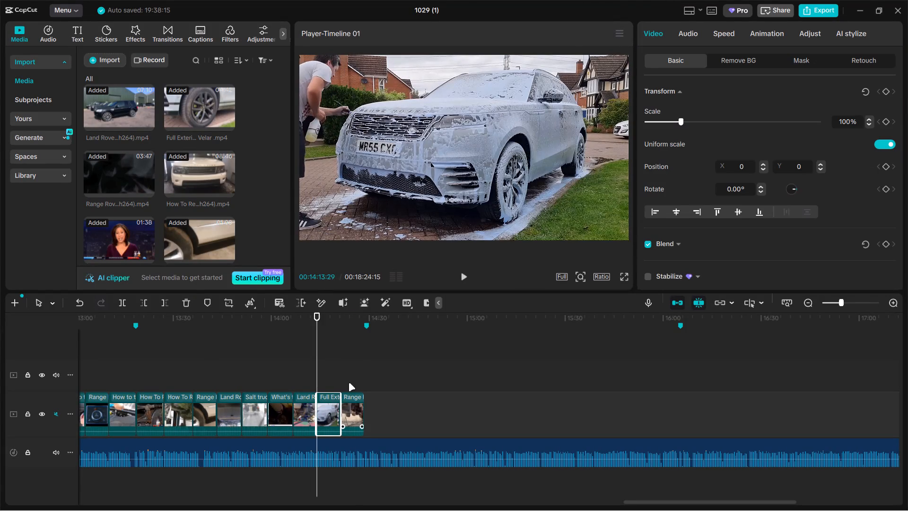
left_click(350, 382)
left_click(360, 405)
left_click(364, 405)
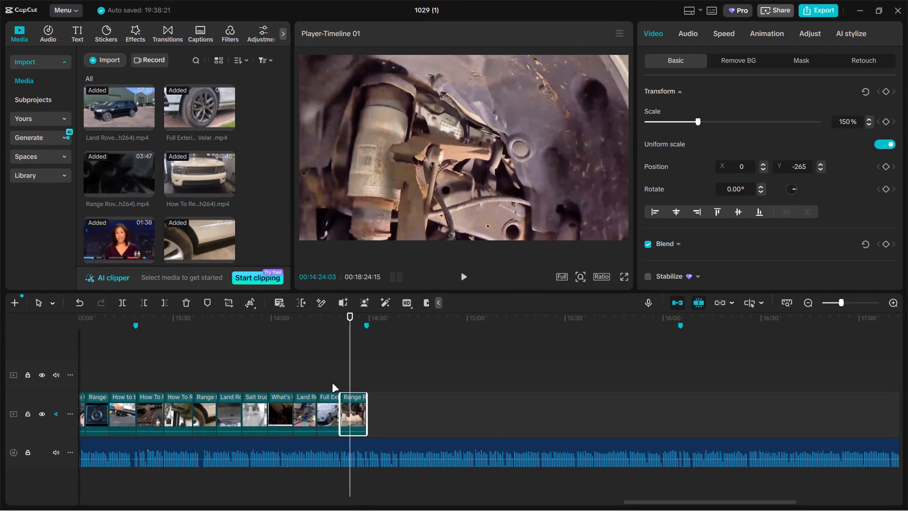
Play back the end of the section across the marker at about 00:14:29 to check where the next section begins.
key("space")
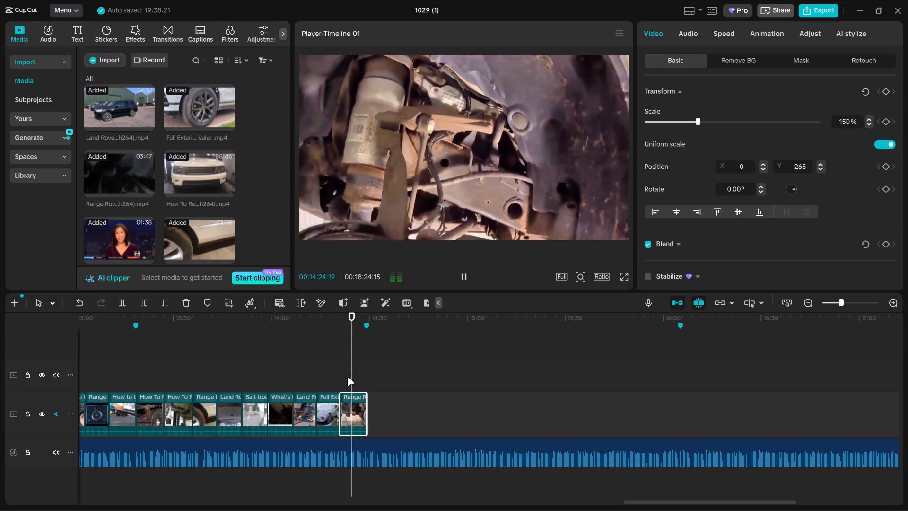
left_click(346, 377)
left_click_drag(344, 377, 368, 377)
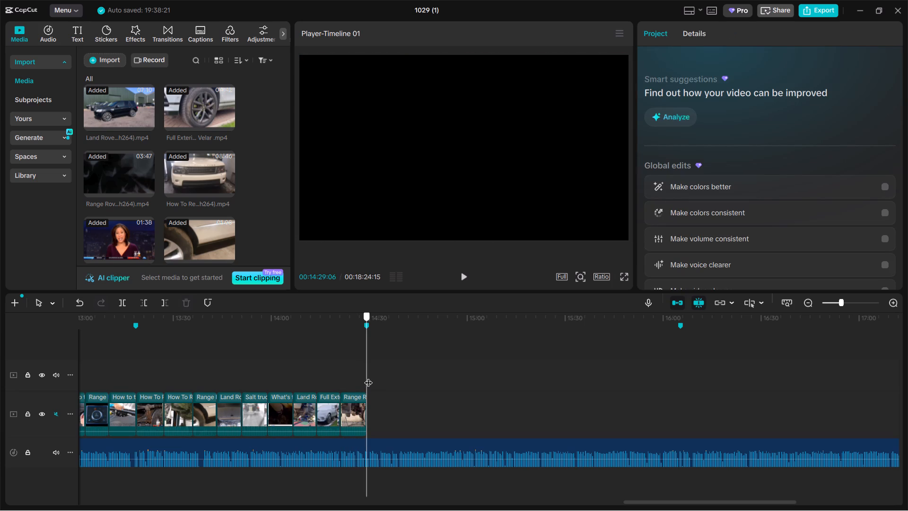
left_click_drag(368, 377, 369, 377)
key("space")
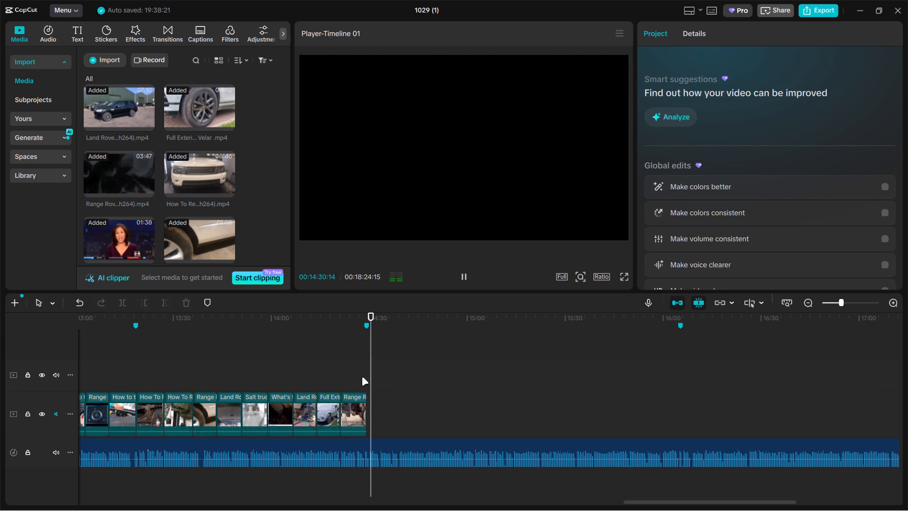
left_click(362, 377)
key("space")
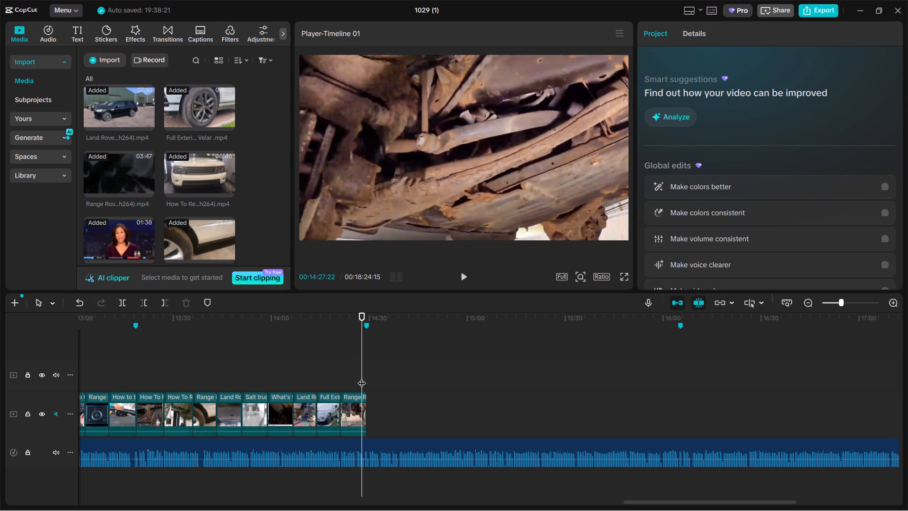
key("space")
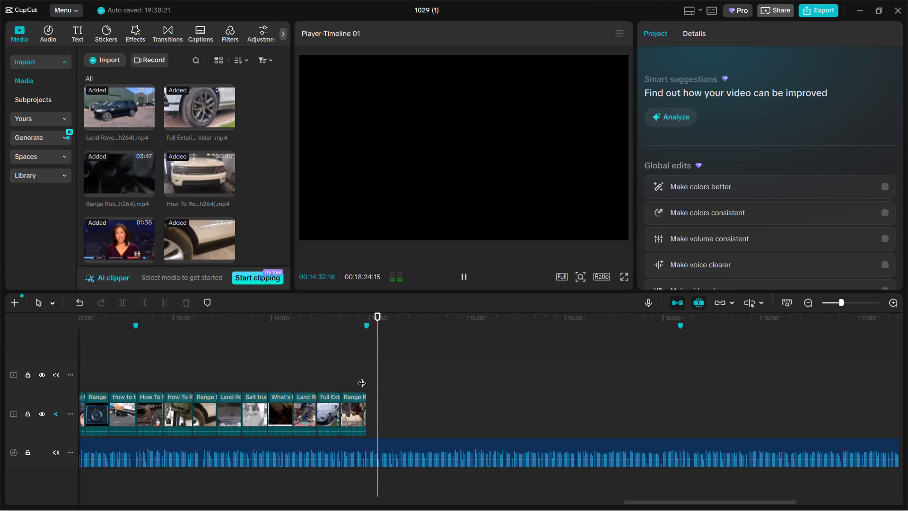
key("space")
Import all video files from the EDIT folder's subfolder 02 and append them to the main track at the section marker.
left_click(105, 60)
left_click(127, 80)
left_click(69, 34)
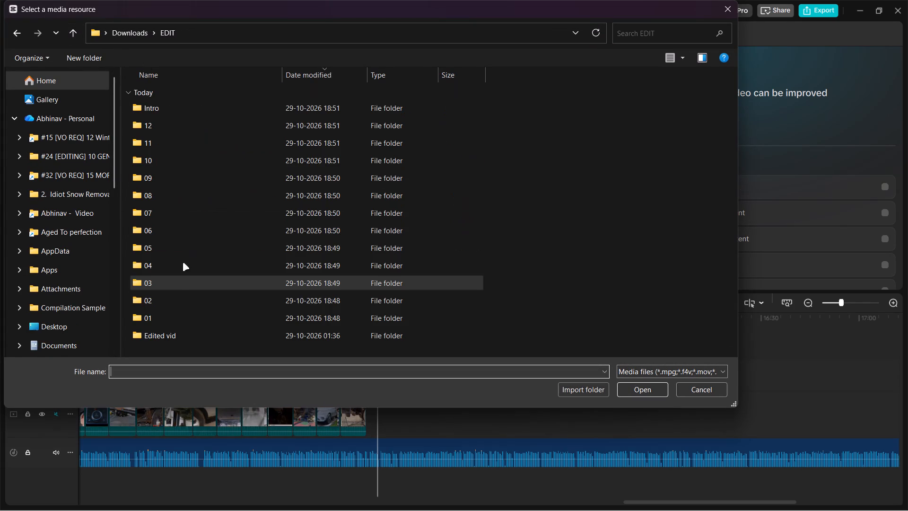
double_click(176, 299)
key("ctrl+a")
key("Return")
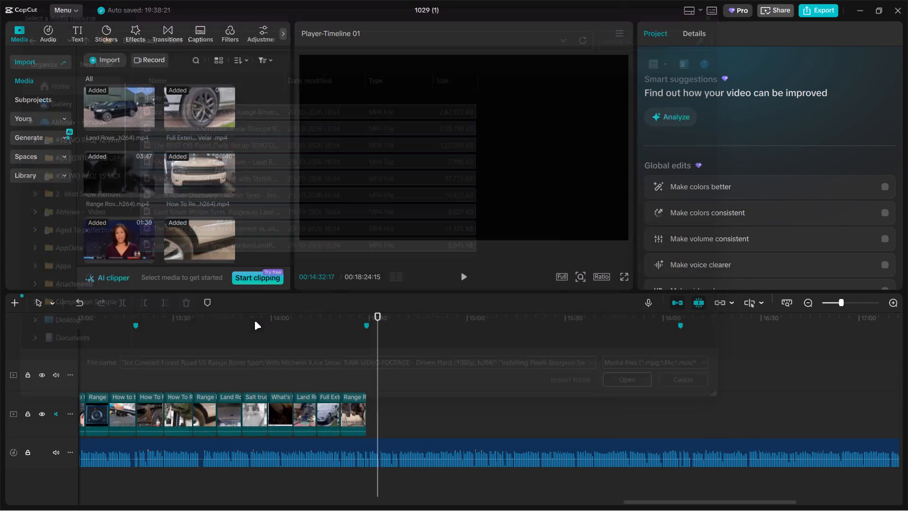
left_click_drag(184, 109, 467, 428)
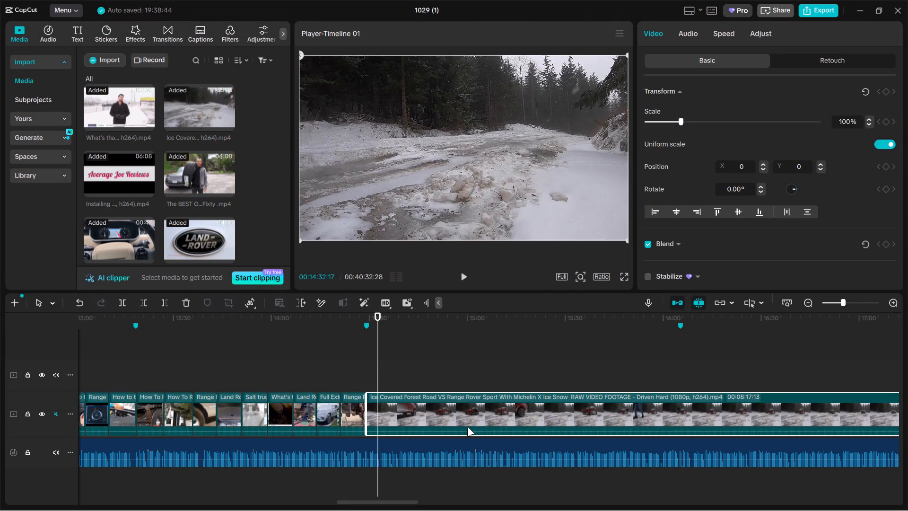
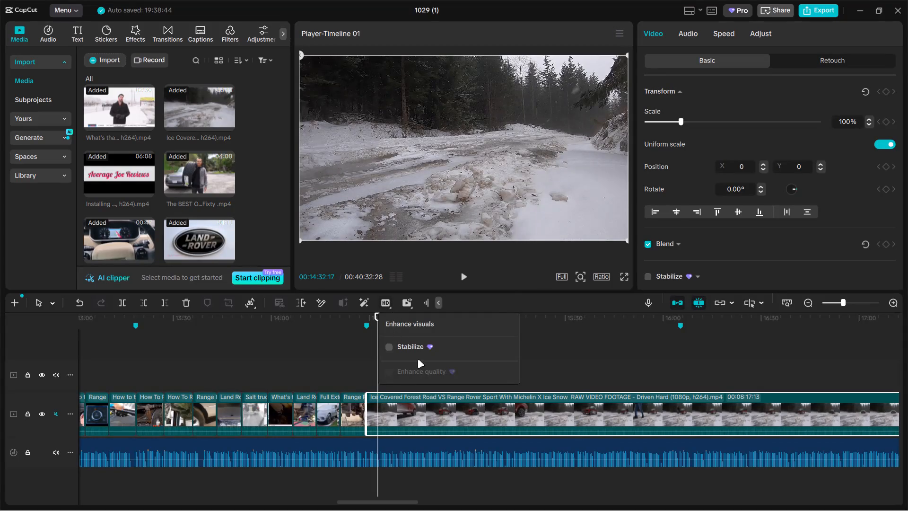
Move the last six main-track clips, starting with Snow Mode, ahead of the Ice Covered Forest Road clip.
scroll(557, 370, "down", 7, "ctrl")
left_click_drag(520, 401, 511, 408)
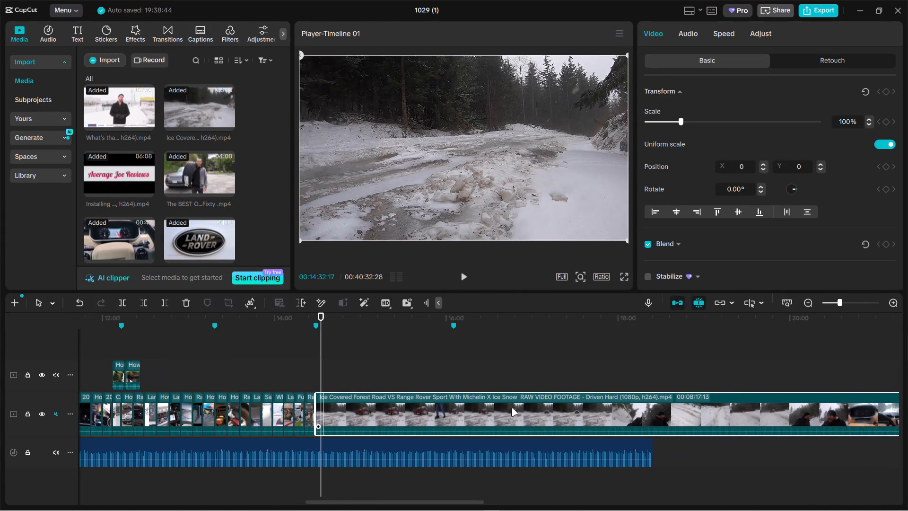
left_click_drag(511, 408, 503, 401)
scroll(503, 401, "down", 17, "ctrl")
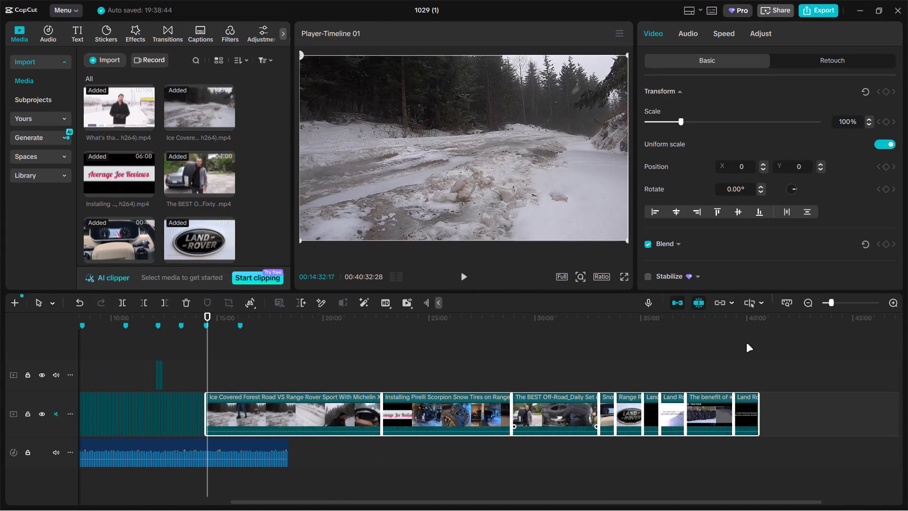
left_click_drag(609, 369, 787, 437)
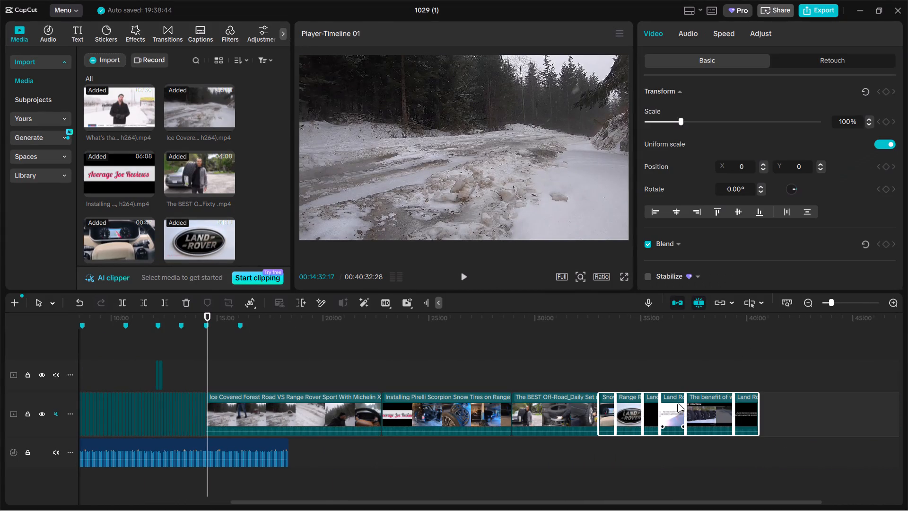
left_click_drag(672, 407, 283, 410)
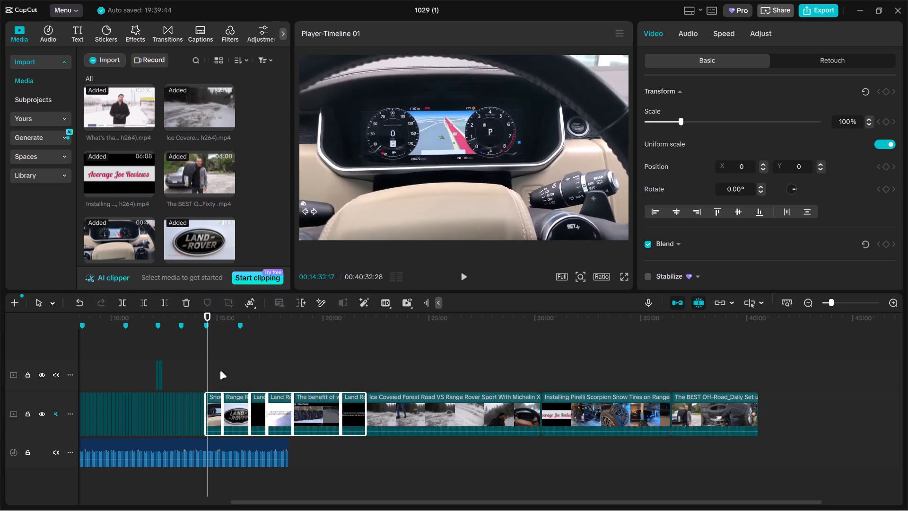
Split the Snow Mode clip at 00:14:50:21, where the Grass/Gravel/Snow program is displayed, and delete the part before it.
scroll(220, 371, "up", 5, "ctrl")
scroll(220, 371, "up", 17, "ctrl")
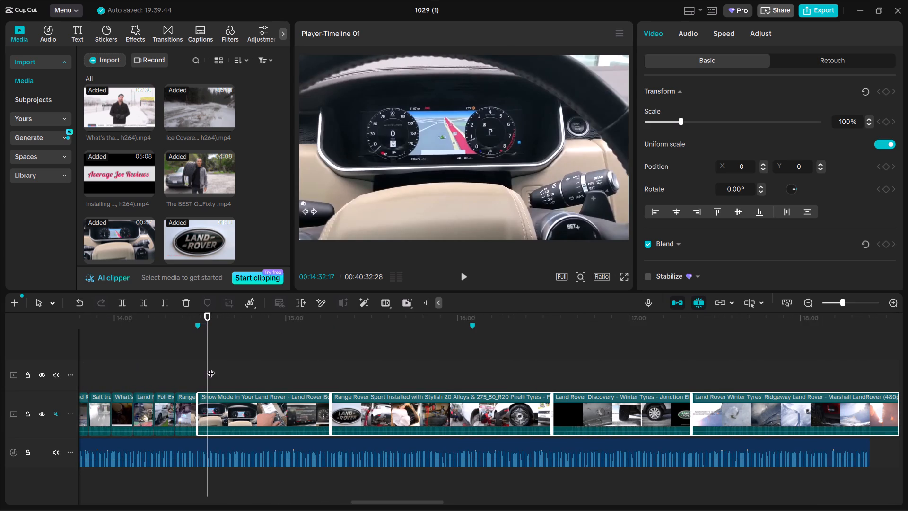
left_click_drag(209, 367, 286, 370)
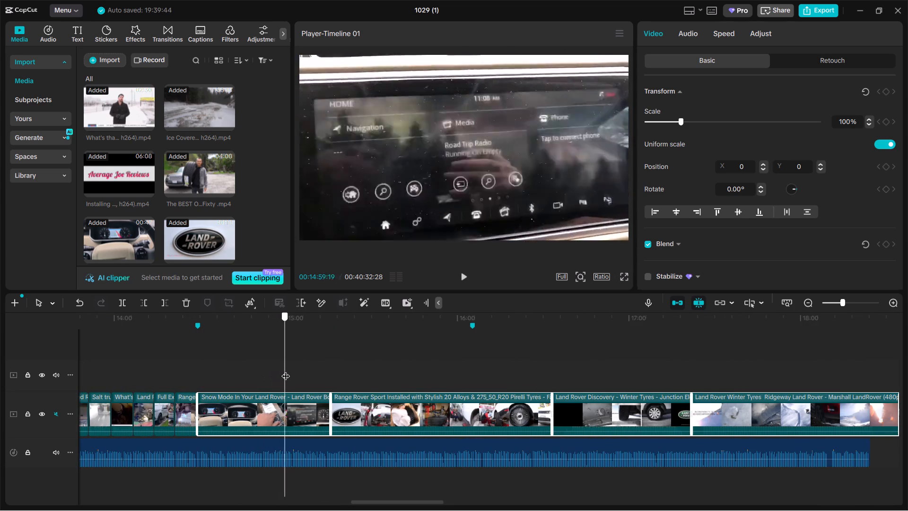
left_click_drag(286, 370, 259, 373)
left_click(261, 418)
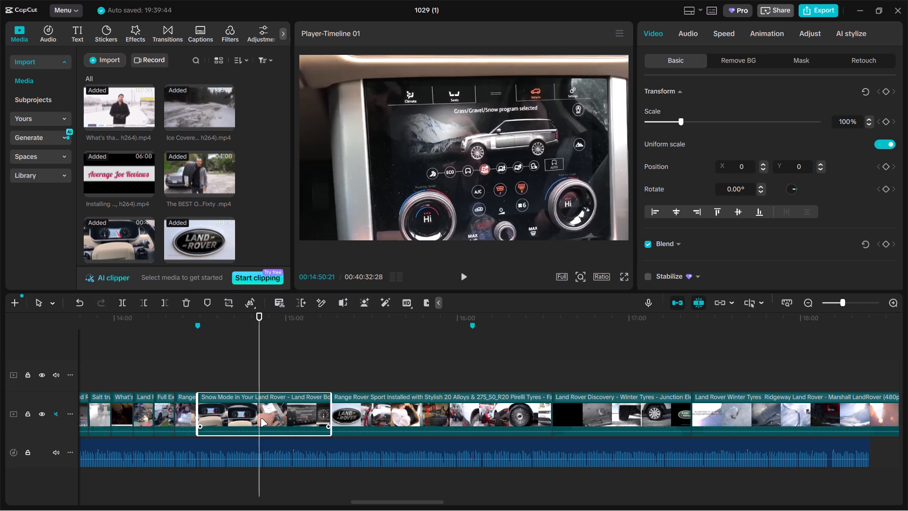
key("ctrl+b")
left_click(212, 418)
key("BackSpace")
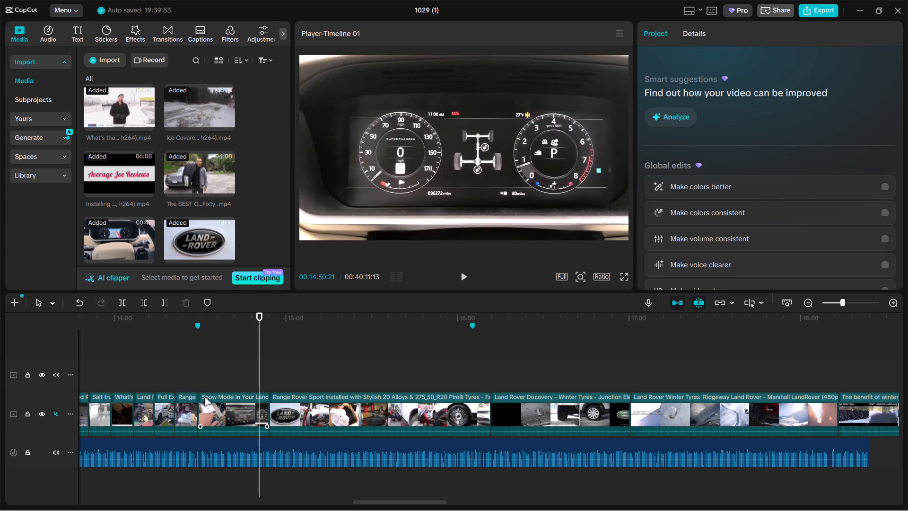
Split the remaining Snow Mode clip at 00:14:37:27 and delete the part after the cut.
left_click(197, 372)
left_click_drag(197, 372, 221, 370)
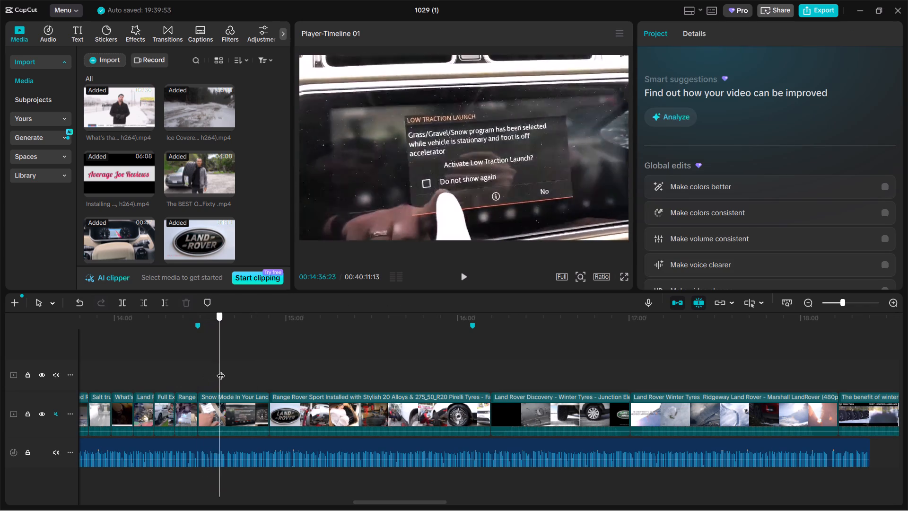
left_click_drag(221, 370, 223, 370)
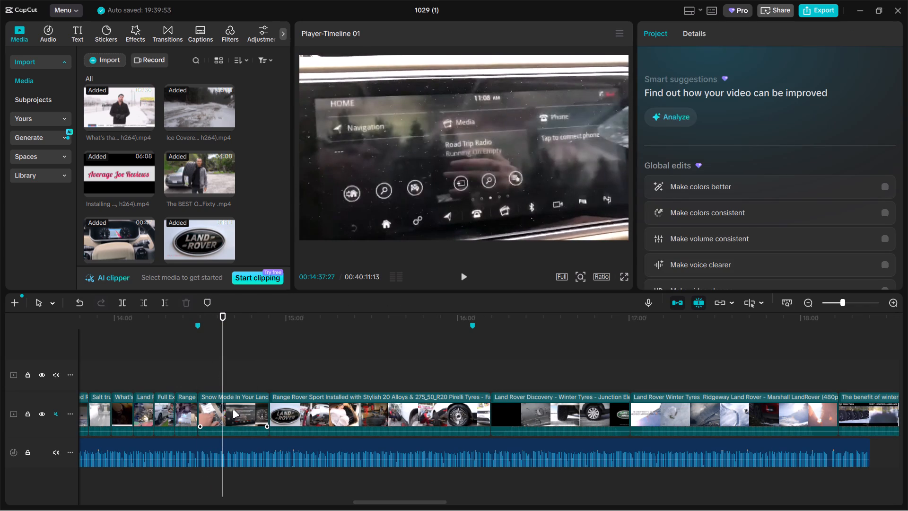
left_click(233, 410)
key("ctrl+b")
key("BackSpace")
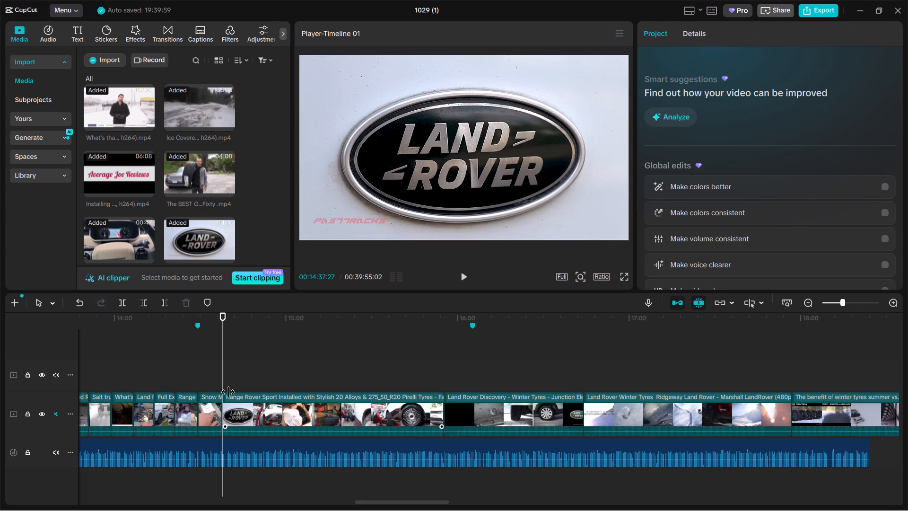
Split the Range Rover Sport alloys and Pirelli tyres clip at 00:15:33:19 and delete the part before the cut.
left_click_drag(222, 366, 366, 372)
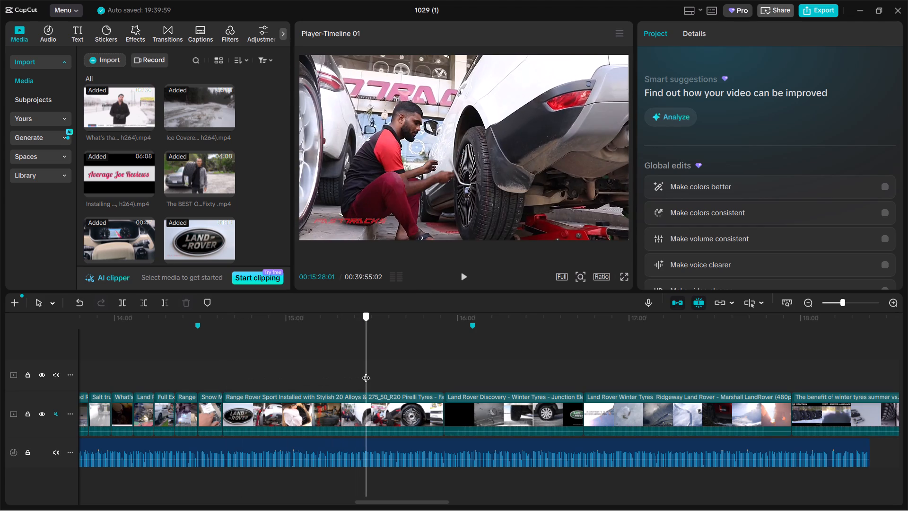
left_click_drag(366, 372, 383, 369)
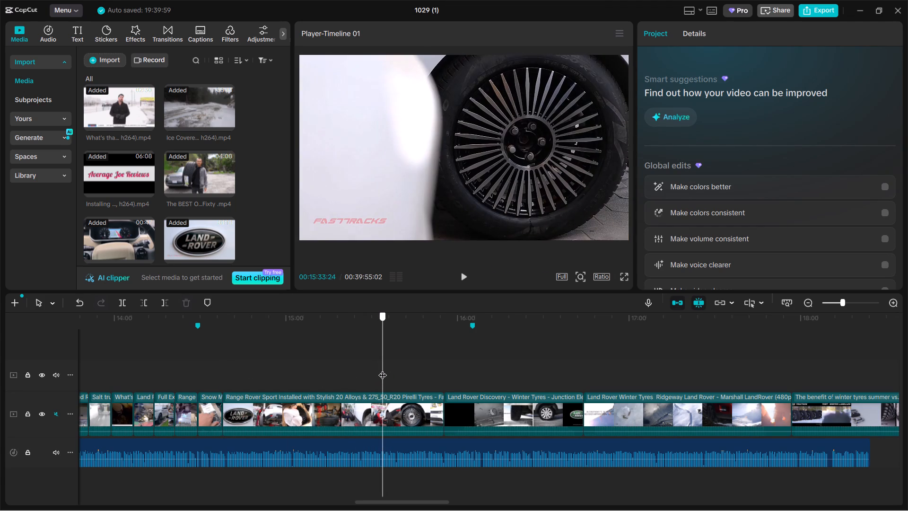
left_click_drag(383, 369, 382, 369)
left_click(381, 403)
key("ctrl+b")
left_click(362, 405)
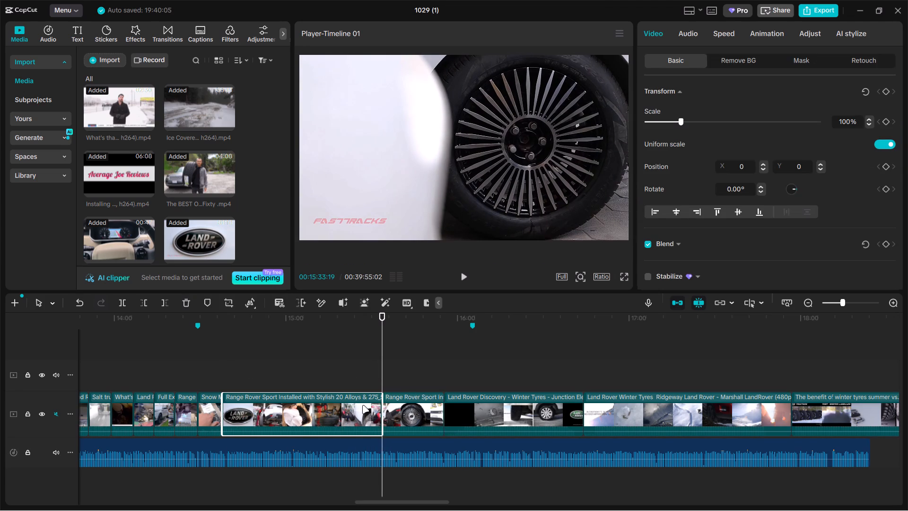
key("BackSpace")
Split the remaining Range Rover Sport alloys clip at 00:14:45:21 and delete the part after the cut.
left_click(223, 382)
left_click_drag(222, 381, 226, 380)
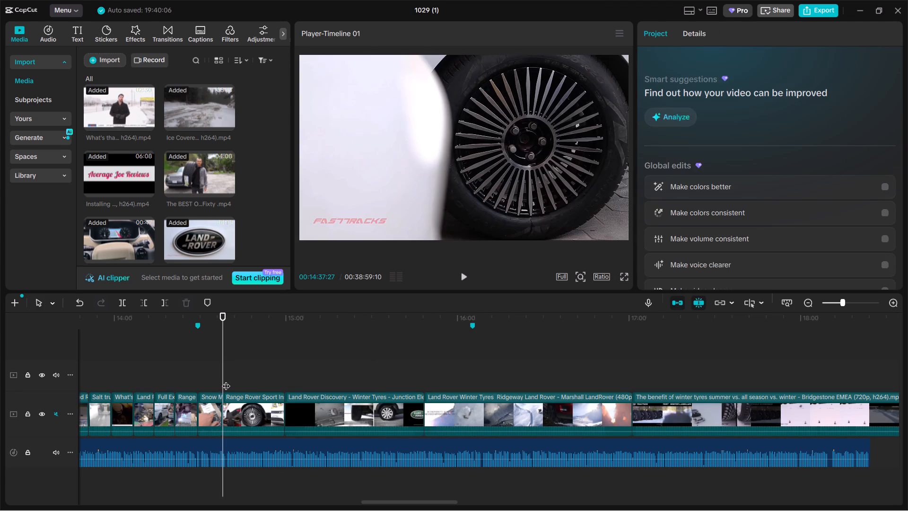
left_click_drag(226, 380, 240, 379)
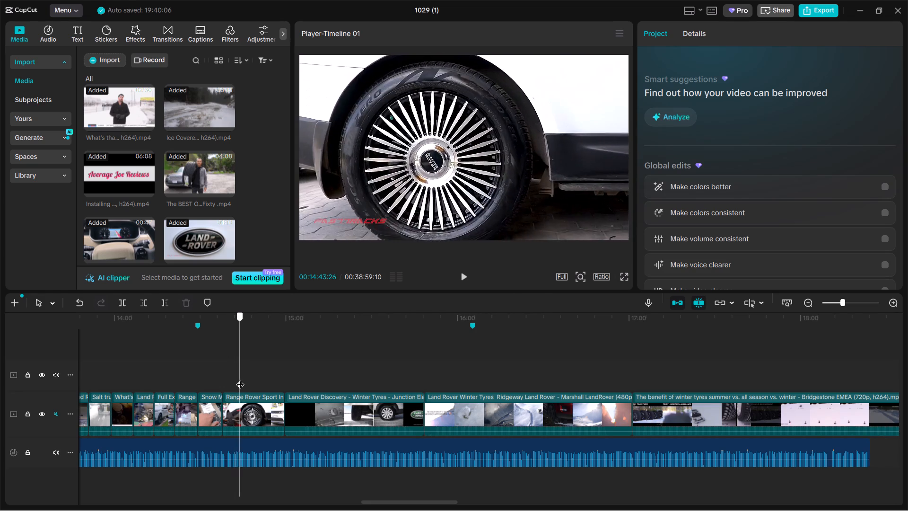
left_click_drag(240, 379, 245, 377)
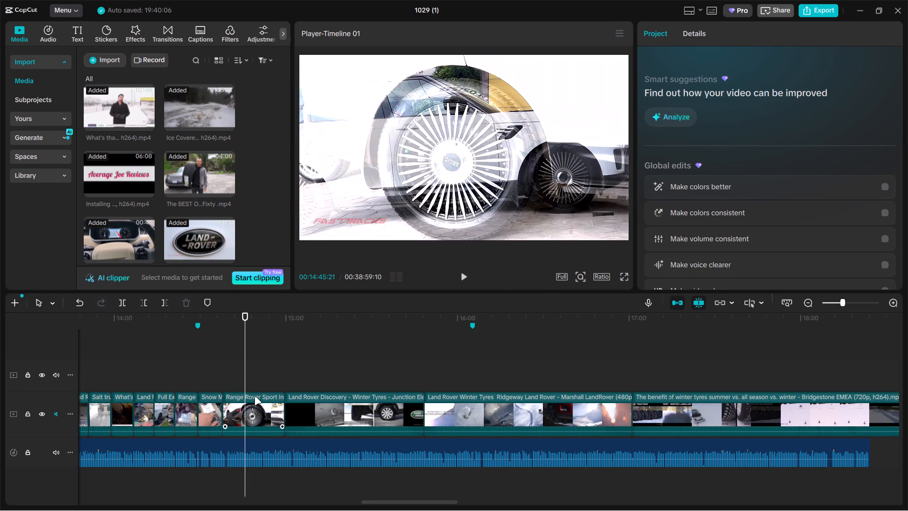
left_click(255, 399)
key("ctrl+b")
key("BackSpace")
Scale the trimmed Range Rover Sport clip to 129% and shift it down to Y -141 to push the watermark out of frame.
left_click(233, 376)
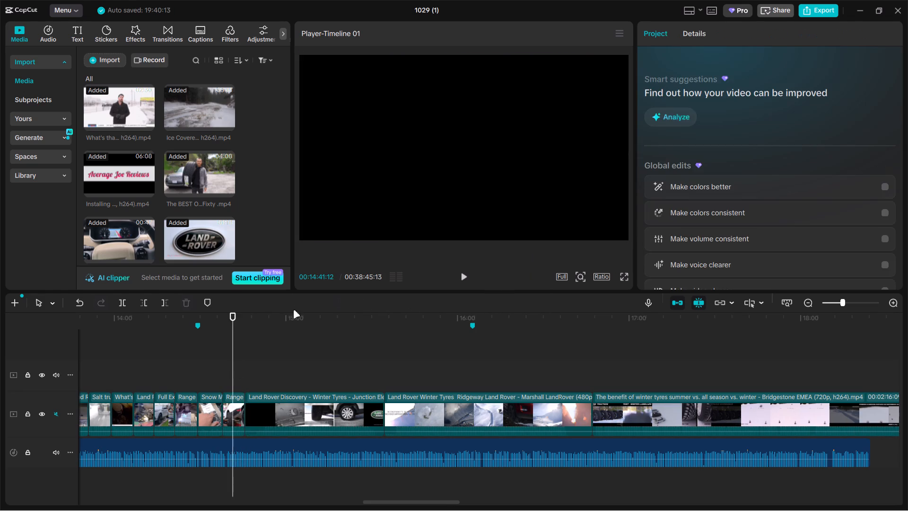
left_click(427, 216)
left_click_drag(683, 115, 689, 115)
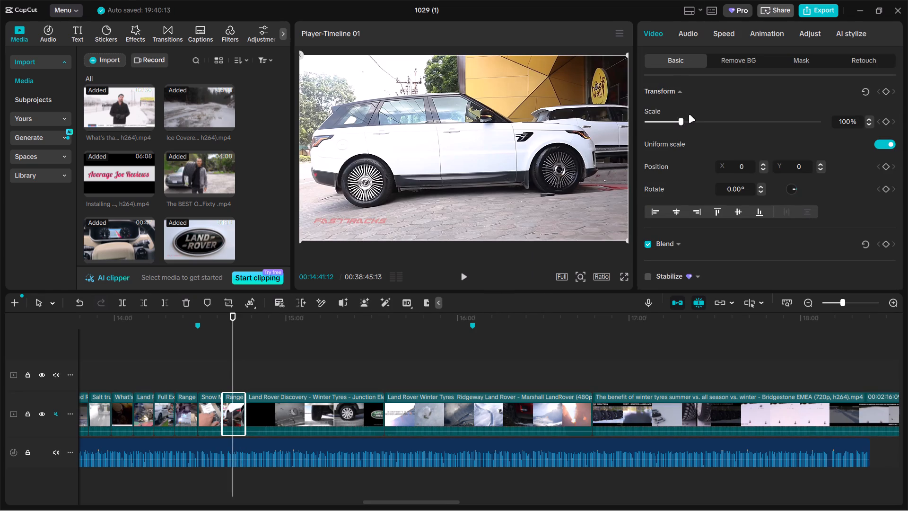
left_click_drag(689, 115, 690, 114)
left_click_drag(683, 118, 693, 116)
left_click_drag(578, 142, 578, 155)
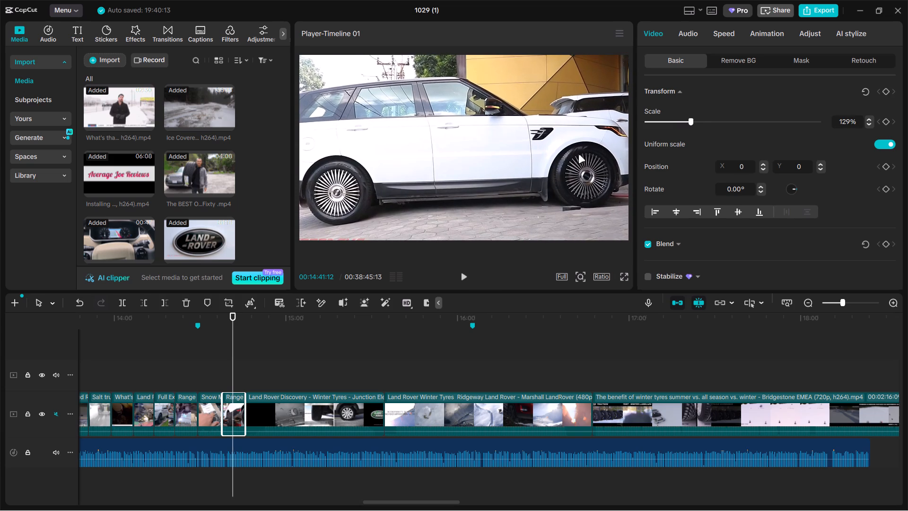
left_click_drag(578, 155, 579, 154)
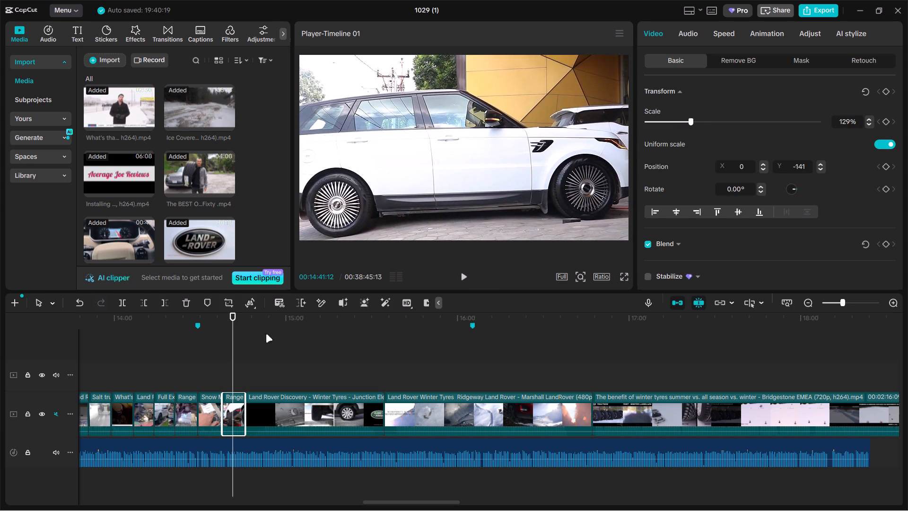
Split the Land Rover Discovery winter tyres clip at 00:15:09:00 and delete the part before the cut.
left_click(253, 370)
left_click_drag(254, 370, 315, 363)
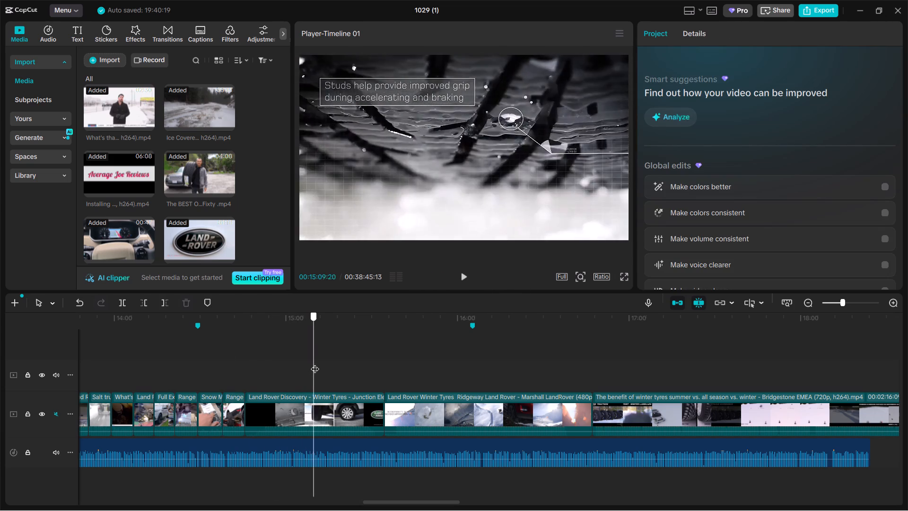
left_click_drag(315, 363, 312, 363)
left_click(304, 398)
key("ctrl+b")
left_click(277, 400)
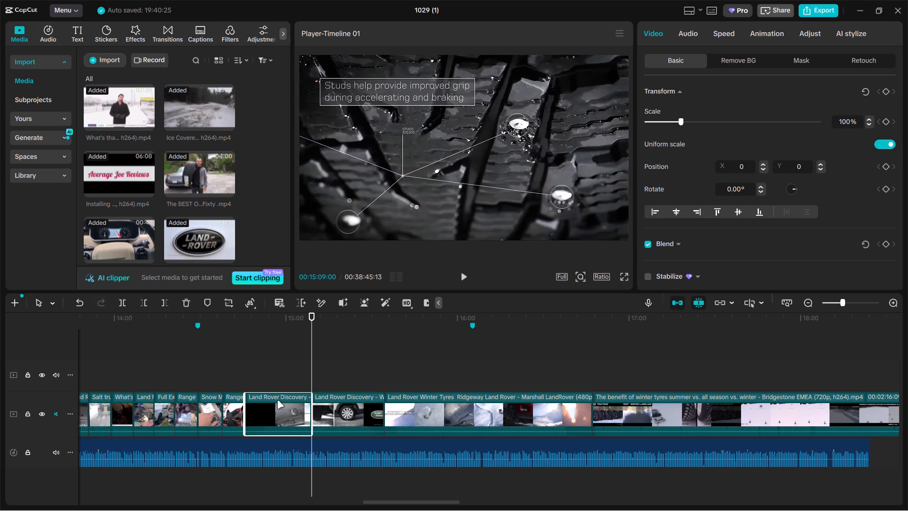
key("BackSpace")
Split the remaining Land Rover Discovery clip at 00:14:53:09 and delete the part after the cut.
left_click(246, 378)
left_click_drag(246, 378, 250, 378)
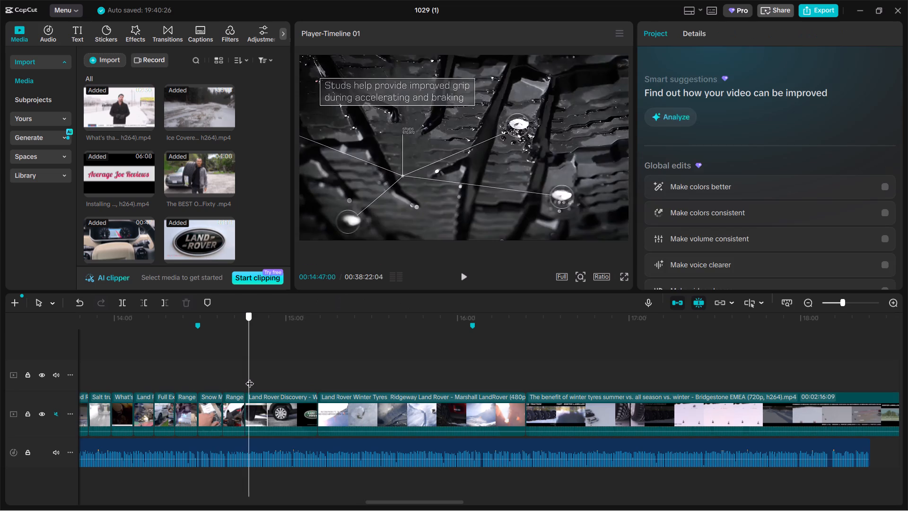
left_click_drag(250, 378, 267, 376)
left_click(280, 407)
key("ctrl+b")
key("BackSpace")
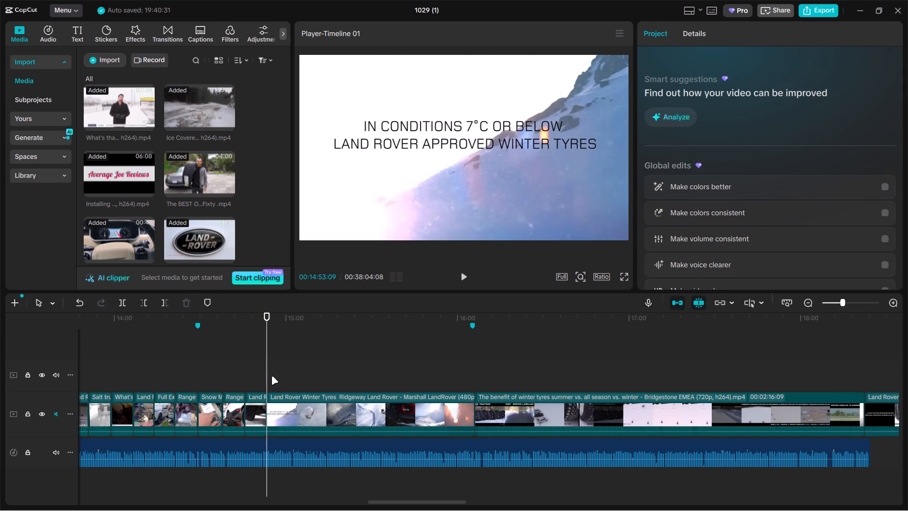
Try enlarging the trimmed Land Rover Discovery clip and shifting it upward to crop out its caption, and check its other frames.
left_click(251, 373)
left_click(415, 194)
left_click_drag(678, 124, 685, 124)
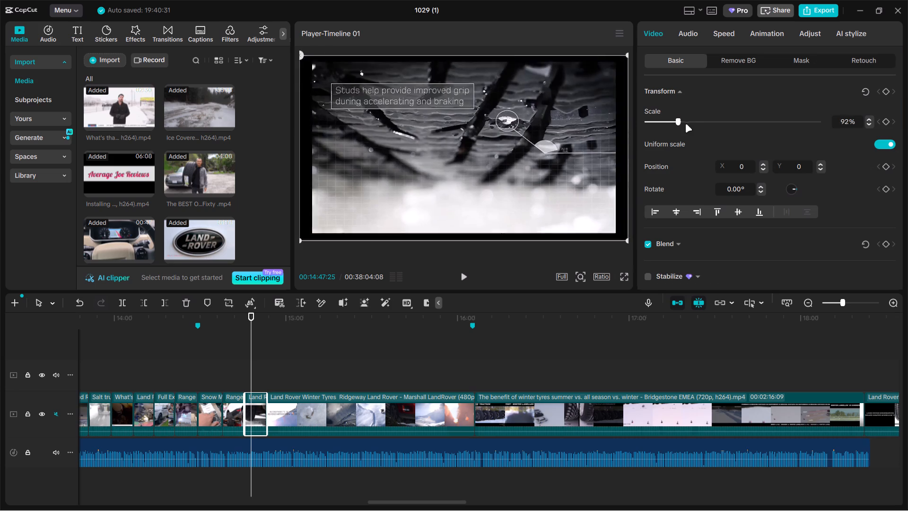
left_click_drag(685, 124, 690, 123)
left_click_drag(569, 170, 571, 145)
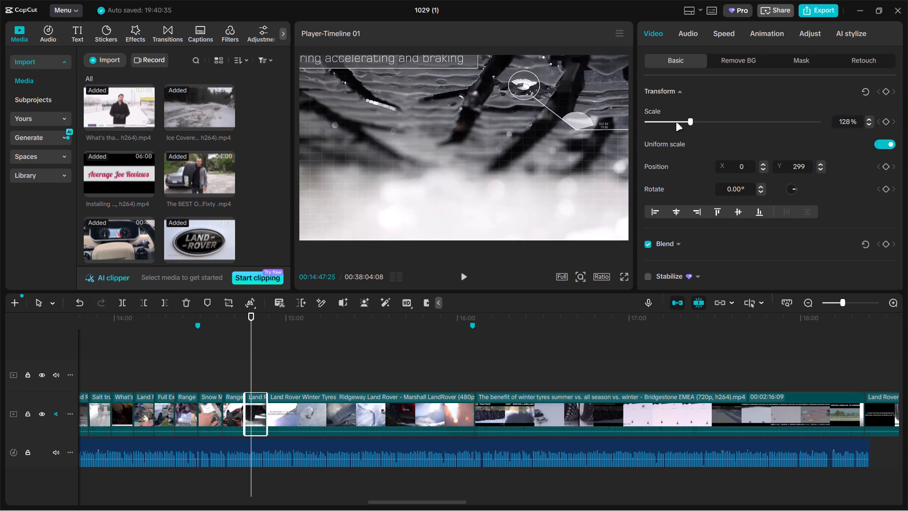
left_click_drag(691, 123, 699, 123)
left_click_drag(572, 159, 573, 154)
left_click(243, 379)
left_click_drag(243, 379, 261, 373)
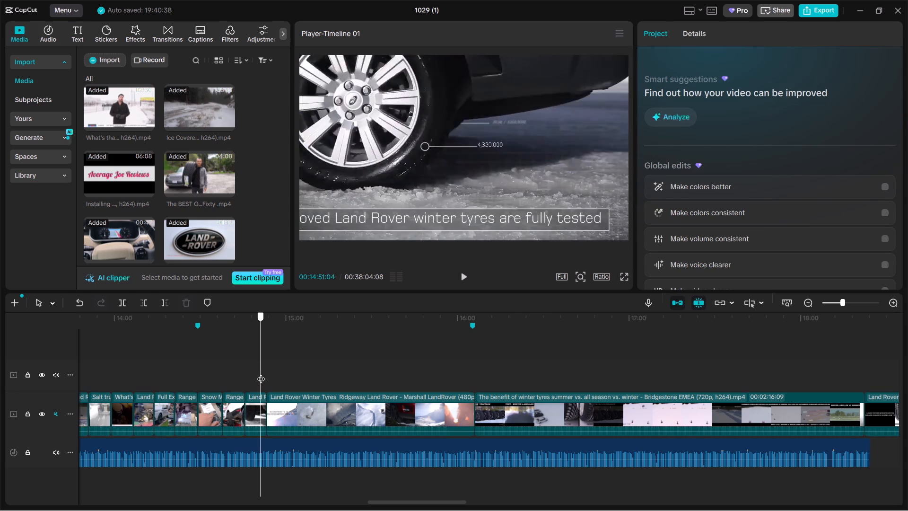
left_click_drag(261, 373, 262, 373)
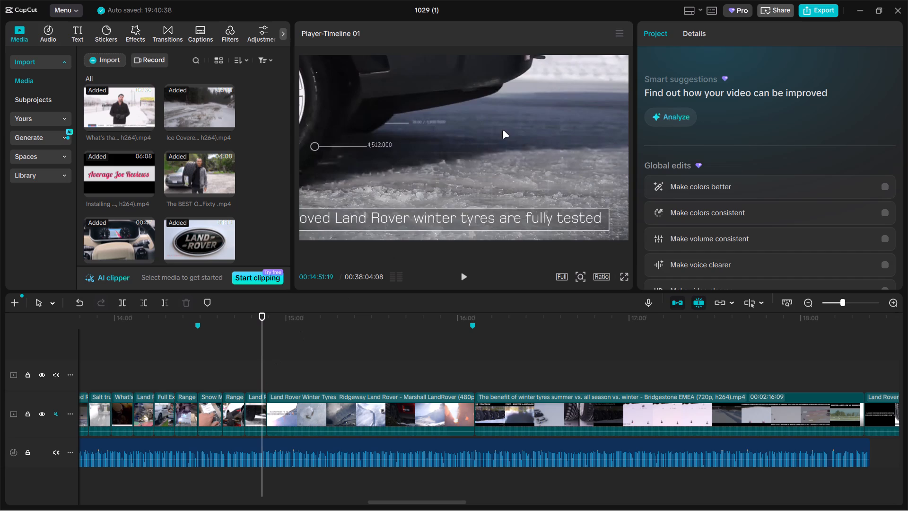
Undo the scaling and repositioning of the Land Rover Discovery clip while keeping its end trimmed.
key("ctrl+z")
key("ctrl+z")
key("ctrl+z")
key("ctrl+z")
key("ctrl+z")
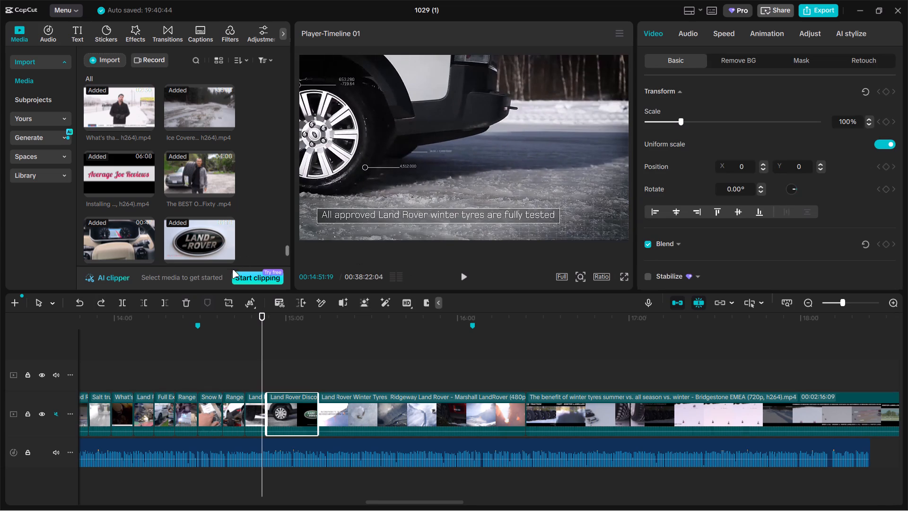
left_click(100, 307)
Scale the trimmed Land Rover Discovery clip to 227% to crop out its captions, checking the framing at different points.
left_click_drag(262, 367, 258, 369)
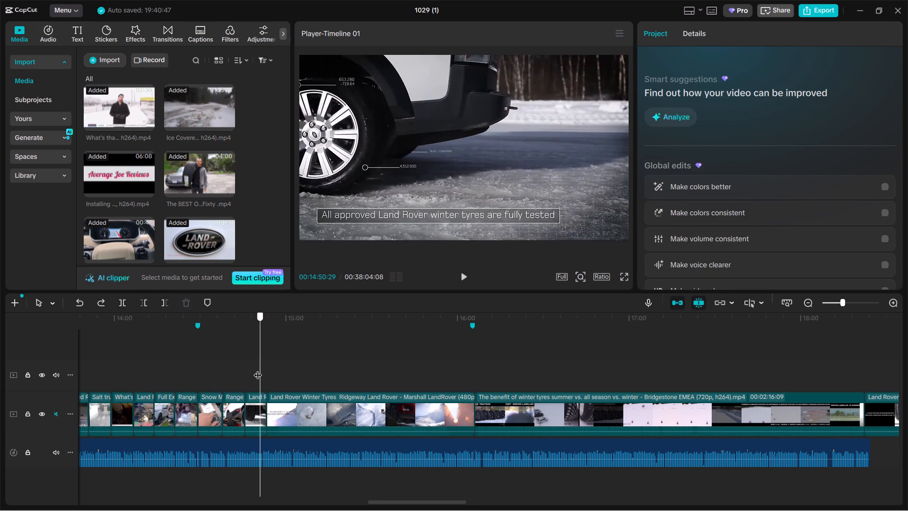
left_click_drag(258, 369, 254, 369)
left_click(515, 45)
left_click(483, 139)
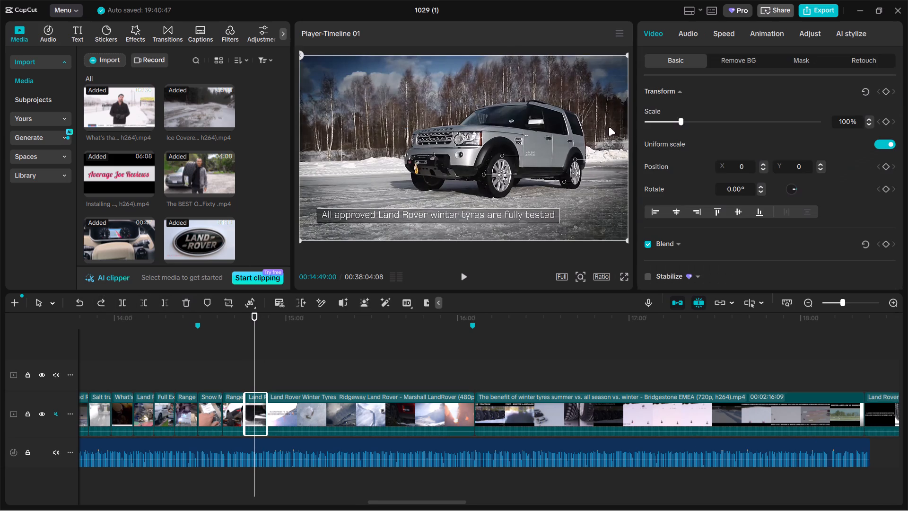
left_click_drag(685, 117, 710, 117)
left_click_drag(256, 368, 246, 369)
left_click_drag(711, 121, 711, 122)
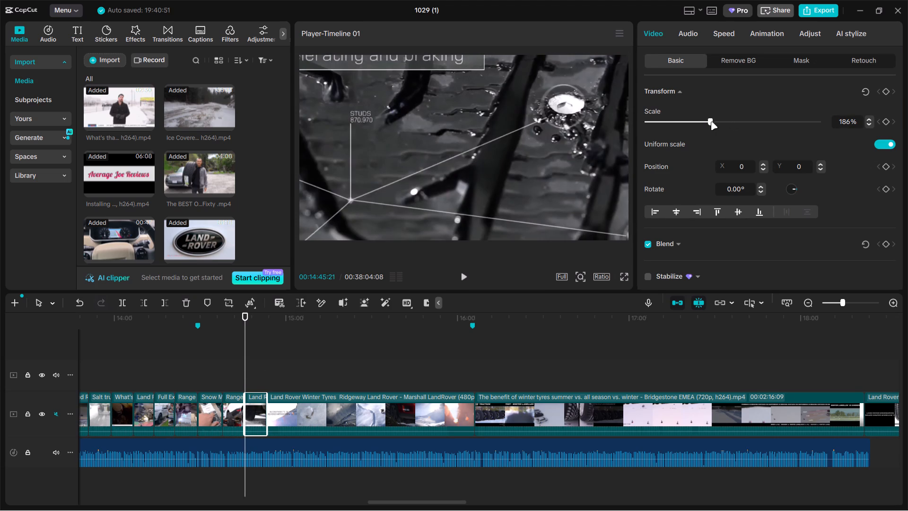
left_click_drag(711, 122, 725, 119)
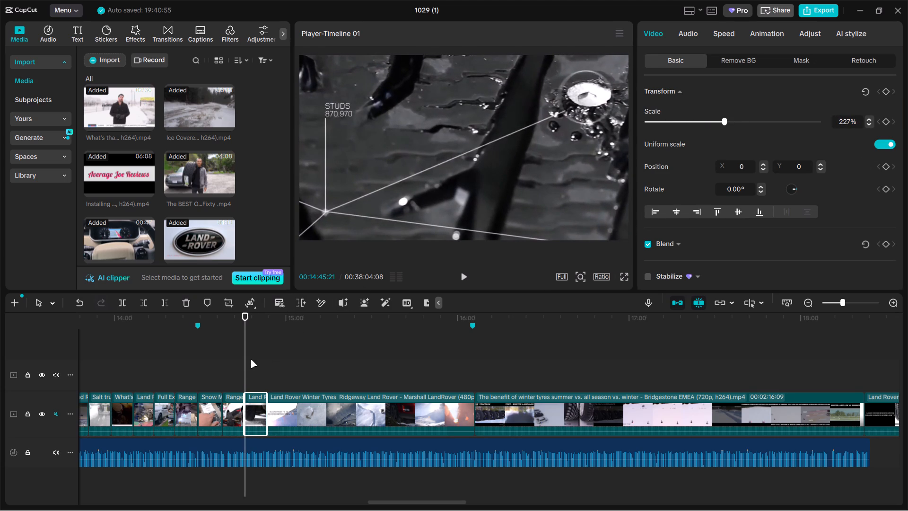
left_click_drag(245, 362, 259, 359)
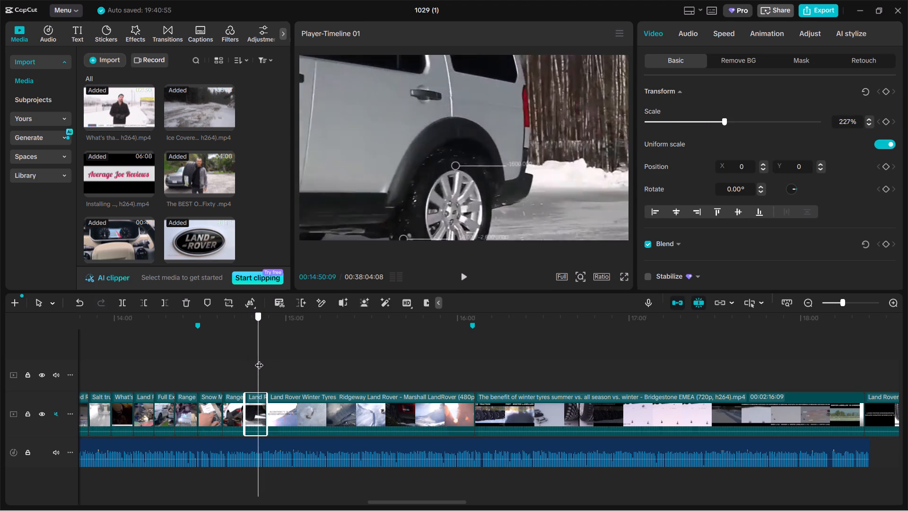
Split the Ridgeway Land Rover Winter Tyres clip at 00:15:11:00 and delete the opening part with the title text.
left_click_drag(259, 359, 306, 349)
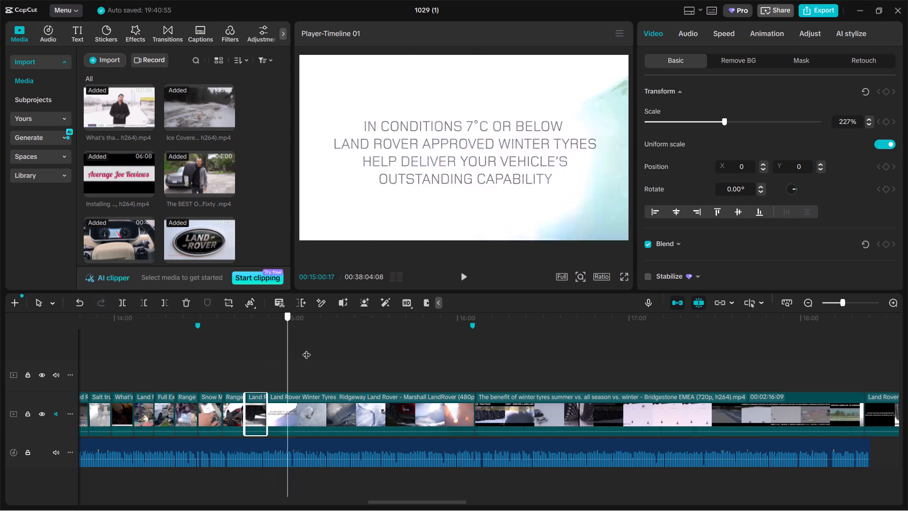
left_click_drag(306, 349, 317, 349)
left_click(323, 402)
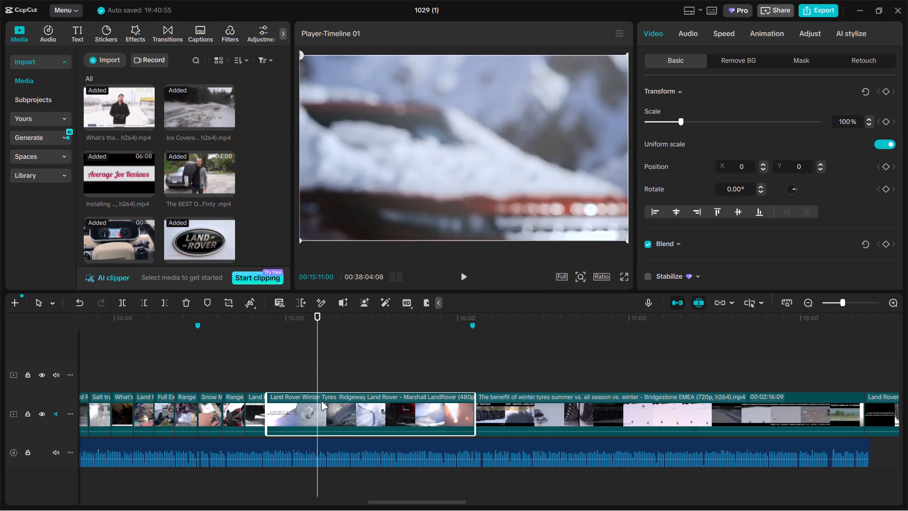
key("ctrl+b")
left_click(310, 401)
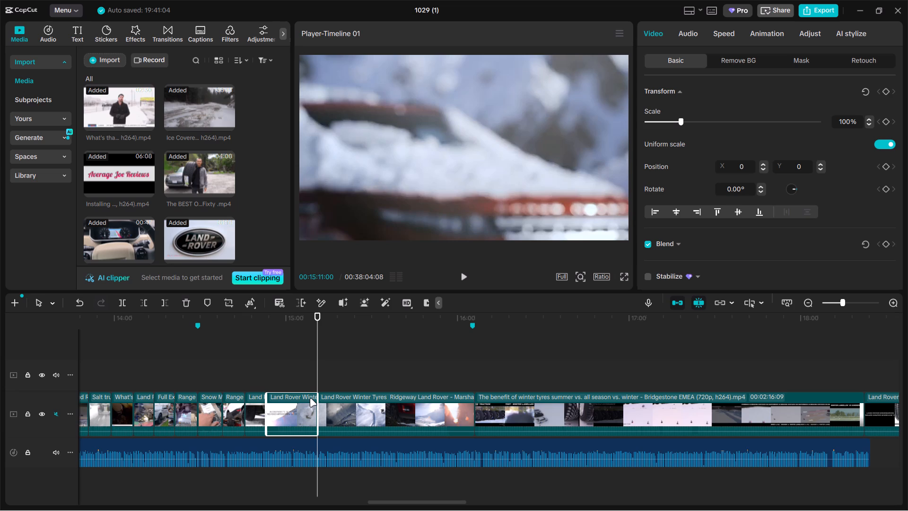
key("BackSpace")
Split the remaining Ridgeway Land Rover clip at 00:15:00:22 and delete everything after the cut.
left_click(266, 381)
left_click_drag(266, 381, 288, 377)
left_click(297, 418)
key("ctrl+b")
key("BackSpace")
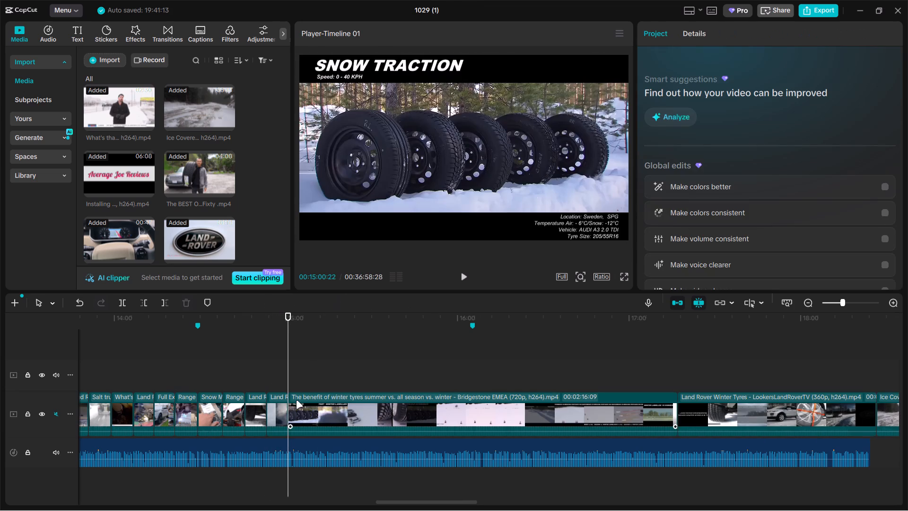
Split the Bridgestone winter tyres clip at 00:15:08:15, after the opening tyre shots.
left_click_drag(289, 374, 309, 372)
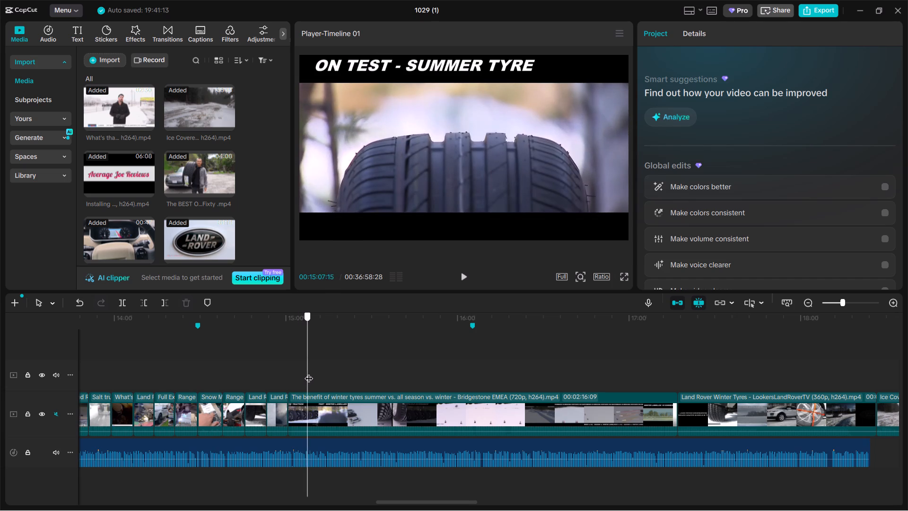
left_click_drag(309, 372, 310, 374)
left_click(320, 424)
key("ctrl+b")
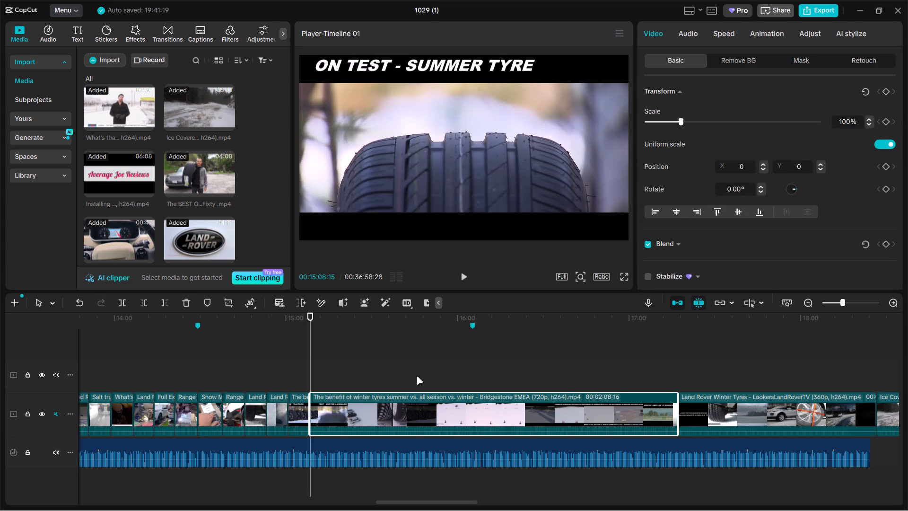
Cut the Bridgestone clip at 00:16:03:17 and 00:16:10:16 around the snow cone shot, and delete the section preceding the shot.
left_click(416, 376)
left_click_drag(416, 376, 468, 373)
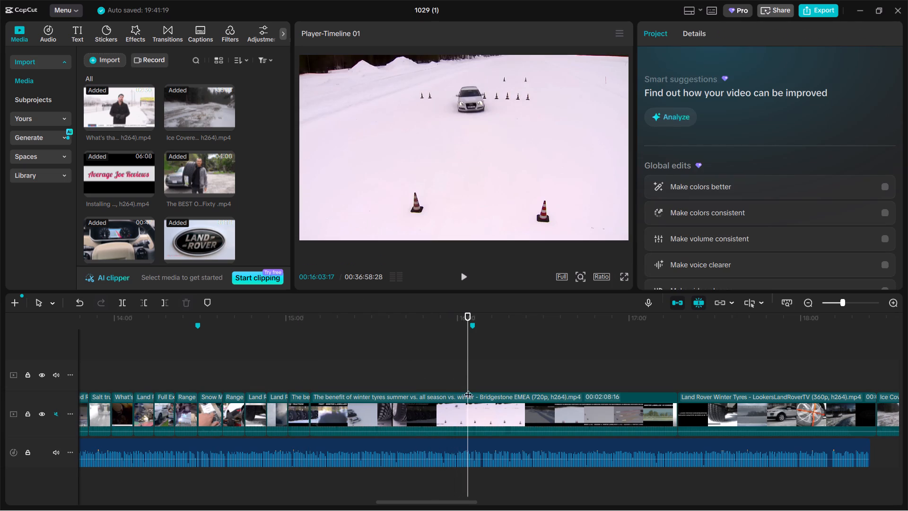
left_click(477, 422)
key("ctrl+b")
left_click_drag(470, 374, 475, 372)
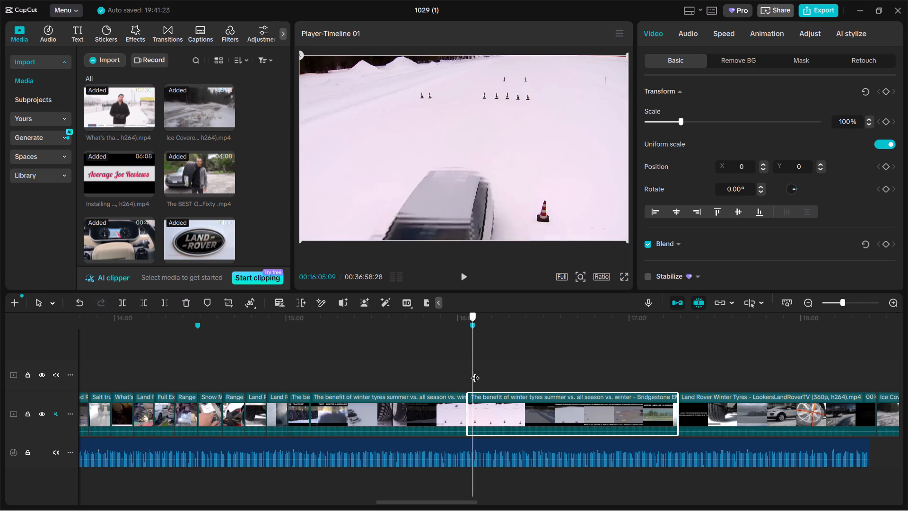
left_click_drag(475, 372, 488, 371)
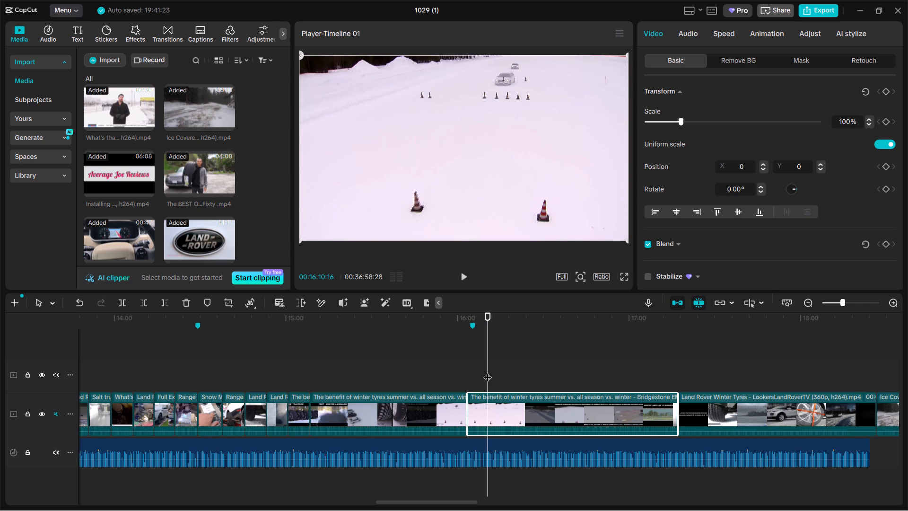
key("ctrl+b")
left_click(397, 405)
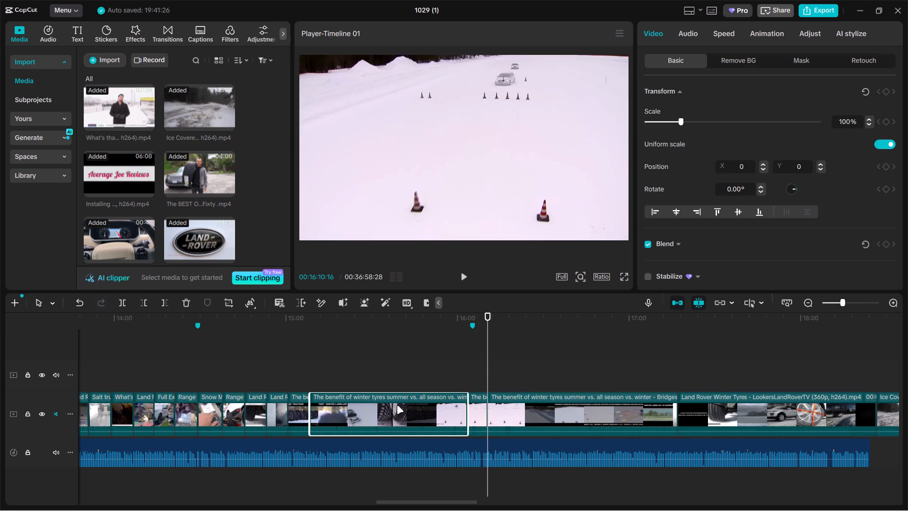
key("BackSpace")
Move the short snow cone segment onto the upper video track, above the Full Ex clip shortly after 14:00.
left_click_drag(323, 415, 167, 374)
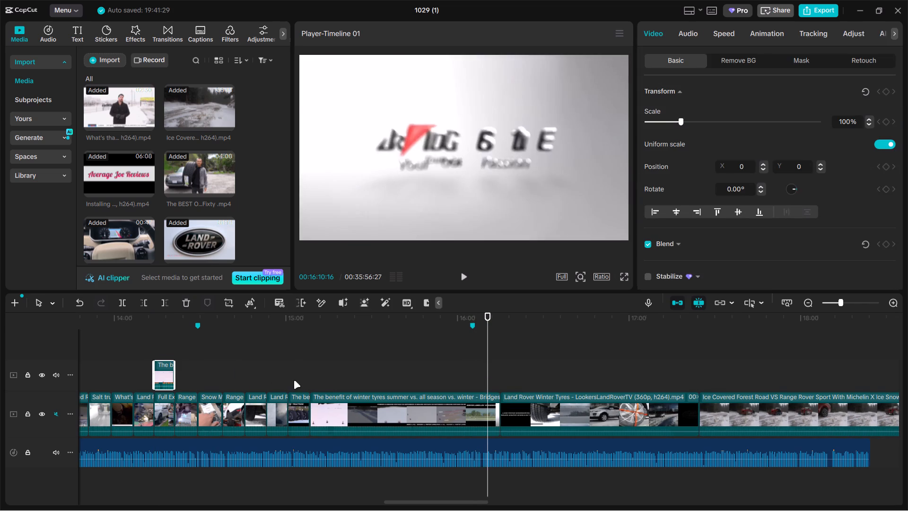
Check the leftover Bridgestone footage after 00:15:08:15 and delete it from the main track.
left_click(294, 380)
left_click_drag(294, 380, 290, 379)
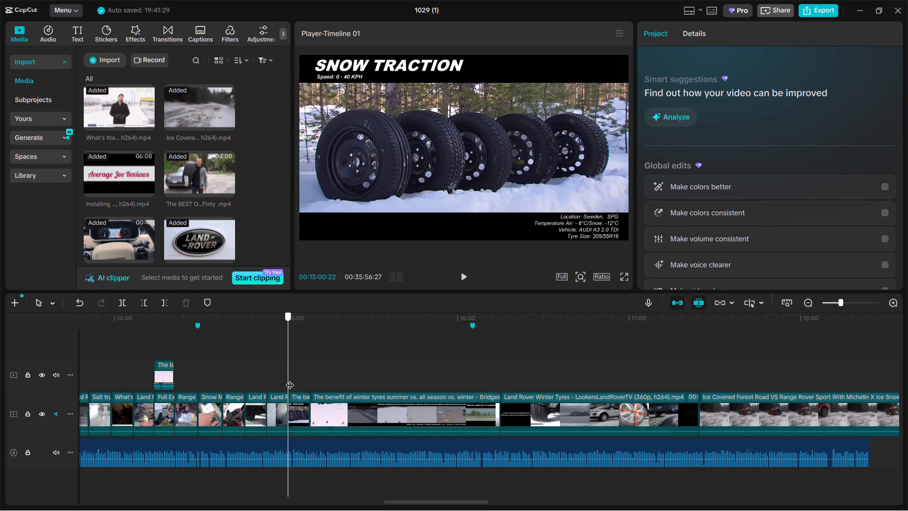
left_click_drag(290, 379, 308, 378)
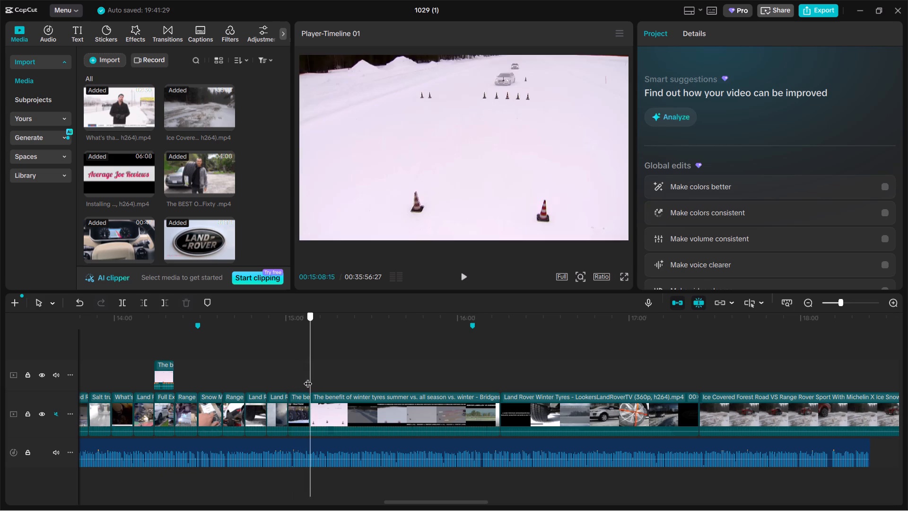
left_click_drag(308, 378, 421, 380)
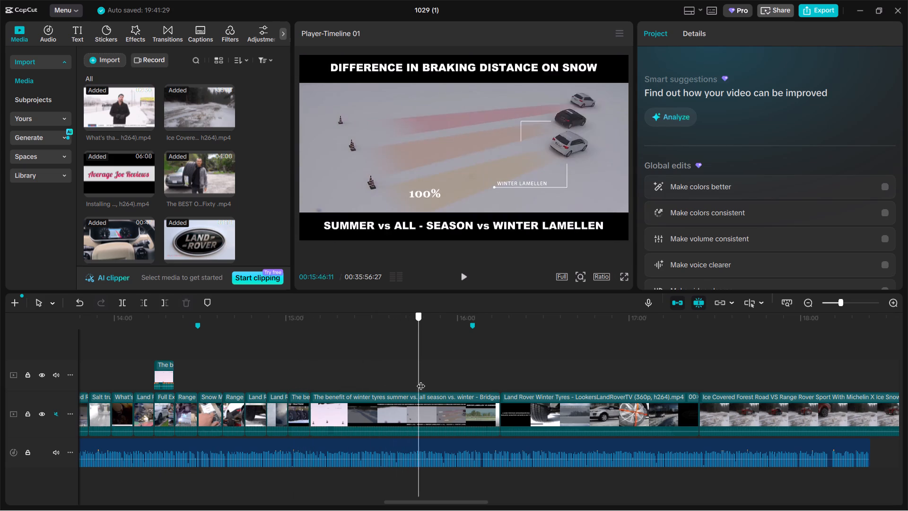
left_click_drag(421, 380, 438, 380)
left_click_drag(432, 382, 405, 384)
left_click(400, 414)
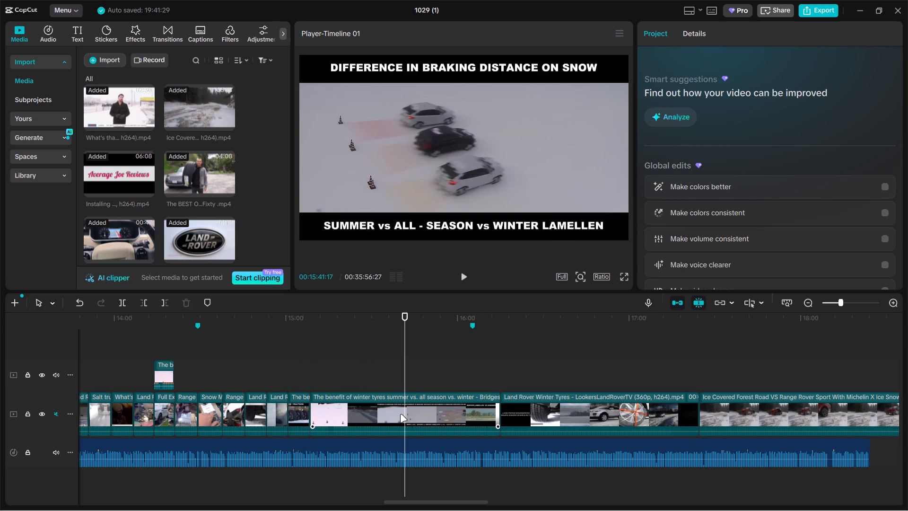
key("BackSpace")
Split the LookersLandRoverTV winter tyres clip at 00:15:21:22 and delete the part before the cut.
left_click(334, 372)
left_click_drag(333, 372, 349, 371)
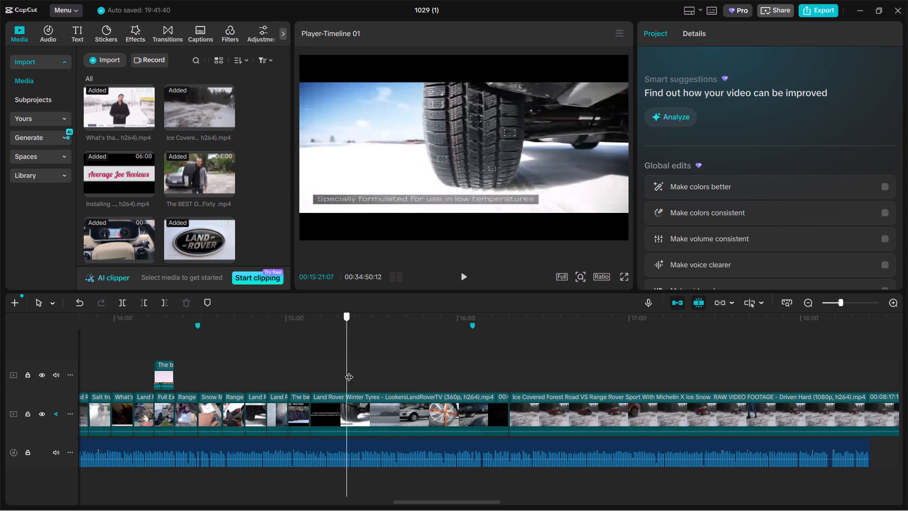
left_click_drag(349, 371, 348, 371)
left_click(344, 421)
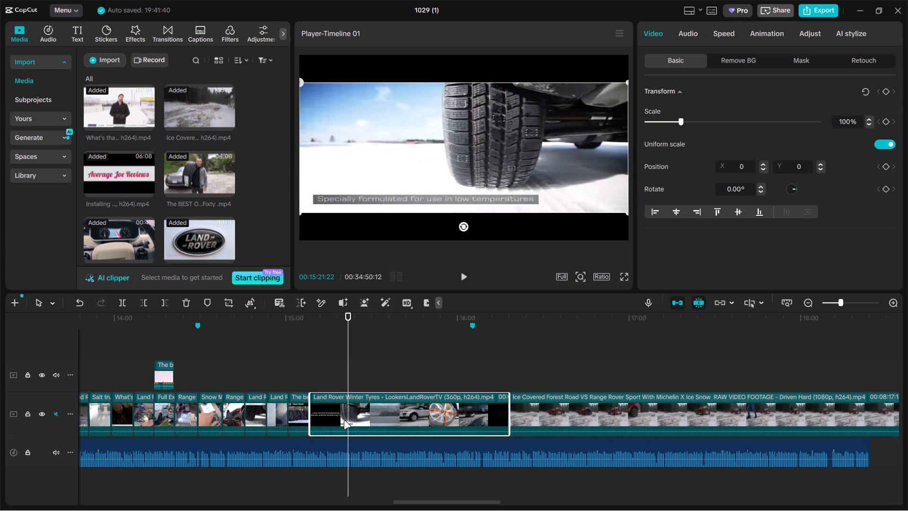
key("ctrl+b")
left_click(329, 418)
key("BackSpace")
Look through the remaining LookersLandRoverTV clip, split it at 00:15:29:20 and delete the part before the cut.
left_click(307, 381)
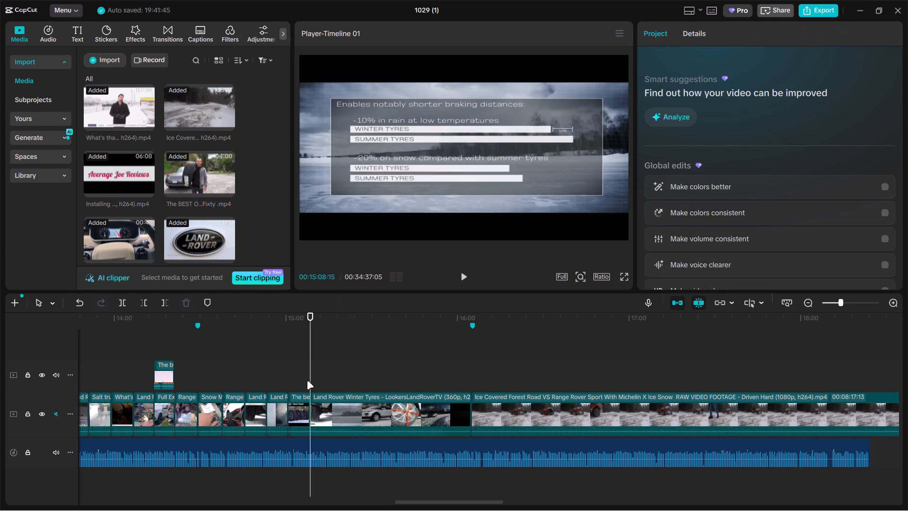
left_click_drag(307, 381, 341, 377)
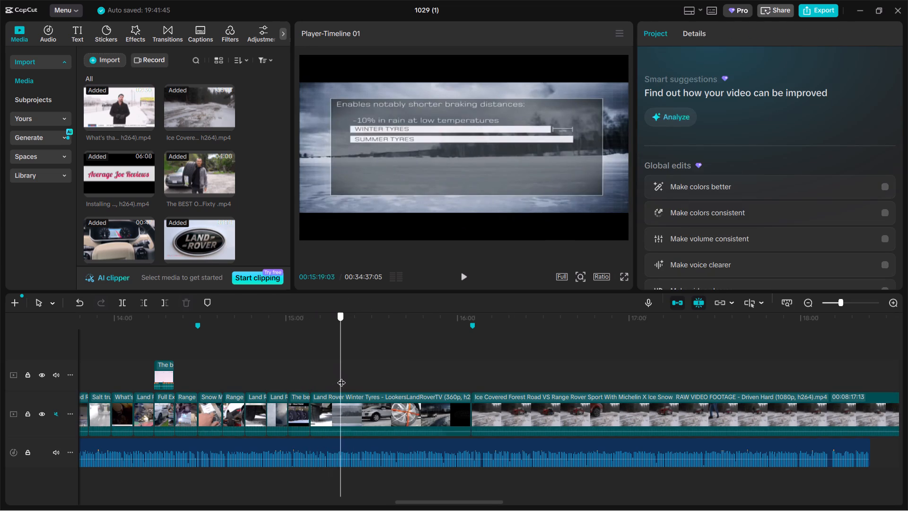
left_click_drag(341, 377, 381, 375)
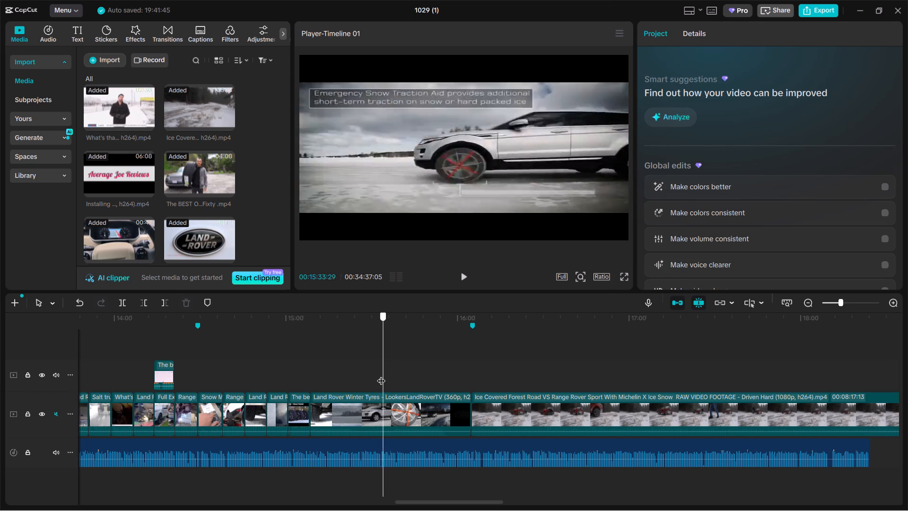
left_click_drag(381, 375, 371, 378)
left_click(371, 423)
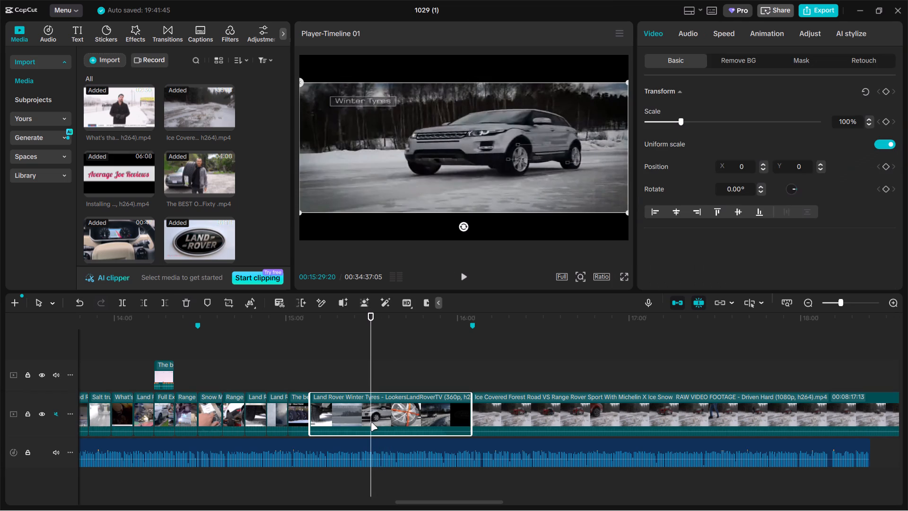
key("ctrl+b")
left_click(354, 421)
key("BackSpace")
Split the LookersLandRoverTV clip at 00:15:15:23 and delete everything after the cut.
left_click(308, 379)
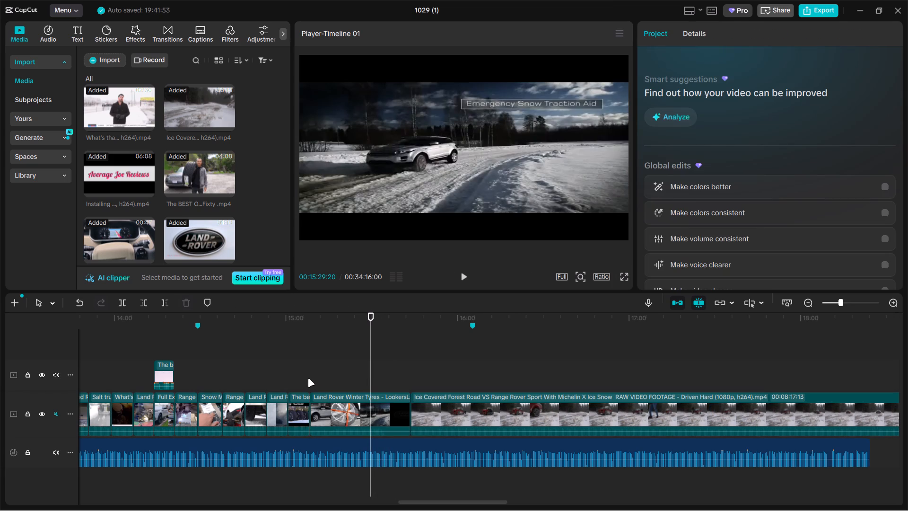
left_click_drag(308, 379, 331, 378)
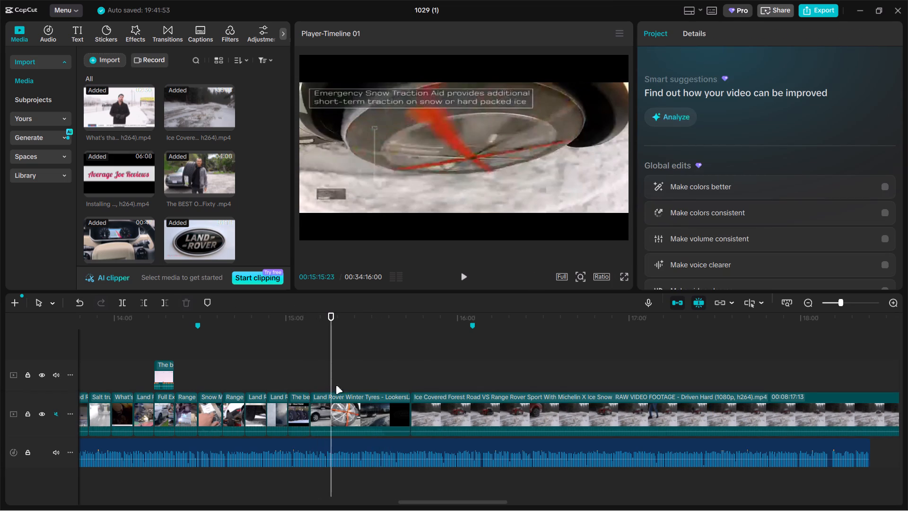
left_click(348, 407)
key("ctrl+b")
key("BackSpace")
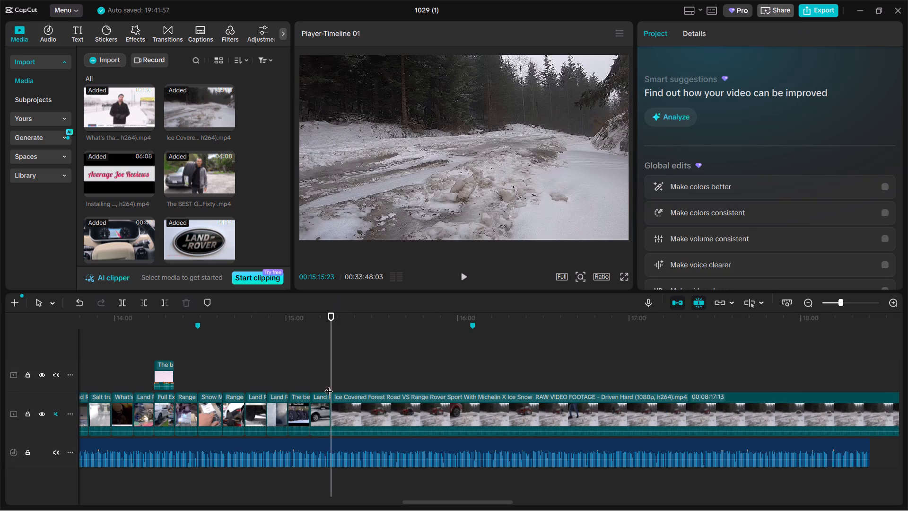
Scale the trimmed LookersLandRoverTV clip to about 239% to crop out its caption and black bars.
left_click(323, 378)
left_click(392, 194)
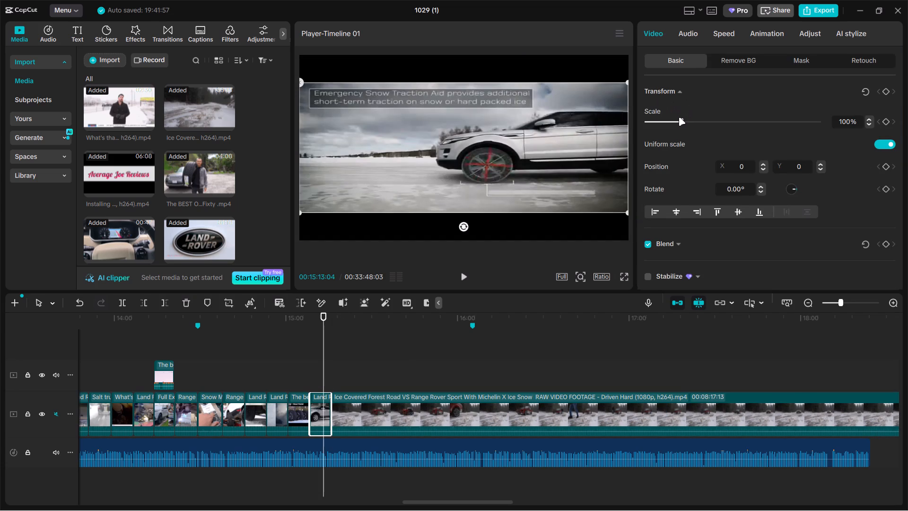
left_click_drag(682, 120, 711, 120)
left_click_drag(712, 117, 729, 118)
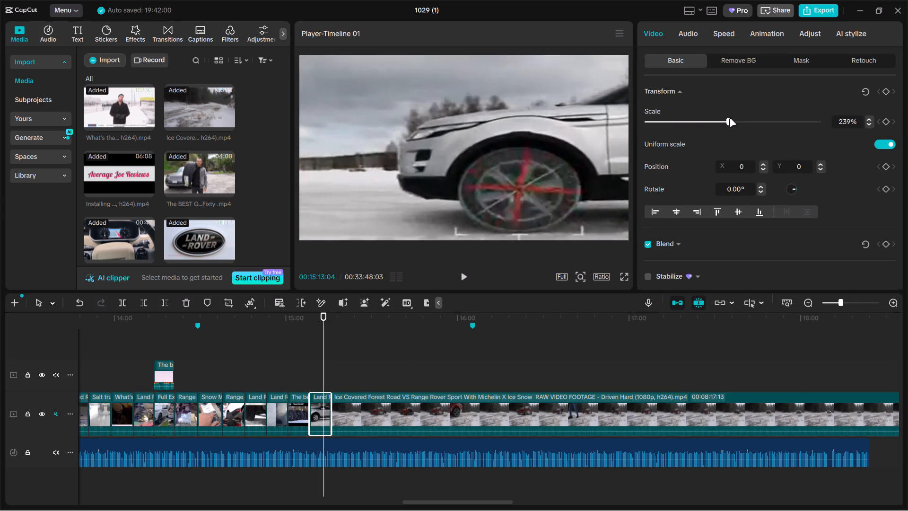
left_click_drag(729, 118, 730, 118)
Examine the Ice Covered Forest Road clip's footage for usable driving shots and how far it runs past the narration.
left_click(358, 378)
left_click_drag(360, 378, 499, 374)
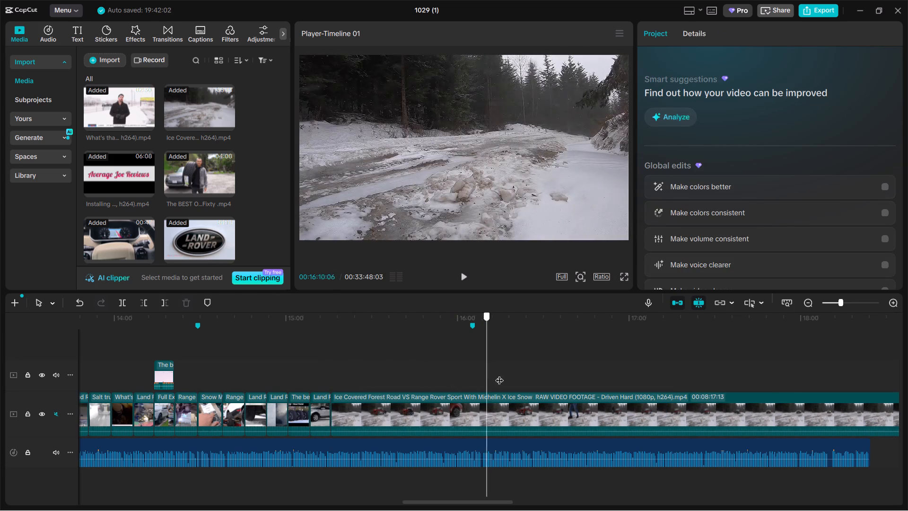
left_click_drag(499, 374, 721, 345)
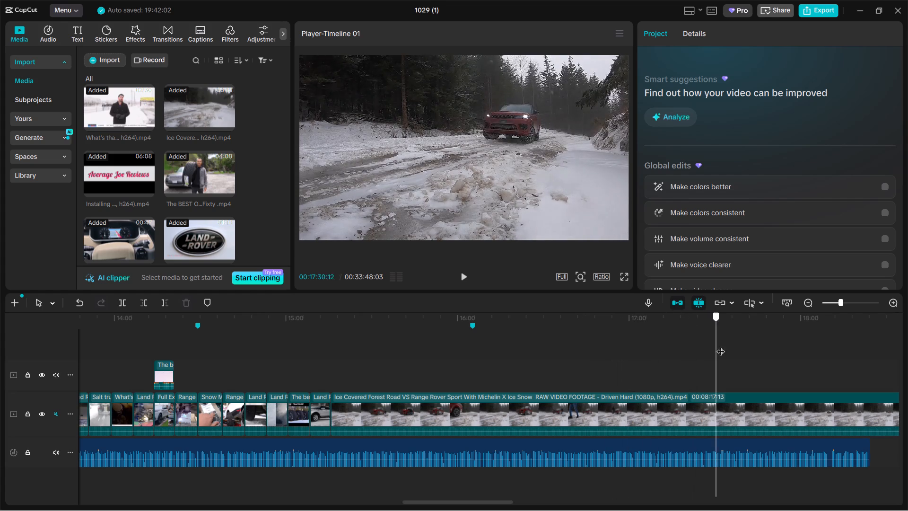
left_click_drag(721, 345, 800, 344)
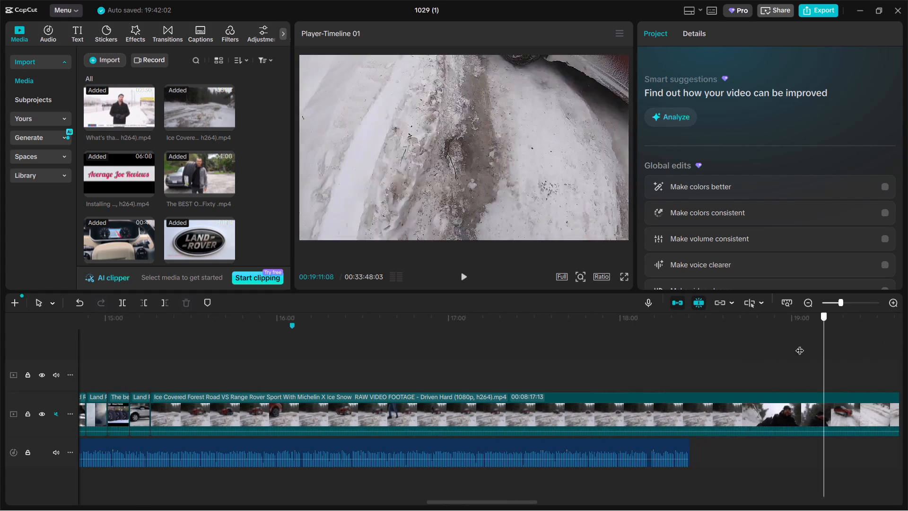
left_click_drag(800, 344, 682, 352)
scroll(651, 362, "down", 9, "ctrl")
left_click(646, 370)
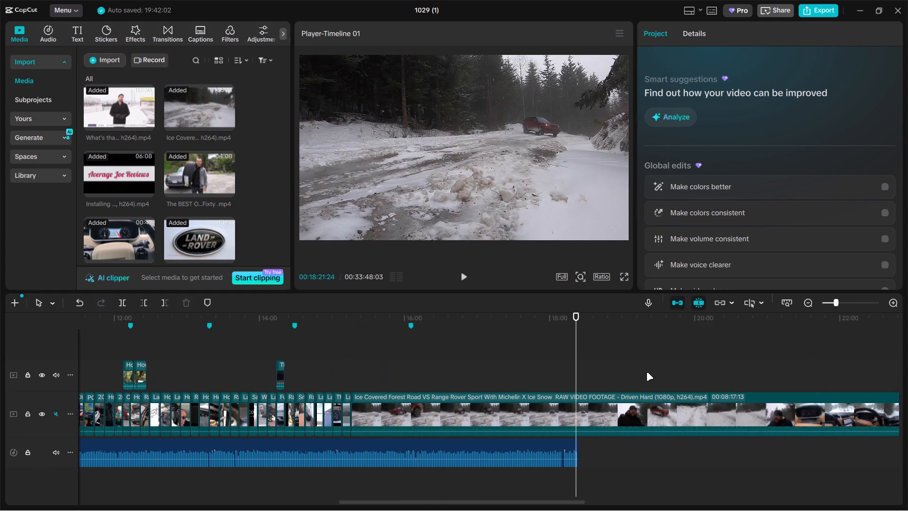
left_click(645, 372)
Split the Ice Covered Forest Road clip at 00:15:54:00, where the red Range Rover is close, and delete the part before it.
left_click_drag(645, 372, 286, 388)
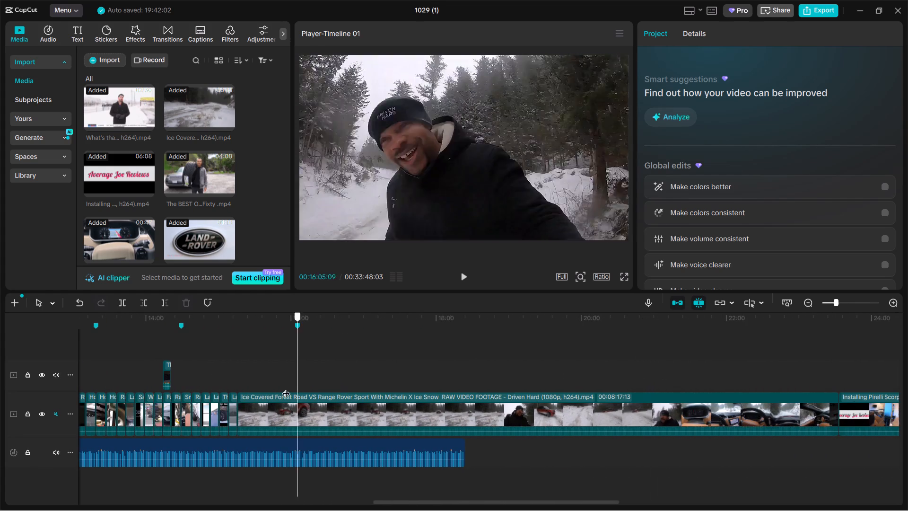
left_click_drag(286, 388, 272, 387)
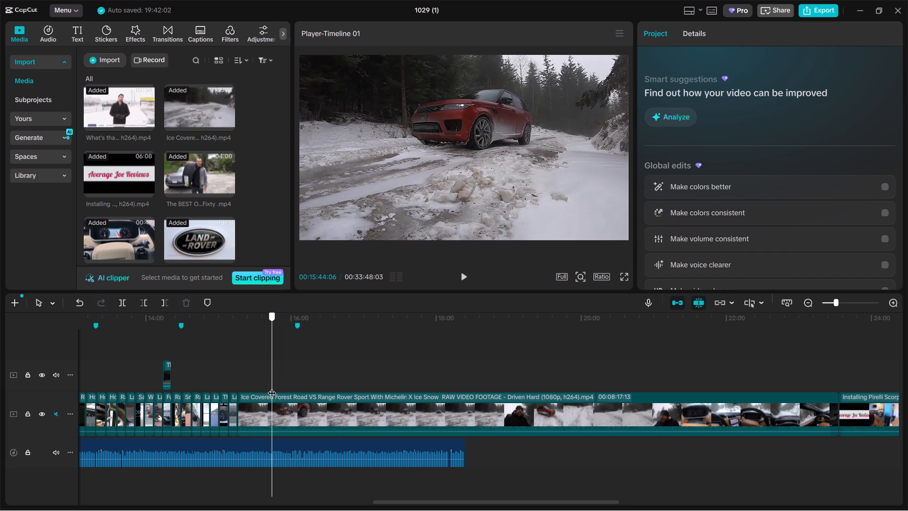
left_click_drag(272, 387, 283, 382)
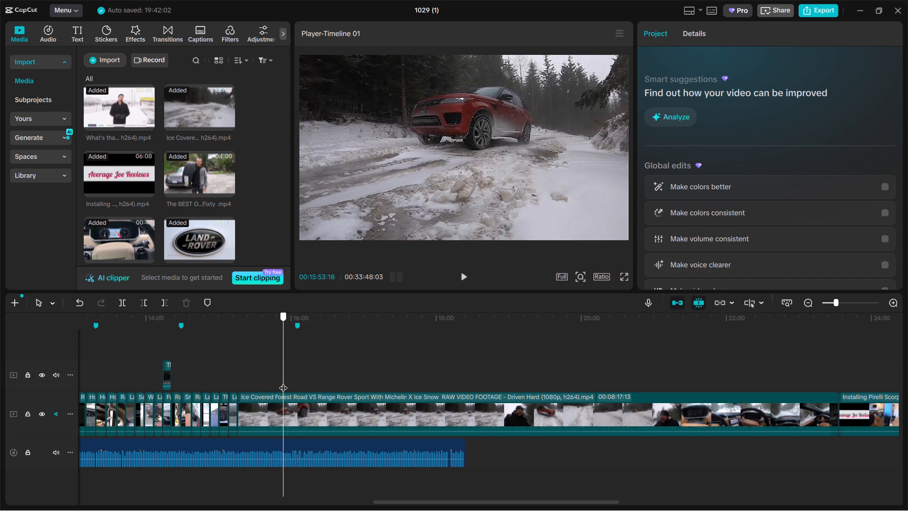
left_click_drag(283, 382, 284, 382)
left_click(290, 430)
key("ctrl+b")
left_click(248, 424)
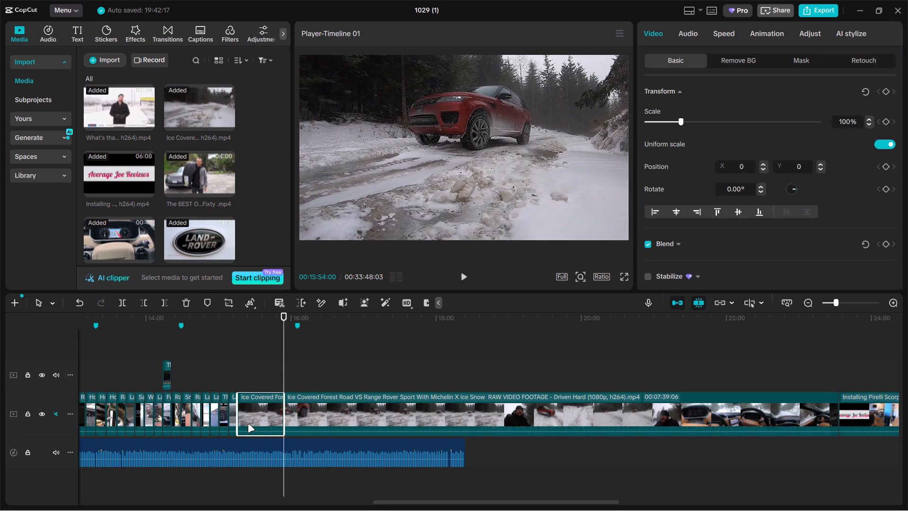
key("BackSpace")
Split the Ice Covered Forest Road clip at 00:15:25:22 and delete everything after the cut.
left_click(239, 383)
scroll(239, 383, "up", 9, "ctrl")
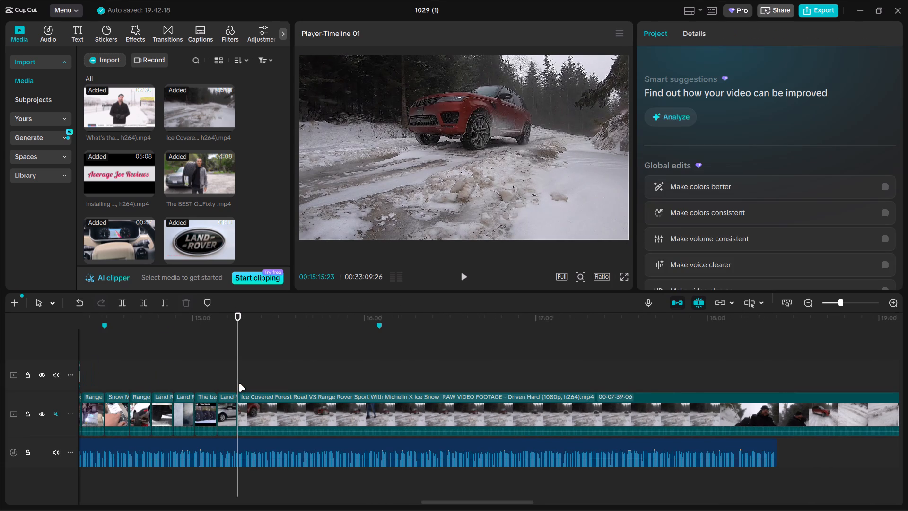
left_click_drag(239, 382, 263, 380)
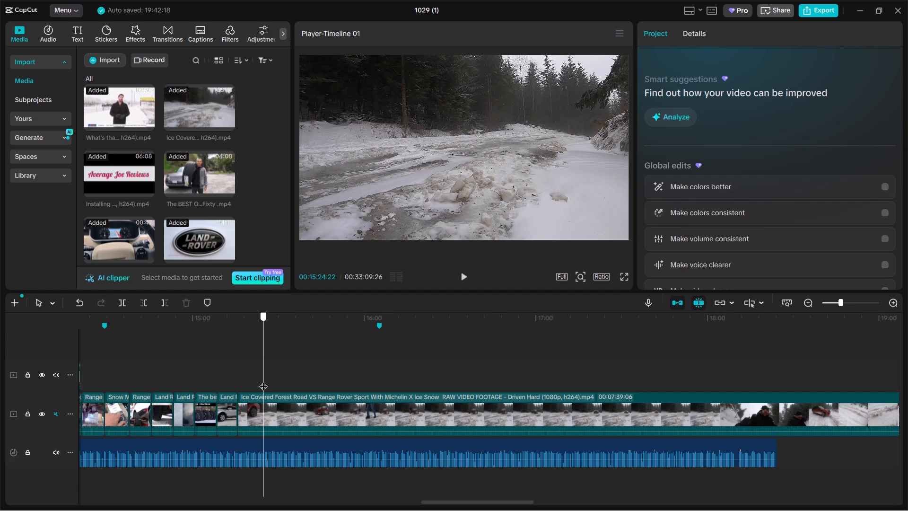
left_click_drag(263, 380, 268, 379)
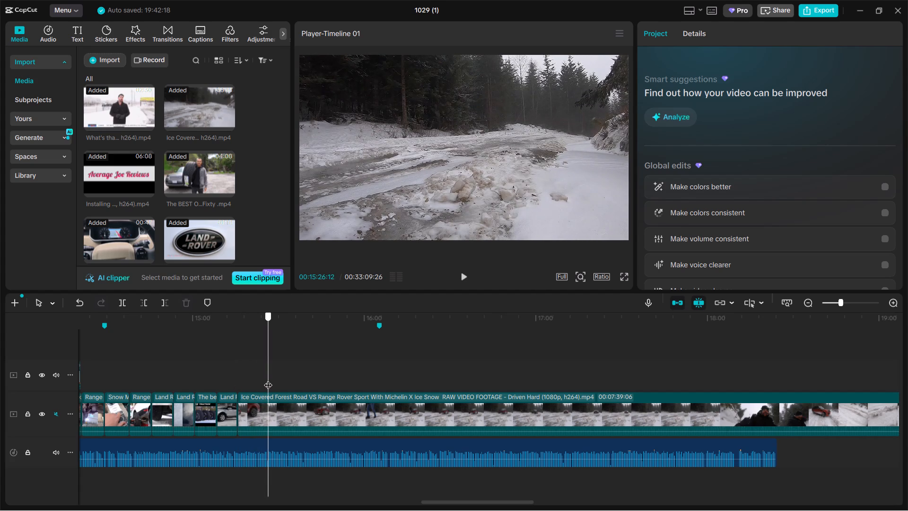
left_click_drag(268, 379, 266, 379)
left_click(272, 415)
key("ctrl+b")
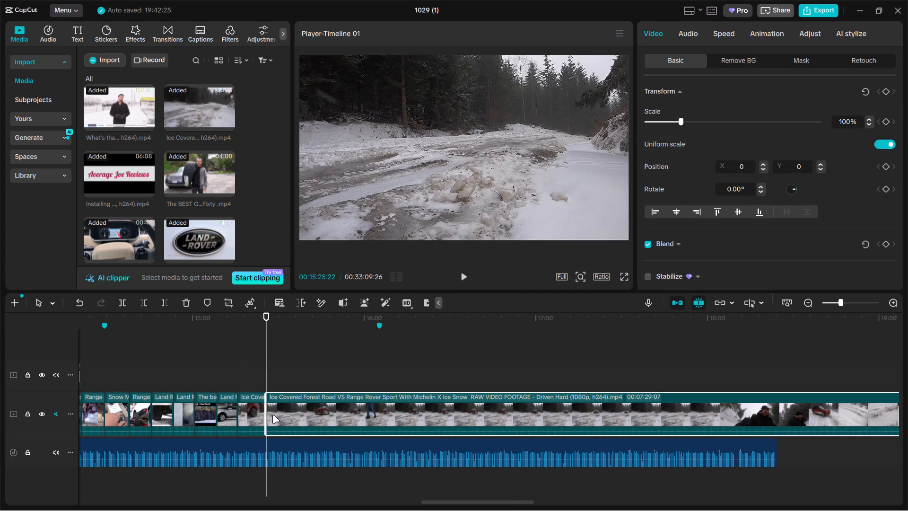
key("BackSpace")
Split the Installing Pirelli Scorpion Snow Tires clip at 00:16:07:24, where the spare wheel is shown, and delete the part before it.
left_click_drag(268, 374, 371, 372)
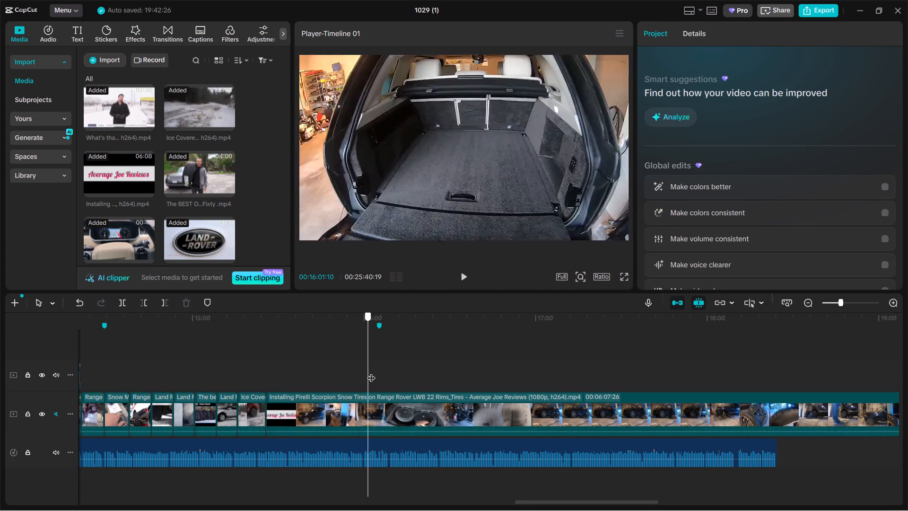
left_click_drag(371, 372, 390, 379)
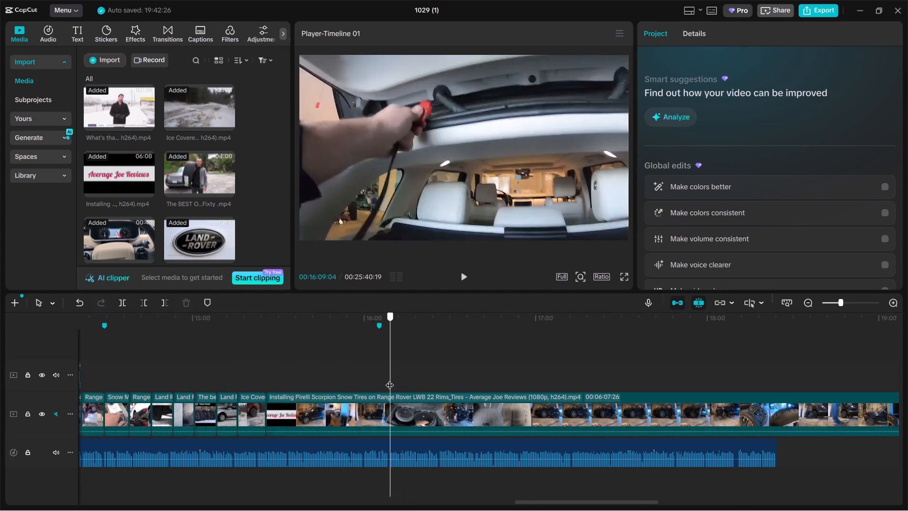
left_click_drag(390, 379, 386, 379)
left_click(388, 415)
key("ctrl+b")
left_click(365, 416)
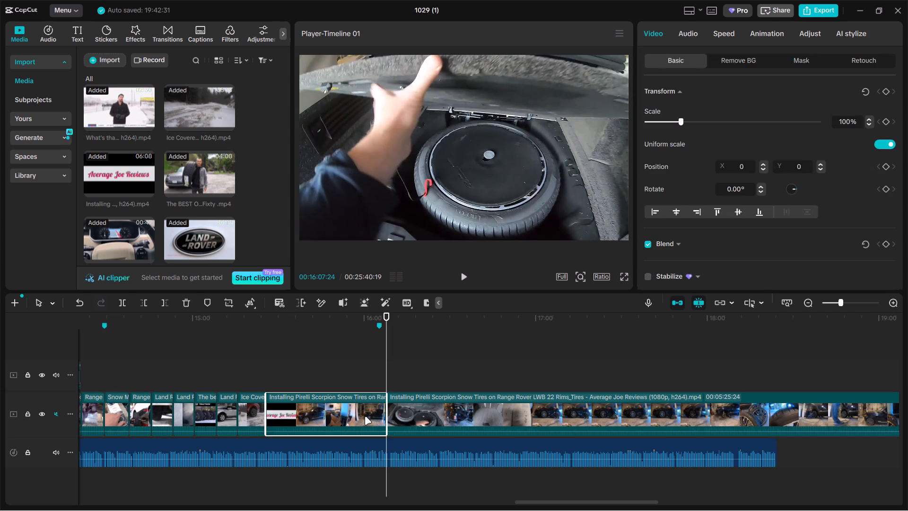
key("BackSpace")
Split the Installing Pirelli Scorpion Snow Tires clip at 00:15:33:07 and delete everything after the cut.
left_click(281, 379)
left_click_drag(281, 379, 287, 376)
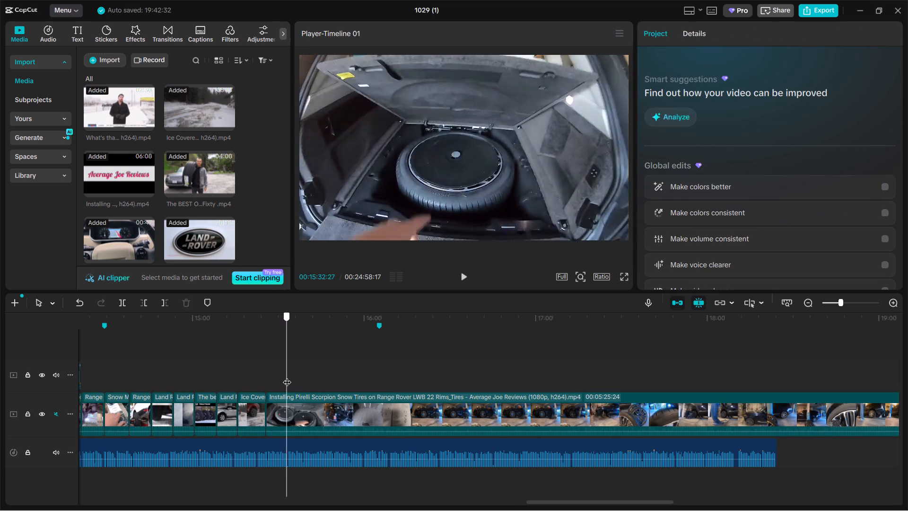
left_click_drag(287, 376, 288, 376)
left_click(301, 404)
key("ctrl+b")
key("BackSpace")
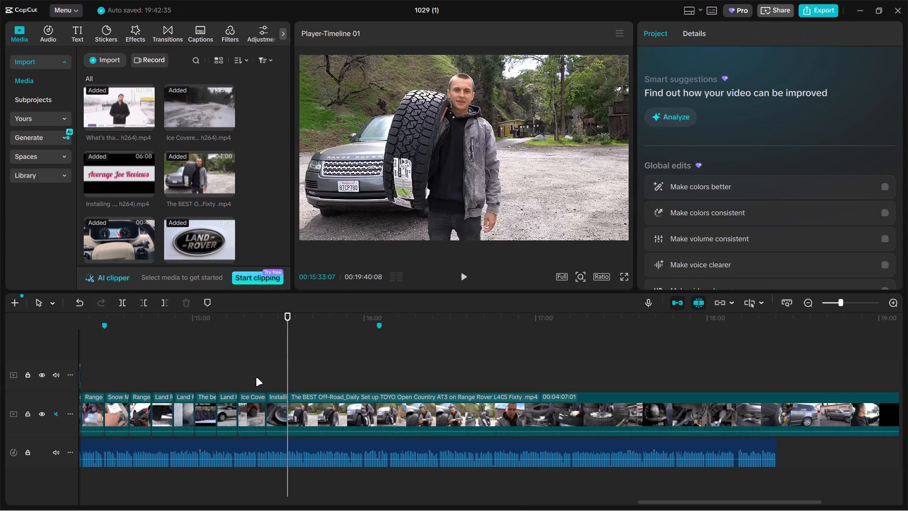
Trim about 1.7 seconds off the end of the short Ice Covered Forest Road clip.
left_click(242, 372)
left_click(251, 406)
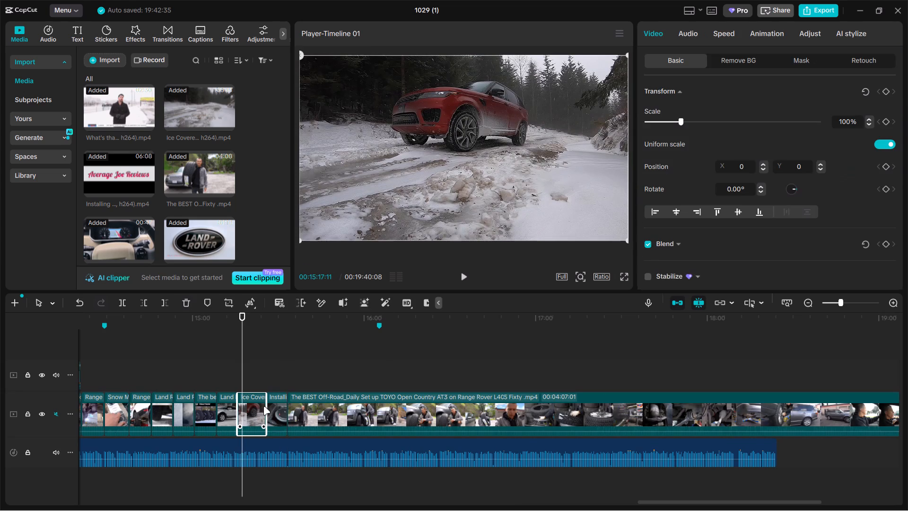
left_click_drag(265, 406, 261, 406)
Split The BEST Off-Road_Daily Set up clip at 00:16:44:15, where the tyre is on the mounting machine, and delete the part before it.
left_click(293, 379)
left_click_drag(293, 379, 311, 377)
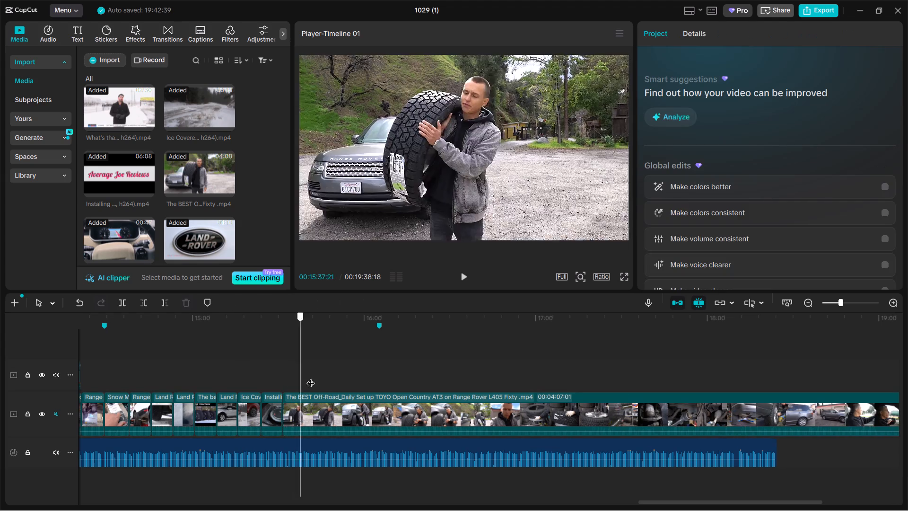
left_click_drag(311, 377, 451, 379)
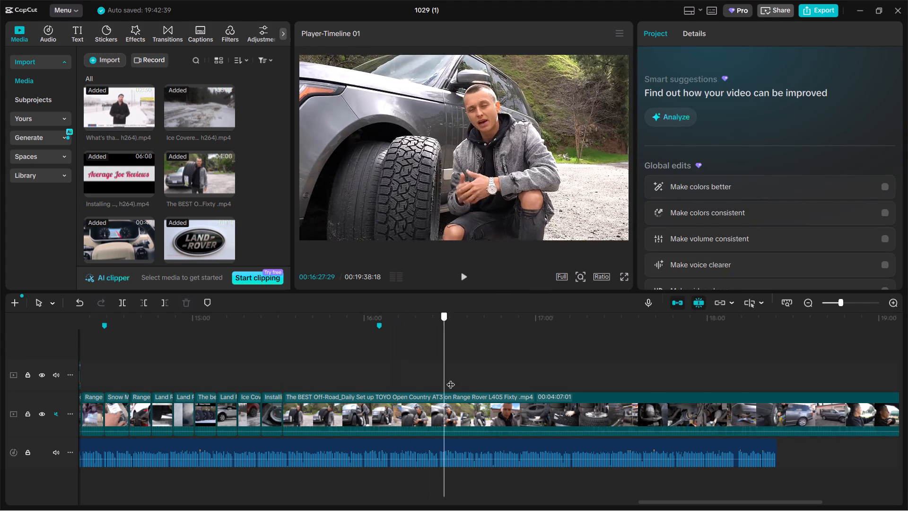
left_click_drag(451, 379, 492, 383)
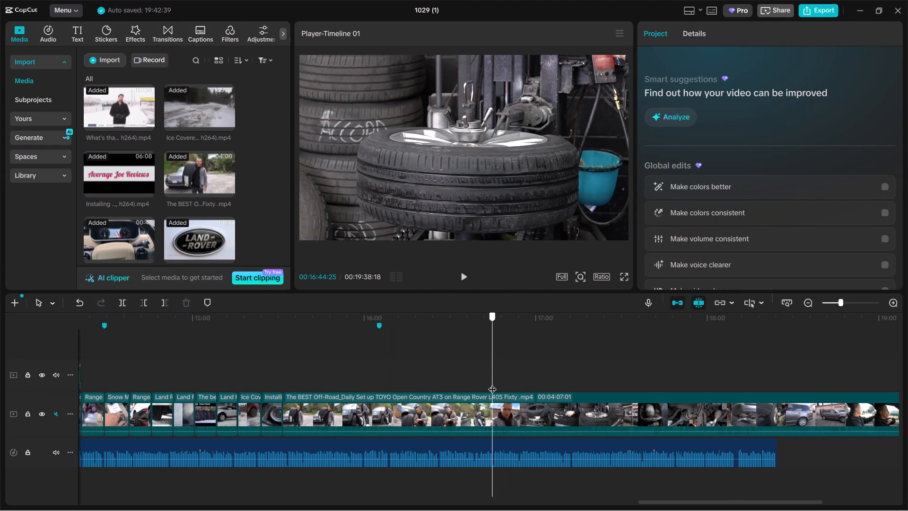
left_click_drag(492, 383, 491, 383)
left_click(489, 420)
key("ctrl+b")
left_click(448, 422)
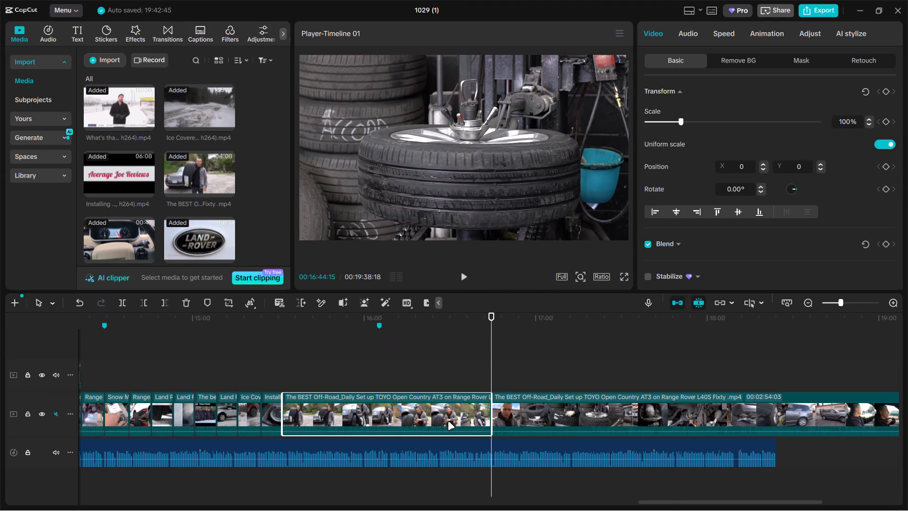
key("BackSpace")
Split The BEST Off-Road_Daily Set up clip at 00:15:39:20 and delete everything after the cut.
left_click(282, 379)
left_click_drag(282, 379, 297, 377)
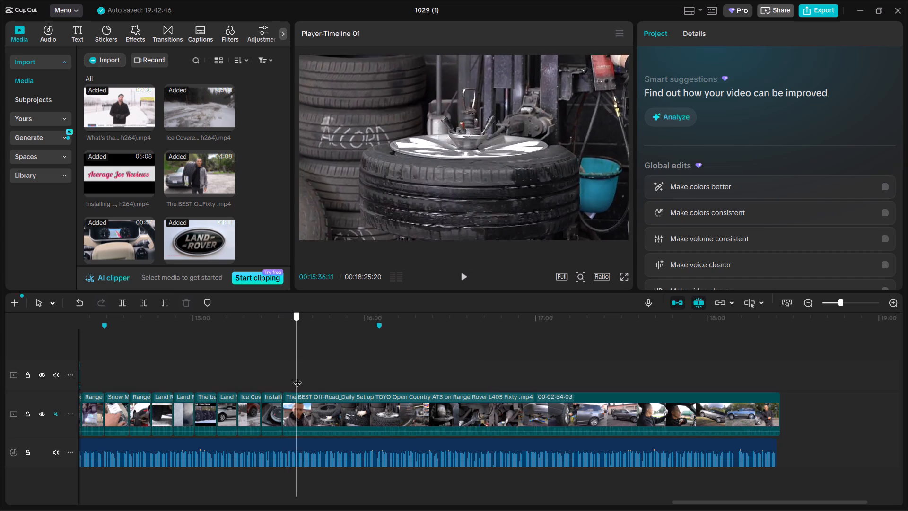
left_click_drag(297, 377, 308, 376)
left_click(307, 381)
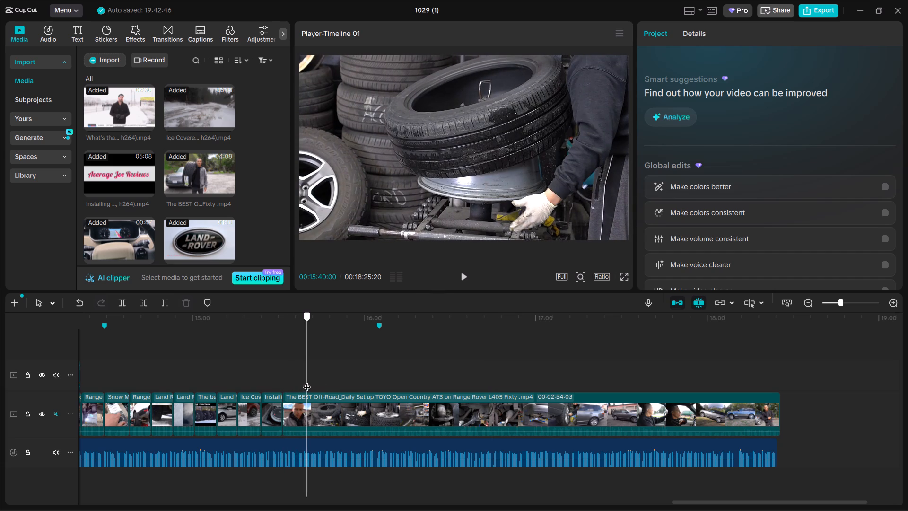
left_click(313, 409)
key("ctrl+b")
key("BackSpace")
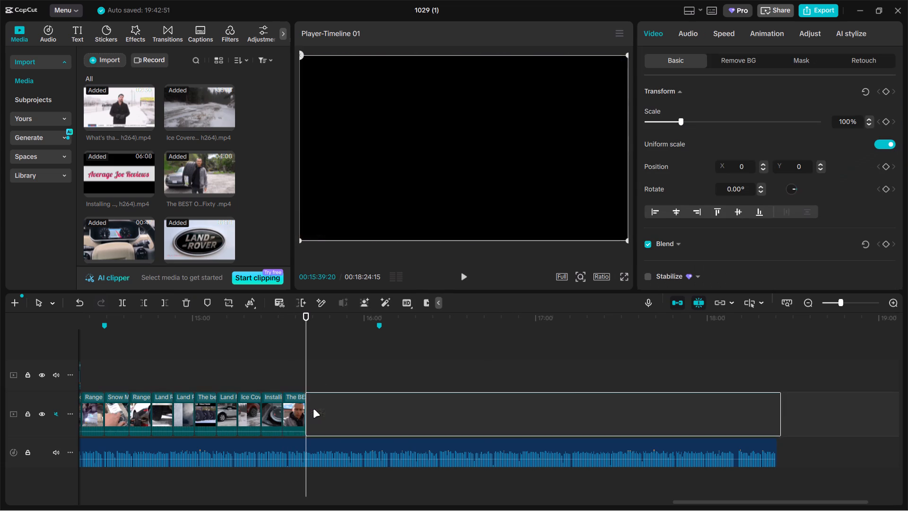
Move the short clip sitting on the upper video track to the end of the main track, after The BEST Off-Road clip.
left_click(108, 362)
left_click_drag(113, 362, 120, 364)
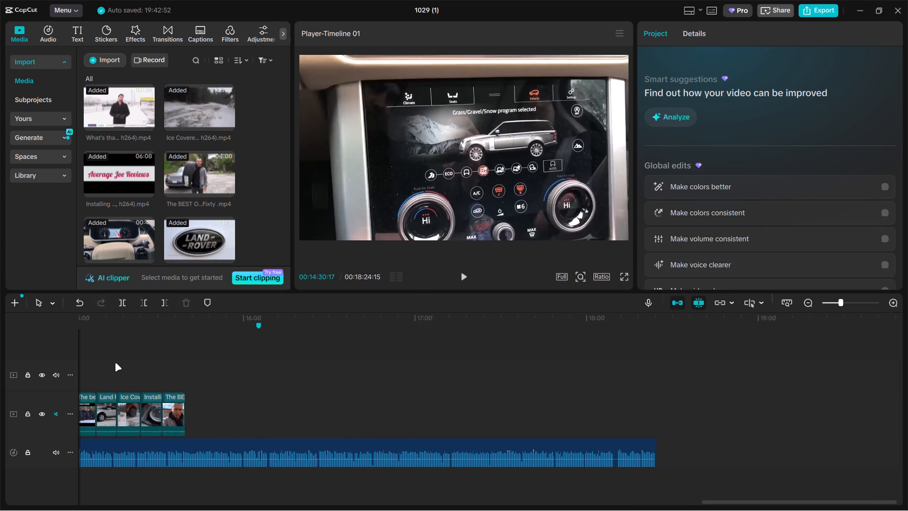
double_click(115, 363)
left_click(117, 361)
left_click_drag(155, 368, 403, 397)
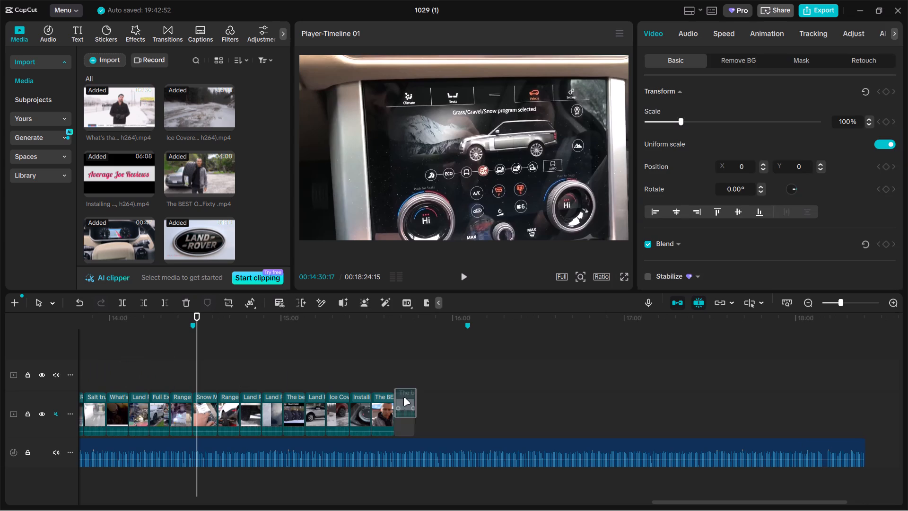
left_click_drag(403, 397, 412, 401)
Copy the Land Rover underbody clip at 00:13:47:11 and place the copy at the end of the main track.
left_click(146, 372)
left_click_drag(146, 372, 212, 382)
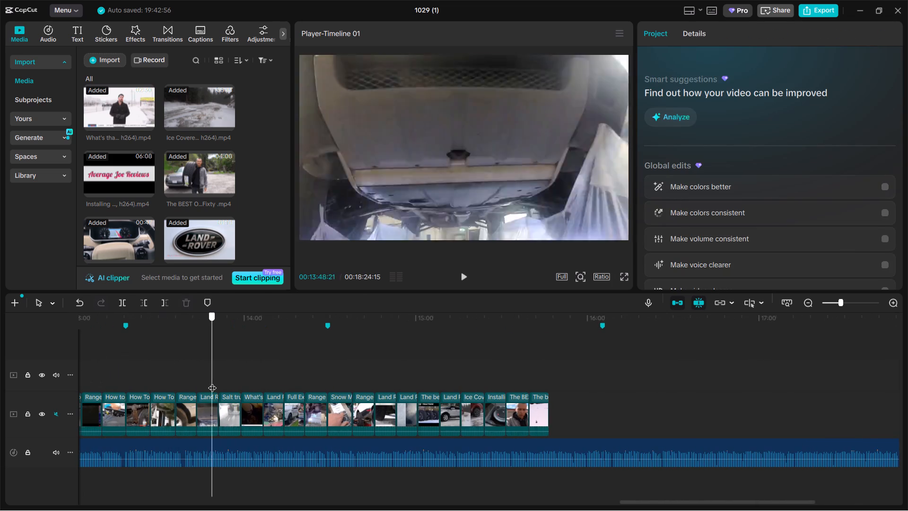
left_click_drag(212, 382, 208, 384)
left_click(208, 405)
key("ctrl+c")
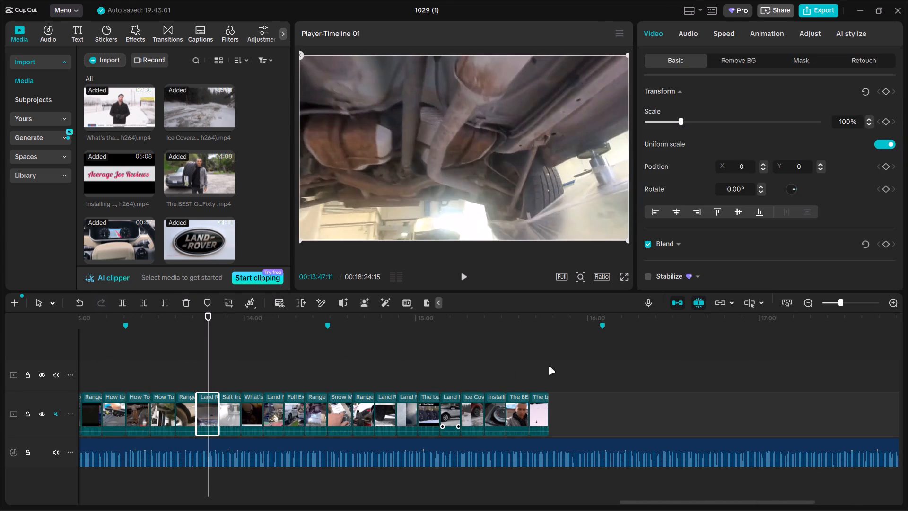
left_click(549, 370, "ctrl")
key("ctrl+v")
left_click_drag(555, 373, 553, 414)
Extend the copied underbody clip's end and trim its start so it shows later footage, about 8 seconds long.
left_click_drag(573, 410, 581, 410)
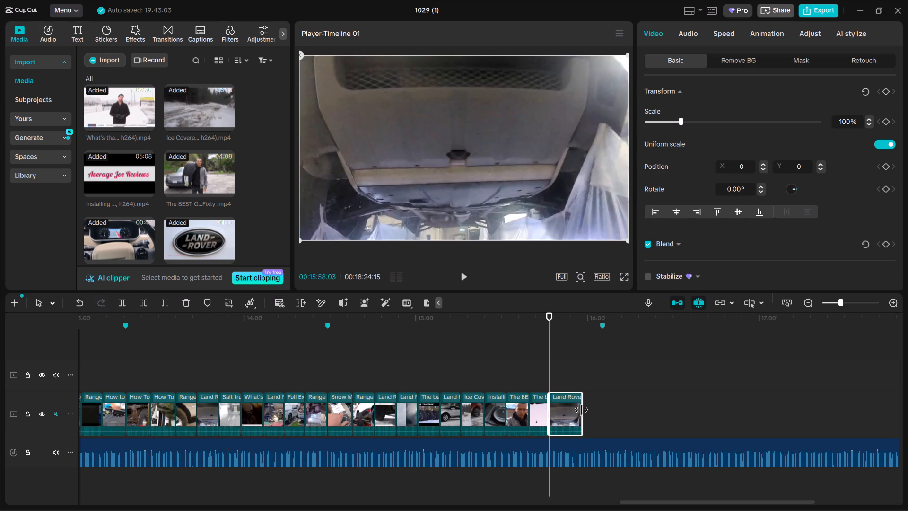
left_click_drag(581, 410, 586, 408)
left_click_drag(548, 412, 565, 412)
Copy the Salt trucks clip at 00:13:55:14 and place the copy at the end of the main track, at 00:15:54:13.
left_click(226, 373)
left_click_drag(226, 373, 231, 370)
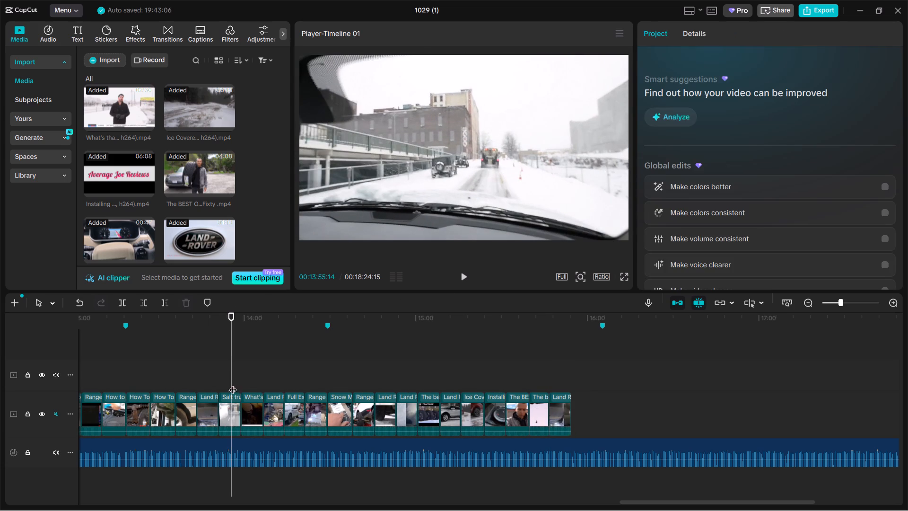
left_click(231, 395)
key("ctrl+c")
left_click(572, 378, "ctrl")
key("ctrl+v")
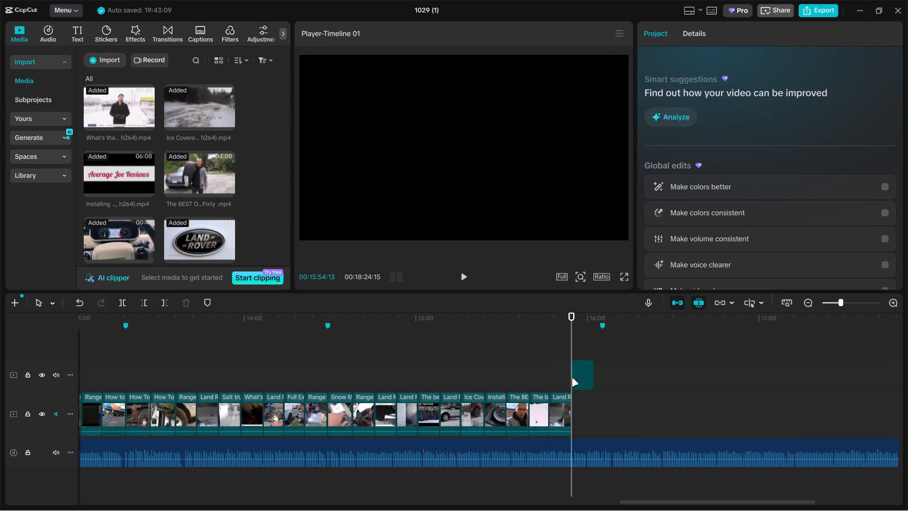
left_click_drag(576, 375, 578, 405)
Extend the copied Salt trucks clip's end and trim about 4 seconds off its start to use later footage.
left_click_drag(595, 404, 605, 404)
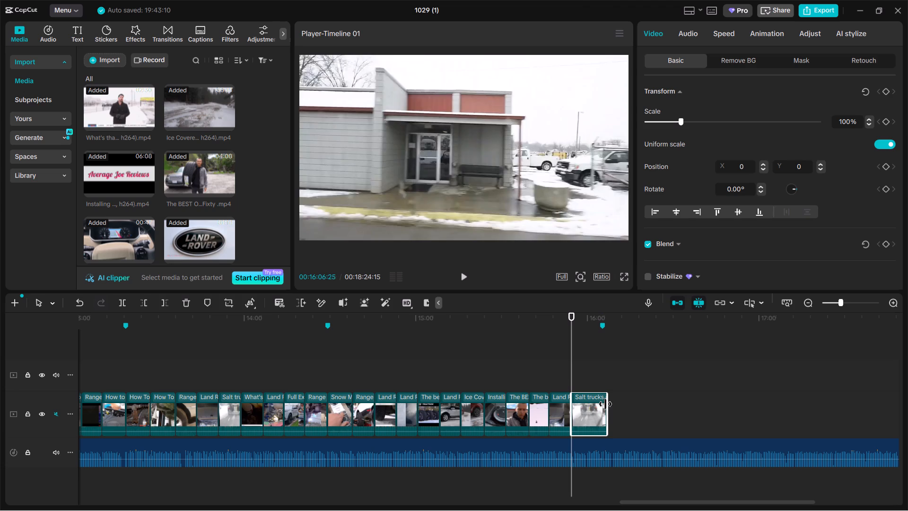
left_click_drag(605, 404, 603, 407)
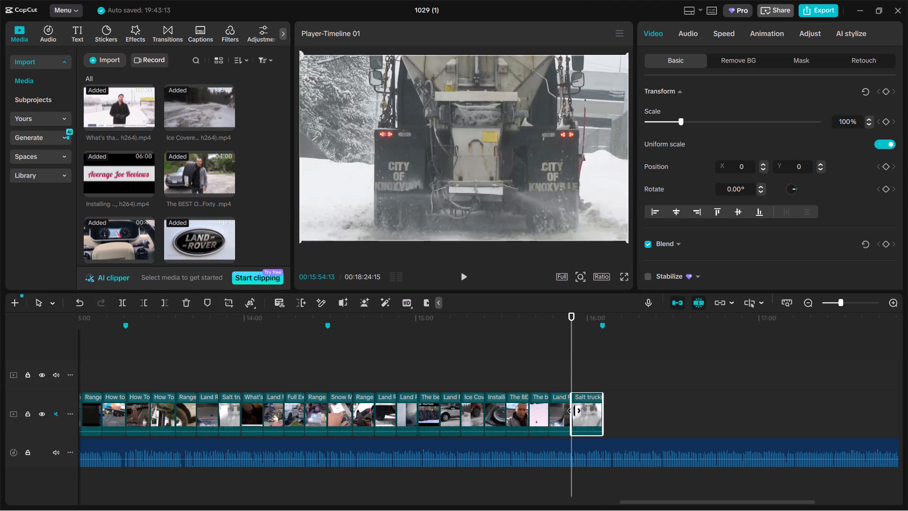
left_click_drag(574, 411, 585, 411)
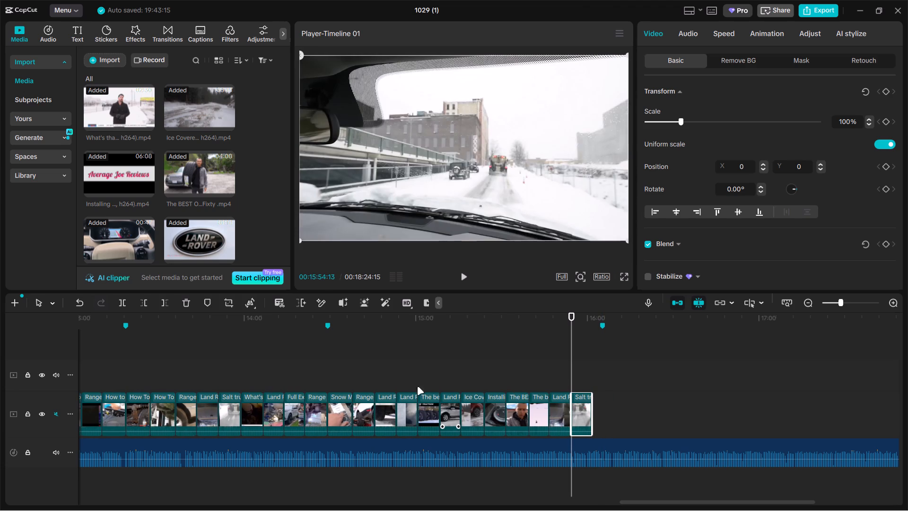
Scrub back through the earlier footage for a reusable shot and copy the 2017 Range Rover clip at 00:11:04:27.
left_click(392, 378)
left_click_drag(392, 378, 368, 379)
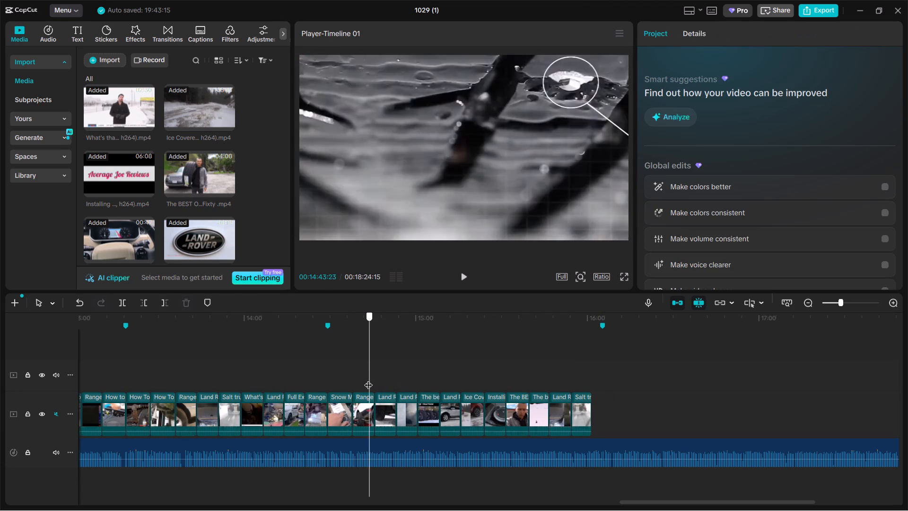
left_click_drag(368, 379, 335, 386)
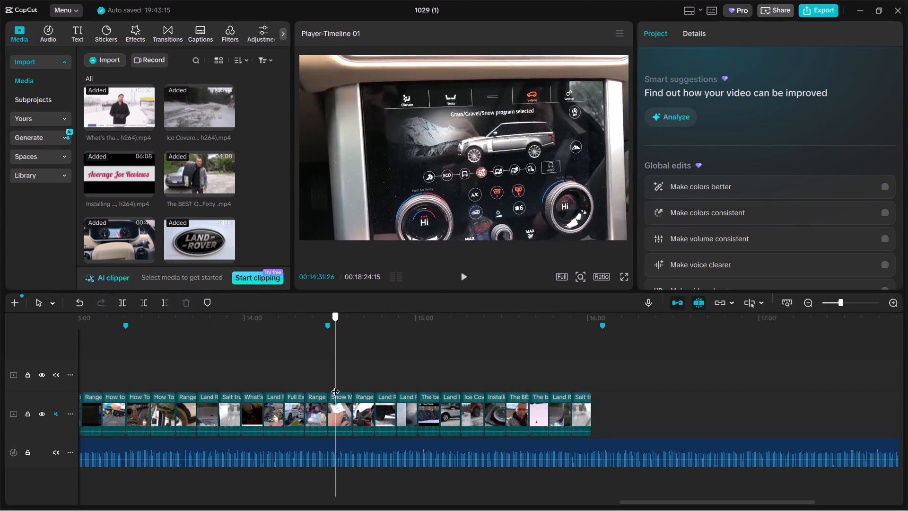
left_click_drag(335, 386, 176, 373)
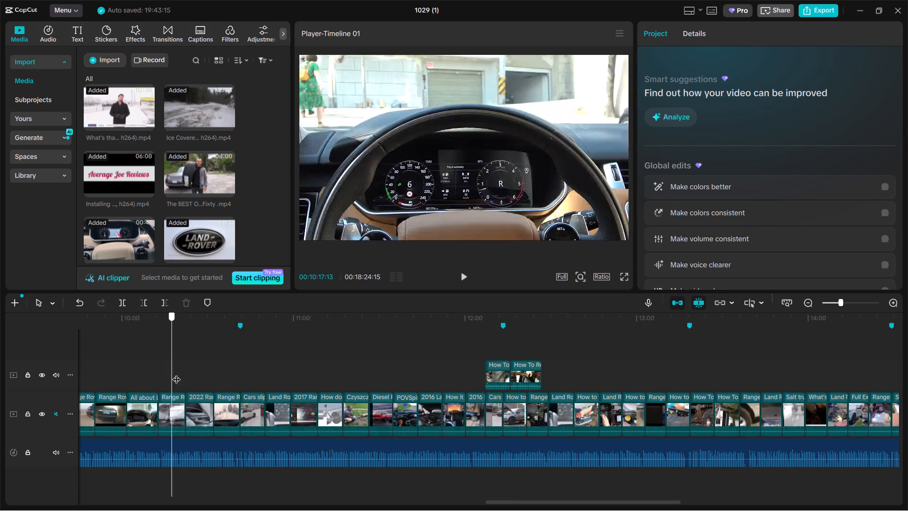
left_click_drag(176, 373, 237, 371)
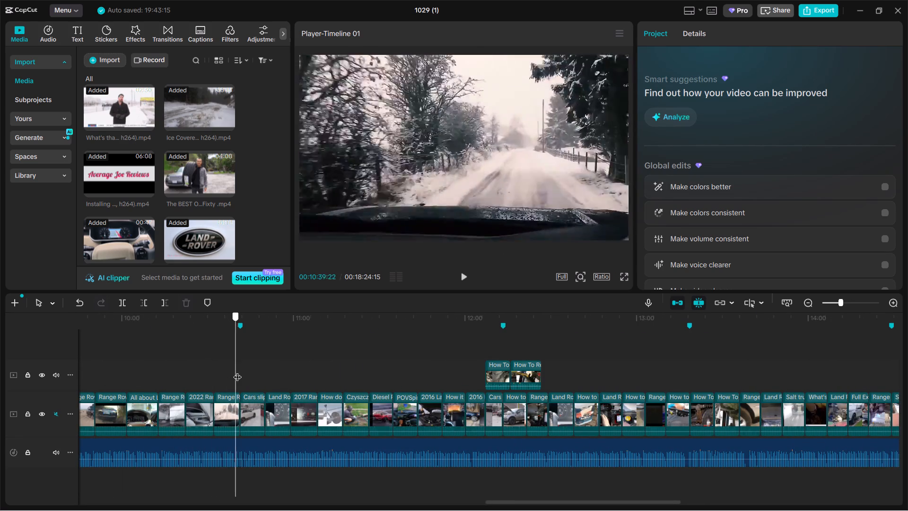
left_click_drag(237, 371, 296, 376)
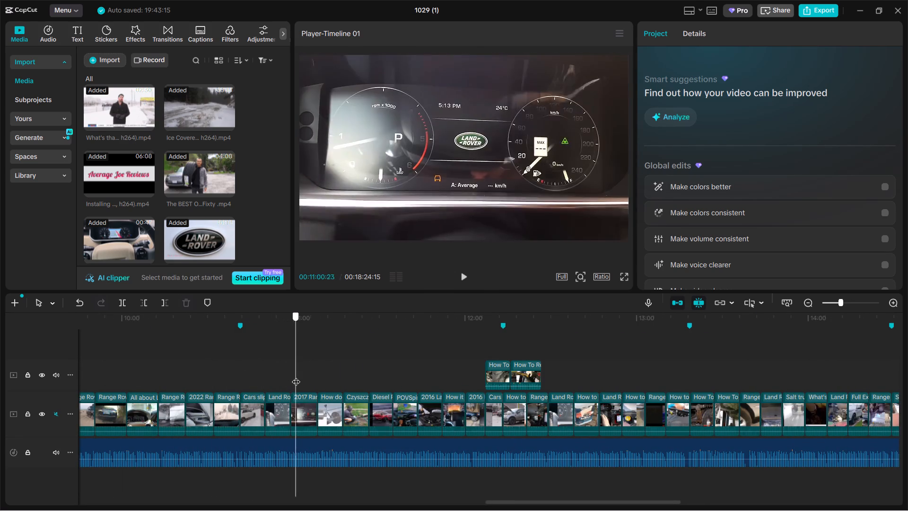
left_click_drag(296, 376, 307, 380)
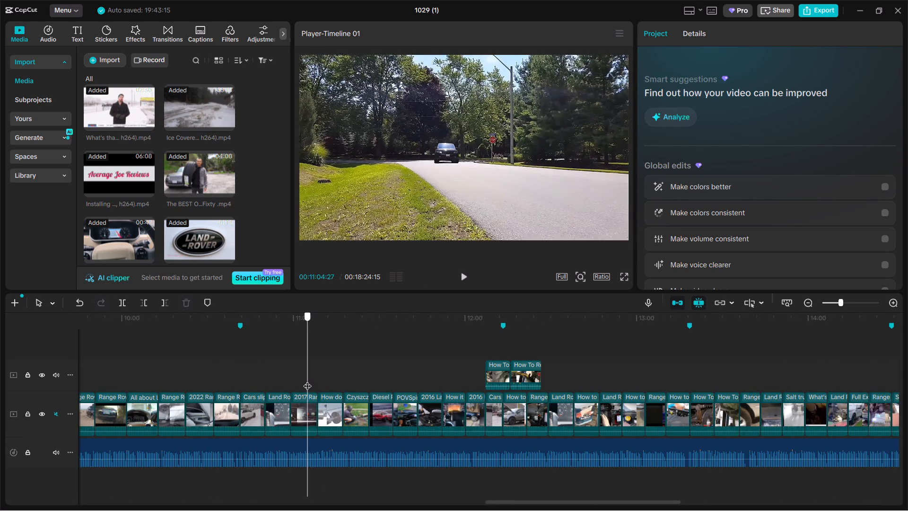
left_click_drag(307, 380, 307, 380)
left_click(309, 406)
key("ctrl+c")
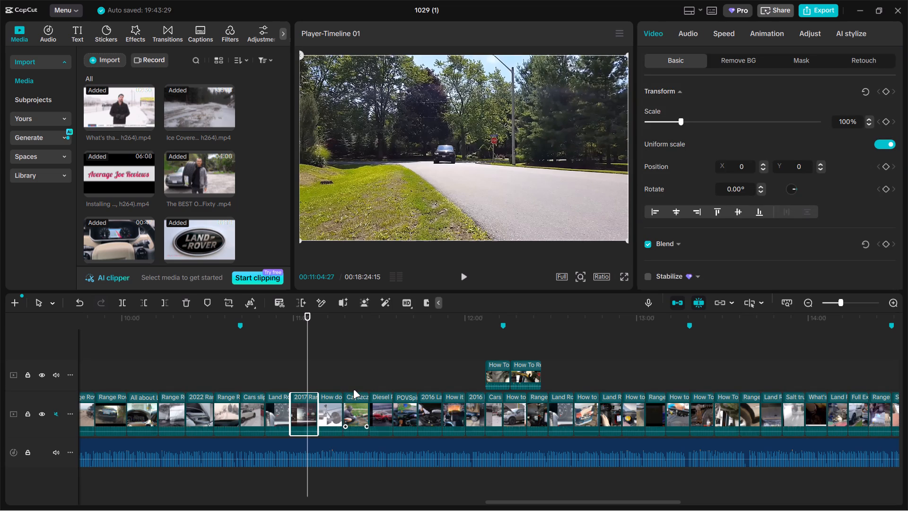
Copy the first How To clip on the upper track at 00:12:10:12 and insert it in the main track before the final The BEST Off-Road clip.
left_click_drag(343, 387, 370, 375, "ctrl")
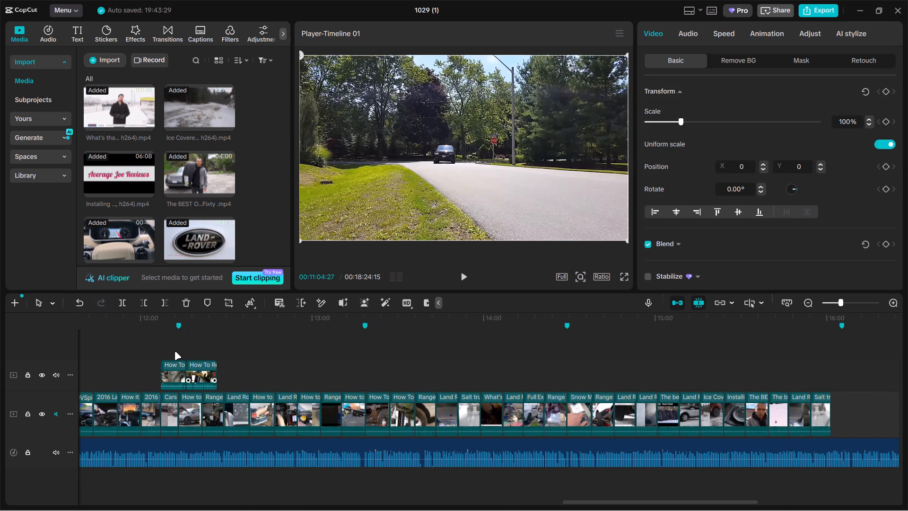
left_click(175, 352)
left_click_drag(175, 352, 183, 348)
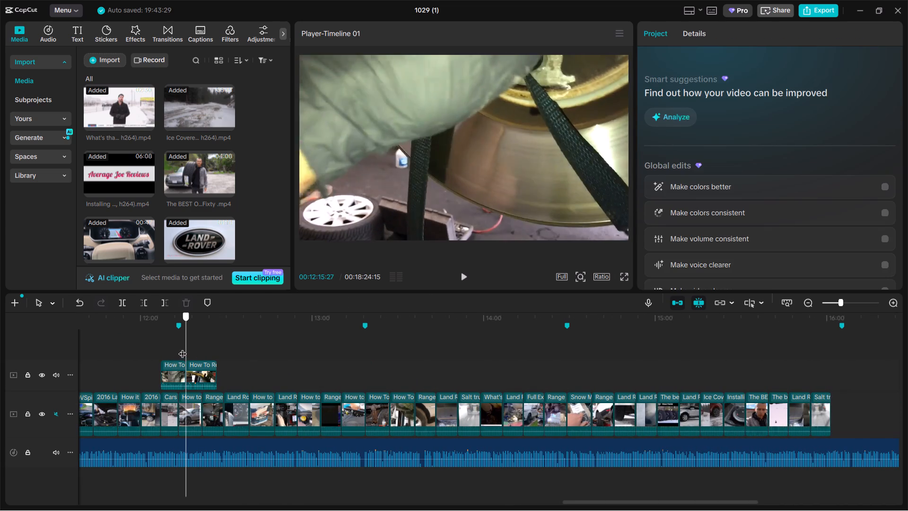
left_click_drag(183, 348, 170, 344)
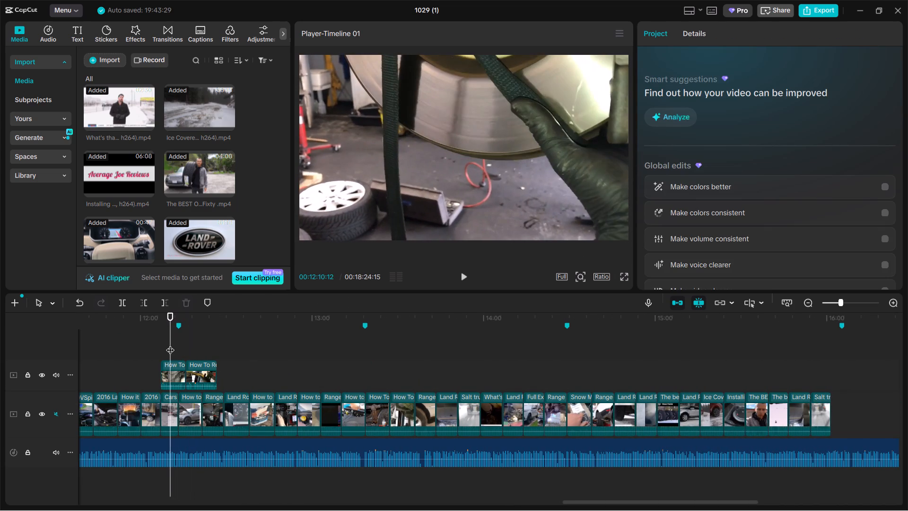
left_click(179, 363)
key("ctrl+c")
left_click(315, 361, "ctrl")
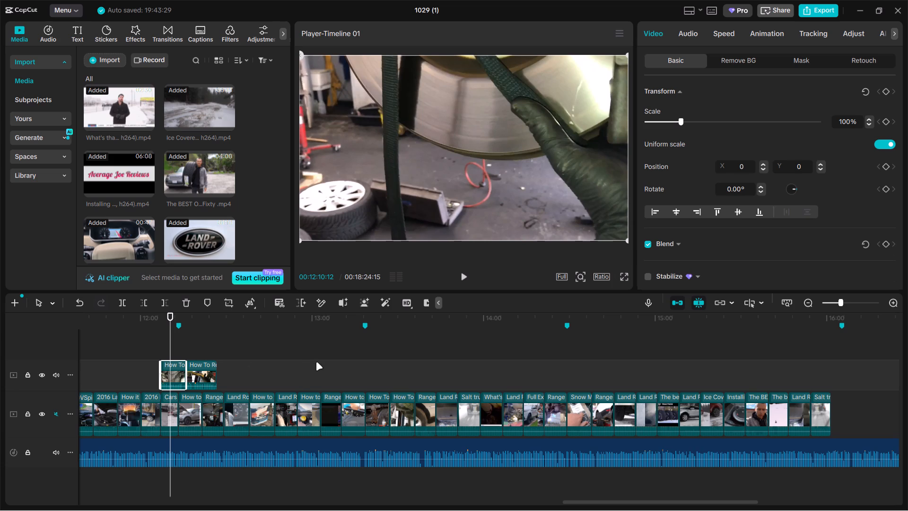
left_click_drag(300, 364, 621, 378, "ctrl")
left_click(518, 379)
key("ctrl+v")
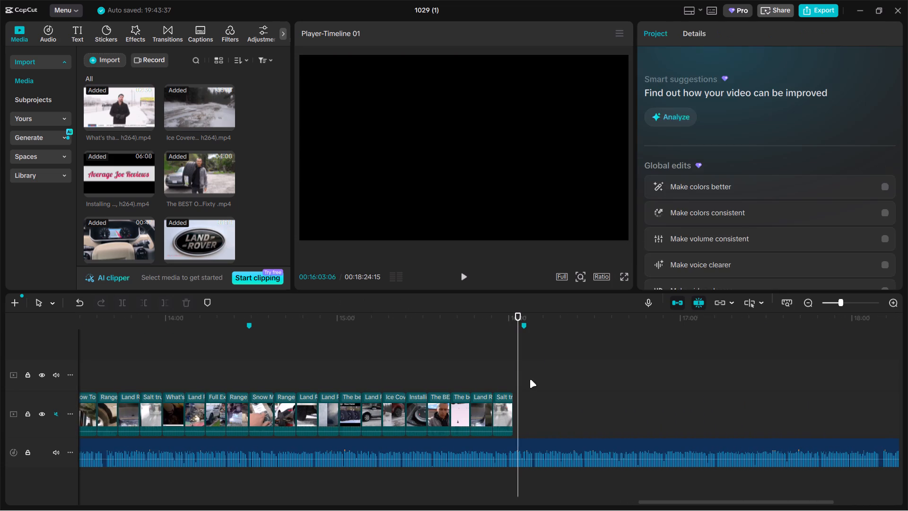
left_click_drag(532, 376, 422, 416)
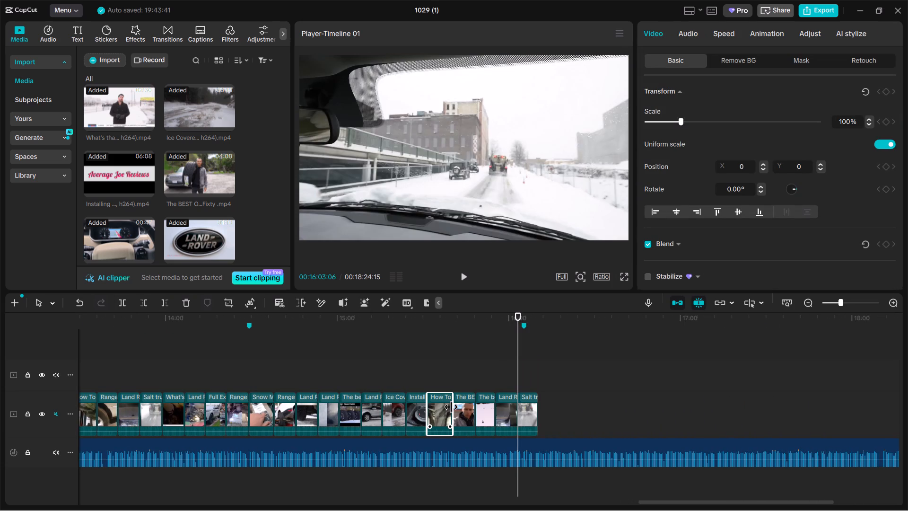
Trim about 1 to 2 seconds off the ends of the inserted How To, last Land Rover, 00:14:48:28 Land Rover and Snow Mode clips.
left_click_drag(451, 407, 446, 407)
left_click(509, 383)
left_click(505, 404)
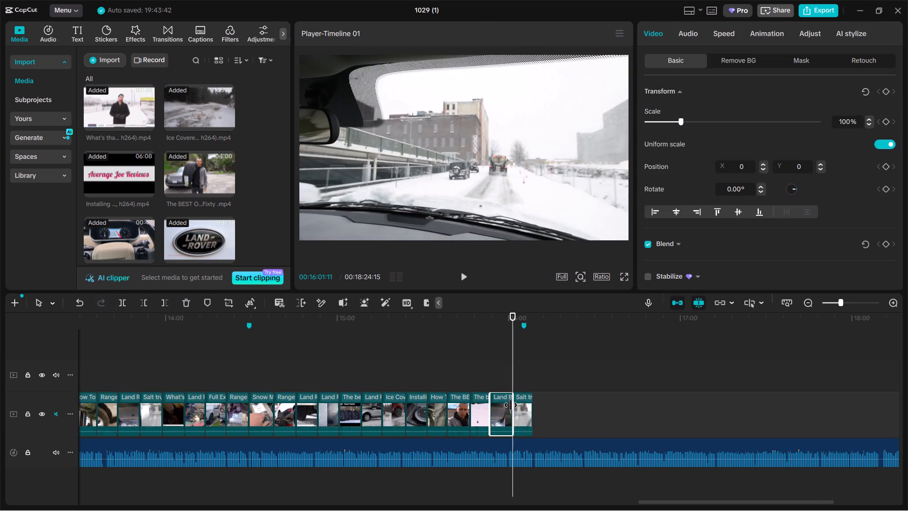
left_click(511, 405)
left_click(302, 374)
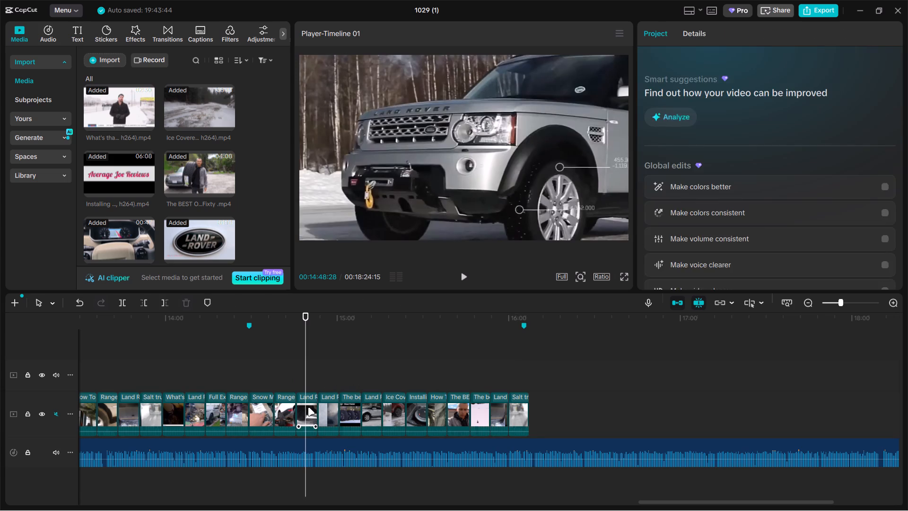
left_click(308, 407)
left_click_drag(320, 407, 314, 407)
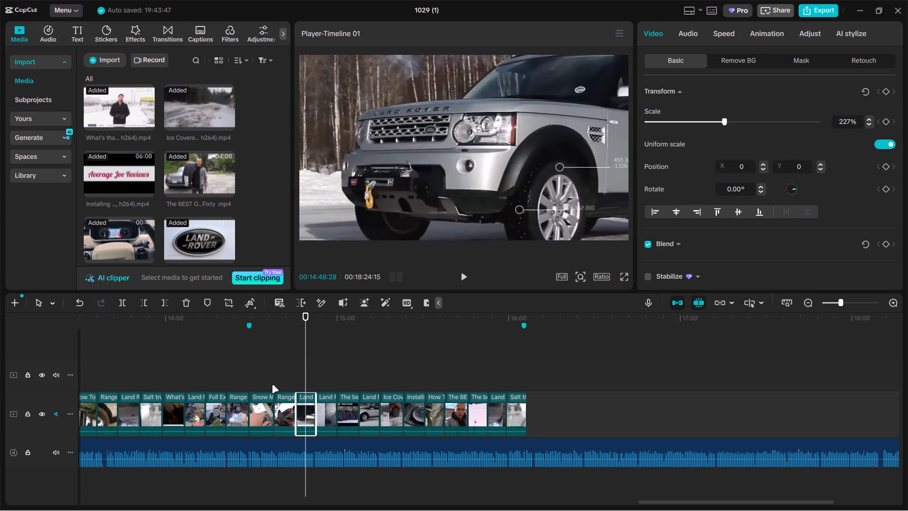
left_click(262, 378)
left_click(268, 404)
left_click(273, 405)
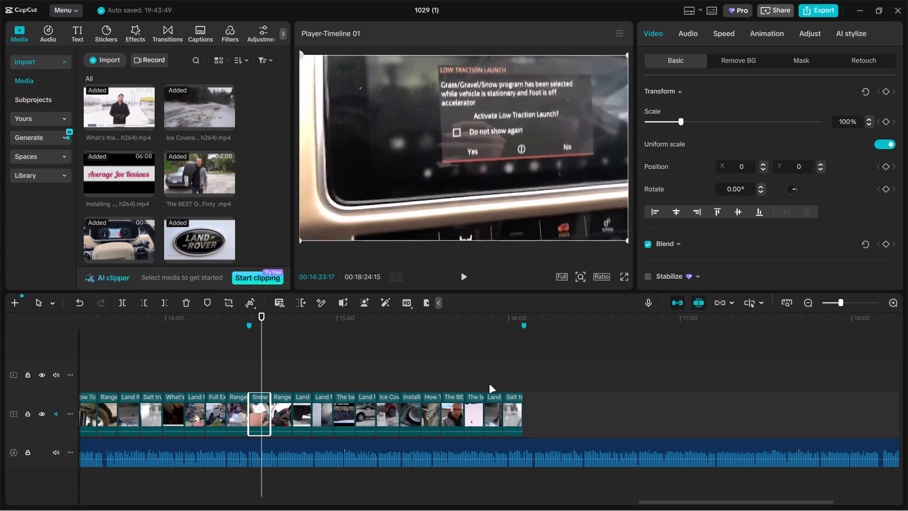
Extend the end of the last Salt trucks clip to the marker at 00:16:05:09 and play it back.
left_click(508, 376)
left_click(516, 407)
left_click(523, 409)
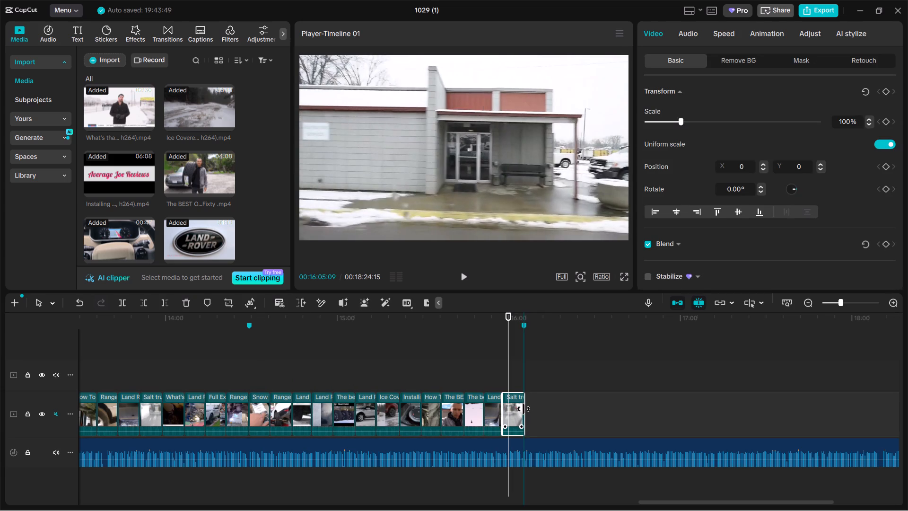
key("space")
left_click_drag(511, 381, 505, 381)
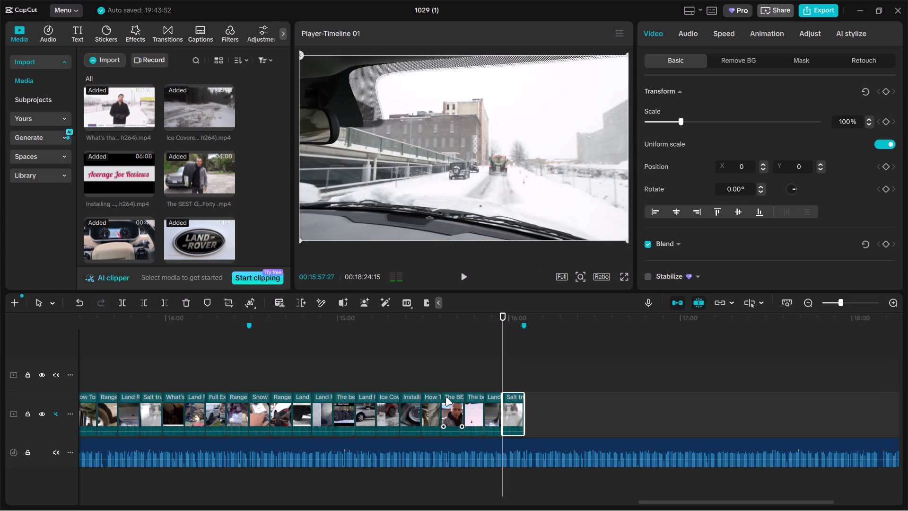
Extend the inserted How To clip's end by about 1 second and trim the Salt trucks clip's end back to the marker at 00:16:05:09.
scroll(460, 393, "up", 4, "ctrl")
left_click(397, 383)
left_click(395, 406)
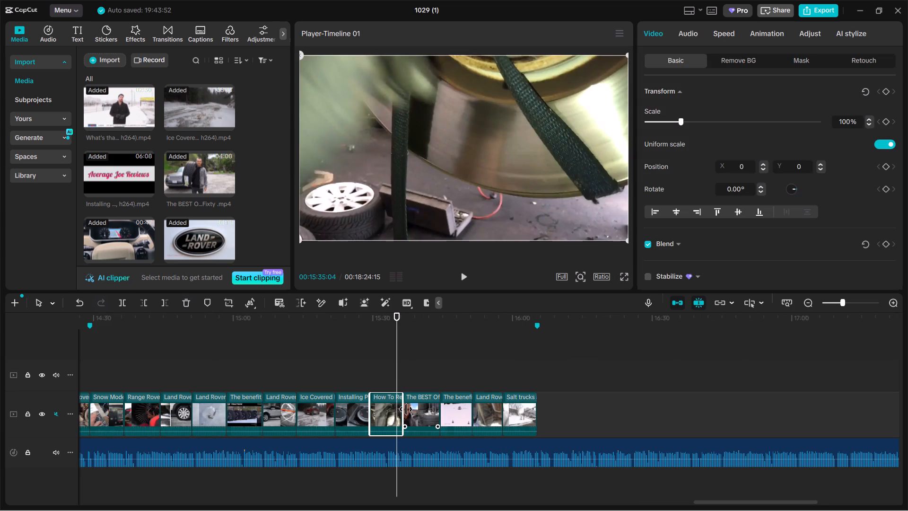
left_click(403, 411)
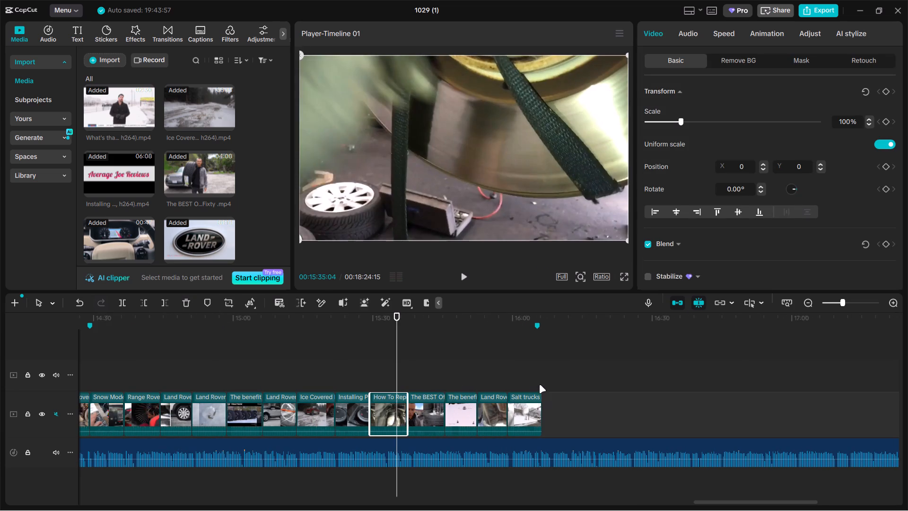
left_click(533, 384)
left_click(531, 411)
left_click_drag(541, 411, 537, 411)
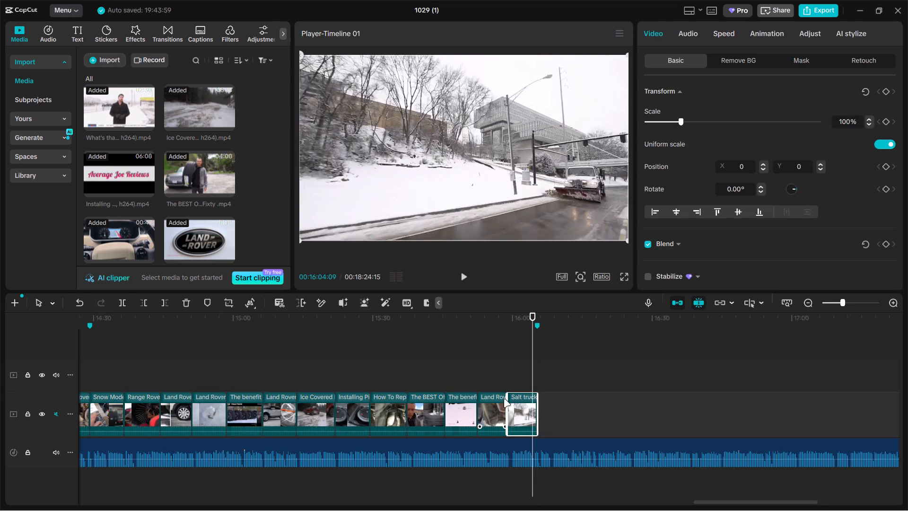
Play the last Salt trucks clip and the narration past the marker to check where the section ends.
left_click(506, 387)
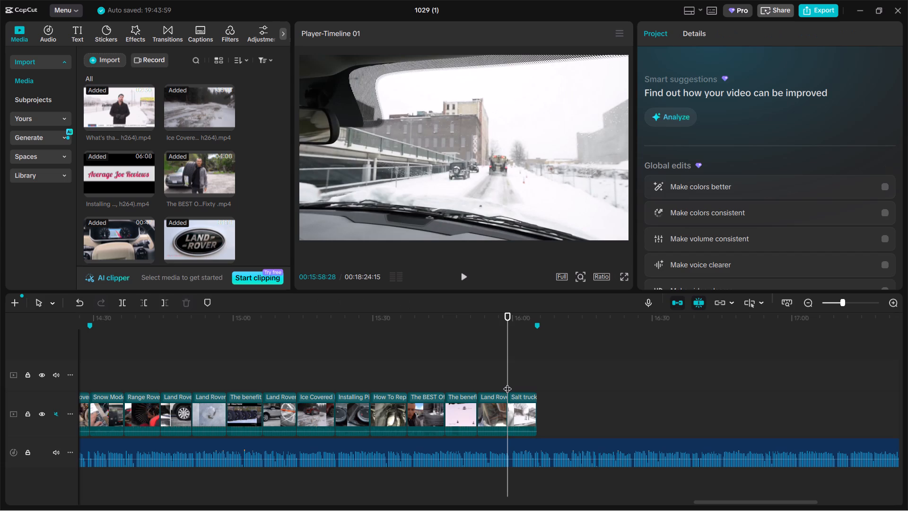
left_click_drag(507, 383, 539, 376)
key("space")
left_click(532, 376)
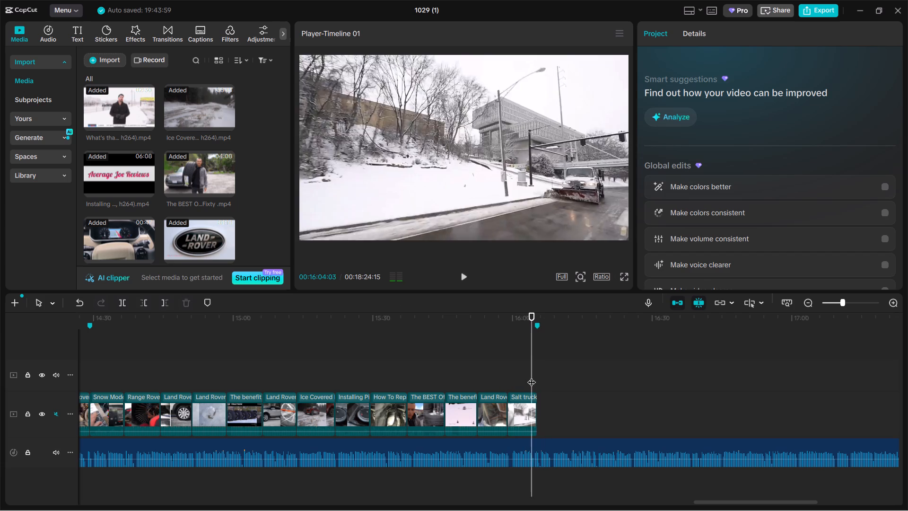
key("space")
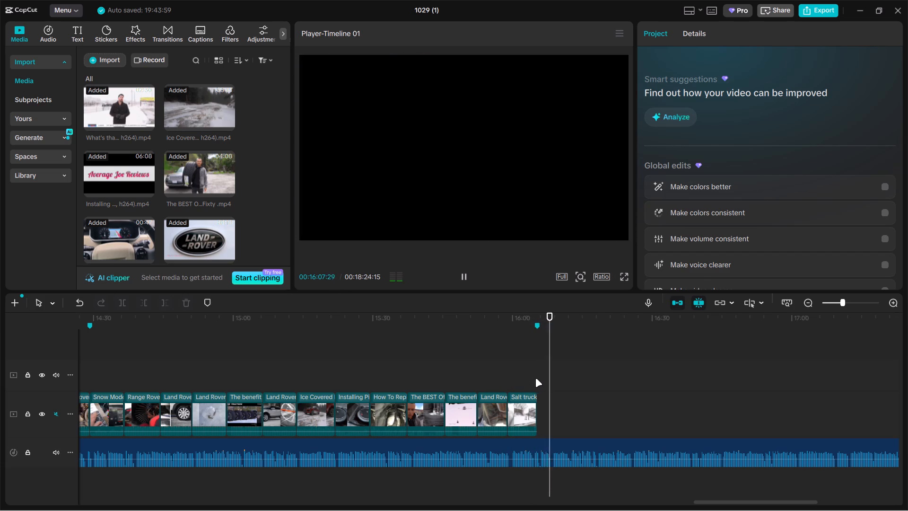
left_click(542, 379)
scroll(543, 379, "down", 12, "ctrl")
key("space")
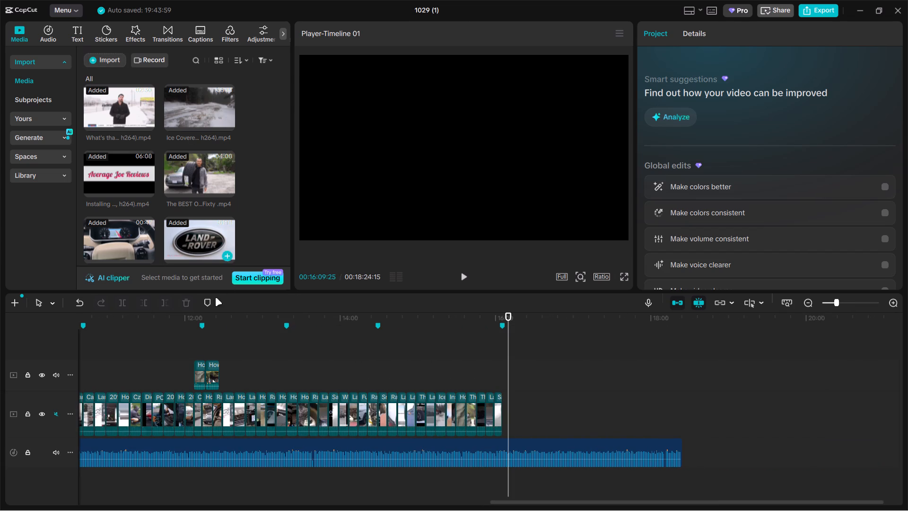
Delete the two How To clips from the upper track around 00:12:10.
left_click_drag(175, 352, 276, 376)
key("BackSpace")
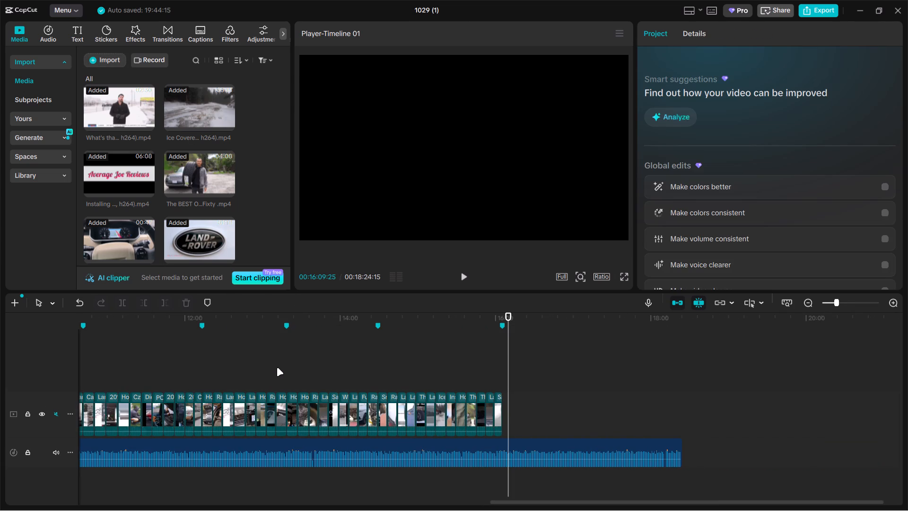
Set the playhead at the marker at 00:16:05:09 and import all video files from the EDIT folder's 01 subfolder.
scroll(277, 368, "down", 19, "ctrl")
scroll(277, 369, "up", 12, "ctrl")
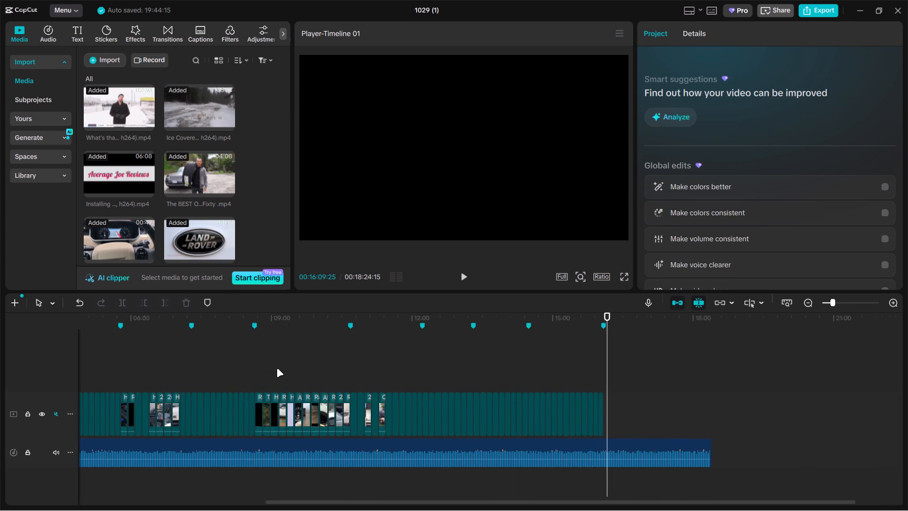
scroll(277, 369, "up", 11, "ctrl")
left_click(277, 369, "ctrl")
scroll(277, 369, "up", 6, "ctrl")
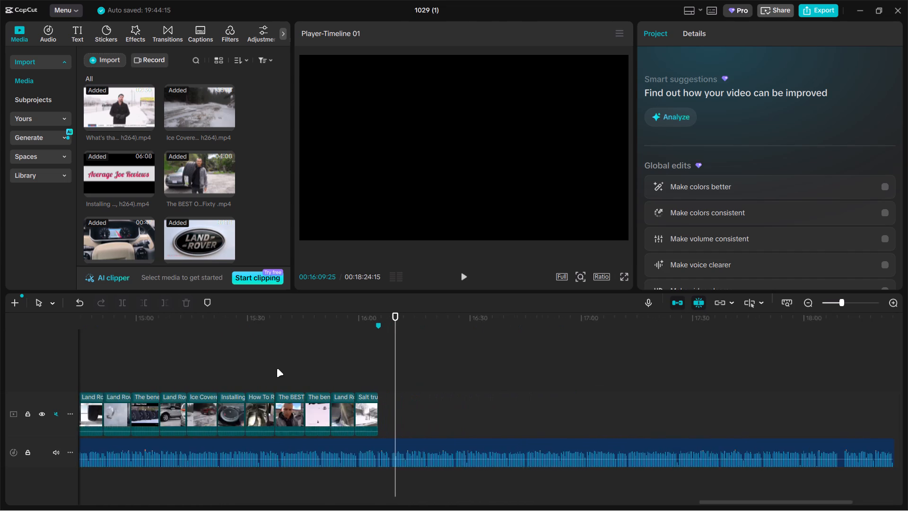
scroll(277, 369, "up", 6, "ctrl")
left_click(352, 360)
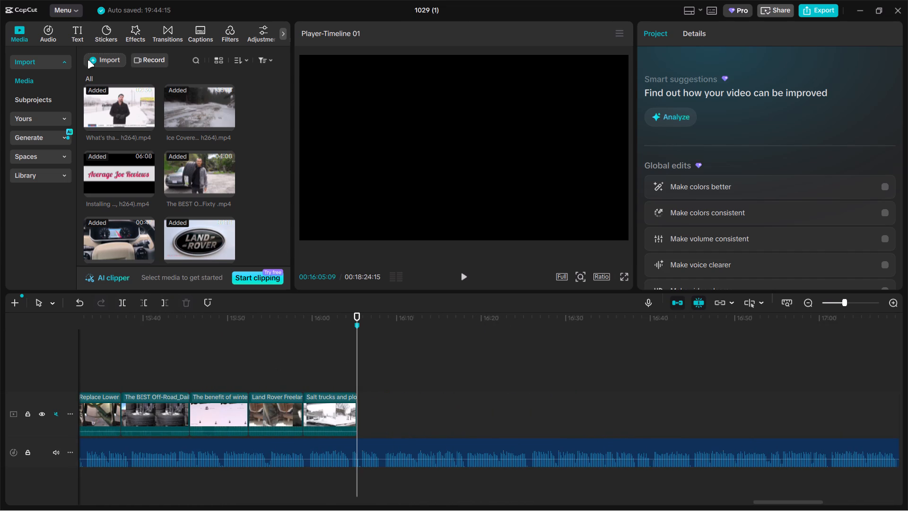
left_click(96, 63)
left_click(144, 89)
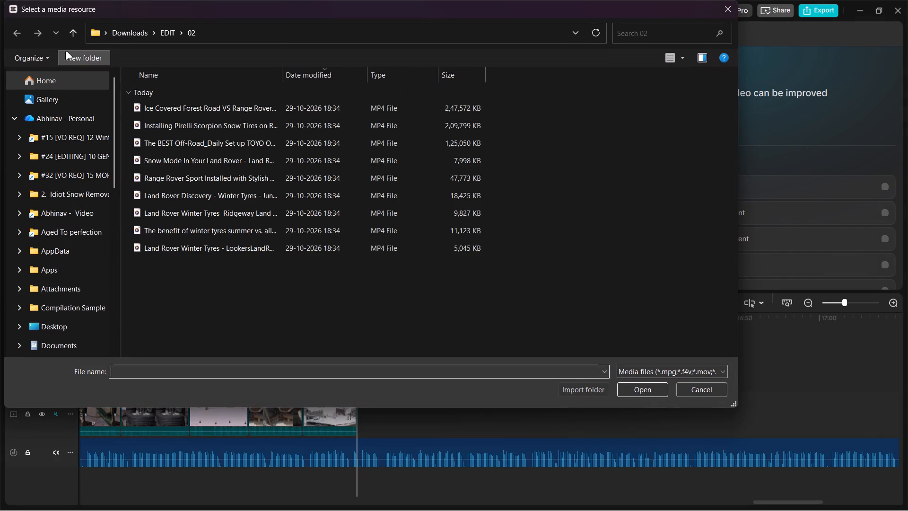
left_click(70, 33)
double_click(160, 321)
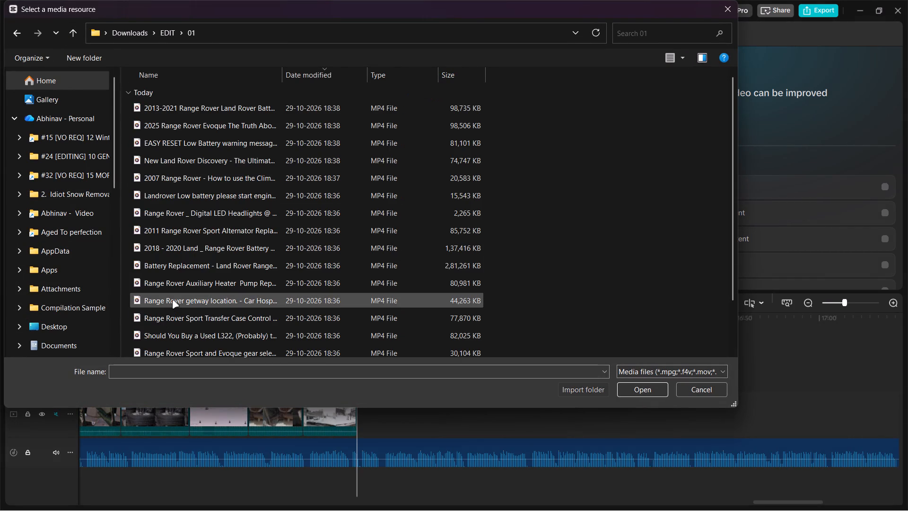
key("ctrl+a")
key("Return")
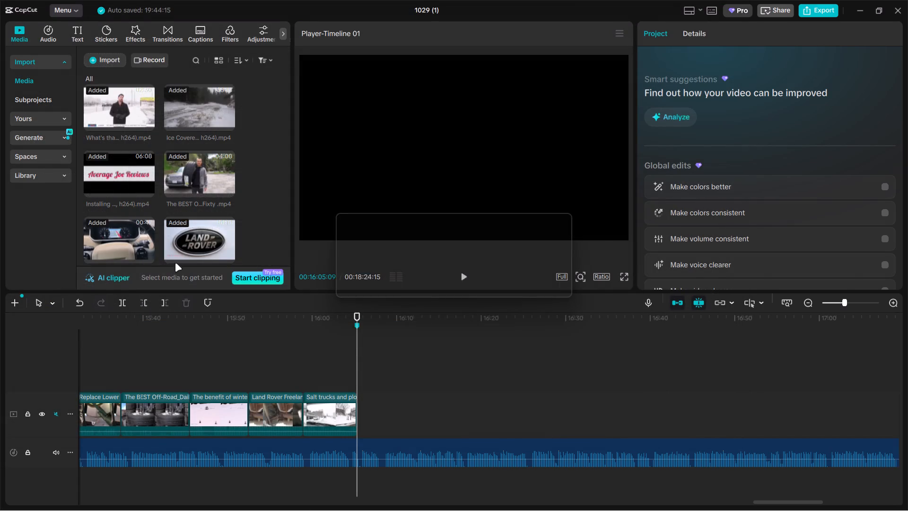
Place the newly imported clips on the main track directly after the Salt trucks clip, starting at 00:16:05:09.
left_click_drag(133, 108, 427, 389)
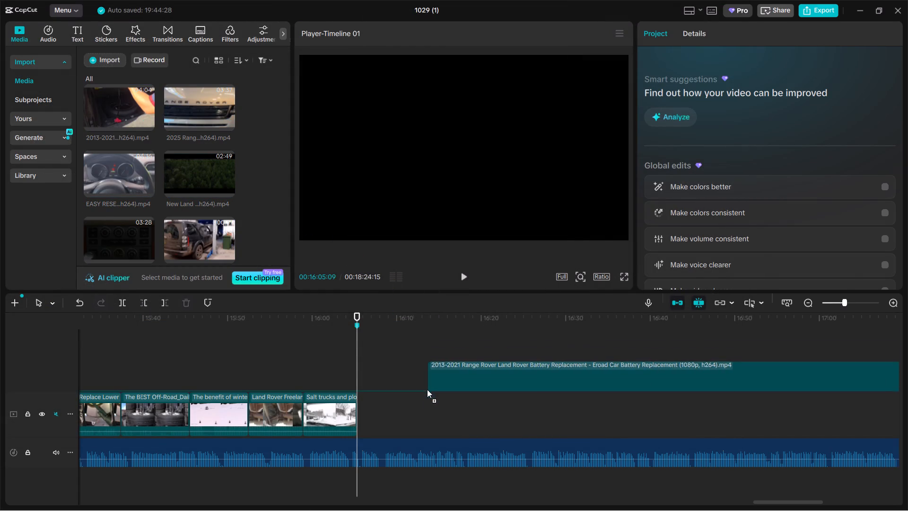
left_click_drag(427, 389, 427, 405)
scroll(425, 398, "down", 20, "ctrl")
scroll(425, 398, "down", 4, "ctrl")
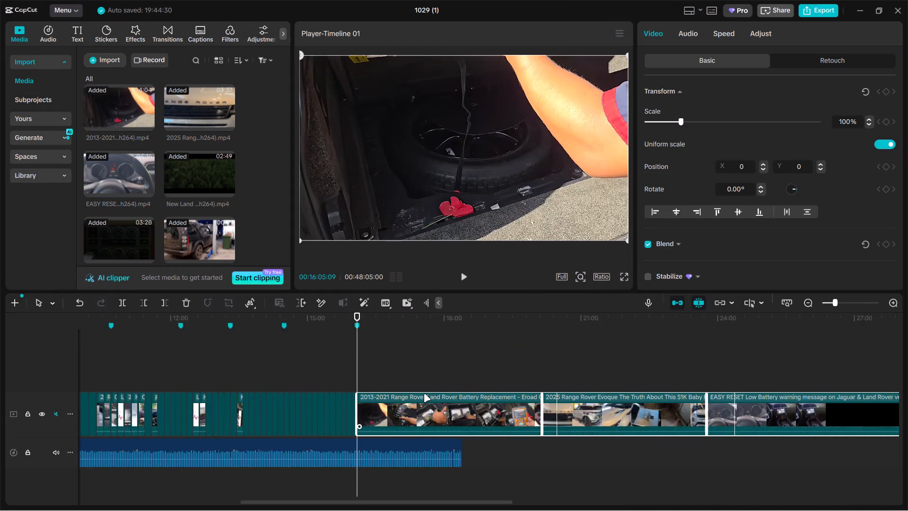
Move the last group of clips, Range Rover Auxiliary Heater through Velar, ahead of the battery replacement clip, starting at 00:16:05:09.
scroll(424, 394, "down", 13, "ctrl")
left_click_drag(523, 376, 668, 427)
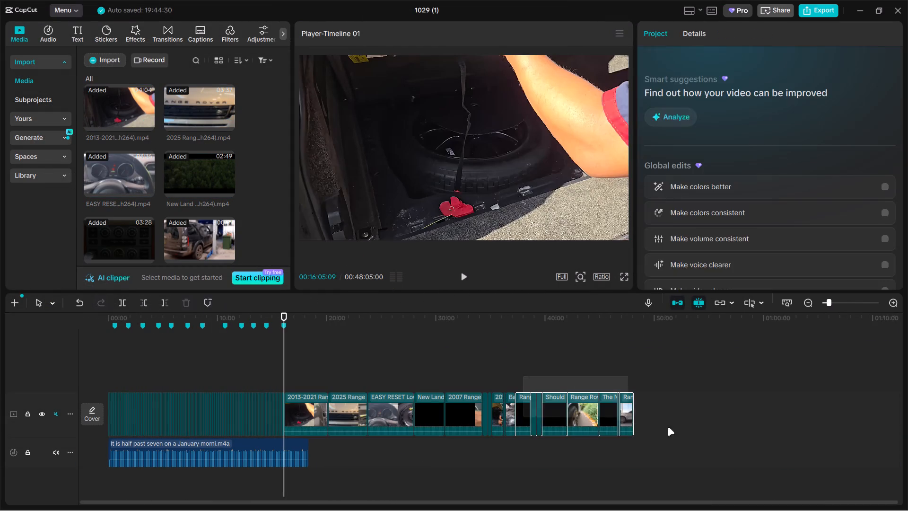
left_click_drag(668, 427, 685, 432)
left_click_drag(583, 412, 320, 418)
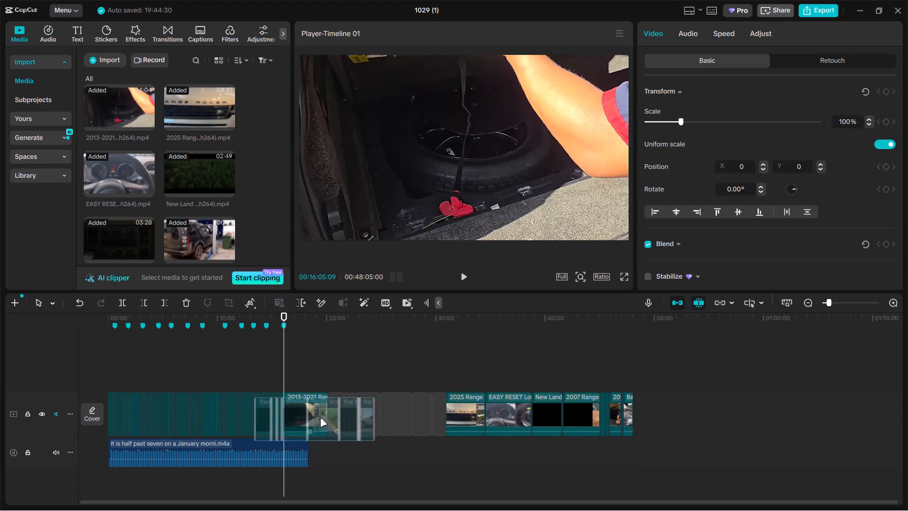
left_click_drag(320, 418, 297, 414)
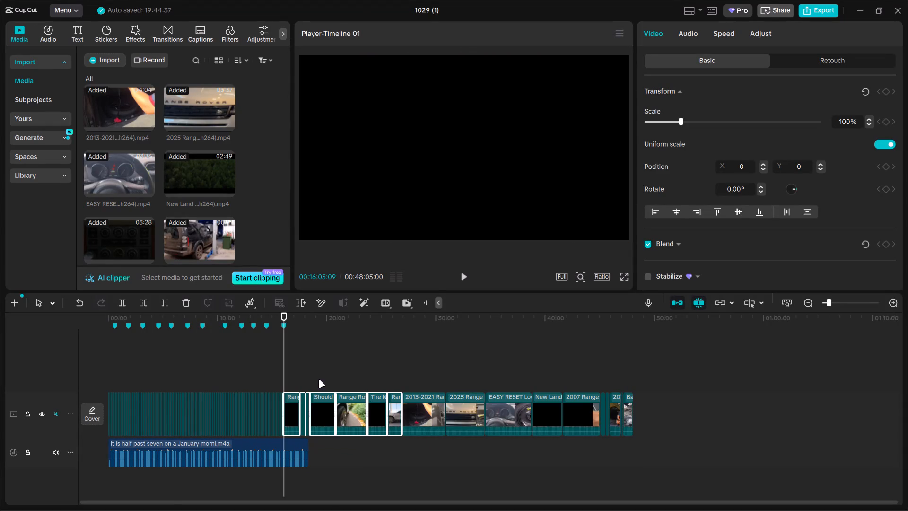
Split the Range Rover Auxiliary Heater clip at 00:16:38:02 and delete the part before the cut.
scroll(316, 379, "up", 19, "ctrl")
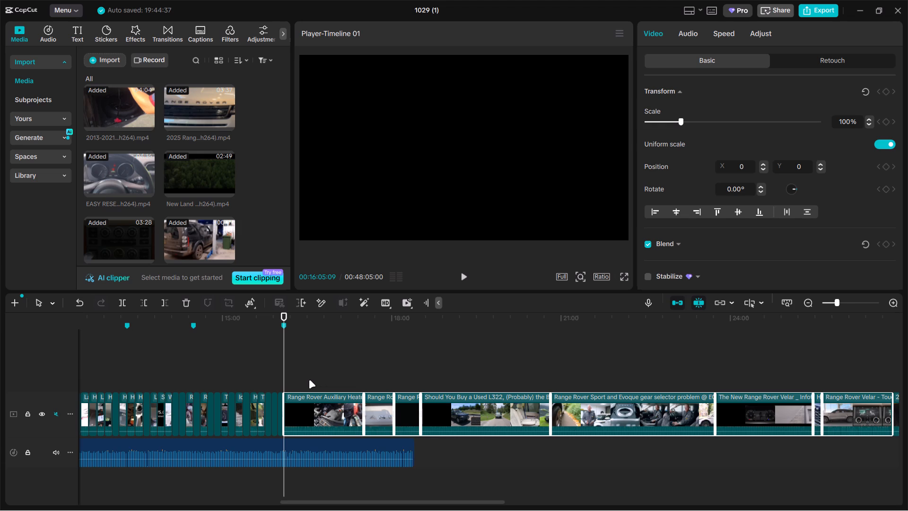
scroll(293, 383, "up", 15, "ctrl")
left_click_drag(286, 379, 376, 381)
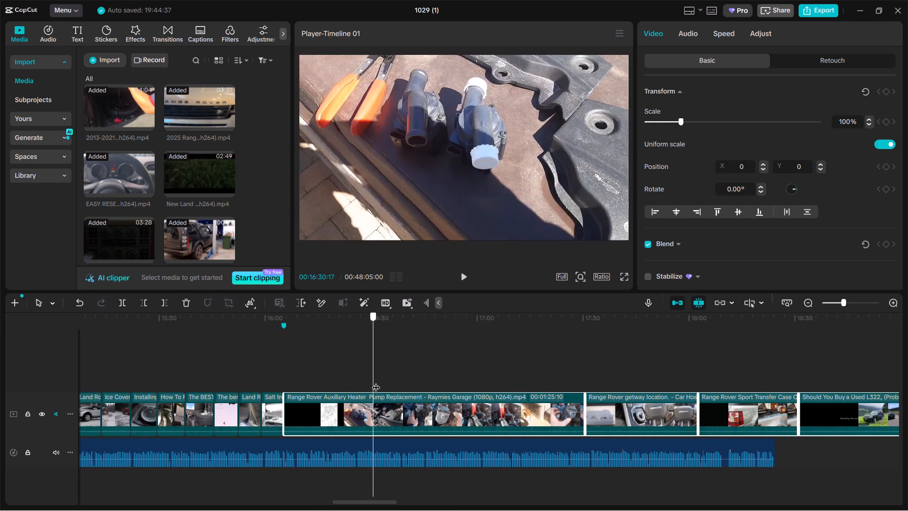
left_click_drag(376, 381, 400, 383)
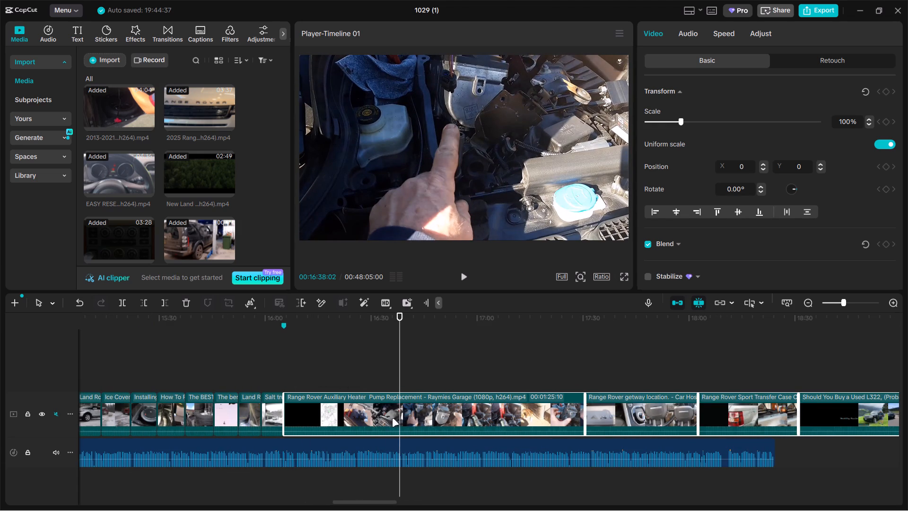
key("ctrl+b")
left_click(360, 410)
key("BackSpace")
Split the Auxiliary Heater clip at 00:16:12:02 and delete the remainder after the cut.
left_click(283, 372)
left_click_drag(283, 372, 308, 371)
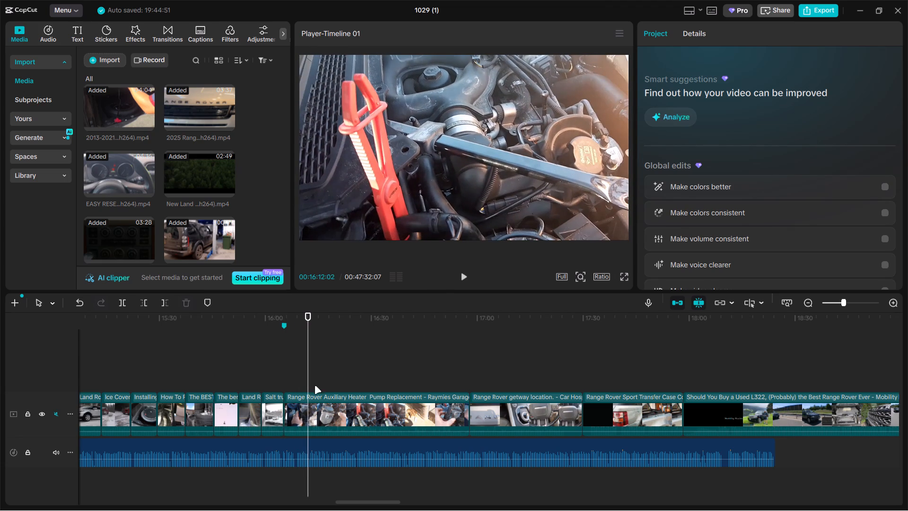
left_click(332, 415)
key("ctrl+b")
key("BackSpace")
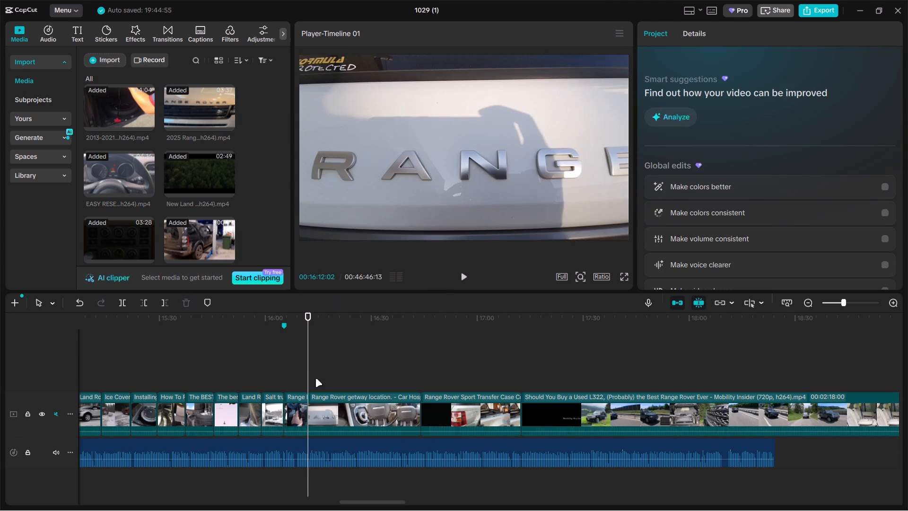
Trim about 5.5 seconds off the start of the Range Rover getway location clip and cut its end at 00:16:17:12.
left_click_drag(308, 375, 367, 377)
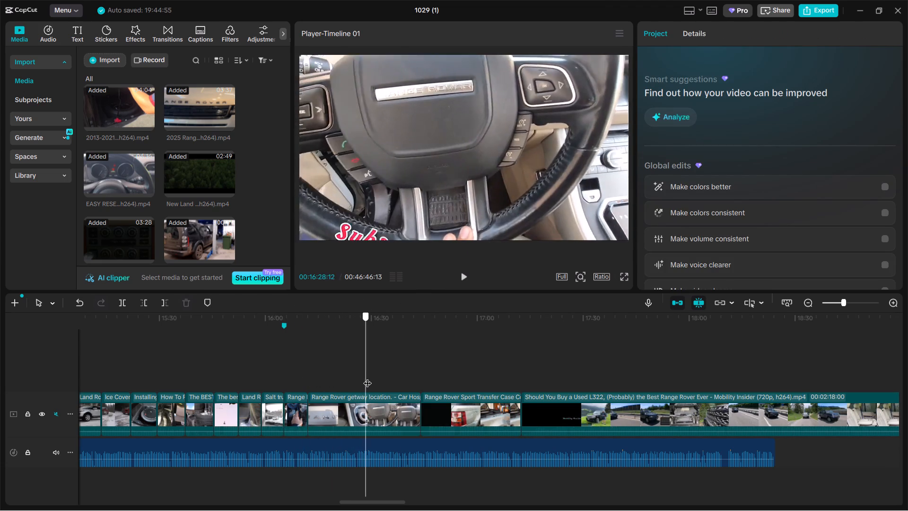
left_click_drag(367, 377, 329, 376)
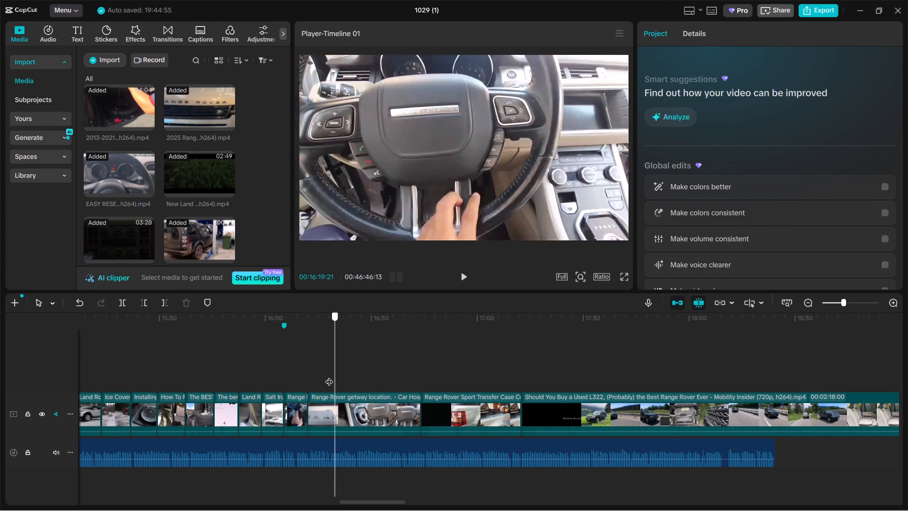
left_click_drag(329, 376, 328, 376)
left_click(330, 406)
left_click_drag(310, 406, 328, 406)
left_click(310, 385)
left_click_drag(308, 381, 327, 379)
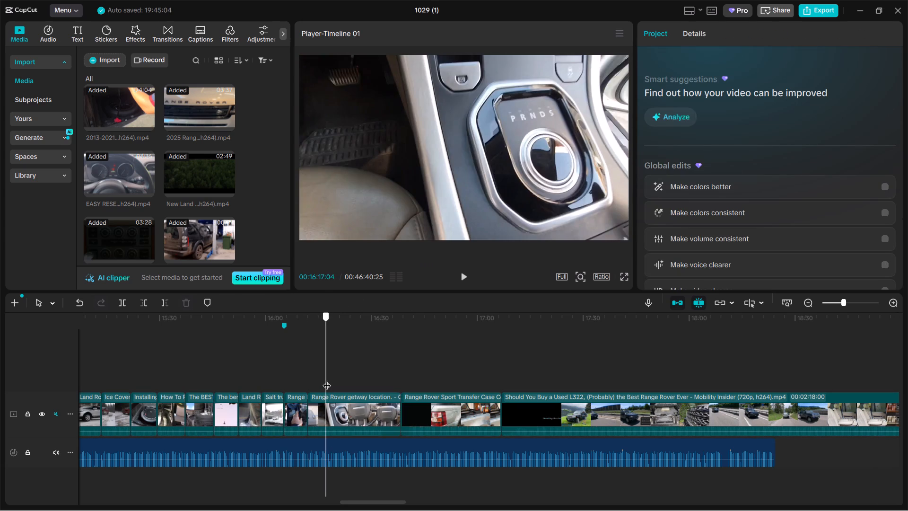
left_click_drag(327, 379, 327, 382)
left_click(333, 419)
key("ctrl+b")
key("BackSpace")
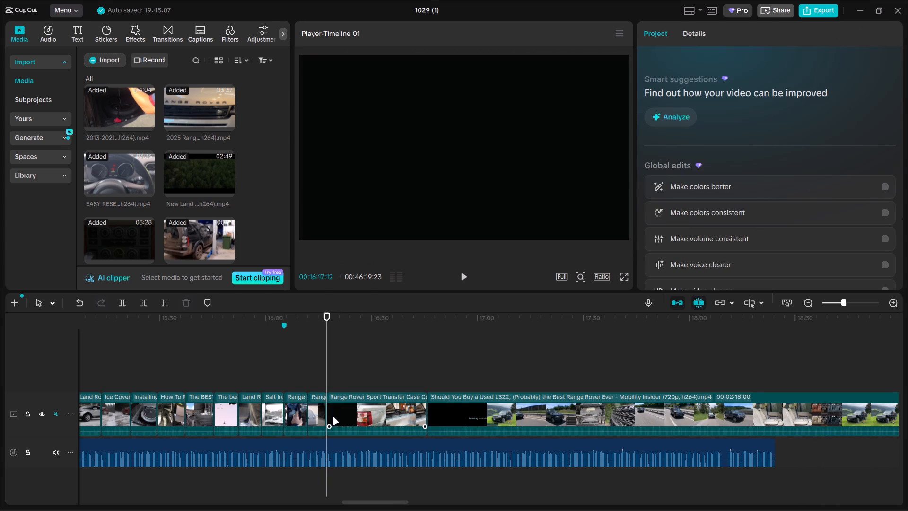
Trim about 4.5 seconds off the start of the Range Rover Sport Transfer Case clip and cut its end at 00:16:23:01.
left_click_drag(329, 382, 359, 373)
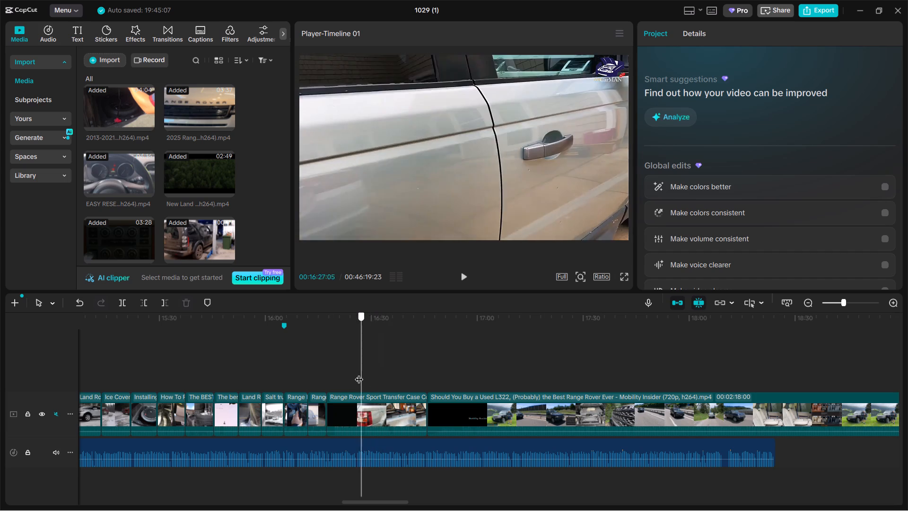
left_click_drag(359, 373, 349, 373)
left_click(347, 404)
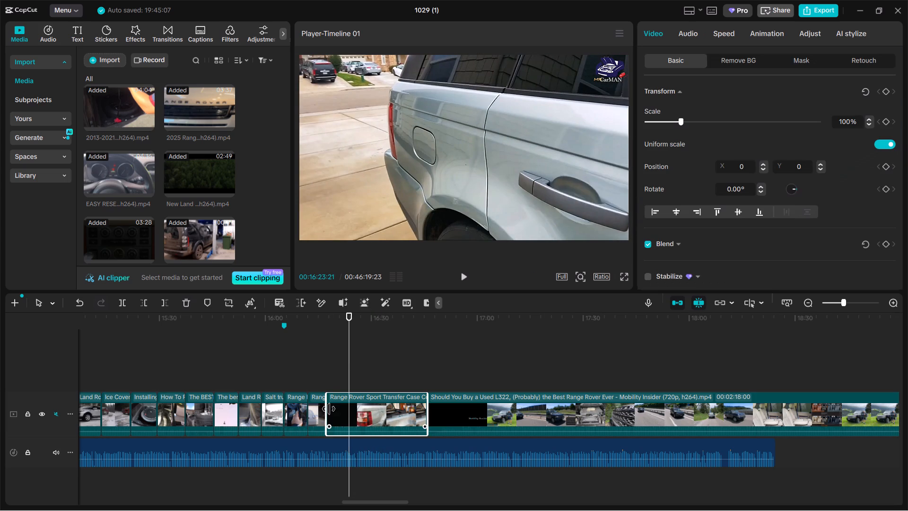
left_click_drag(329, 409, 345, 410)
left_click(328, 379)
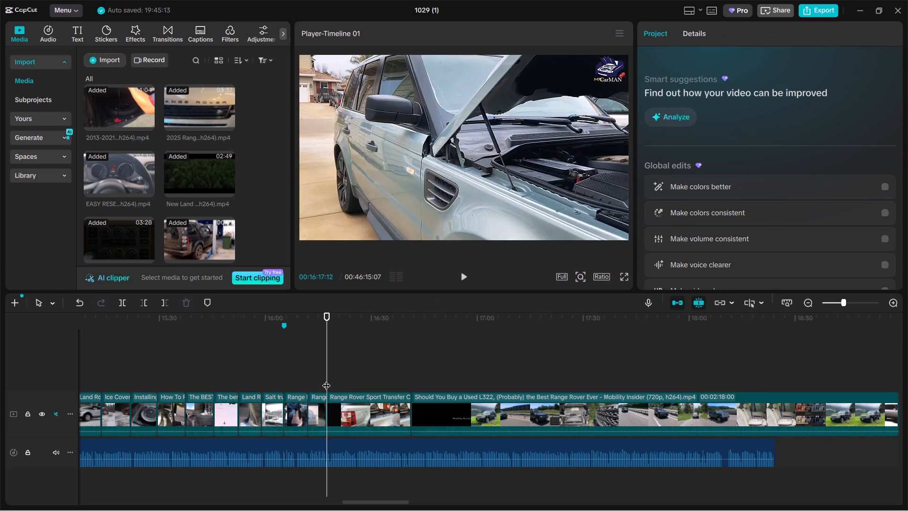
left_click_drag(326, 379, 347, 381)
left_click(367, 411)
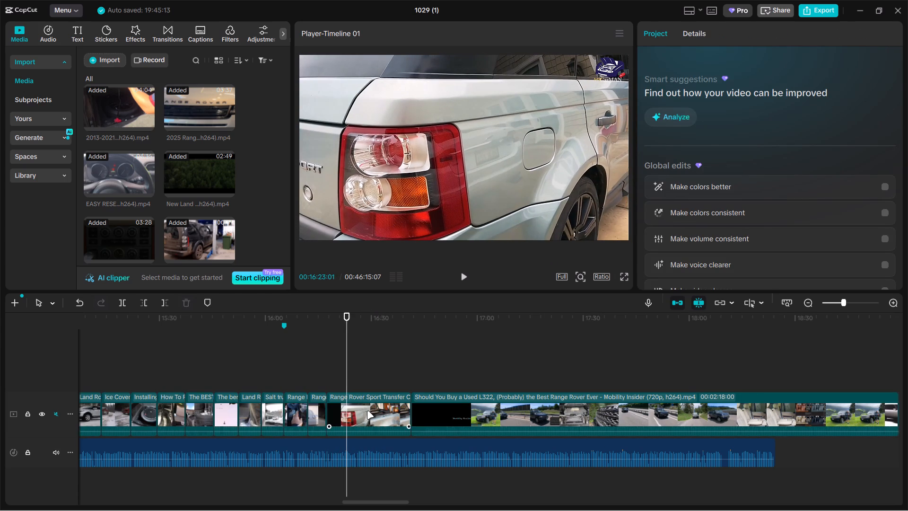
key("ctrl+b")
key("BackSpace")
Scale the shortened Transfer Case clip up slightly above 100%.
left_click(338, 371)
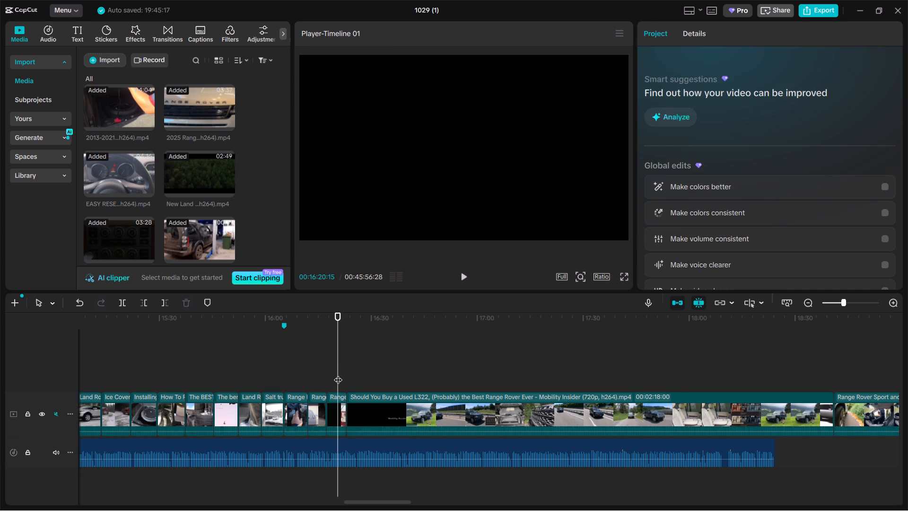
left_click(509, 155)
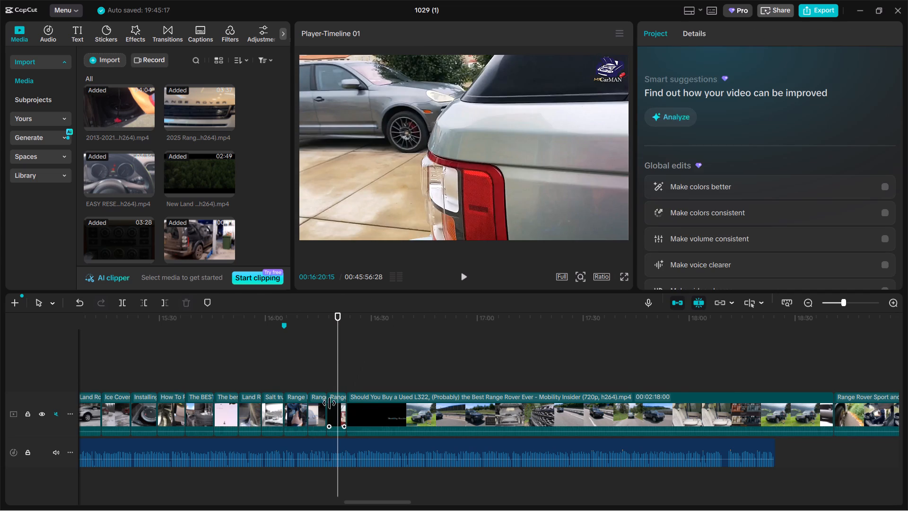
left_click(338, 405)
left_click_drag(679, 122, 691, 120)
Split the Should You Buy a Used L322 clip at 00:17:08:21 and delete the part before the cut.
left_click(386, 331)
left_click_drag(386, 331, 494, 342)
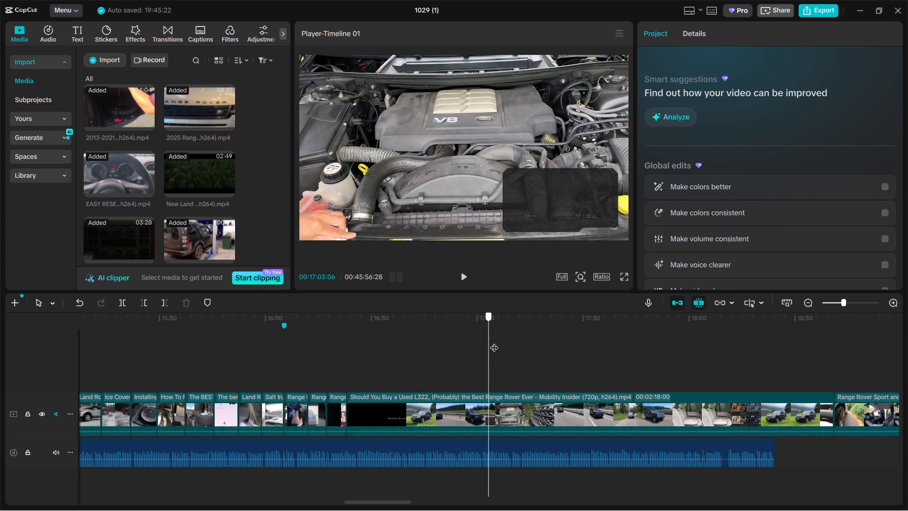
left_click_drag(494, 342, 508, 344)
left_click(510, 404)
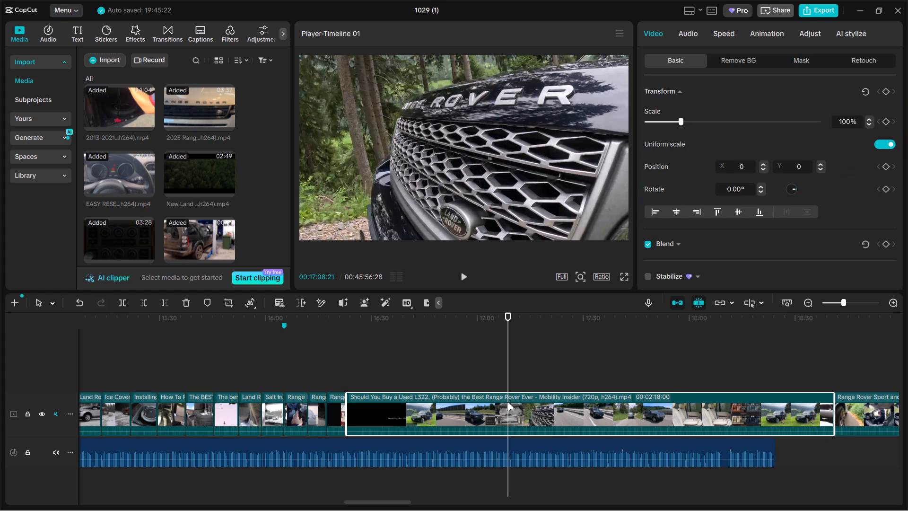
key("ctrl+b")
left_click(492, 396)
key("BackSpace")
Split the Should You Buy a Used L322 clip at 00:16:28:16 and delete the remainder after the cut.
left_click(348, 378)
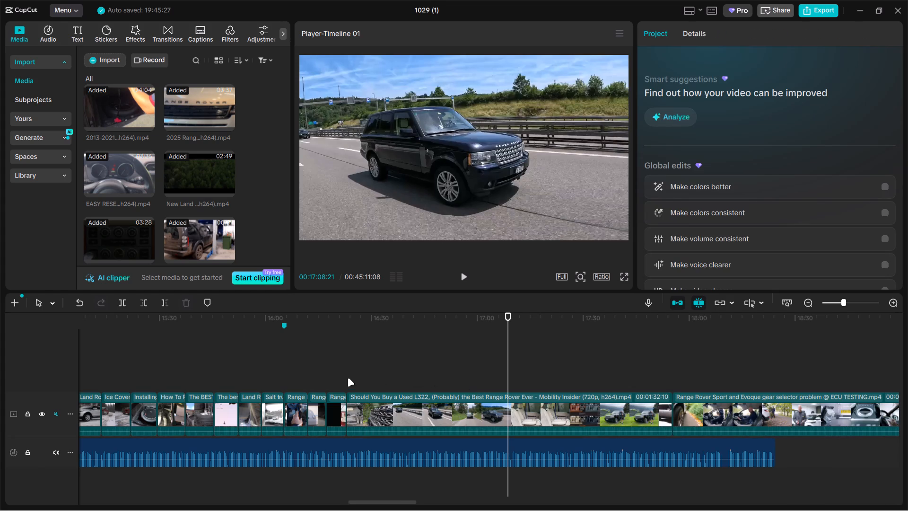
left_click_drag(347, 378, 370, 374)
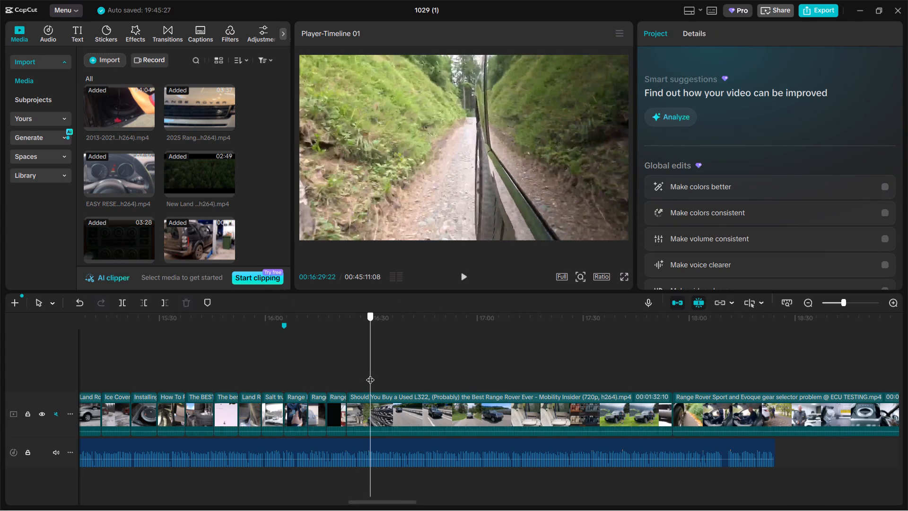
left_click_drag(370, 374, 366, 376)
left_click(376, 406)
key("ctrl+b")
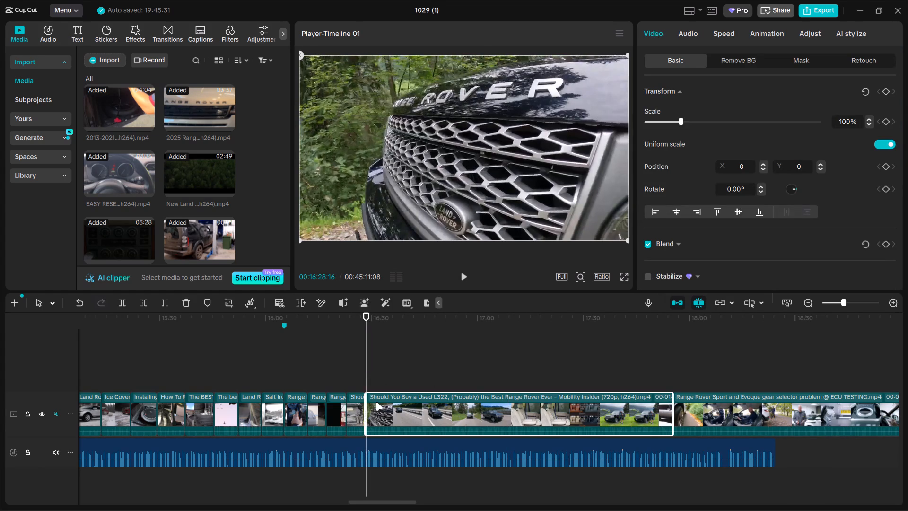
key("BackSpace")
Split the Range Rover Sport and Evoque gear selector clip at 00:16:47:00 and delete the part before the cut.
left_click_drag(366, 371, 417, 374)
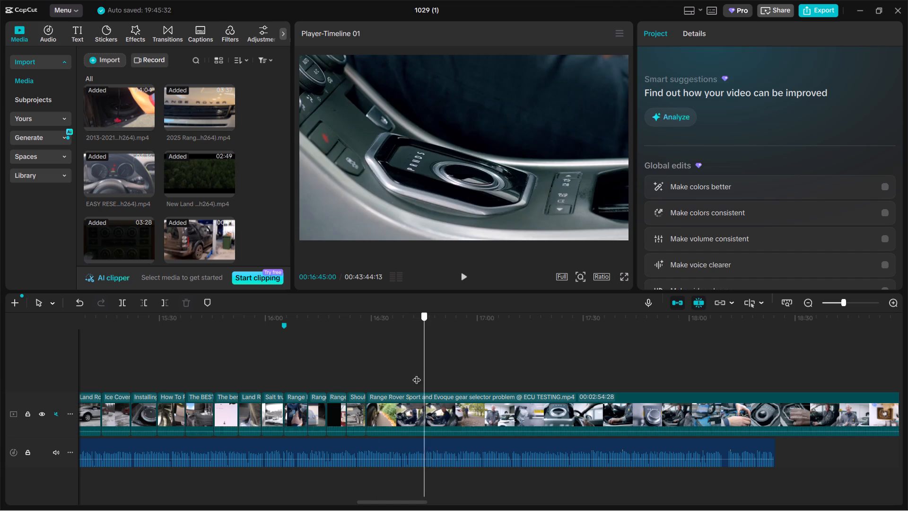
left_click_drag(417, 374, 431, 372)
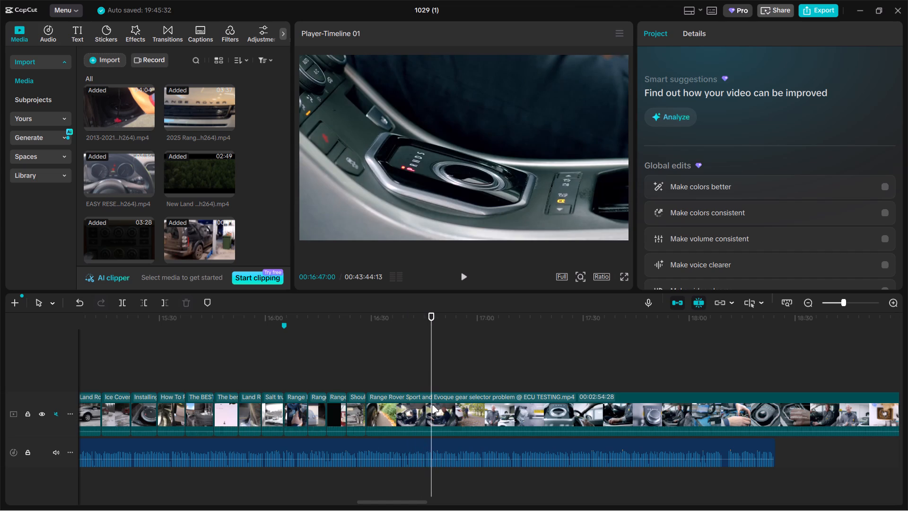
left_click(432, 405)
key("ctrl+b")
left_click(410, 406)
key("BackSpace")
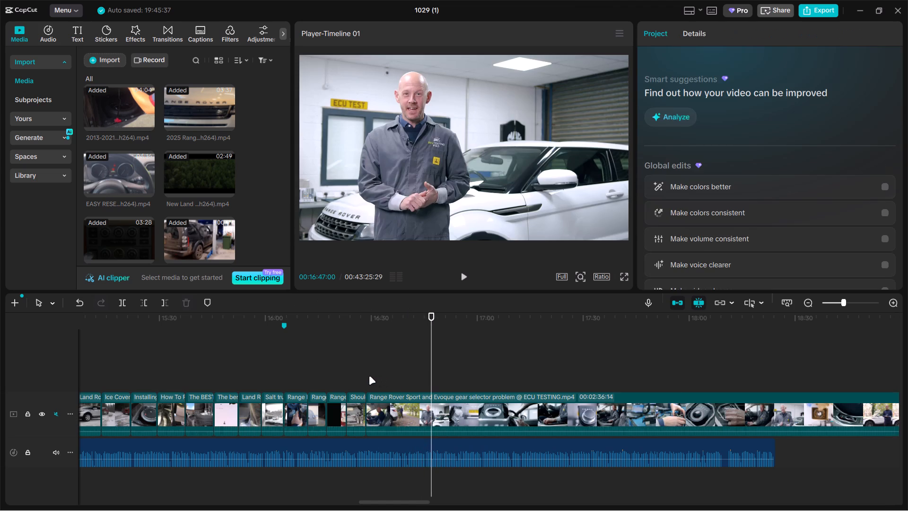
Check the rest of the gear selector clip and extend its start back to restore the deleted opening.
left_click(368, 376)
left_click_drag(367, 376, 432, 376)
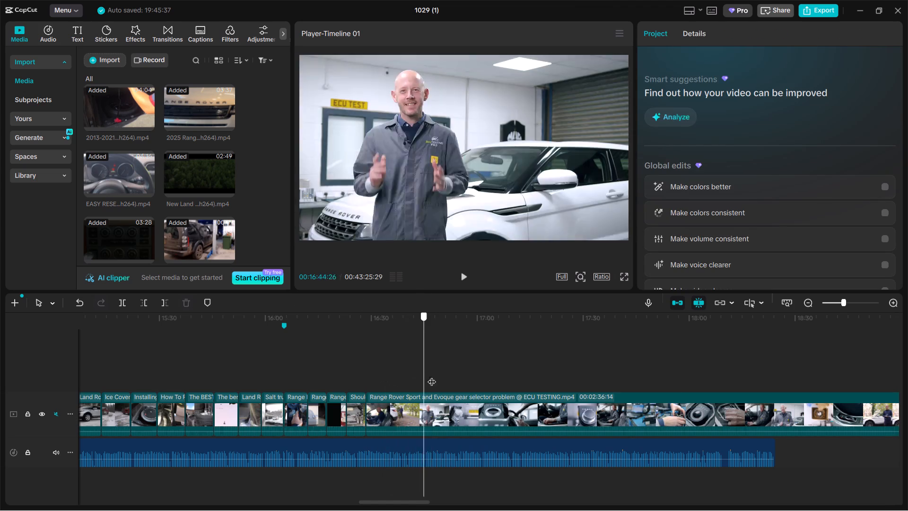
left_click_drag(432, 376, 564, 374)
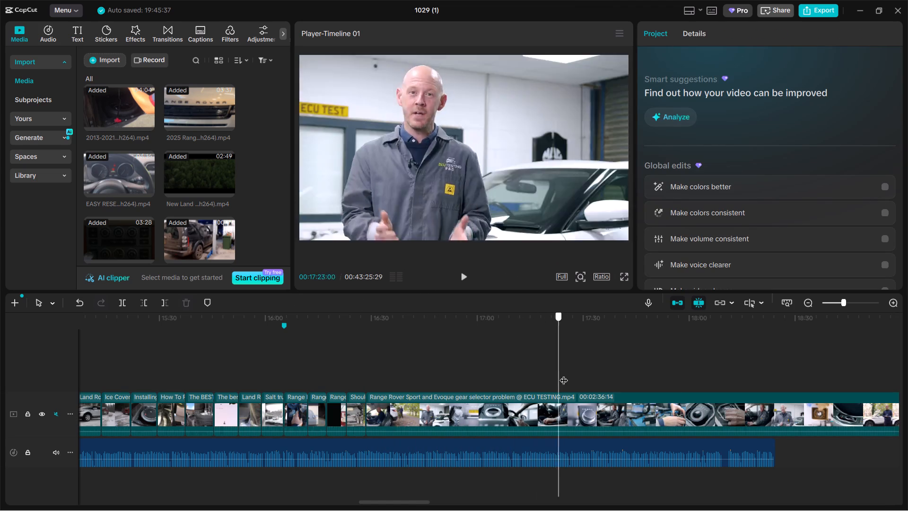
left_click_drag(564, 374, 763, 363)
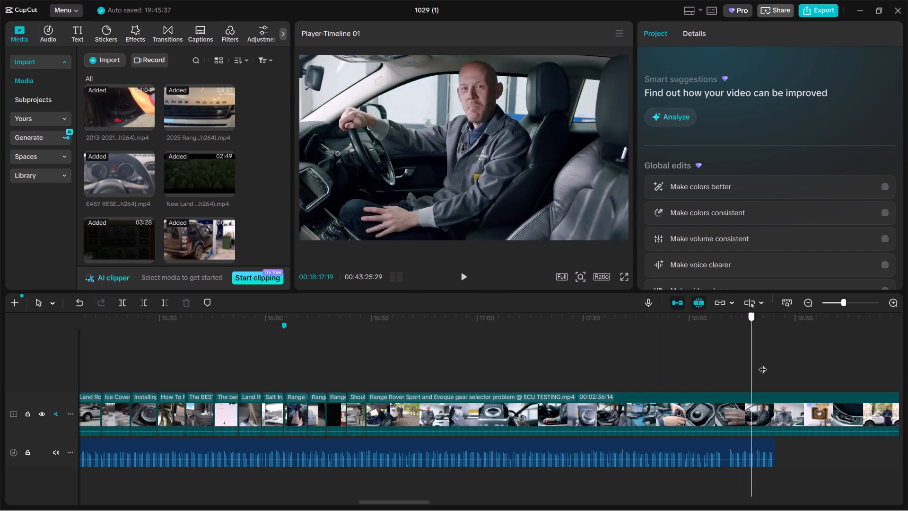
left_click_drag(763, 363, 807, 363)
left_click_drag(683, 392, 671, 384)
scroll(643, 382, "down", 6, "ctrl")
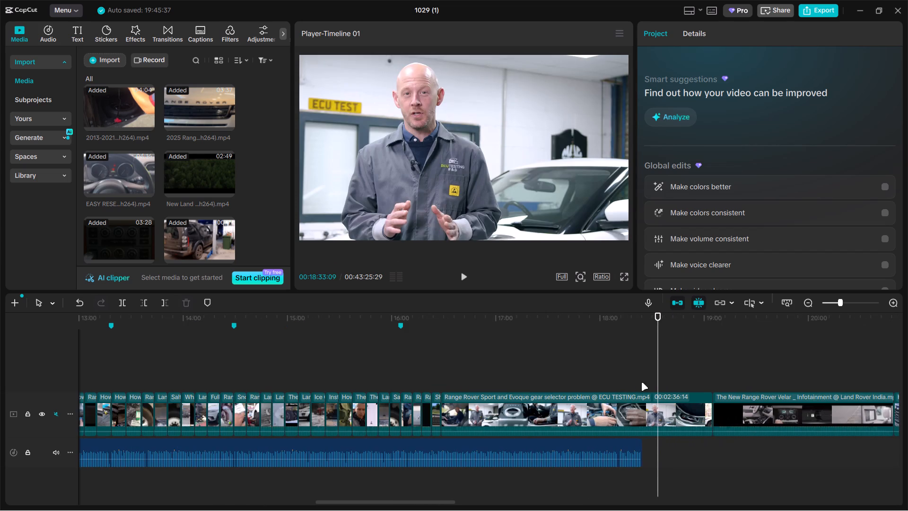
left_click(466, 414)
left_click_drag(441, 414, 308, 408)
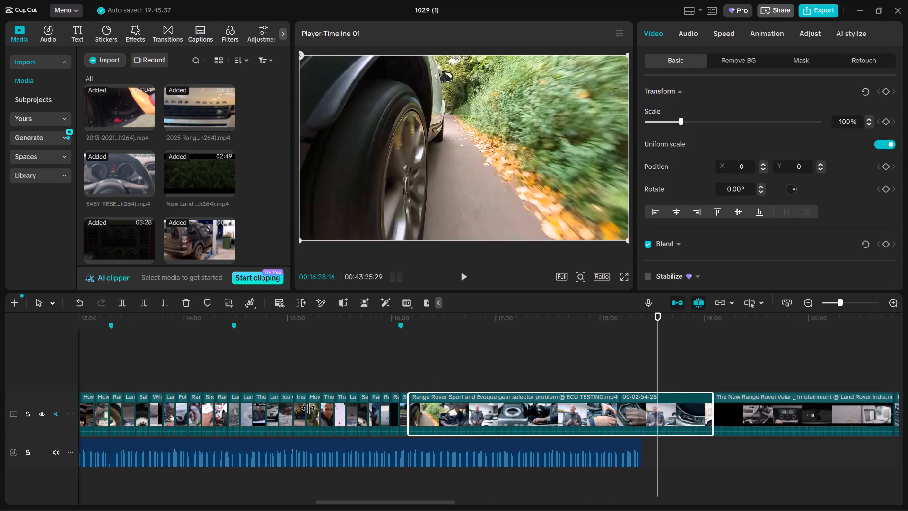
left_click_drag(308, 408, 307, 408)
Split the Range Rover Sport and Evoque gear selector clip at 00:16:34:26 and delete the remainder after the cut.
left_click(438, 372)
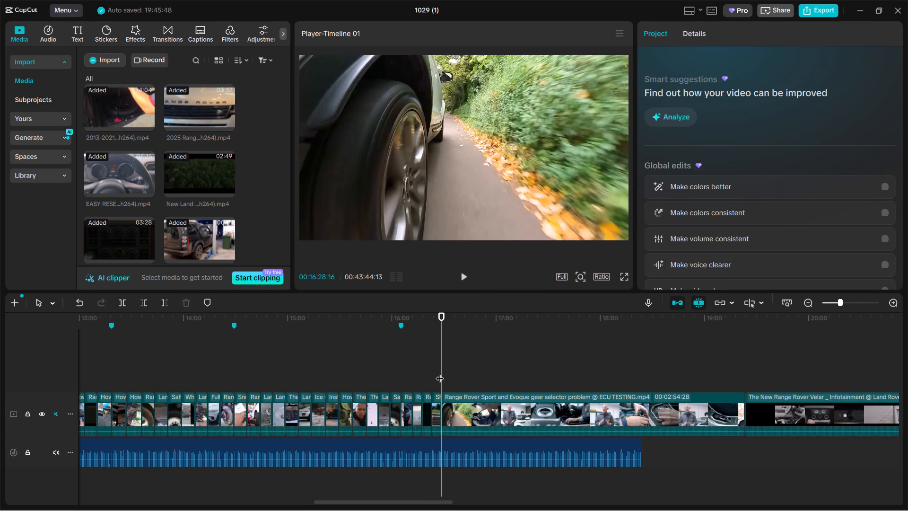
left_click_drag(440, 372, 456, 372)
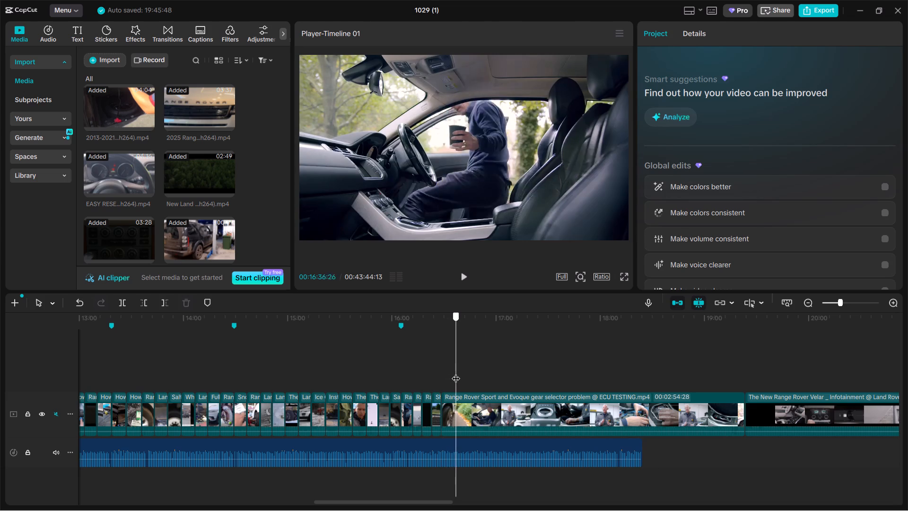
left_click_drag(456, 372, 457, 372)
scroll(456, 372, "up", 10, "ctrl")
left_click_drag(456, 372, 446, 373)
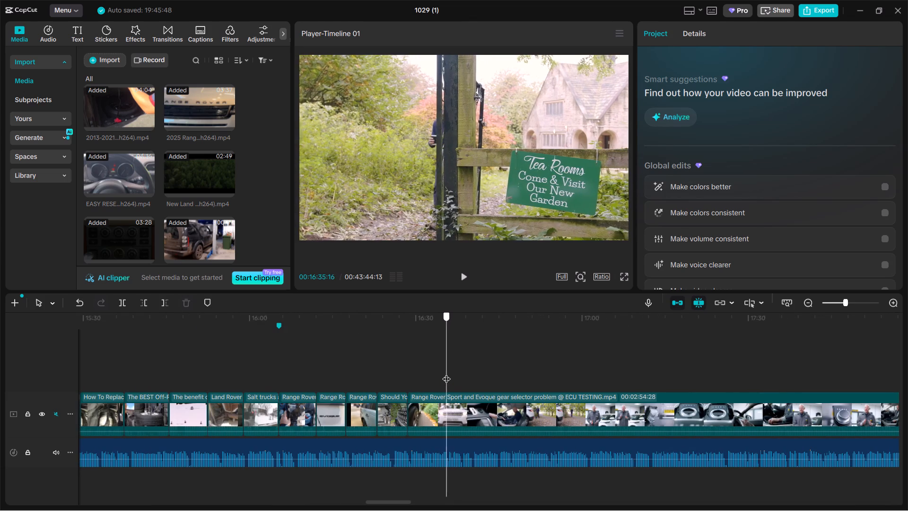
left_click_drag(446, 373, 440, 374)
left_click(460, 406)
key("ctrl+Right")
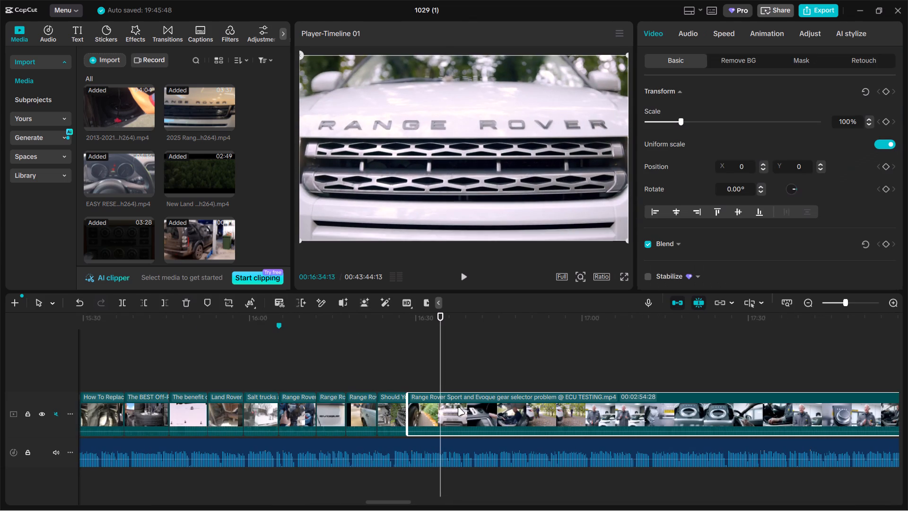
key("ctrl+Right")
key("ctrl+Right")
key("ctrl+Right")
key("Right")
key("Right")
key("Right")
key("Right")
key("Right")
key("Right")
key("Right")
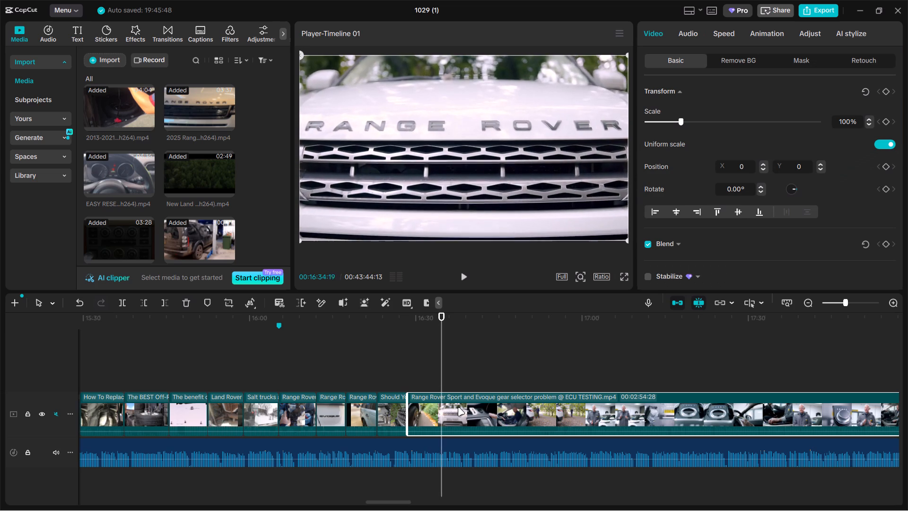
key("Right")
key("Right")
key("Right")
key("Right")
key("Right")
key("Right")
key("ctrl+b")
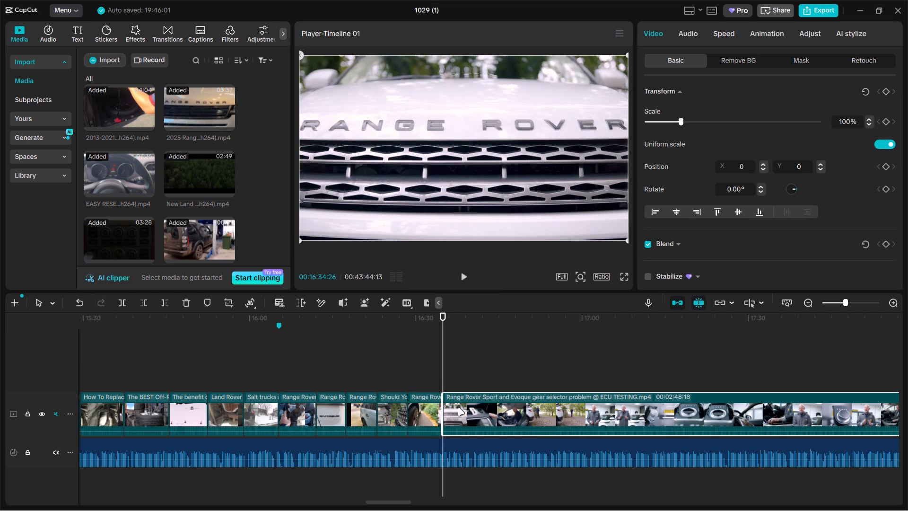
key("BackSpace")
Trim about 9 seconds off the start of the New Range Rover Velar Infotainment clip so it opens on the interior shot.
scroll(458, 402, "down", 6, "ctrl")
left_click_drag(400, 381, 398, 381)
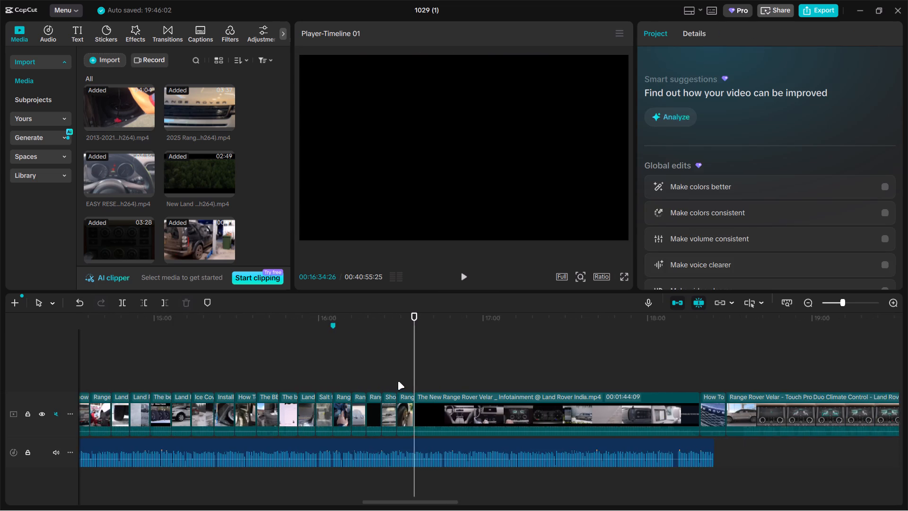
left_click_drag(398, 381, 395, 386)
left_click_drag(317, 381, 339, 378)
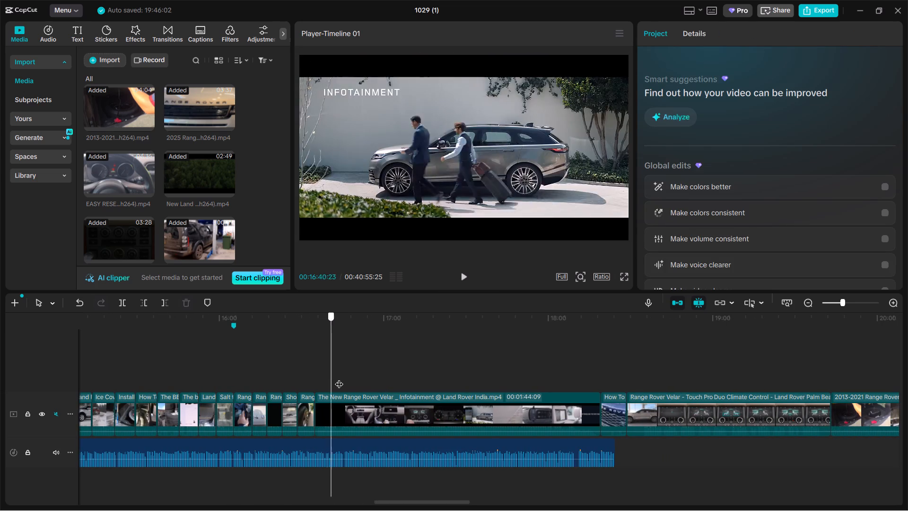
left_click_drag(339, 378, 330, 376)
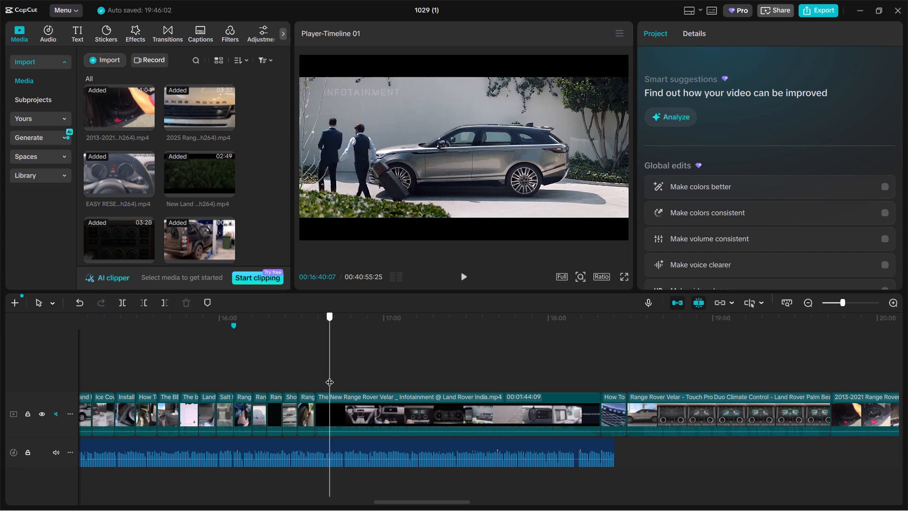
left_click_drag(330, 376, 340, 375)
left_click(341, 405)
left_click_drag(317, 406, 341, 405)
Split the New Range Rover Velar Infotainment clip at 00:16:41:19 and delete the remainder after the cut.
left_click(309, 375)
left_click_drag(311, 375, 328, 375)
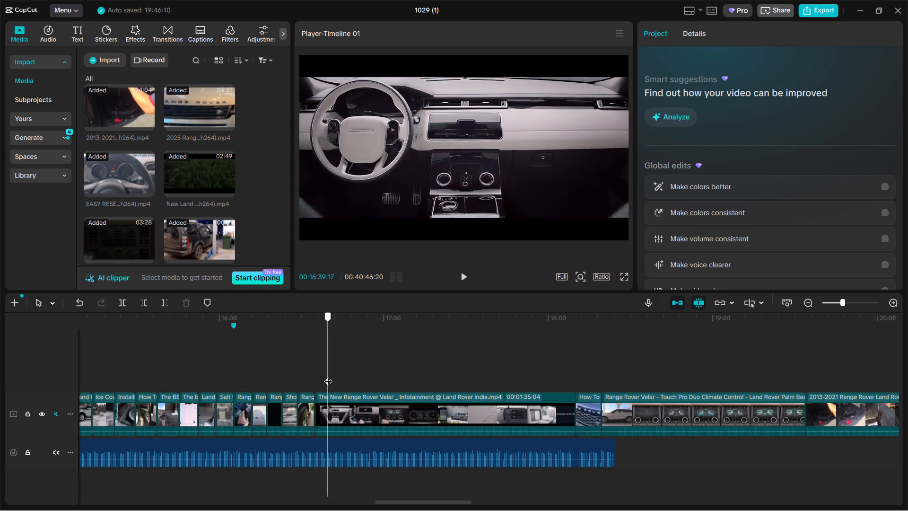
left_click_drag(328, 375, 333, 381)
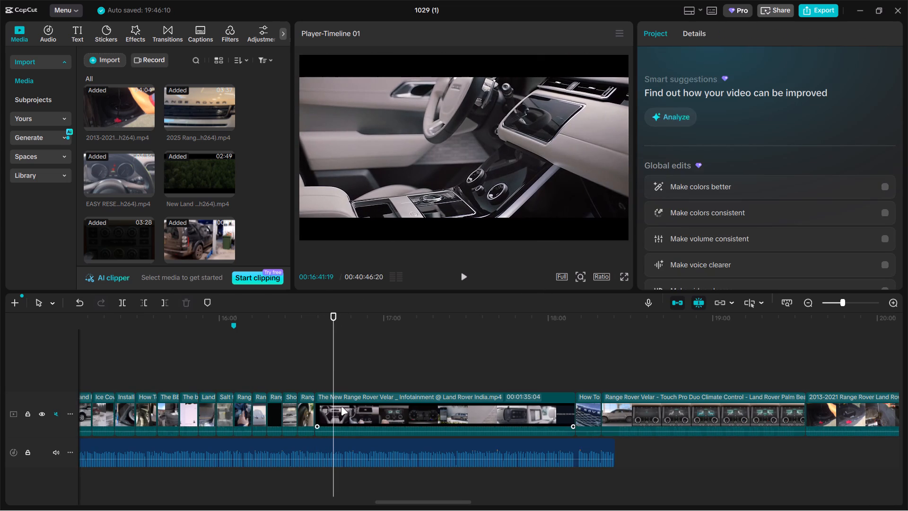
left_click(341, 407)
key("ctrl+b")
key("BackSpace")
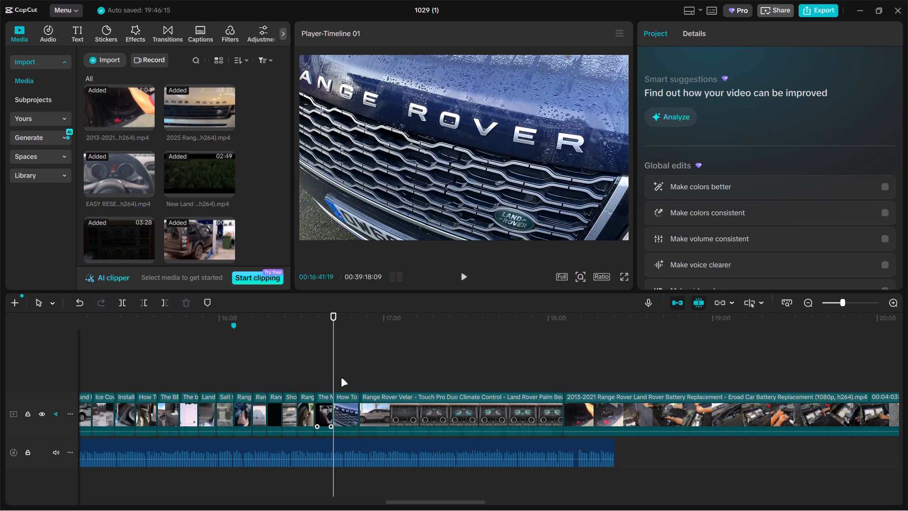
Scale the shortened Velar Infotainment clip to 137% so it fills the frame without black bars.
left_click(325, 379)
left_click(480, 126)
left_click(325, 418)
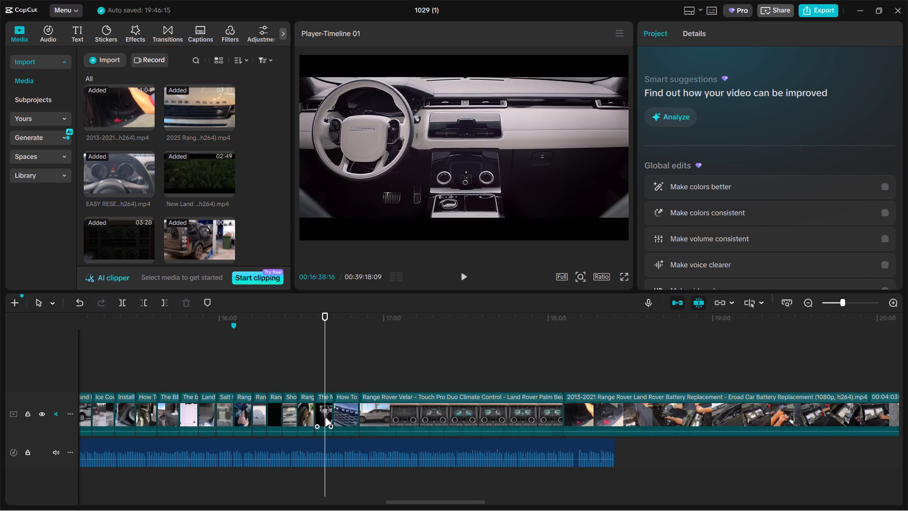
left_click_drag(683, 120, 696, 118)
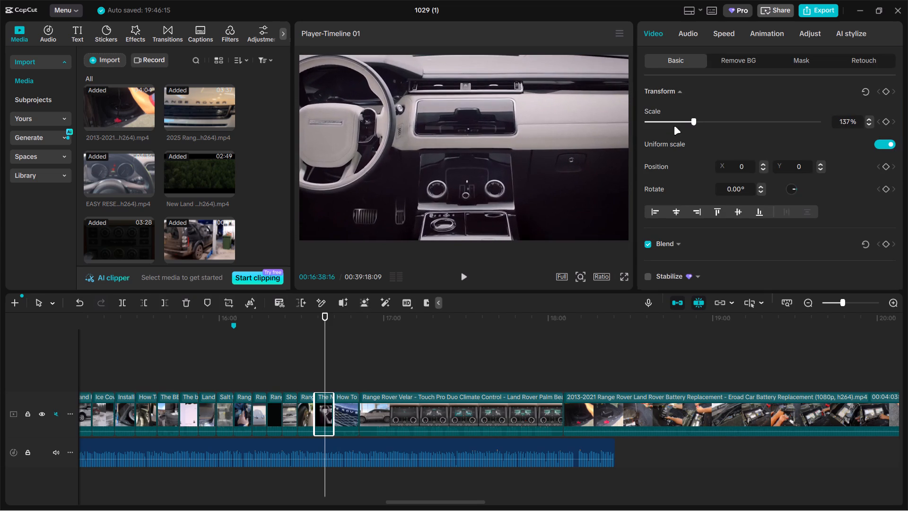
Shorten the end of the How To clip after the Velar Infotainment clip to 00:16:48:01.
left_click(349, 357)
left_click_drag(349, 358, 336, 363)
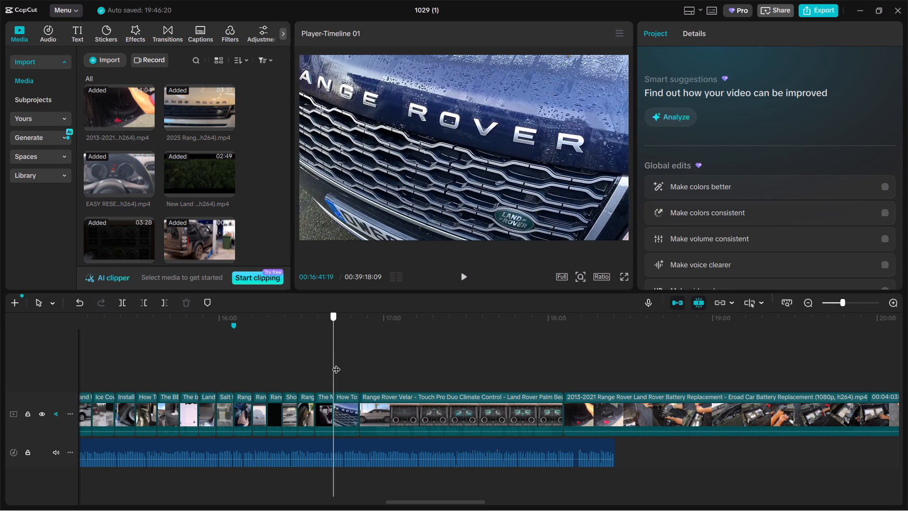
left_click_drag(336, 363, 351, 362)
left_click(343, 402)
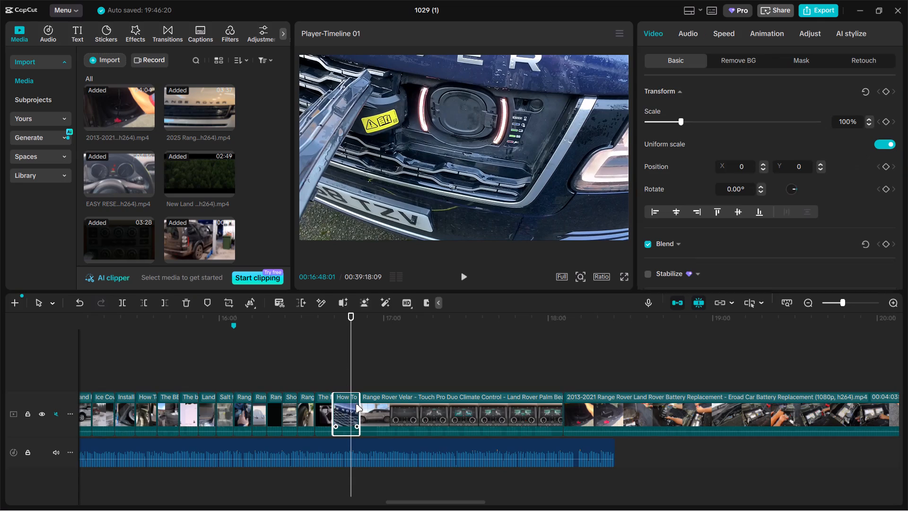
left_click_drag(359, 405, 349, 408)
Trim about 6 seconds off the start of the Range Rover Velar Touch Pro Duo Climate Control clip.
left_click_drag(354, 374, 376, 371)
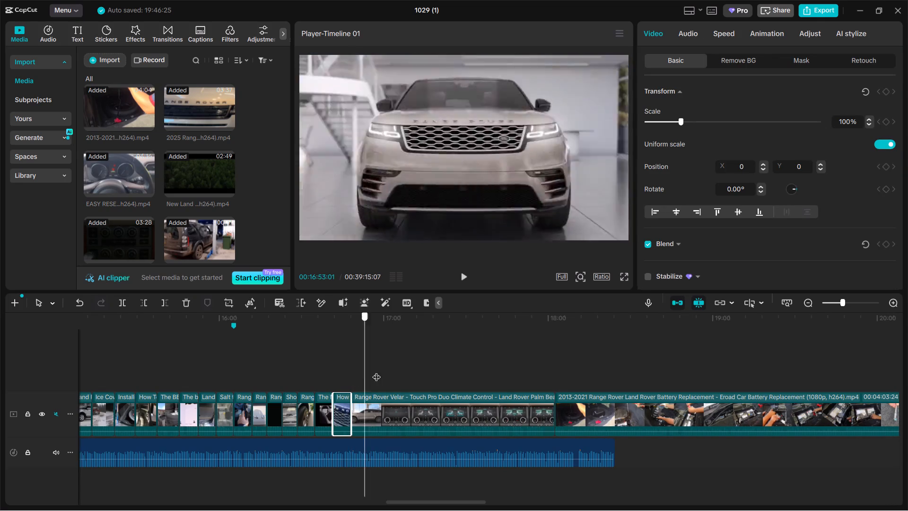
left_click_drag(376, 371, 354, 374)
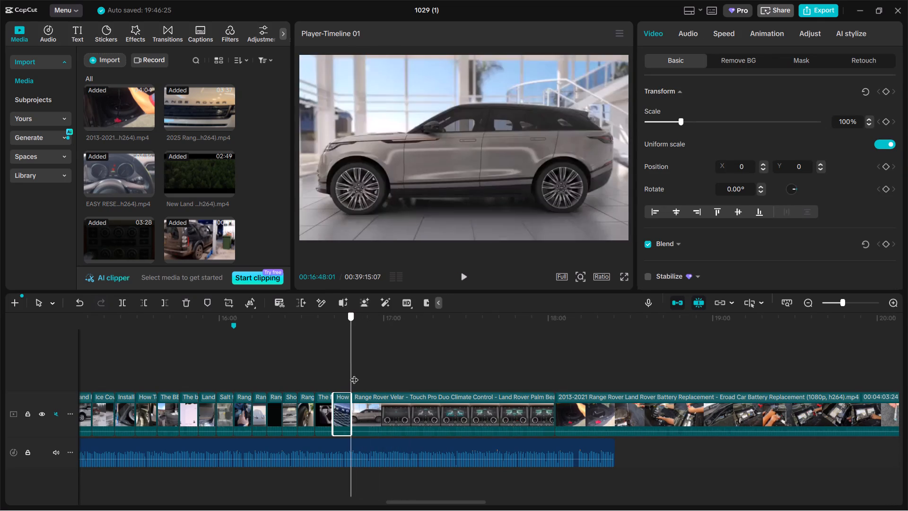
left_click_drag(354, 374, 368, 379)
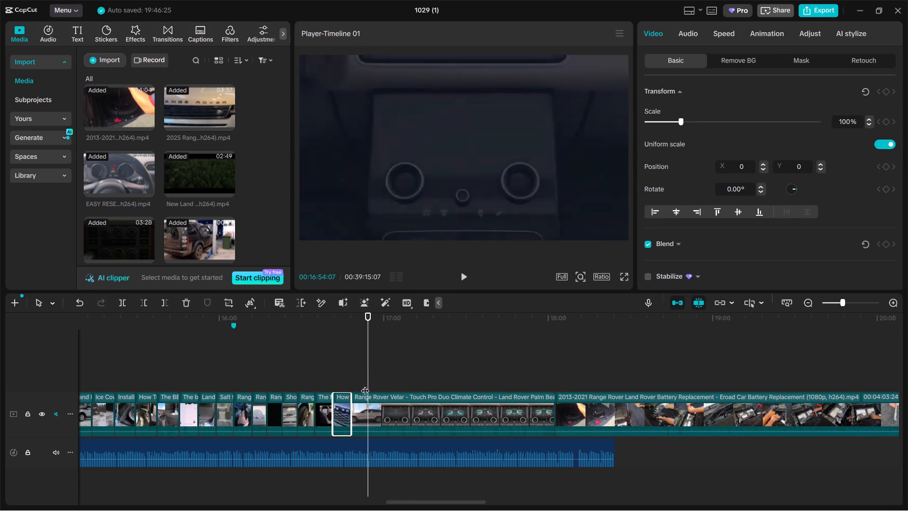
left_click(363, 407)
left_click(356, 409)
left_click_drag(352, 409, 354, 409)
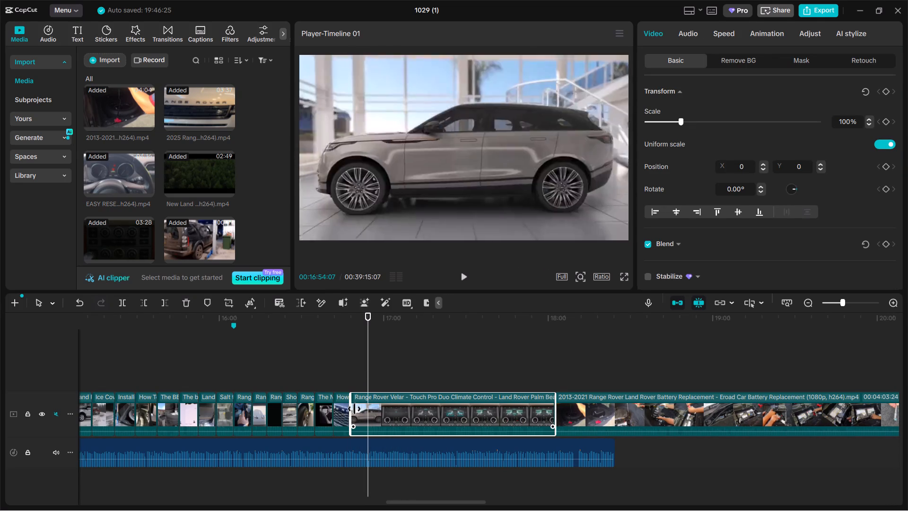
left_click_drag(354, 409, 367, 408)
Split the Touch Pro Duo Climate Control clip at 00:16:54:17 and delete the remainder after the cut.
left_click(349, 383)
left_click_drag(349, 380, 356, 380)
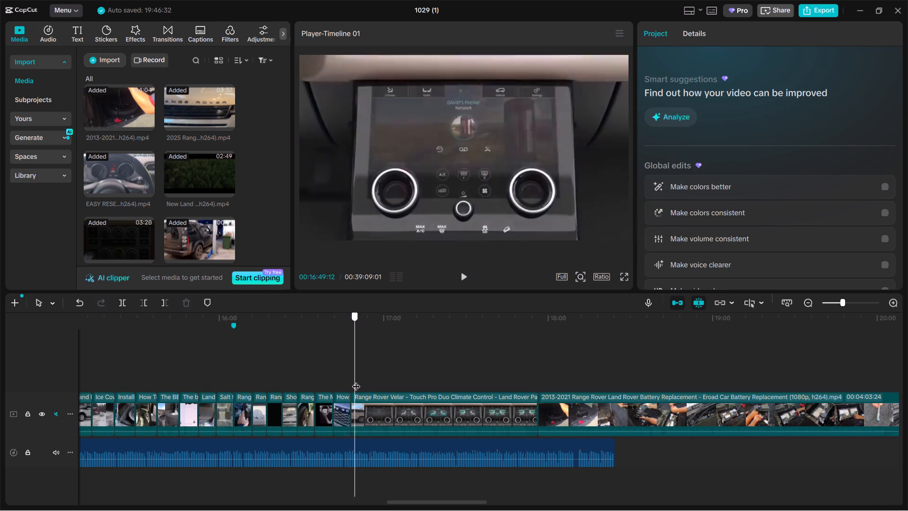
left_click_drag(356, 380, 369, 382)
left_click(379, 403)
key("ctrl+b")
key("BackSpace")
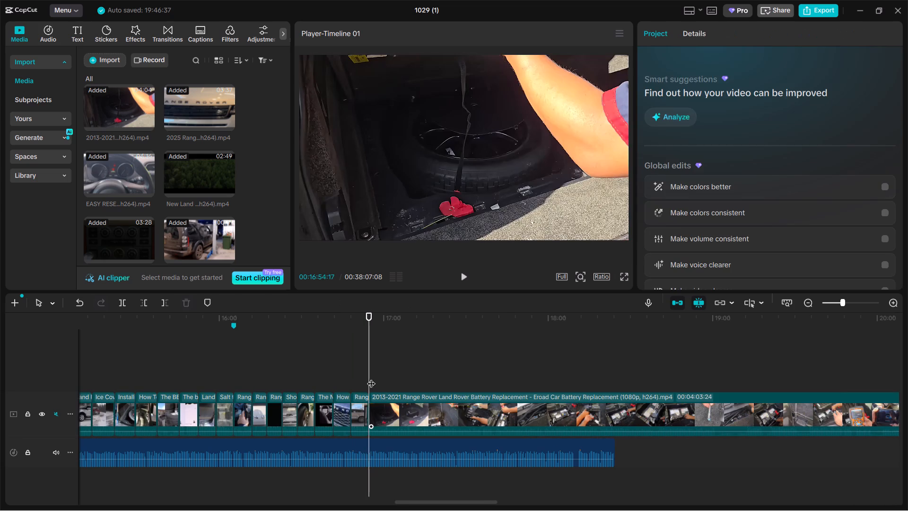
Split the 2013-2021 Range Rover Battery Replacement clip at 00:17:00:13 and delete the remainder after the cut.
left_click_drag(371, 378, 371, 383)
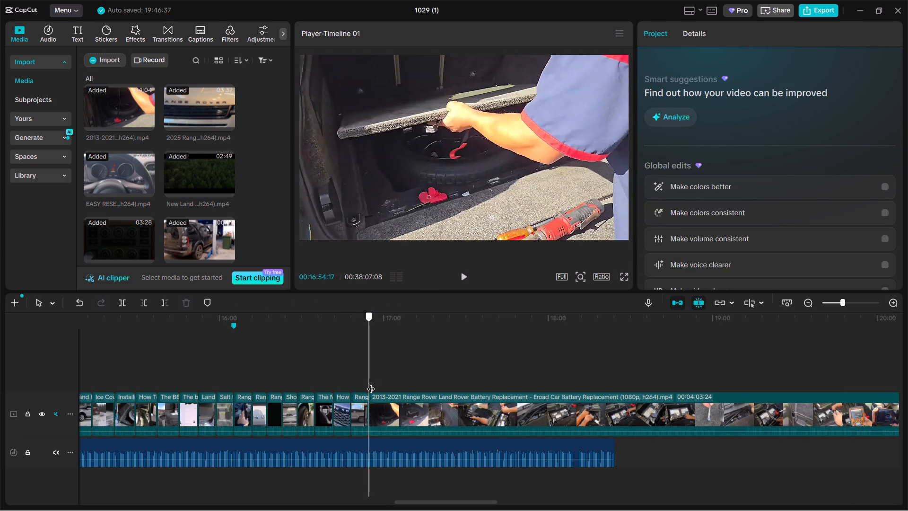
left_click_drag(371, 383, 385, 382)
left_click(400, 398)
key("ctrl+b")
key("BackSpace")
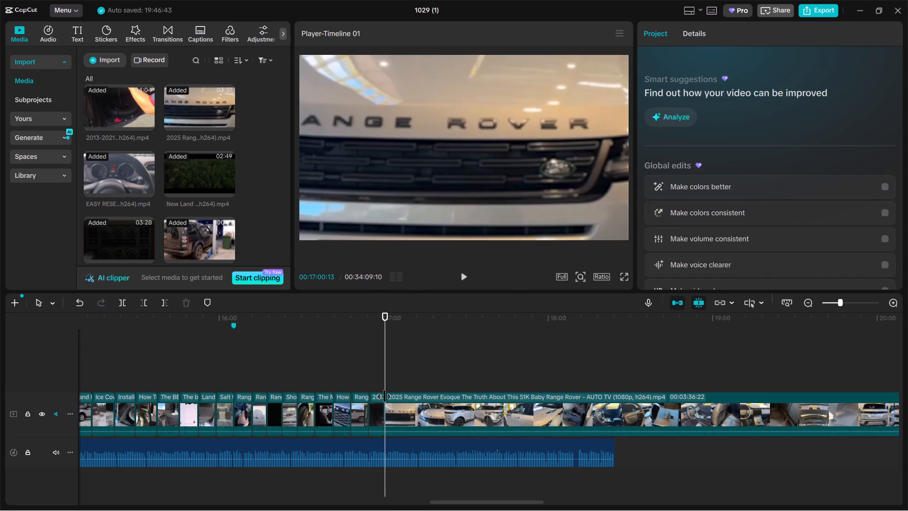
Split the 2025 Range Rover Evoque clip at 00:17:52:11 and delete the part before the cut.
left_click_drag(378, 405, 377, 400)
left_click_drag(266, 375, 275, 375)
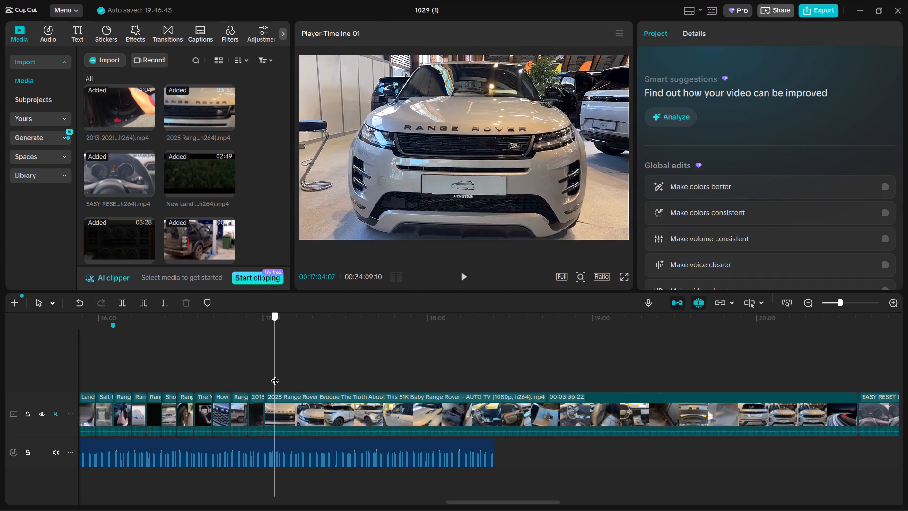
left_click_drag(275, 375, 336, 362)
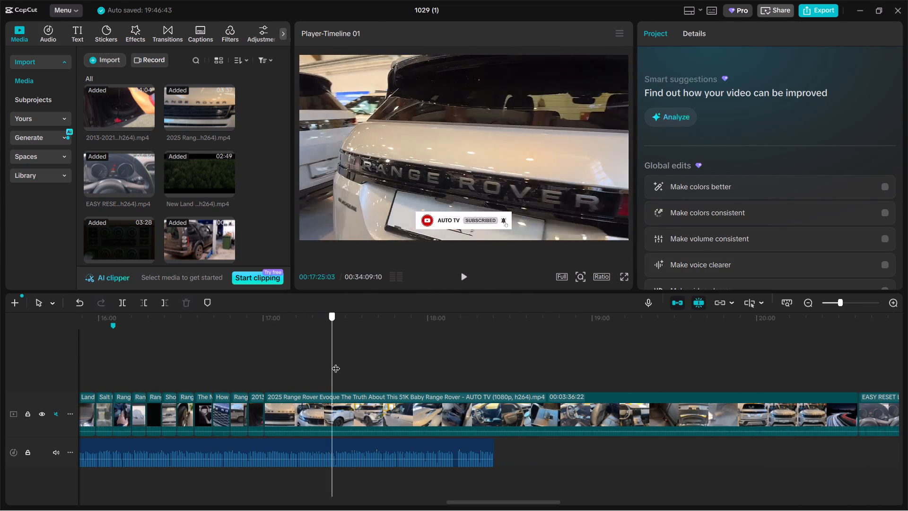
left_click_drag(336, 362, 417, 347)
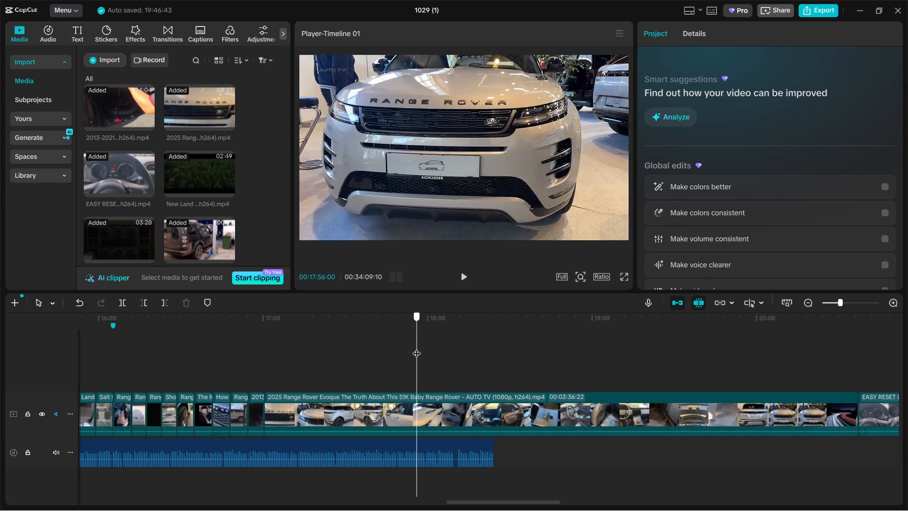
left_click_drag(417, 347, 407, 349)
left_click(406, 395)
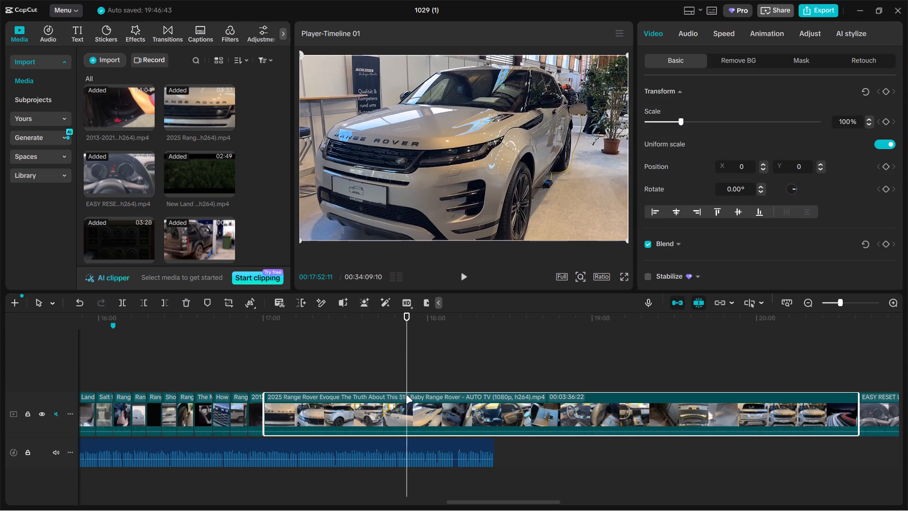
key("ctrl+b")
left_click(390, 400)
key("BackSpace")
Split the 2025 Range Rover Evoque clip at 00:17:07:00 and delete the remainder after the cut.
left_click(265, 387)
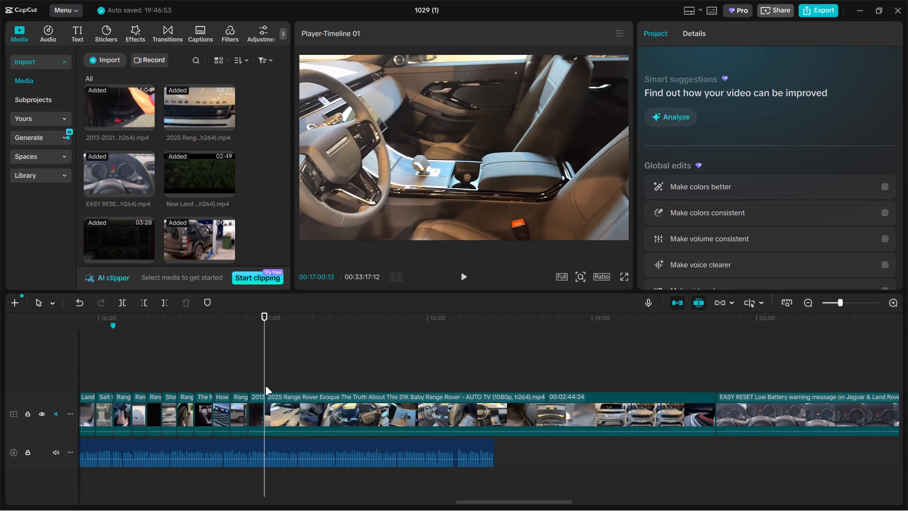
left_click_drag(265, 383, 282, 381)
left_click(301, 412)
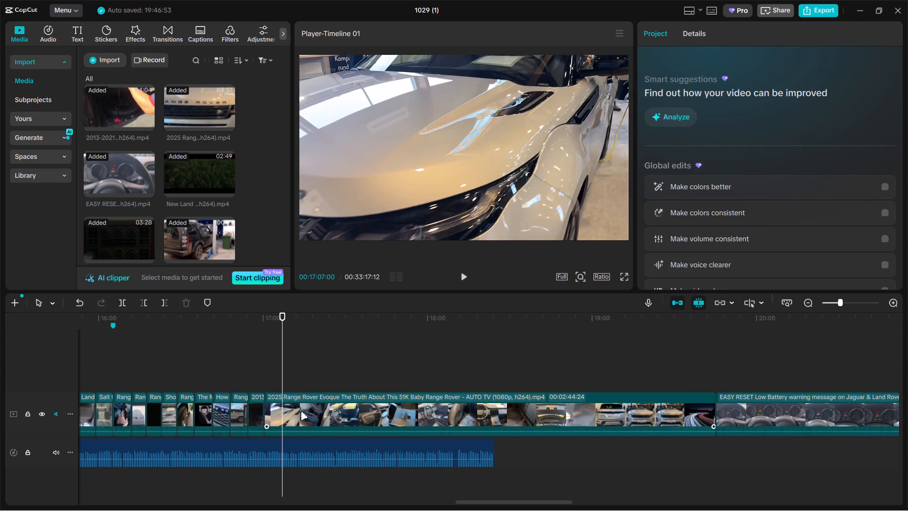
key("ctrl+b")
key("BackSpace")
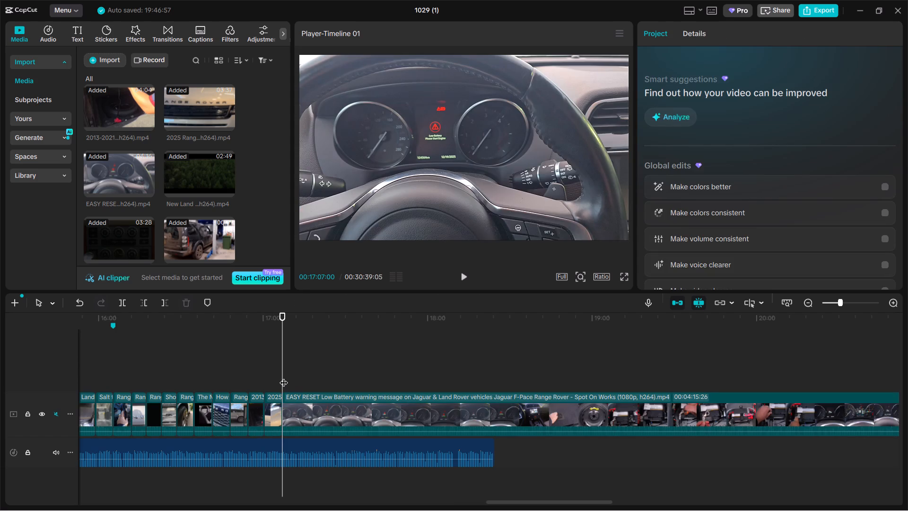
Split the EASY RESET Low Battery warning clip at 00:18:18:13 and delete the part before the cut.
left_click_drag(284, 377, 584, 361)
left_click_drag(586, 361, 562, 360)
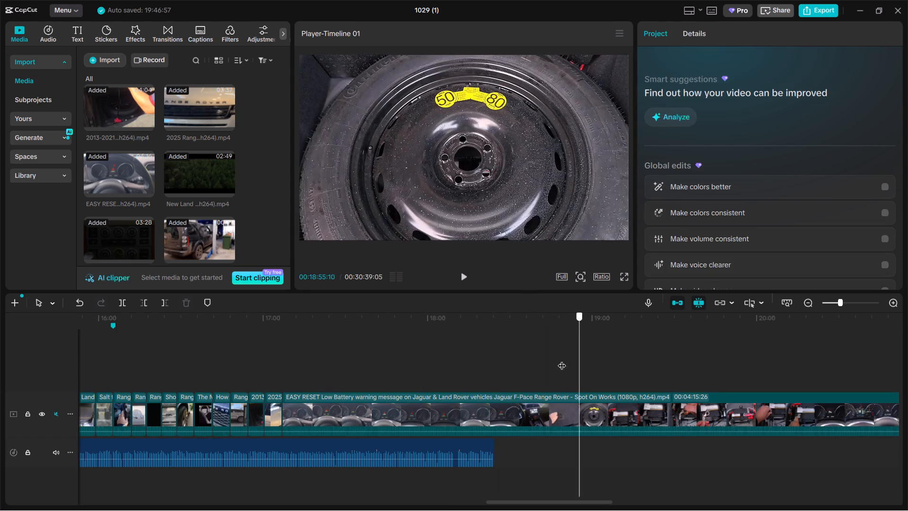
left_click_drag(562, 360, 478, 359)
left_click(469, 403)
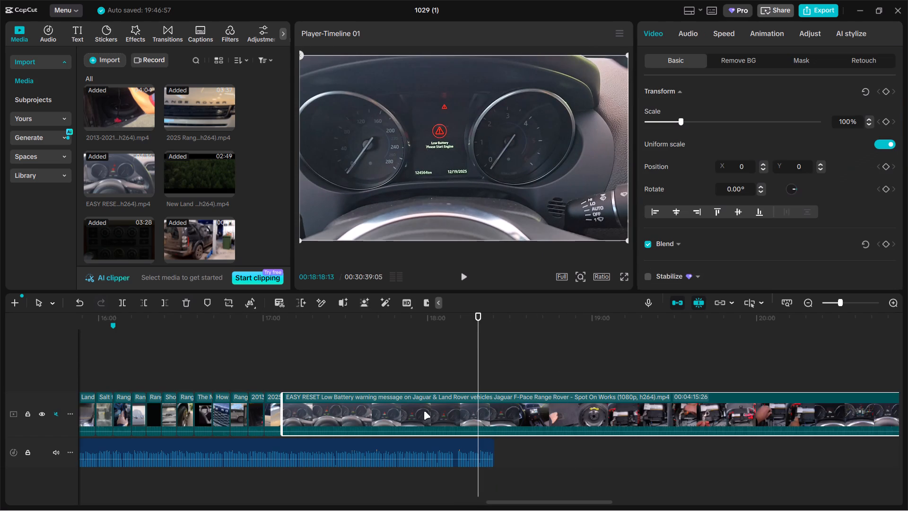
key("ctrl+b")
key("ctrl+space")
left_click(412, 413)
key("BackSpace")
Split the EASY RESET Low Battery warning clip at 00:17:13:11 and delete the remainder after the cut.
double_click(304, 382)
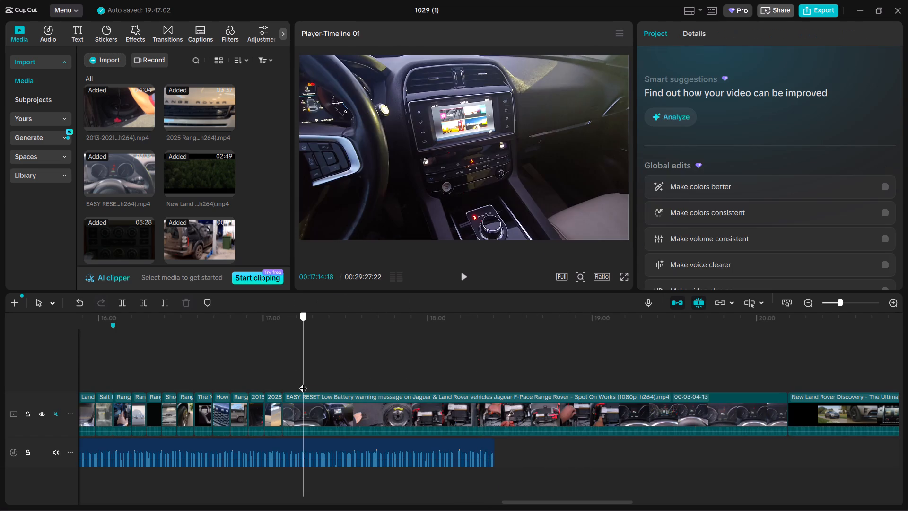
left_click(323, 408)
key("ctrl+b")
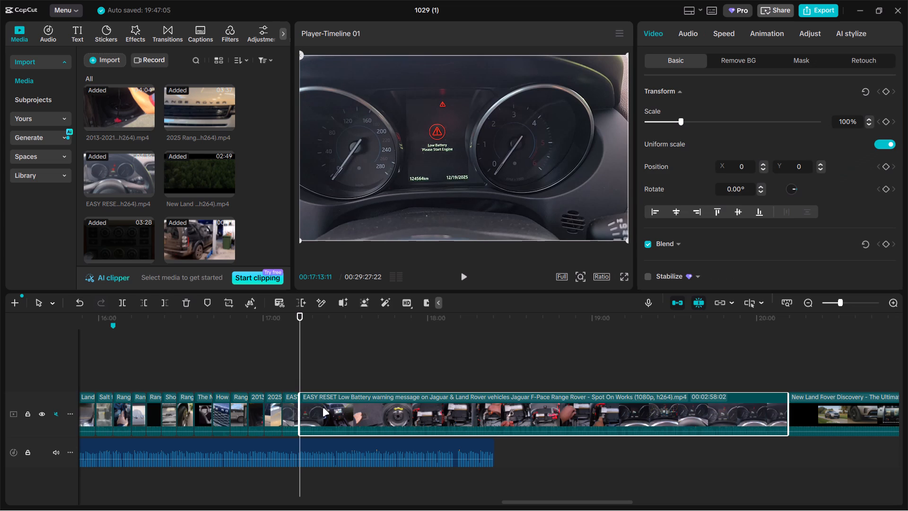
key("BackSpace")
Split the New Land Rover Discovery clip at 00:17:34:08 and delete the part before the cut.
left_click_drag(298, 374, 367, 380)
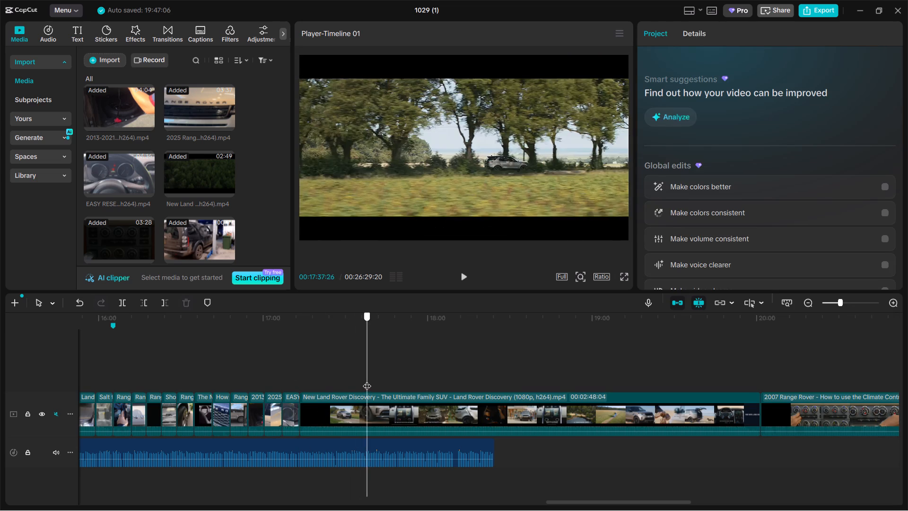
left_click_drag(367, 380, 357, 381)
left_click(357, 419)
key("ctrl+b")
left_click(330, 420)
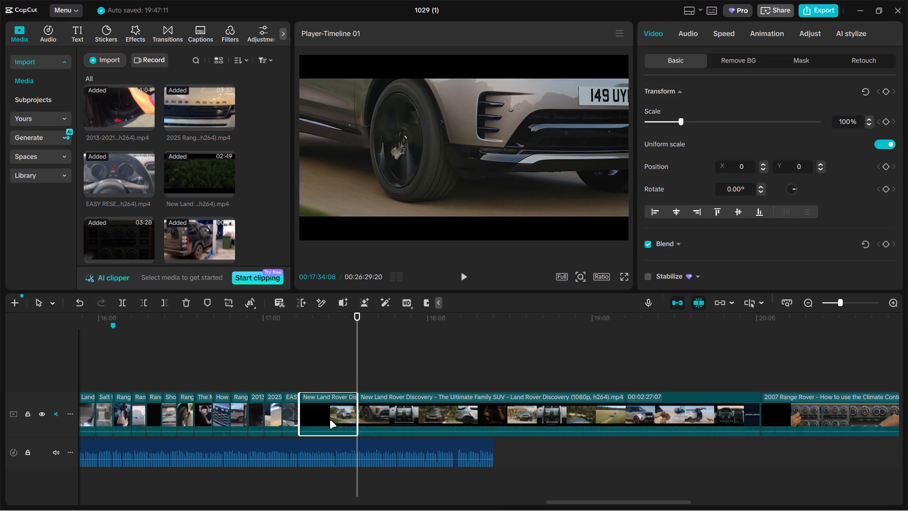
key("BackSpace")
Split the New Land Rover Discovery clip at 00:17:20:03 and delete the remainder after the cut.
left_click(297, 379)
left_click_drag(297, 379, 313, 376)
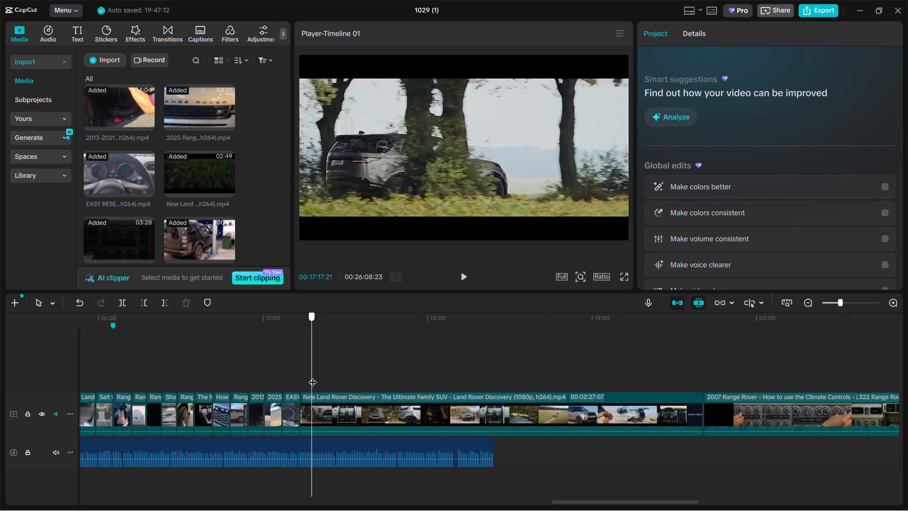
left_click_drag(313, 376, 318, 375)
left_click(335, 414)
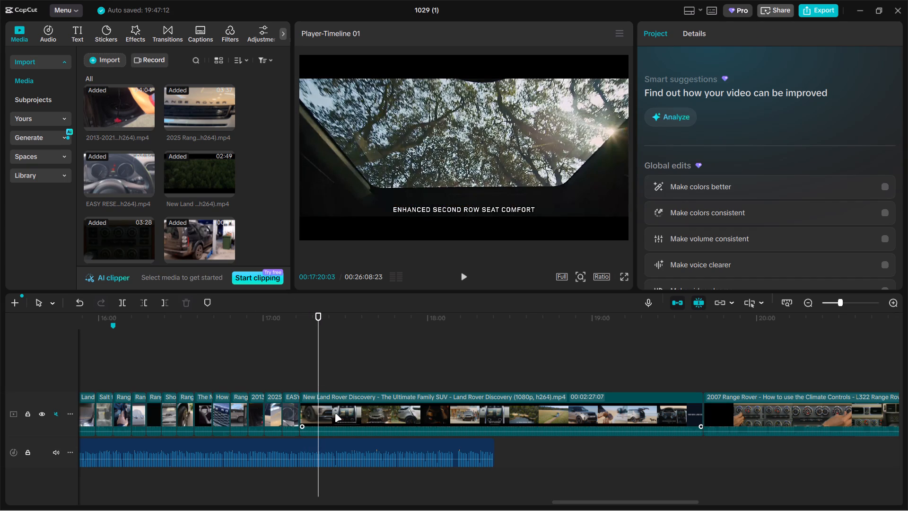
key("ctrl+b")
key("BackSpace")
Scale the trimmed New Land Rover Discovery clip to 138% so the picture fills the frame.
left_click(312, 381)
left_click(397, 199)
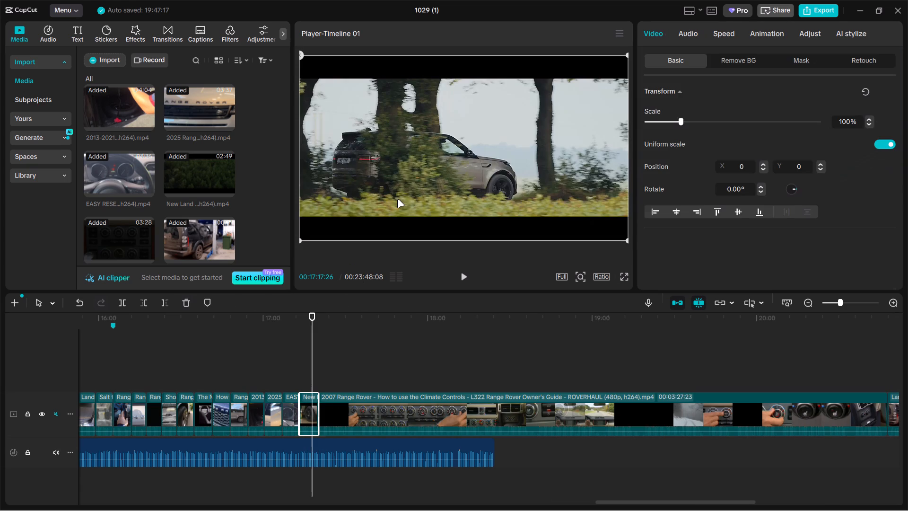
left_click_drag(682, 119, 696, 119)
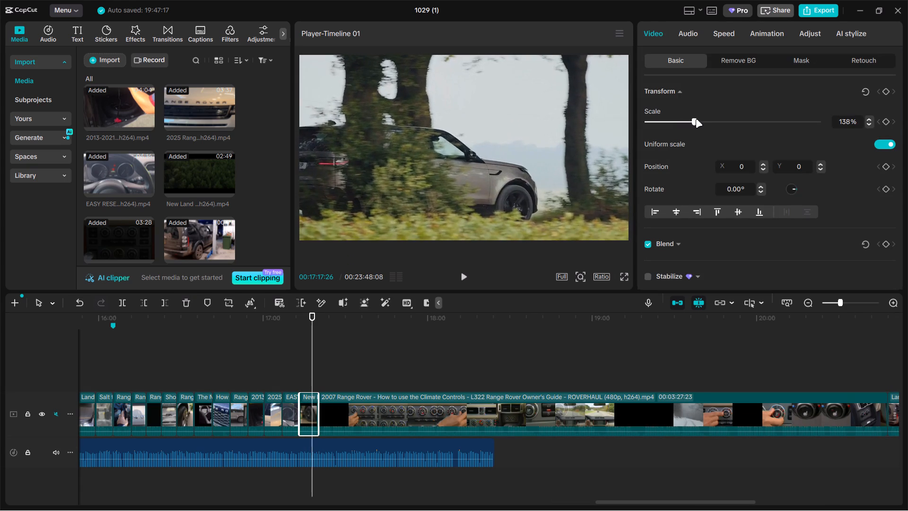
left_click_drag(312, 372, 309, 372)
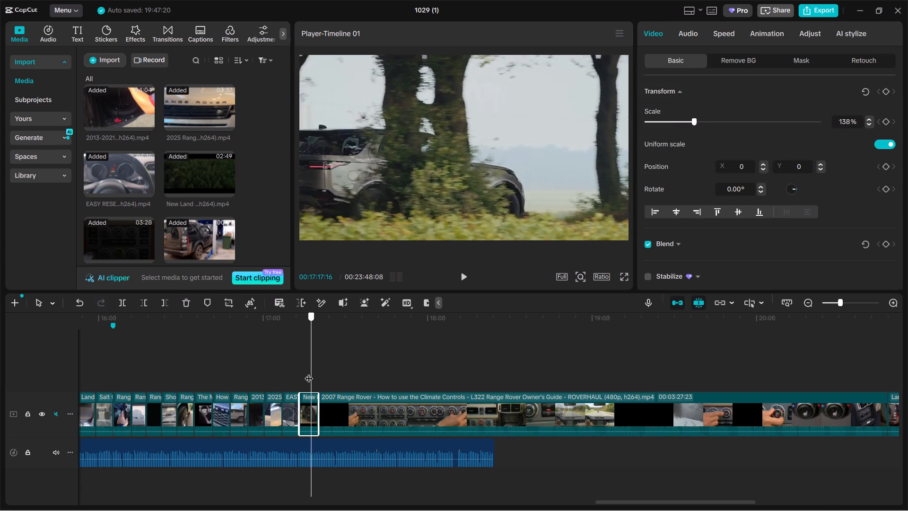
Split the 2007 Range Rover Climate Controls clip at 00:17:58:12 and delete the part before the cut.
left_click_drag(309, 372, 327, 371)
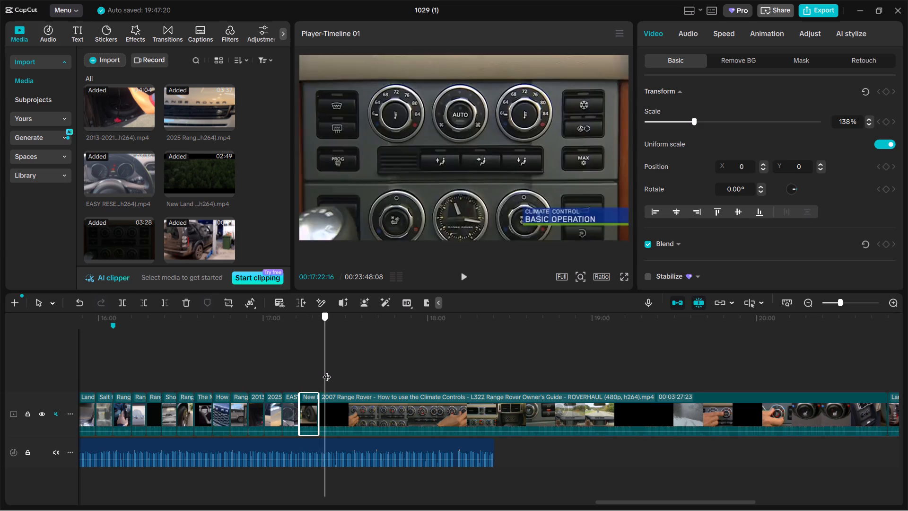
left_click_drag(327, 371, 373, 372)
left_click_drag(375, 374, 423, 370)
left_click(423, 418)
key("ctrl+b")
left_click(378, 423)
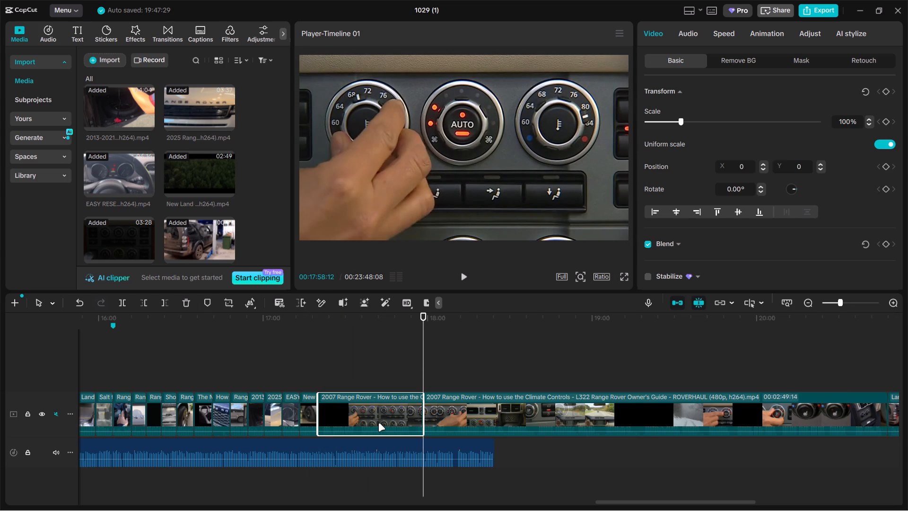
key("BackSpace")
Split the 2007 Range Rover Climate Controls clip at 00:17:27:05 and delete the remainder after the cut.
double_click(338, 383)
left_click(360, 418)
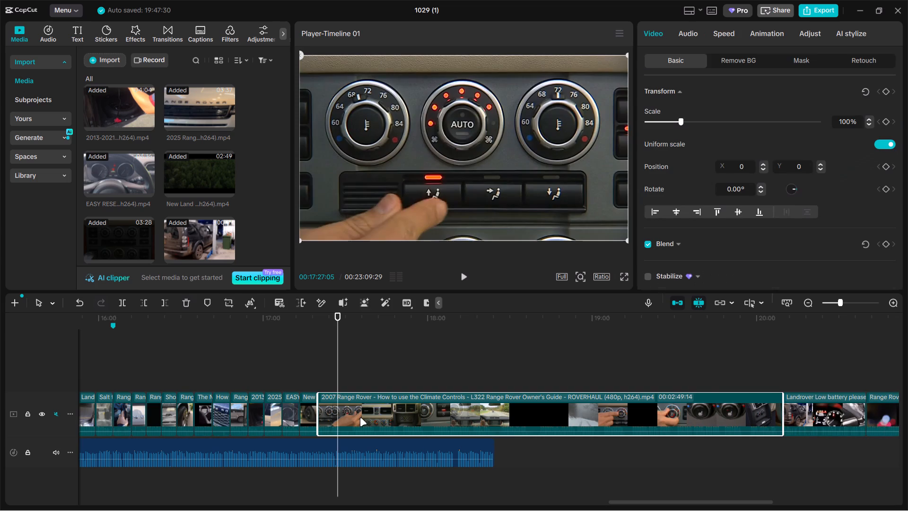
key("ctrl+b")
key("BackSpace")
Trim about 6 seconds off the start of the Landrover Low battery clip so it opens on the dashboard warning lights.
left_click_drag(341, 377, 356, 374)
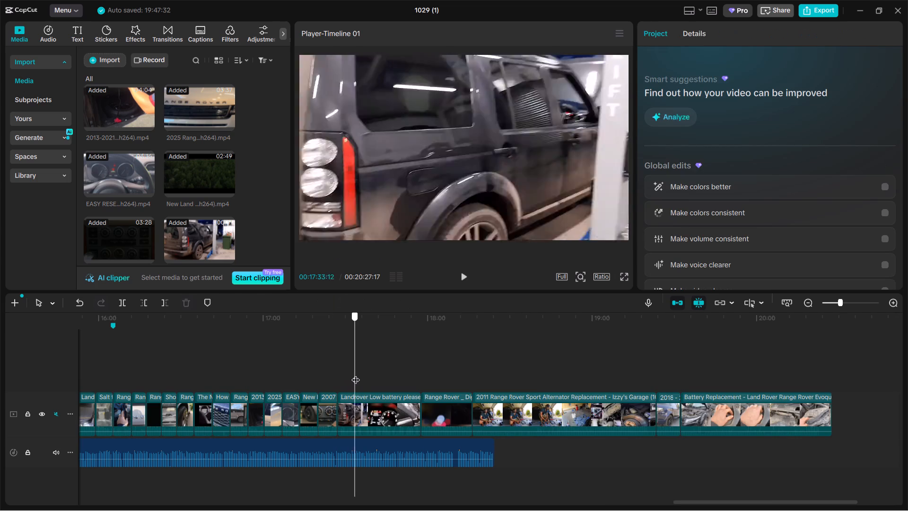
left_click_drag(356, 374, 367, 372)
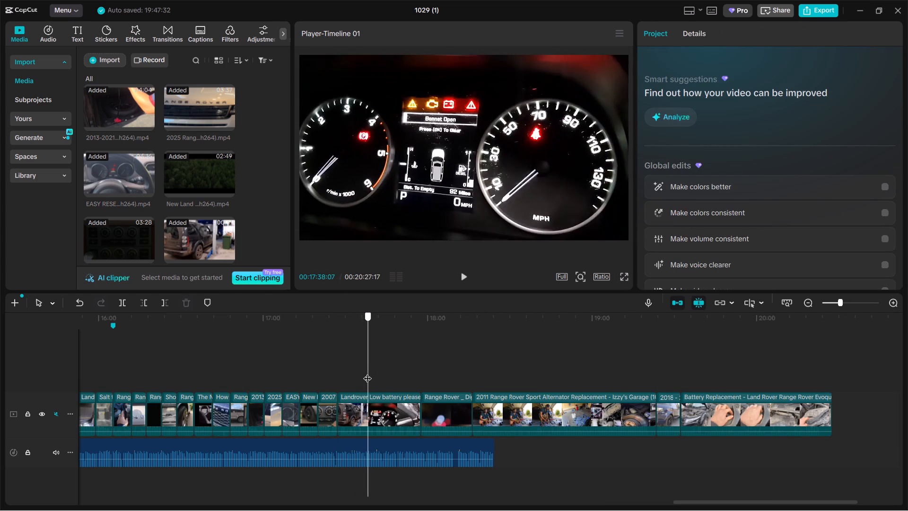
left_click_drag(367, 372, 354, 378)
left_click(356, 412)
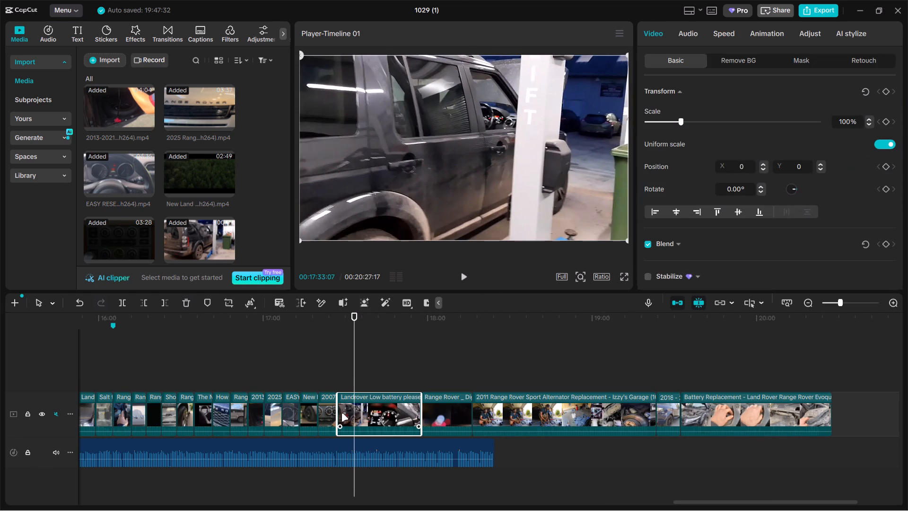
left_click_drag(341, 413, 356, 411)
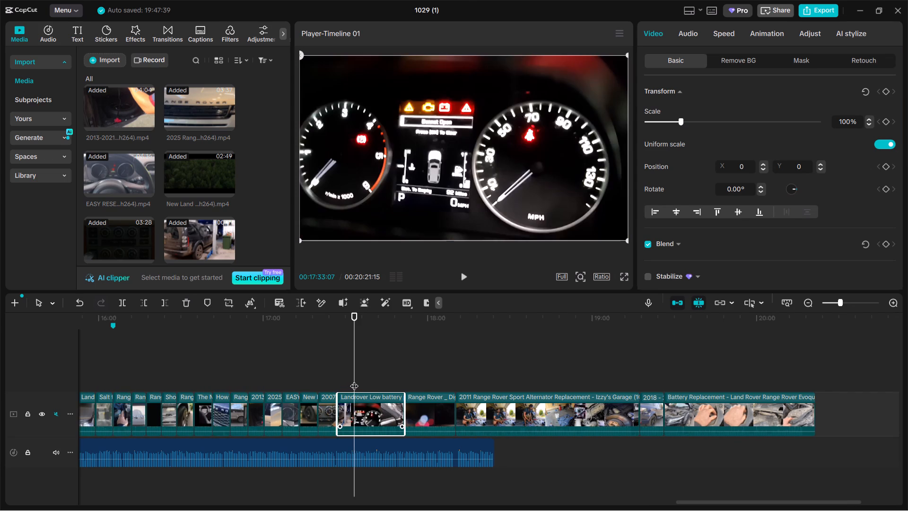
Split the Landrover Low battery clip at 00:17:34:08 and delete the remainder after the cut.
left_click(355, 380)
key("ctrl+b")
key("BackSpace")
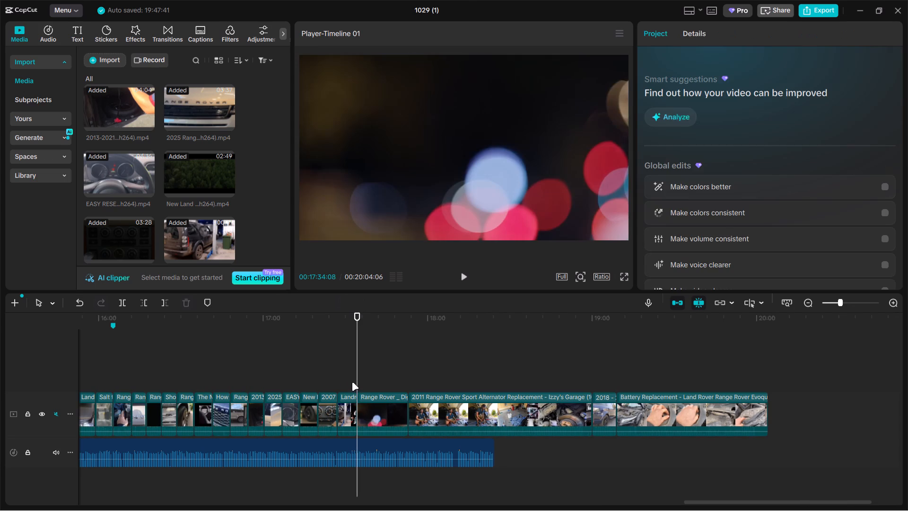
Trim both ends of the Range Rover headlight clip after the Landrover Low battery excerpt, leaving about 6 seconds.
left_click_drag(357, 374, 375, 373)
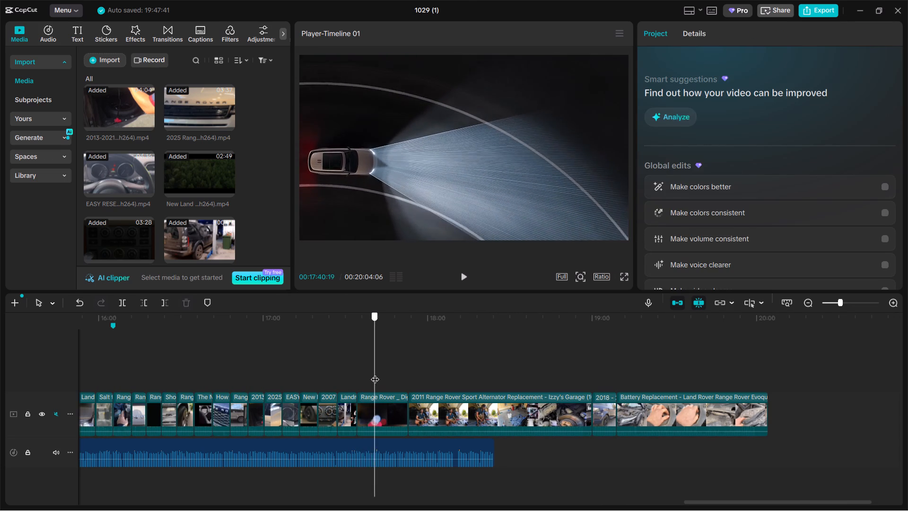
left_click_drag(375, 373, 373, 375)
left_click(375, 405)
left_click_drag(360, 409, 367, 408)
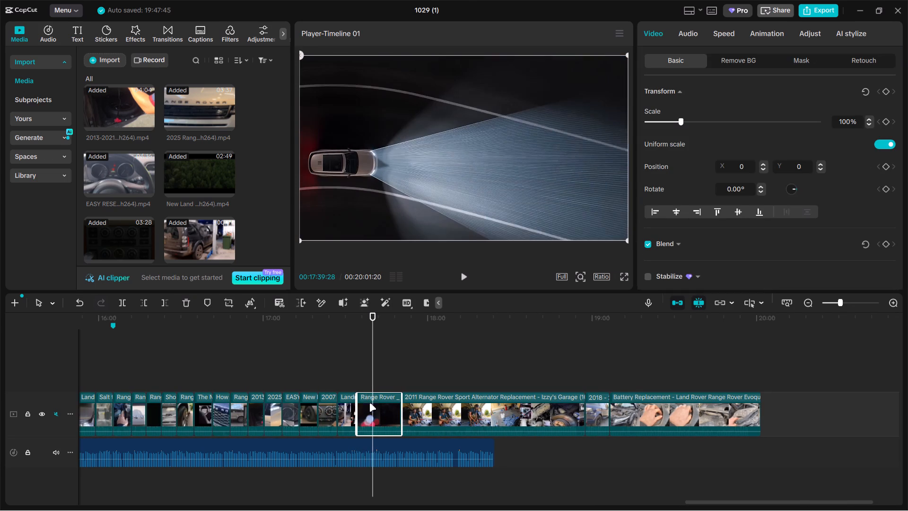
left_click(375, 375)
left_click_drag(402, 407, 379, 410)
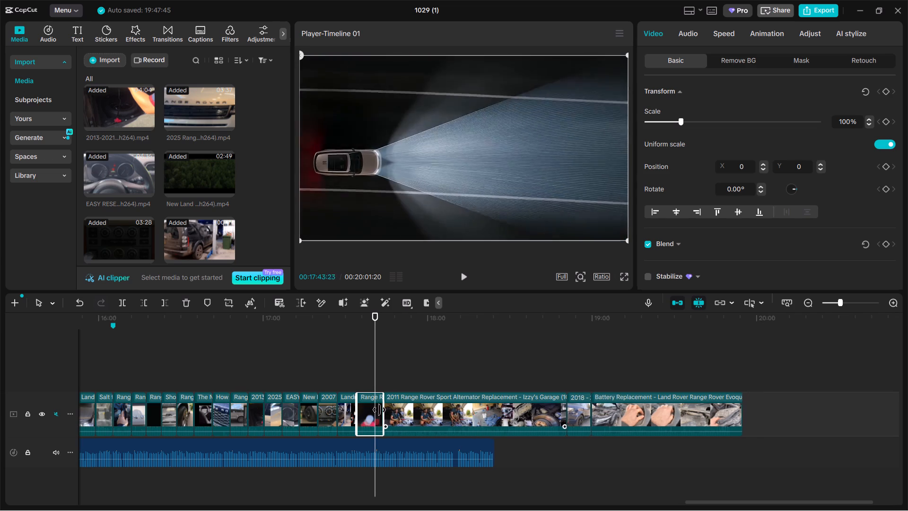
left_click_drag(379, 410, 373, 410)
Split the 2011 Range Rover Sport Alternator Replacement clip at 00:18:05:20 and delete the part before the cut.
left_click(387, 377)
left_click_drag(388, 377, 438, 371)
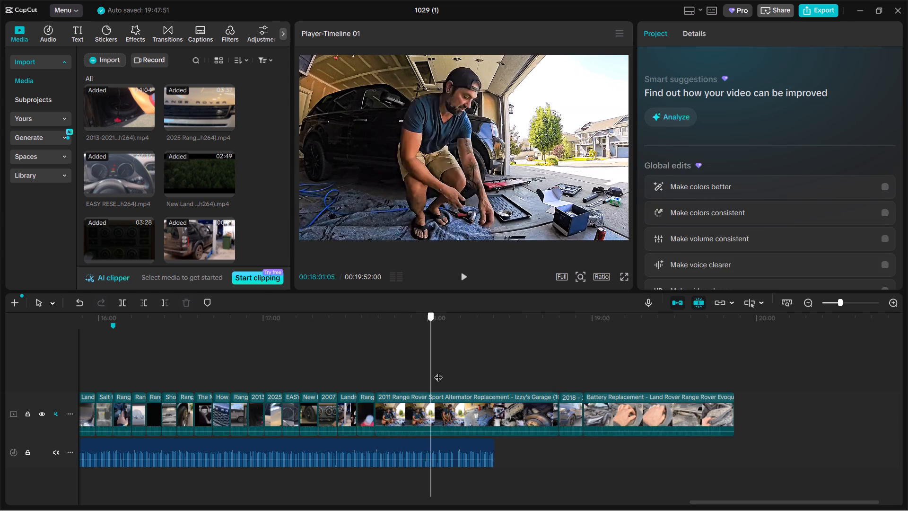
left_click_drag(438, 371, 443, 367)
left_click(445, 409)
key("ctrl+b")
left_click(421, 410)
key("BackSpace")
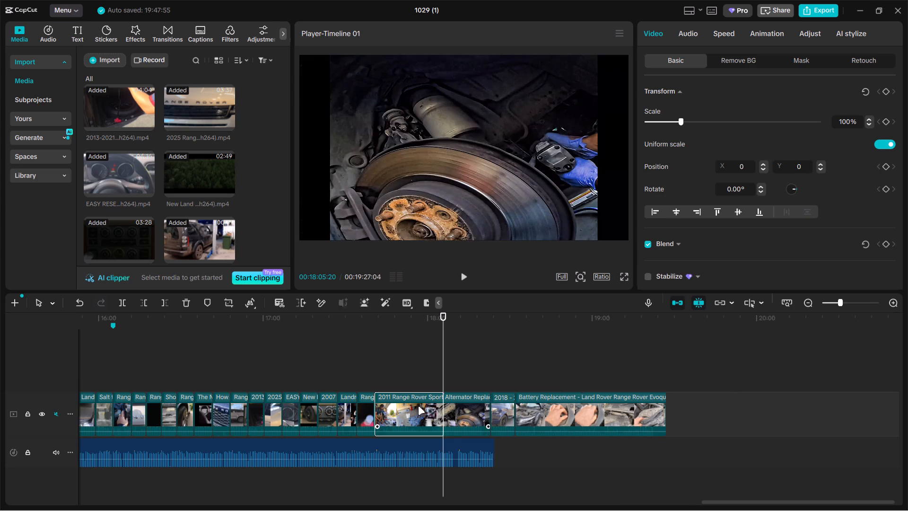
Split the 2011 Range Rover Sport Alternator Replacement clip at 00:17:48:12 and delete the remainder after the cut.
double_click(396, 376)
left_click(409, 410)
key("ctrl+b")
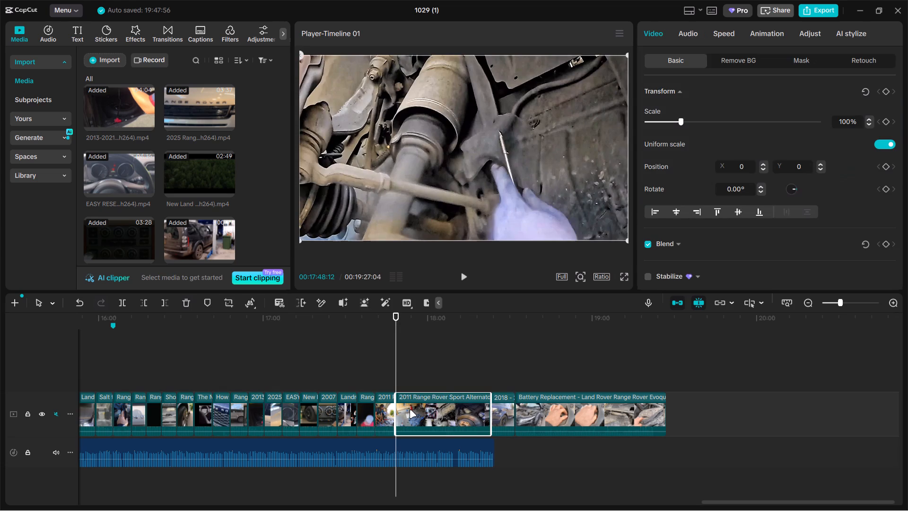
key("BackSpace")
Trim the end of the 2018 Range Rover clip back to 00:17:54:12.
left_click_drag(476, 380, 485, 380)
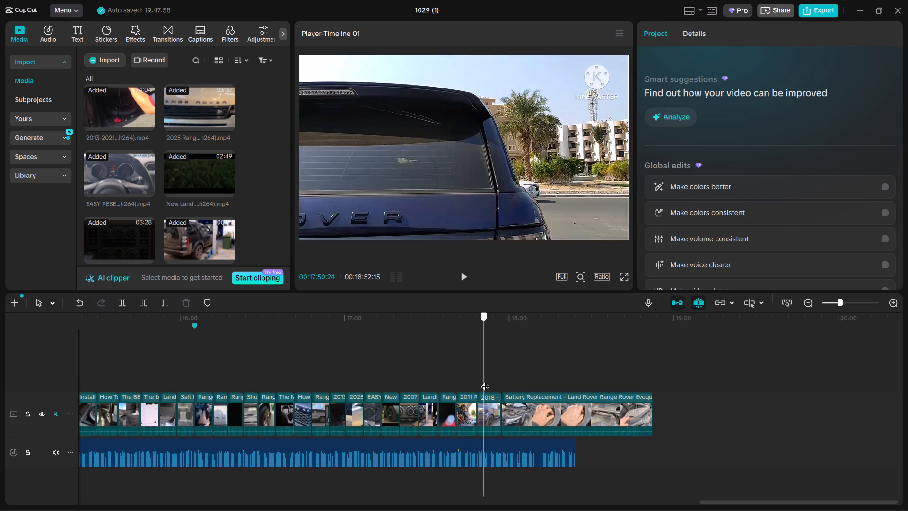
left_click_drag(485, 380, 494, 378)
left_click(488, 422)
left_click_drag(500, 414, 495, 411)
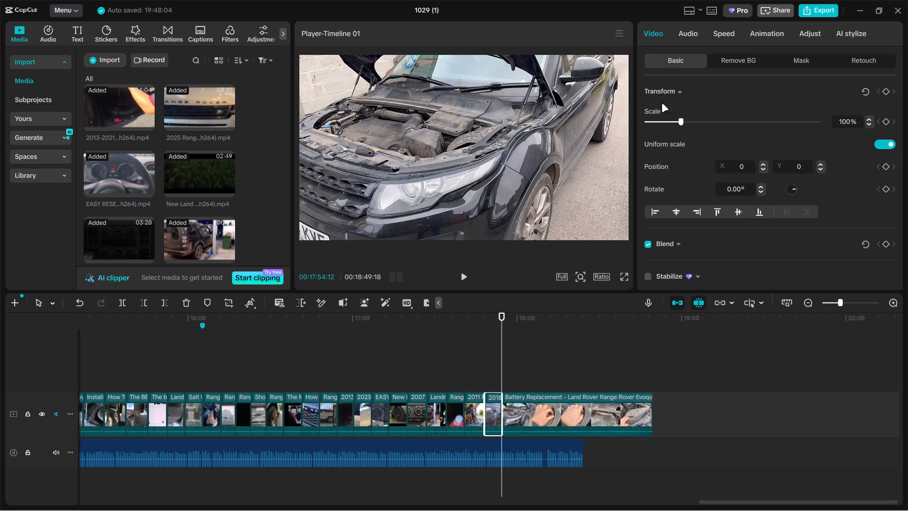
Scale the 2018 Range Rover clip to 150% to push the KineMaster watermark out of the frame.
left_click_drag(502, 373, 495, 373)
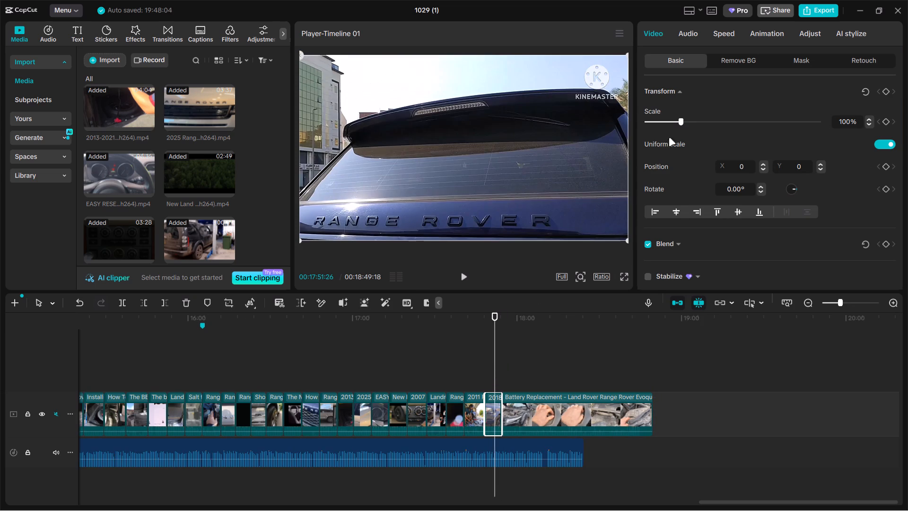
left_click_drag(678, 118, 698, 114)
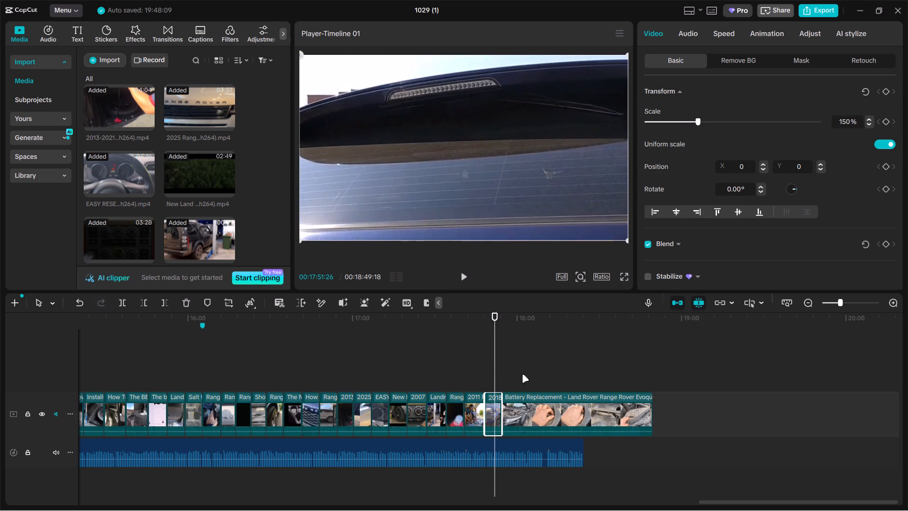
Split the Battery Replacement Range Rover Evoque clip at 00:18:01:05 and delete the remainder after the cut.
double_click(521, 366)
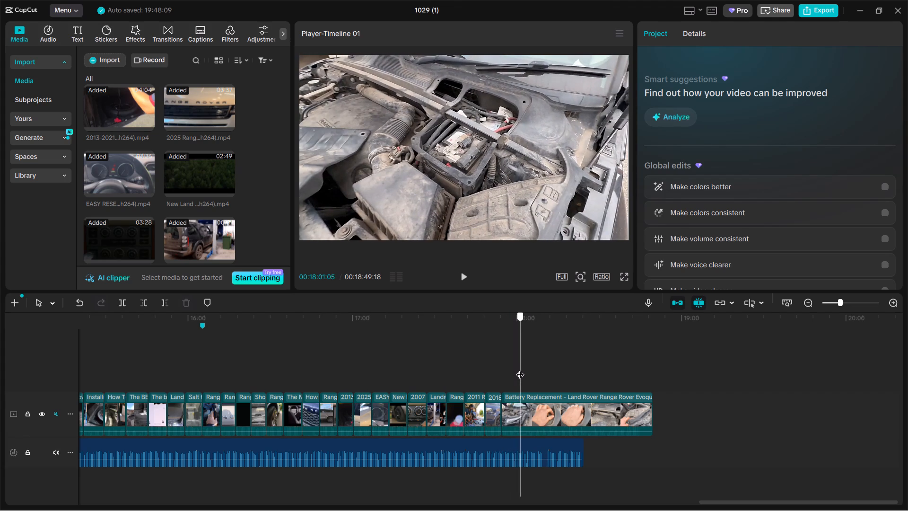
key("ctrl+b")
left_click(536, 405)
key("BackSpace")
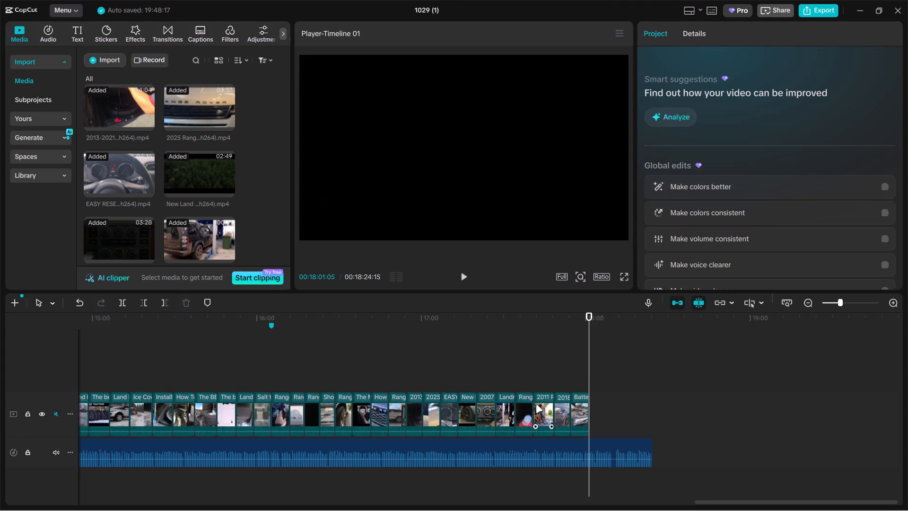
Select all the clips after the timeline marker and lengthen them together until the sequence ends at 00:18:40:23.
left_click(293, 376)
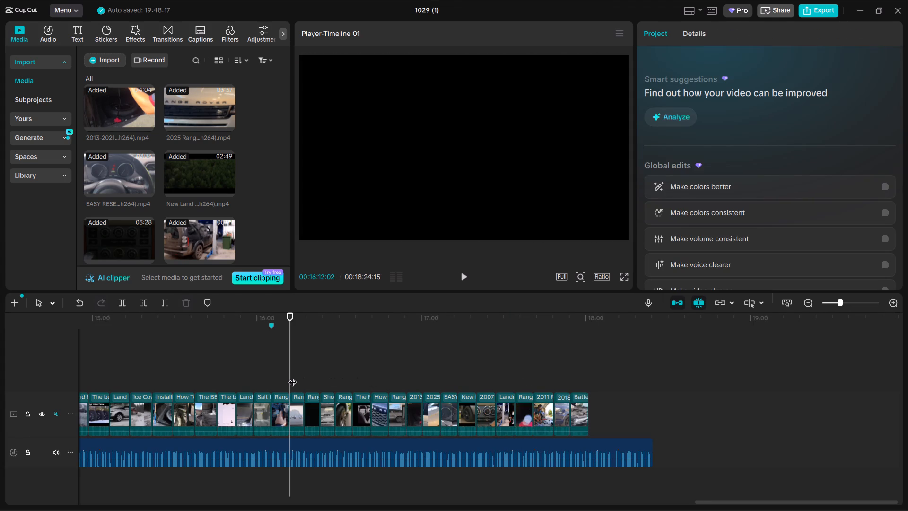
left_click_drag(293, 376, 303, 375)
left_click_drag(286, 382, 624, 409)
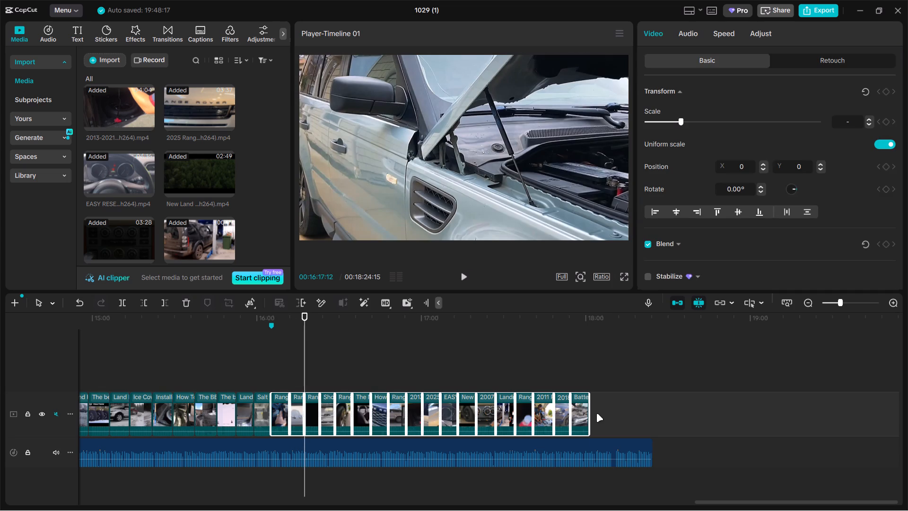
left_click(591, 413)
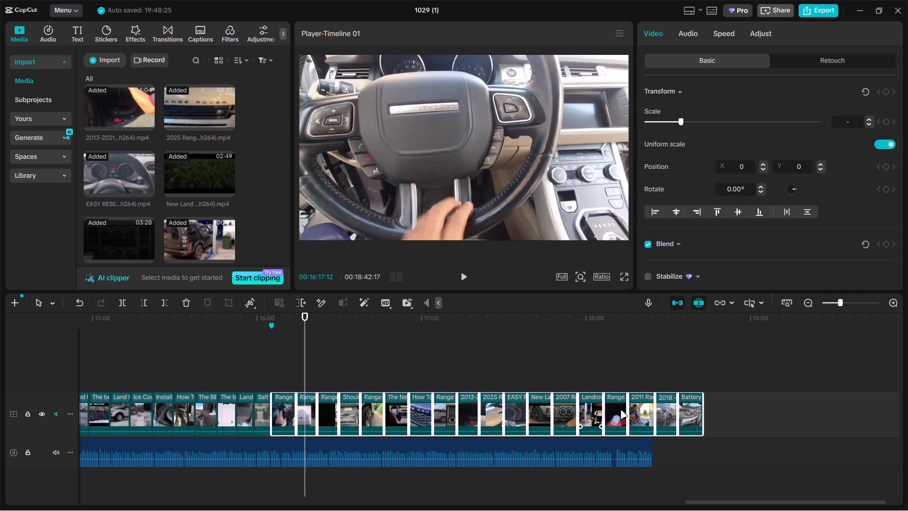
left_click(702, 405)
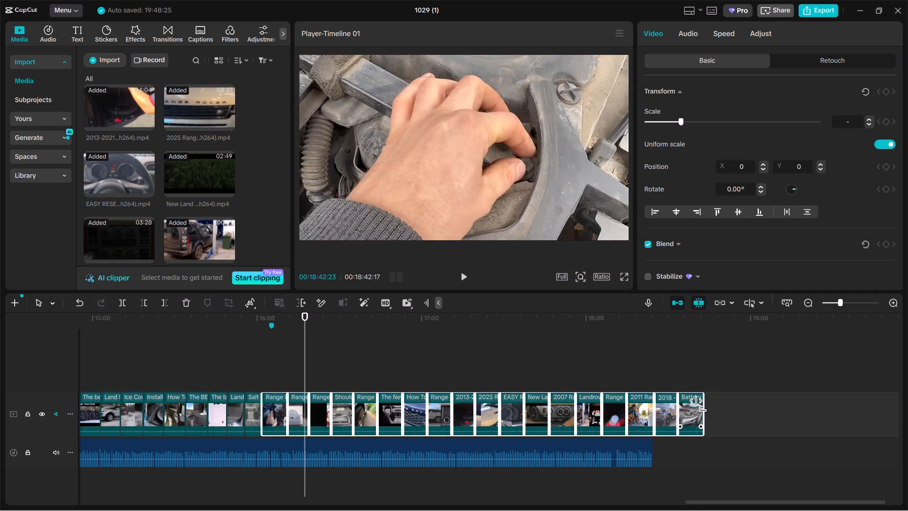
left_click(703, 408)
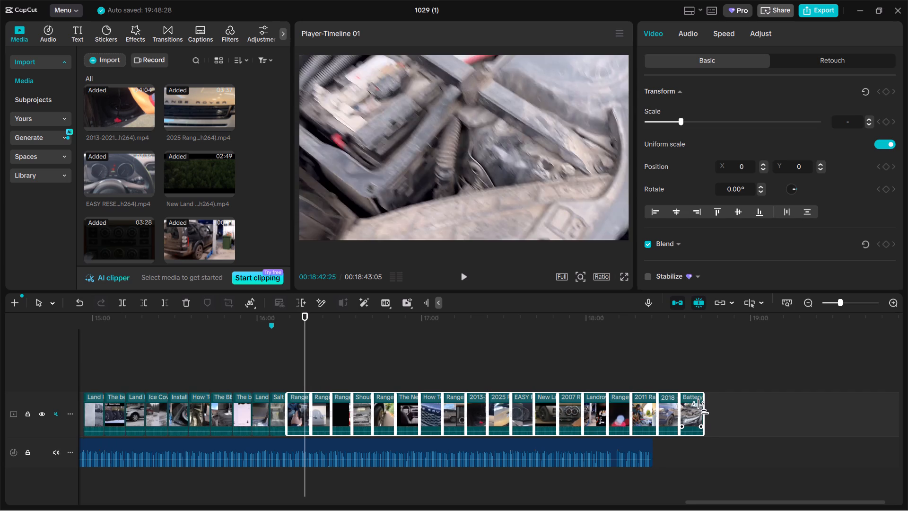
left_click(688, 409)
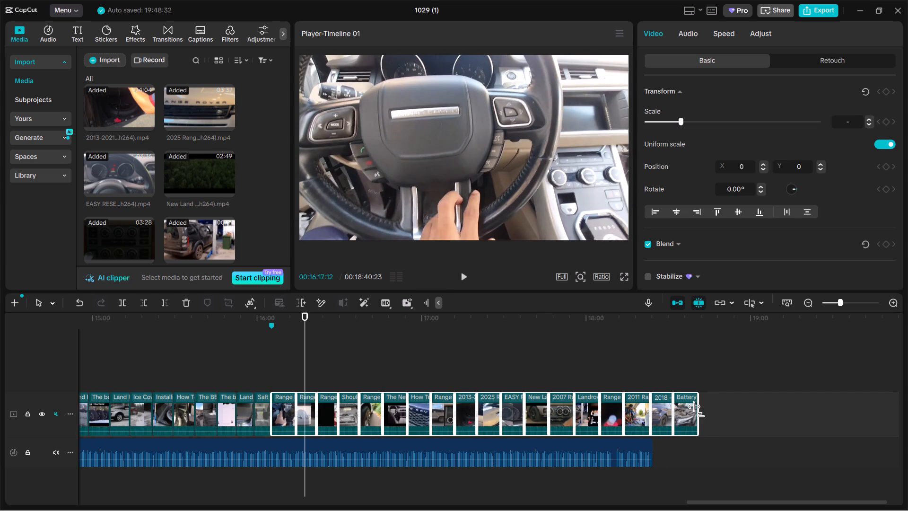
Shorten all the selected clips after the last marker together until the sequence ends at 00:18:27:17.
left_click_drag(698, 411, 692, 411)
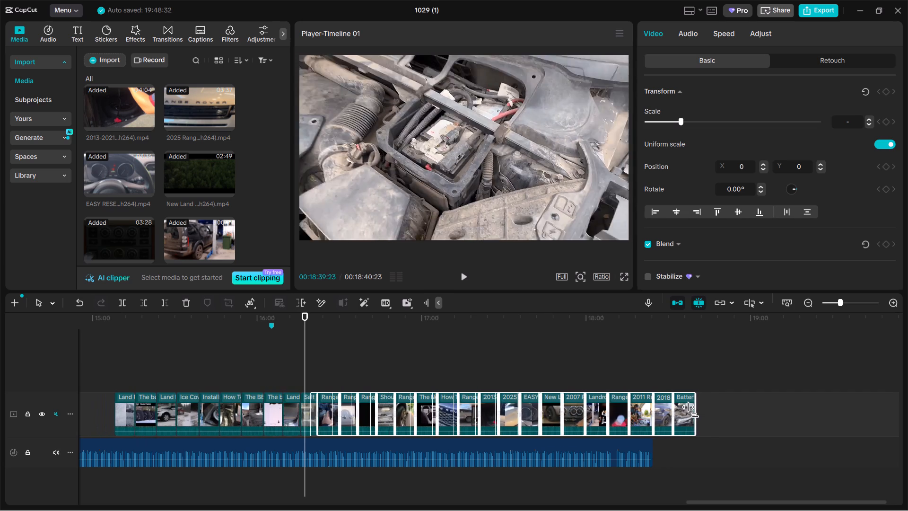
left_click_drag(692, 411, 692, 411)
left_click(642, 409)
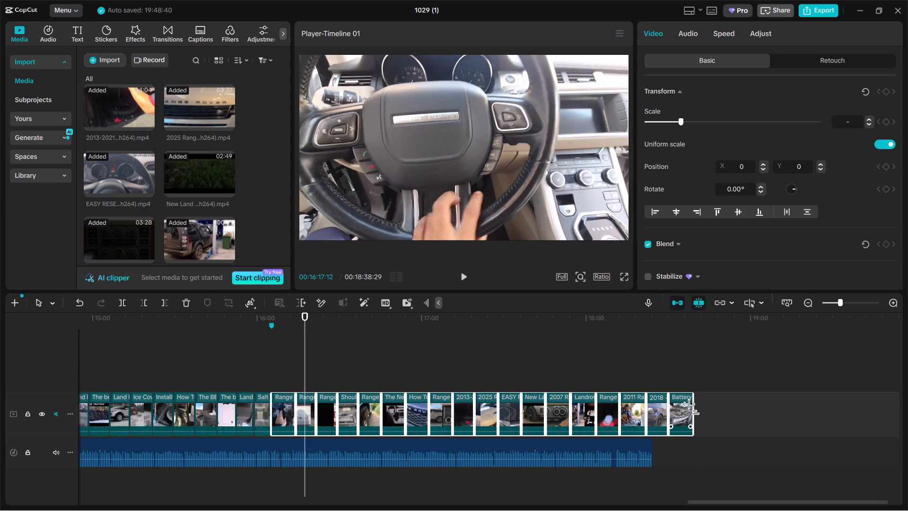
left_click_drag(693, 408, 689, 409)
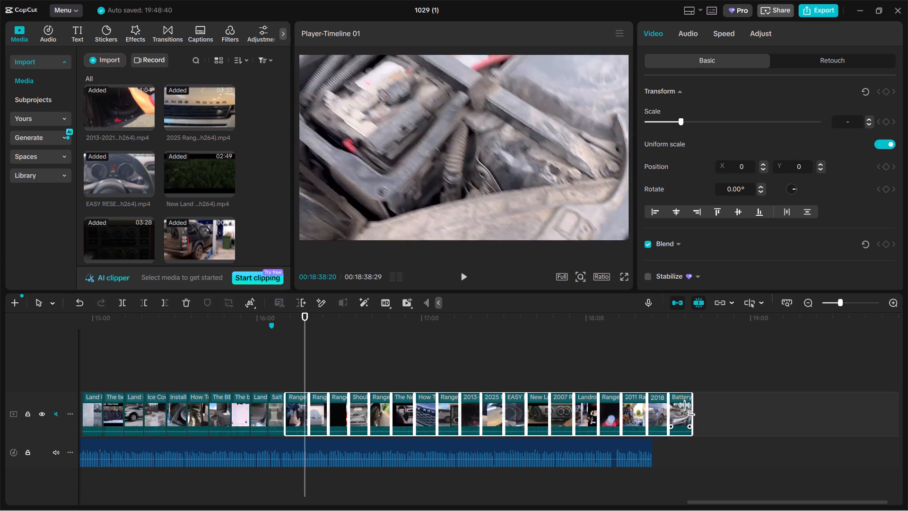
left_click_drag(689, 409, 688, 409)
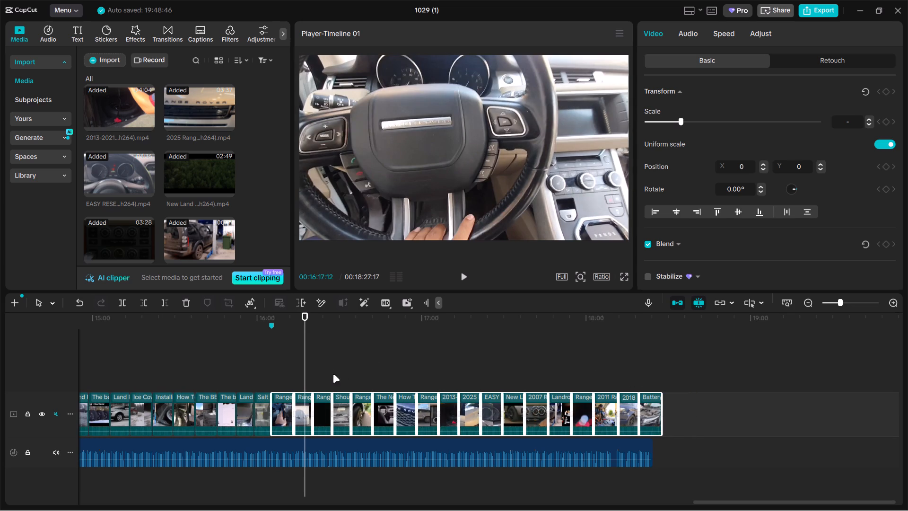
Select the five consecutive clips ending with the 2013 clip and shorten them together so the footage stops just before the narration's end.
left_click(343, 374)
left_click_drag(367, 378, 452, 402)
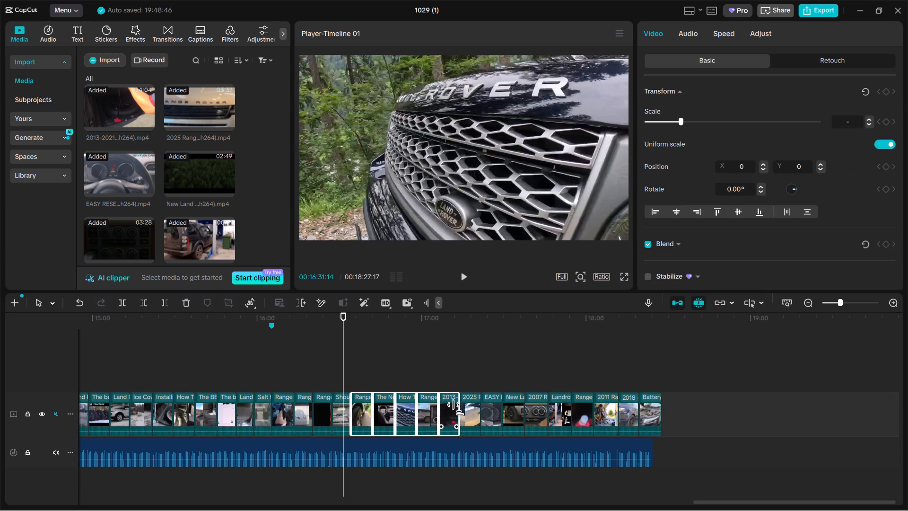
left_click(457, 409)
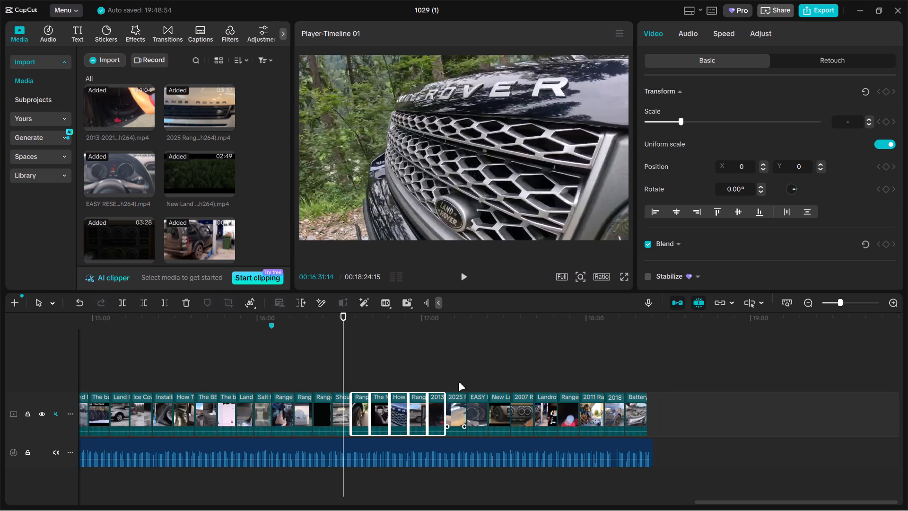
Select the three consecutive clips before the 2013 clip and lengthen them together to meet the narration's end at 00:18:24:15.
left_click_drag(460, 374, 489, 400)
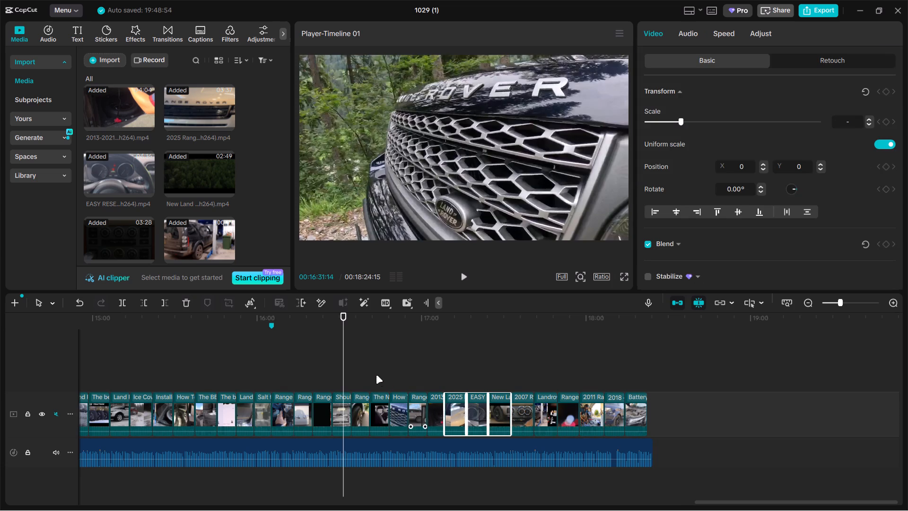
left_click_drag(373, 374, 413, 405)
left_click(427, 405)
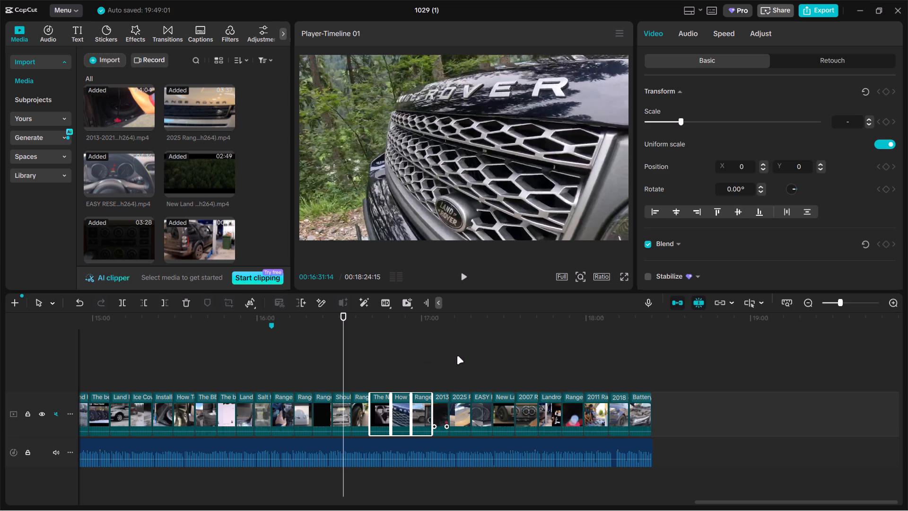
Check the adjusted closing section, and review the footage from the sequence's start to 00:01:08:12 for leftover watermarks.
left_click(438, 372)
left_click_drag(439, 371, 454, 372)
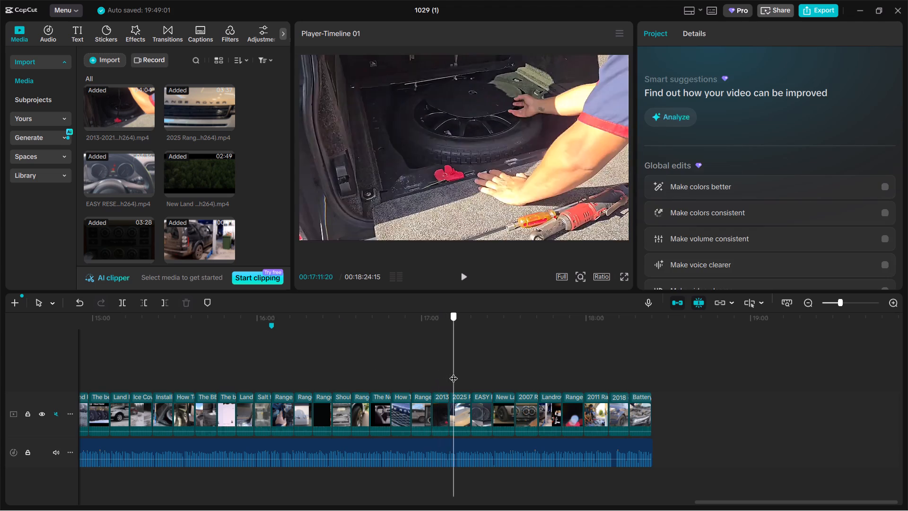
left_click_drag(454, 372, 471, 374)
scroll(471, 374, "down", 20, "ctrl")
scroll(471, 374, "down", 3, "ctrl")
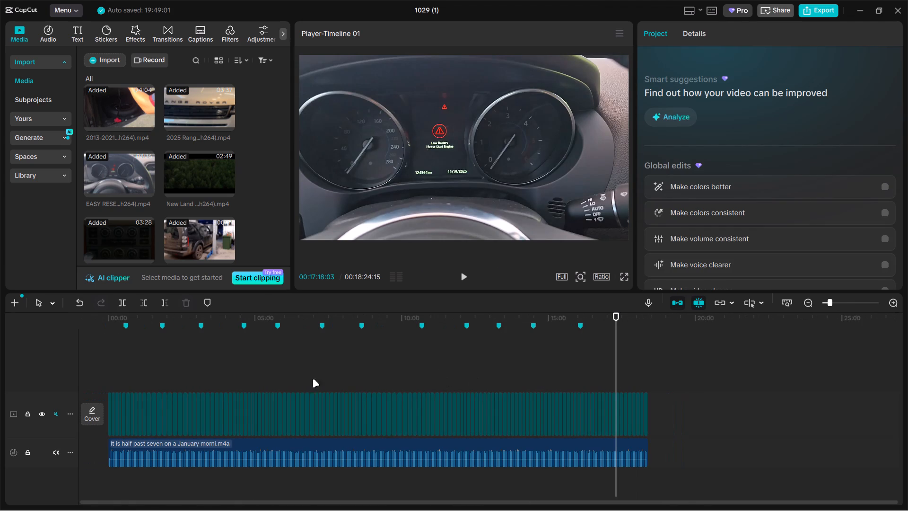
left_click(154, 379)
left_click_drag(151, 379, 68, 390)
scroll(154, 383, "up", 13, "ctrl")
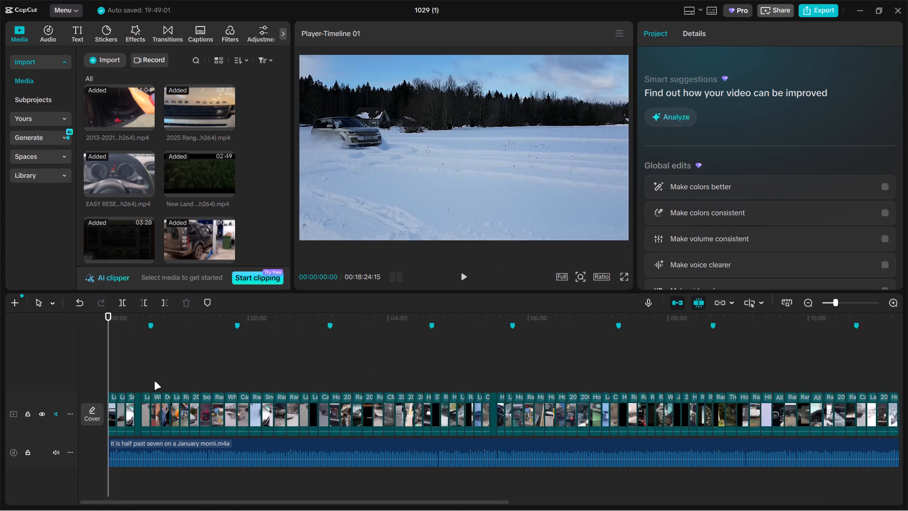
scroll(154, 381, "up", 13, "ctrl")
left_click_drag(109, 367, 129, 367)
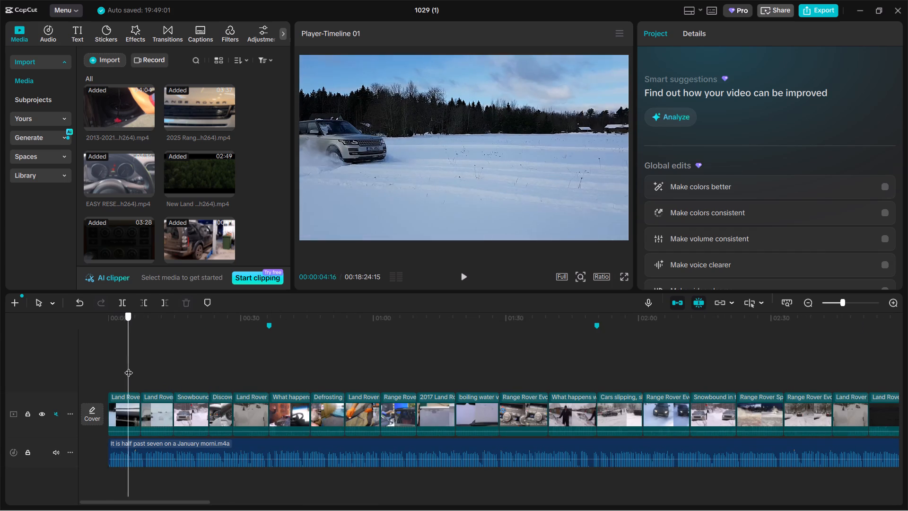
left_click_drag(129, 367, 239, 363)
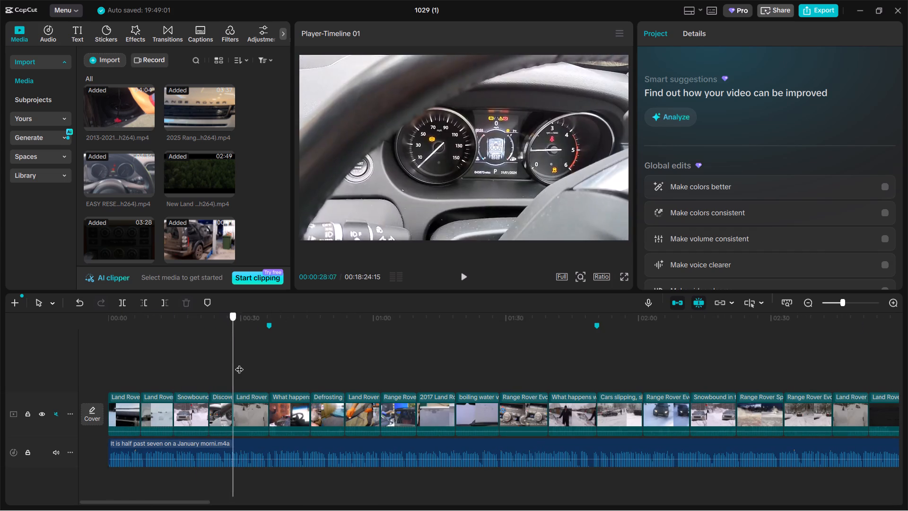
left_click_drag(239, 363, 419, 361)
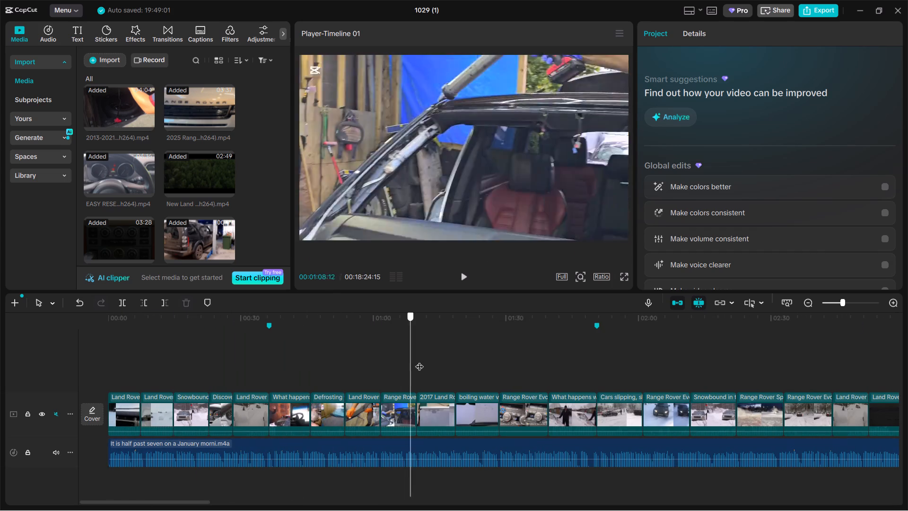
Scale the Range Rover windscreen clip at 00:01:06:02 to 119% to push the CapCut watermark out of the frame.
left_click_drag(419, 361, 400, 357)
left_click(435, 161)
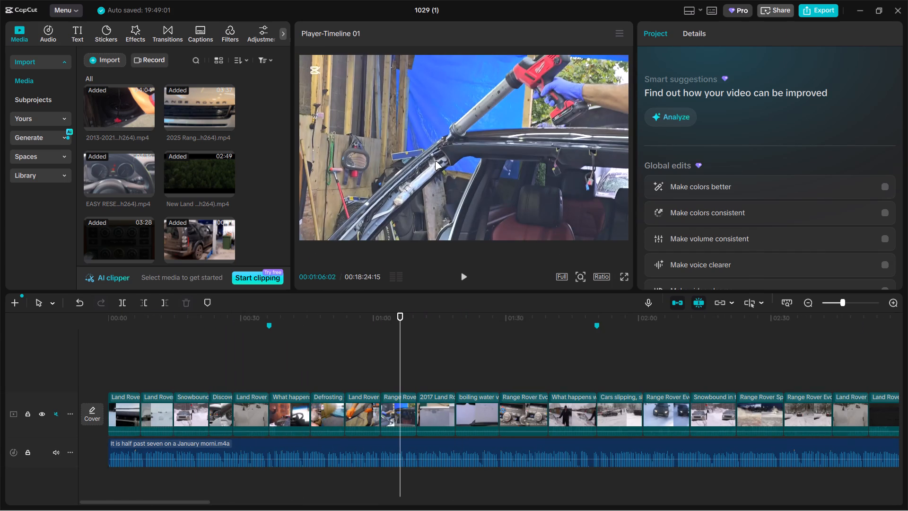
left_click_drag(683, 119, 690, 119)
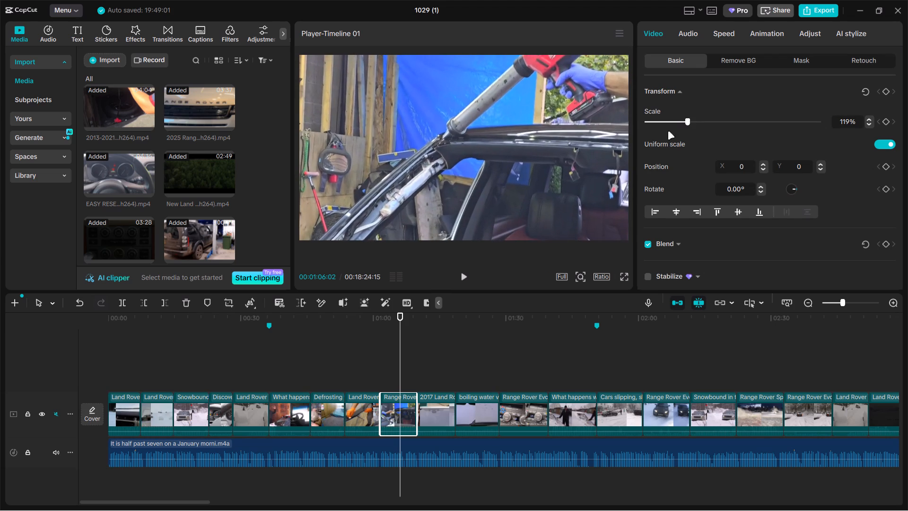
Review the footage from 00:01:06:02 to 00:06:19:07 for leftover watermarks and framing problems.
left_click_drag(403, 350, 487, 356)
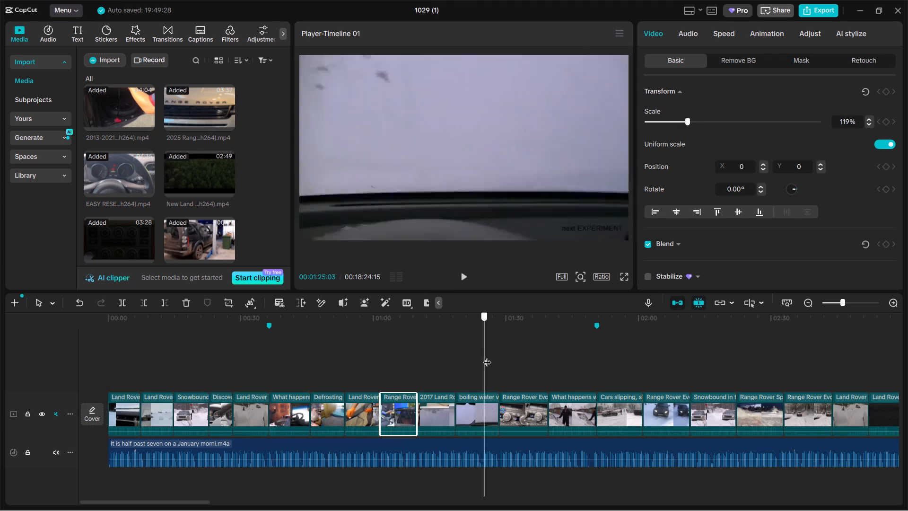
left_click_drag(487, 356, 728, 313)
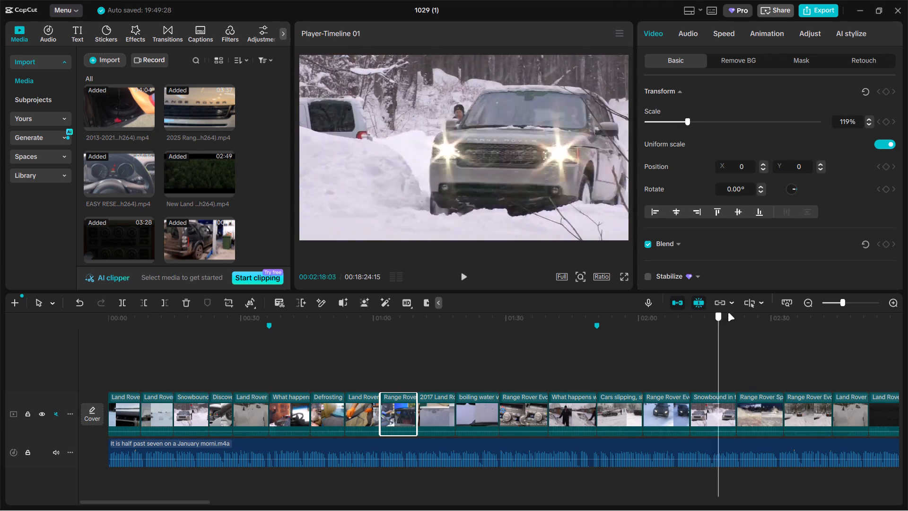
left_click_drag(728, 313, 830, 300)
left_click_drag(673, 300, 633, 355)
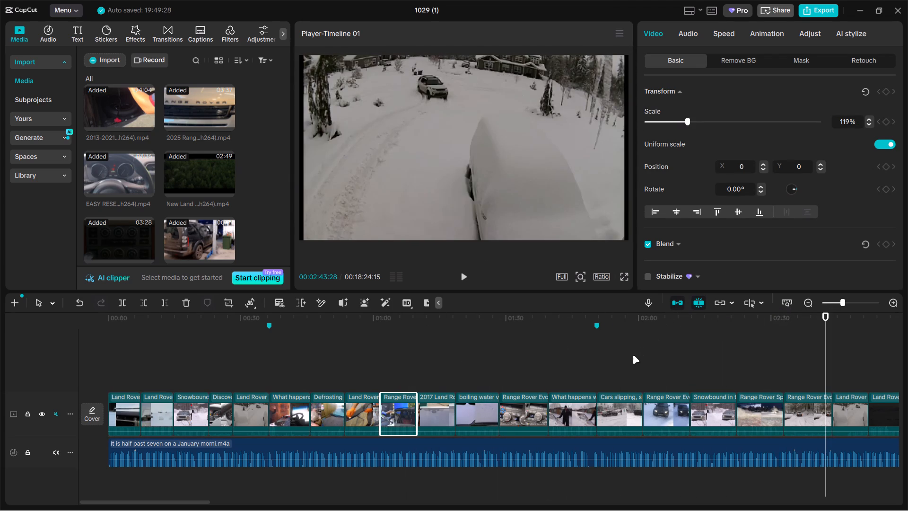
left_click_drag(633, 355, 602, 368)
left_click_drag(591, 379, 545, 396)
scroll(533, 394, "down", 2, "ctrl")
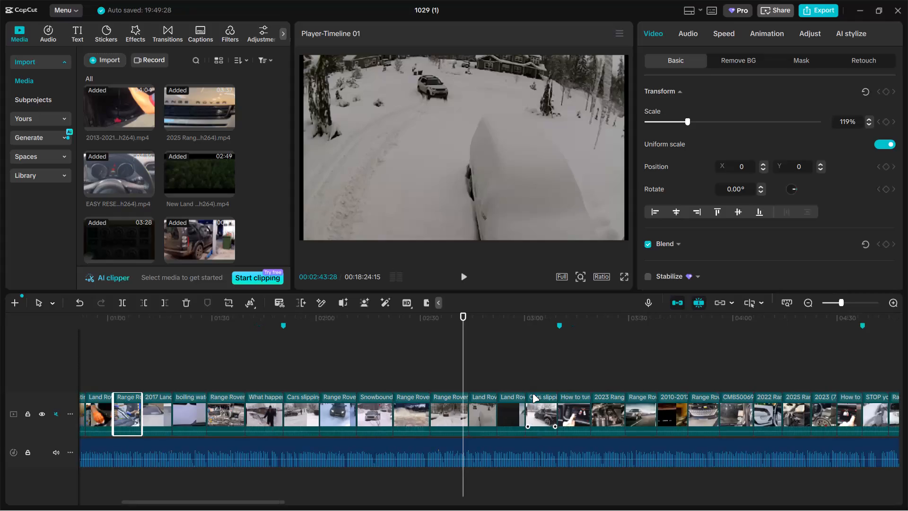
scroll(533, 394, "down", 2, "ctrl")
left_click_drag(530, 392, 473, 387)
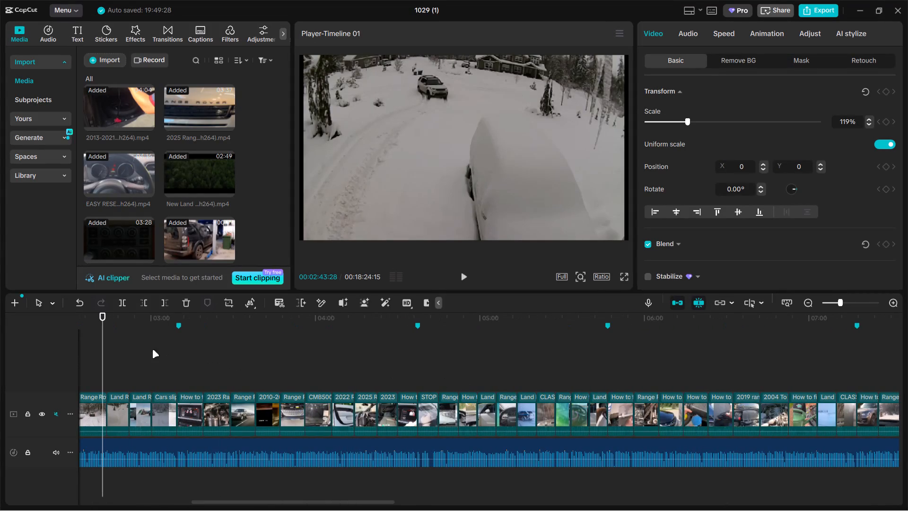
left_click_drag(104, 367, 294, 366)
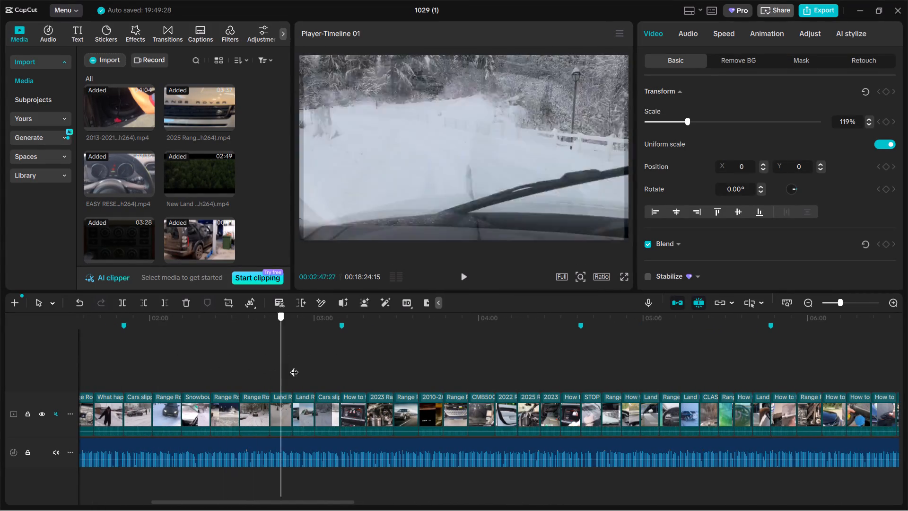
left_click_drag(294, 366, 554, 350)
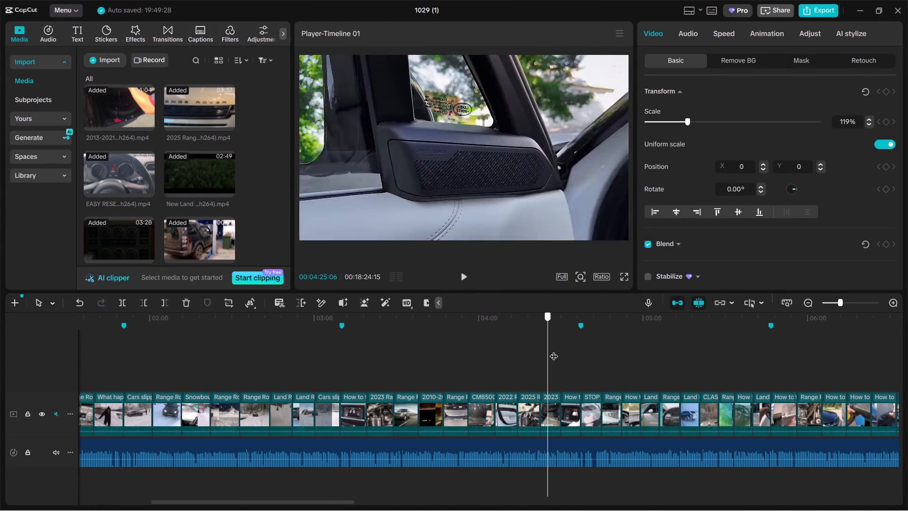
left_click_drag(554, 350, 711, 334)
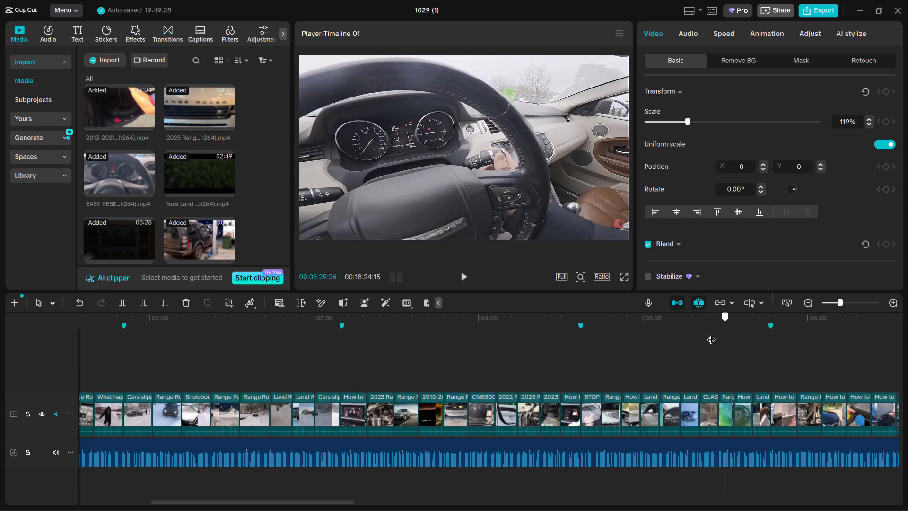
left_click_drag(711, 334, 829, 330)
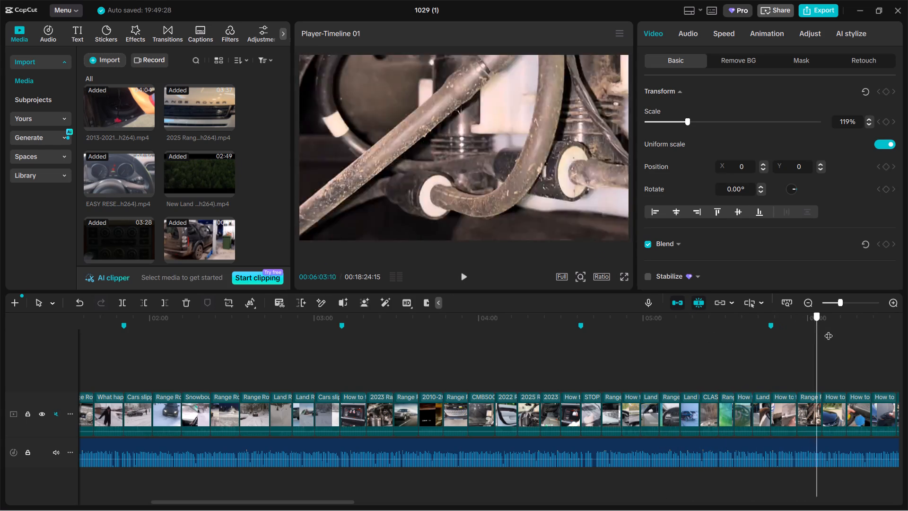
left_click_drag(829, 330, 860, 330)
Continue reviewing the footage from 00:06:19:07 to 00:12:53:07 for leftover watermarks and framing problems.
left_click_drag(680, 368, 611, 397)
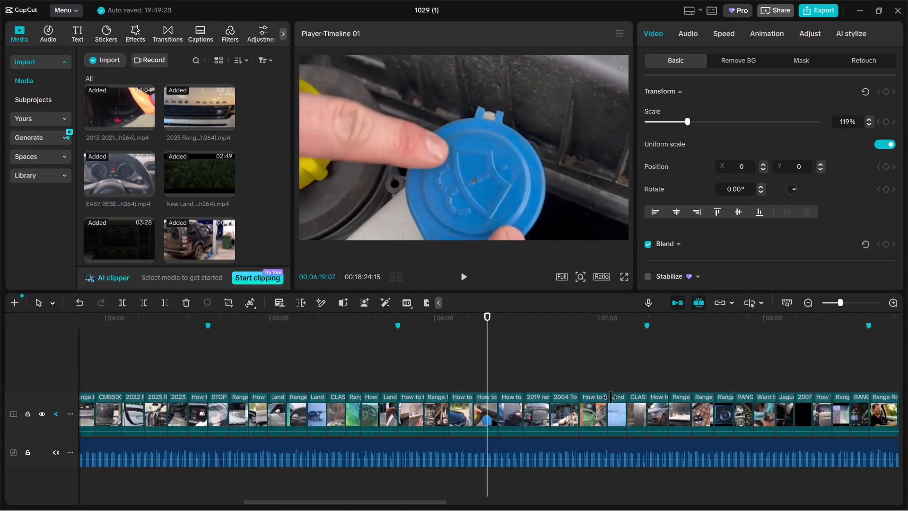
left_click_drag(611, 397, 600, 391)
left_click_drag(140, 355, 191, 351)
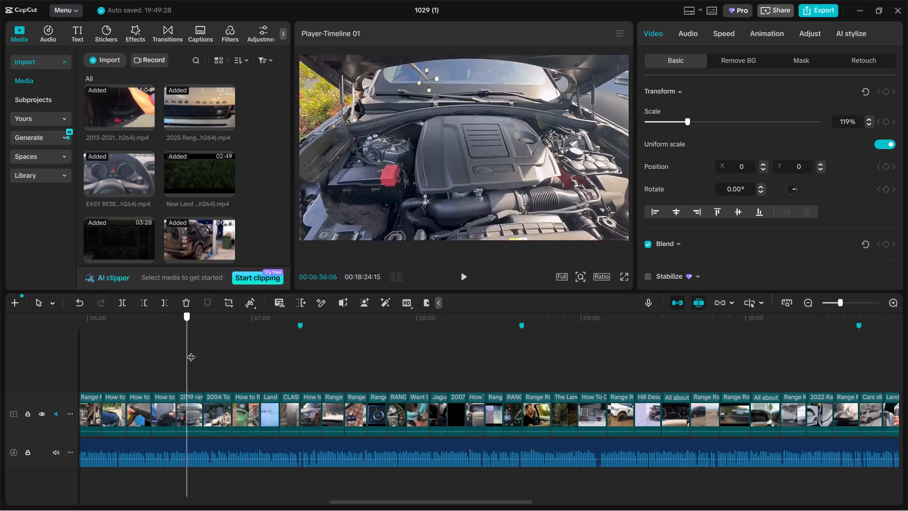
left_click_drag(191, 351, 375, 336)
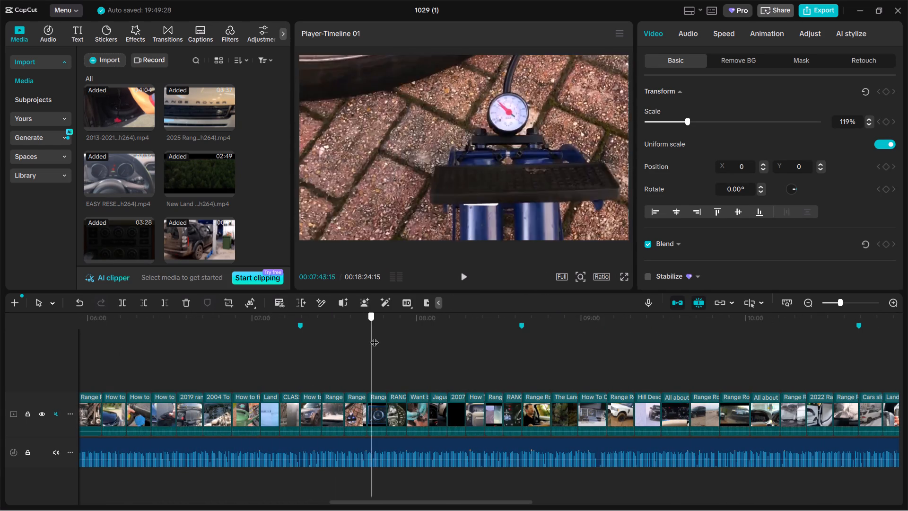
left_click_drag(375, 336, 551, 337)
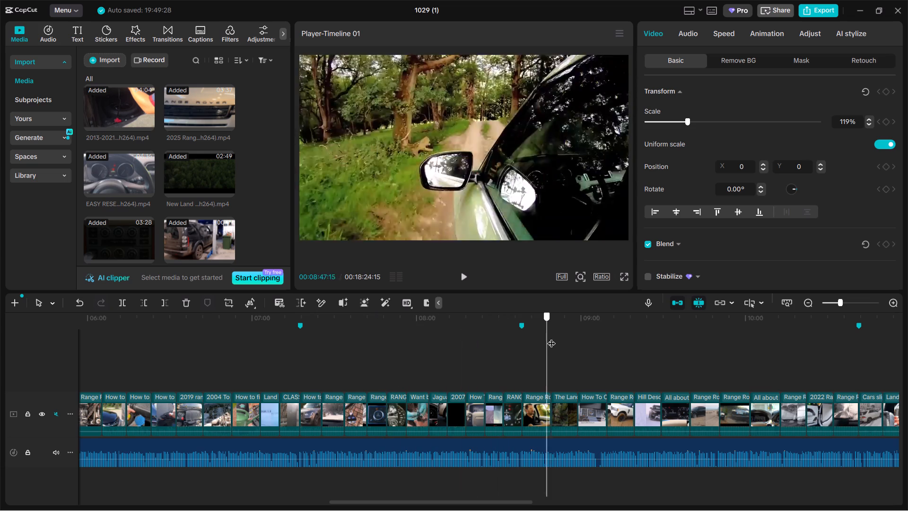
left_click_drag(551, 337, 685, 342)
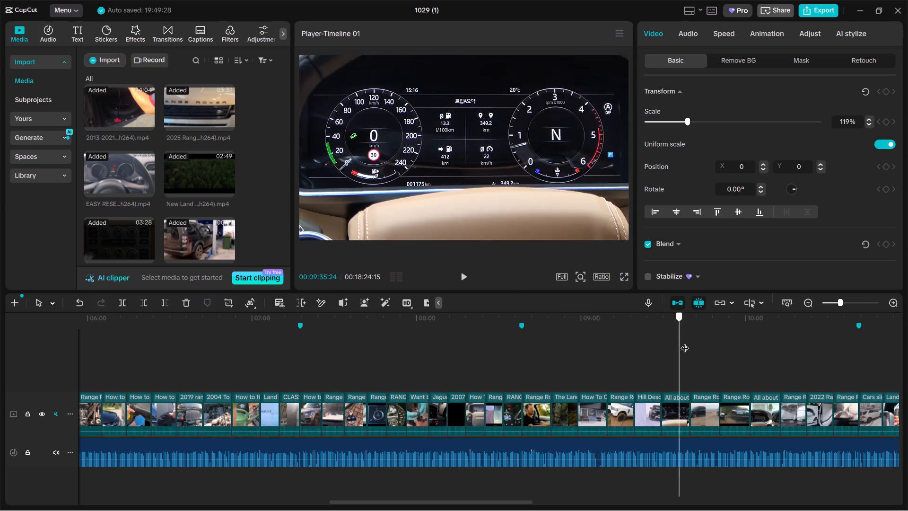
left_click_drag(685, 342, 838, 345)
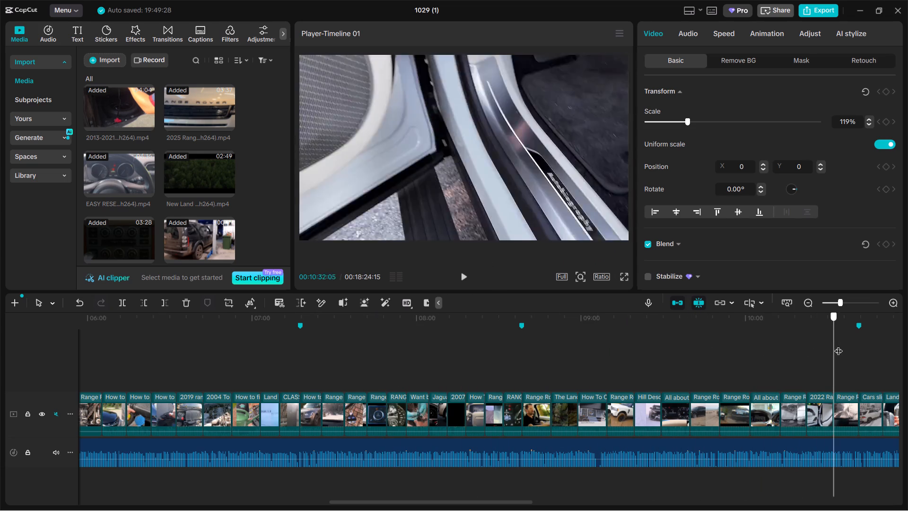
left_click_drag(838, 345, 899, 352)
left_click(463, 415)
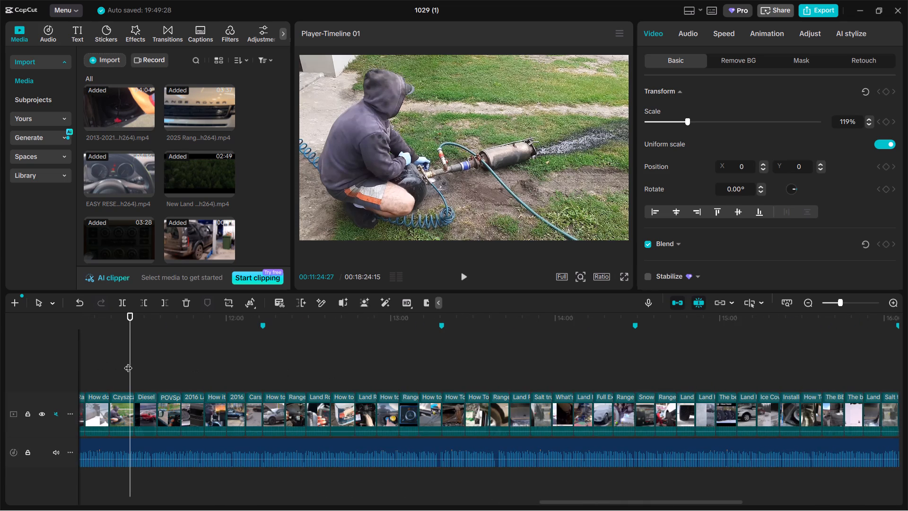
left_click_drag(131, 362, 270, 349)
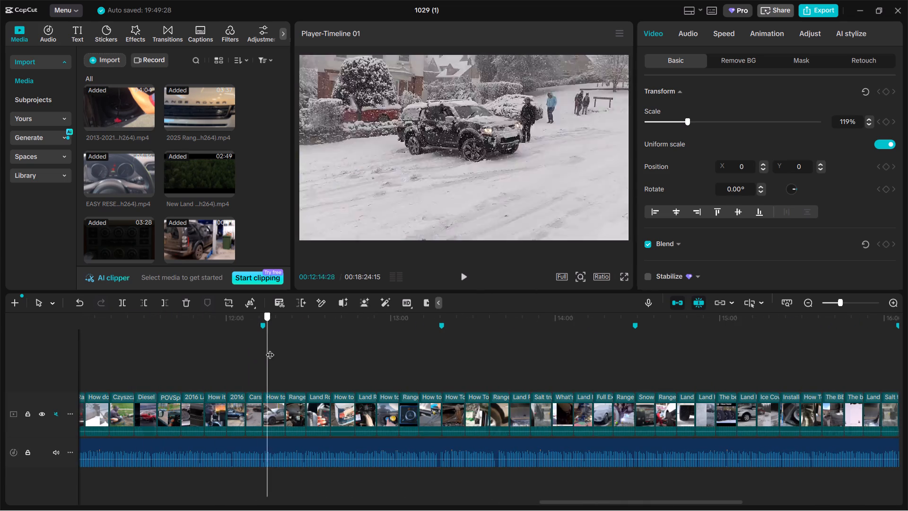
left_click_drag(270, 349, 372, 331)
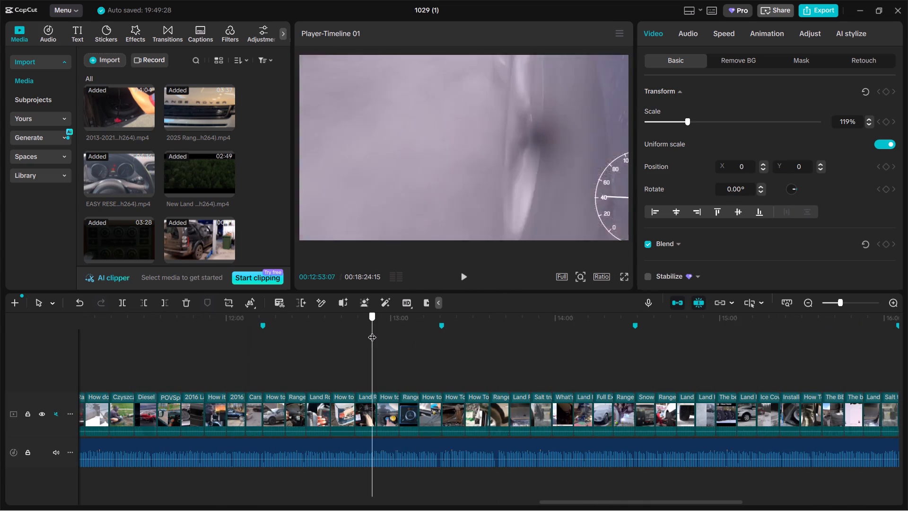
Scale the diagnostic scanner clip at 00:12:52:01 to 144% to push its corner logos out of frame.
left_click_drag(372, 331, 369, 331)
left_click(425, 141)
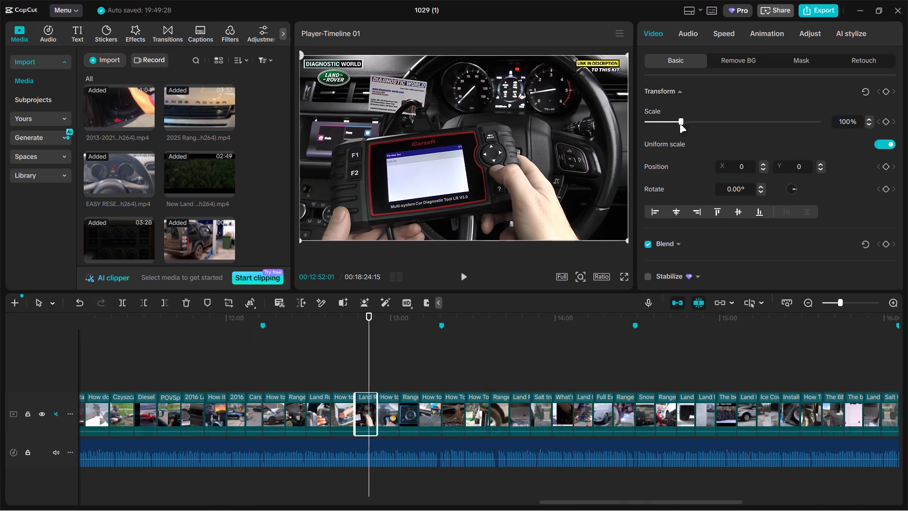
left_click_drag(685, 122, 696, 119)
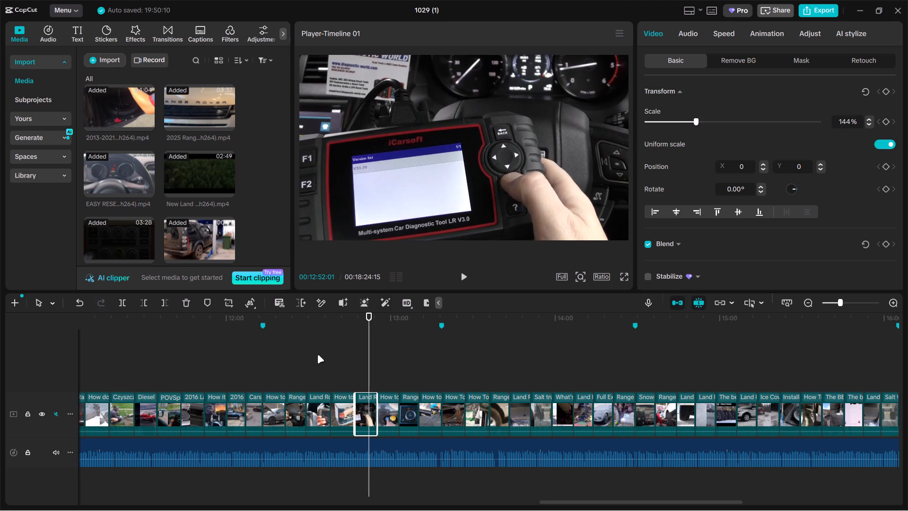
Enlarge the snow tyre test clip at 00:15:00:06 until its black bars and captions are out of frame.
left_click_drag(369, 352, 489, 345)
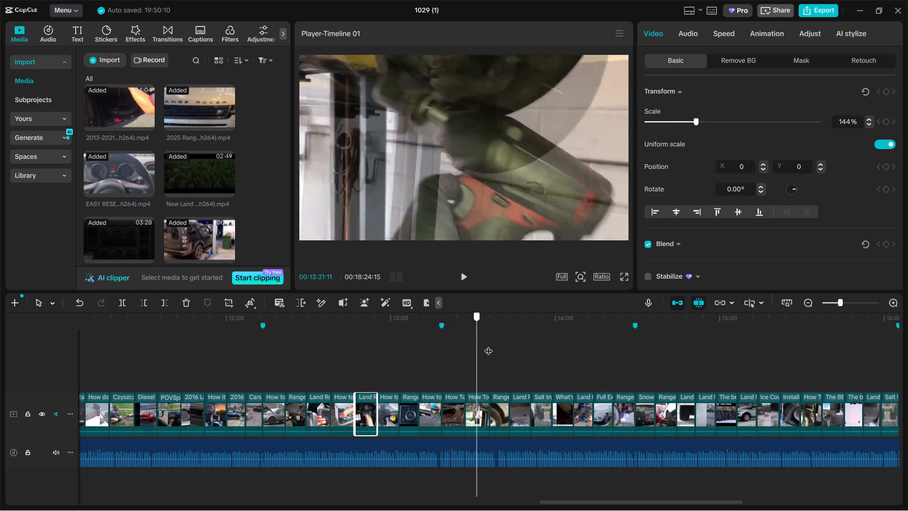
left_click_drag(489, 345, 641, 332)
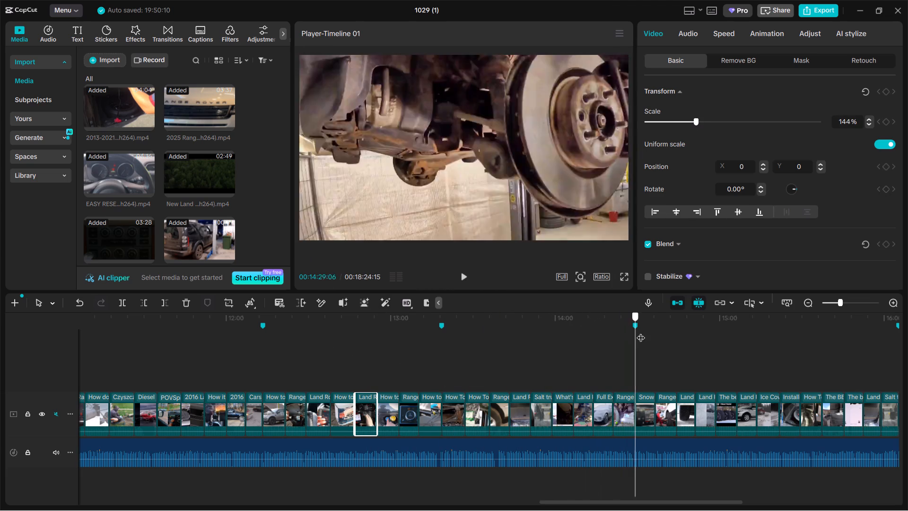
left_click_drag(641, 332, 729, 331)
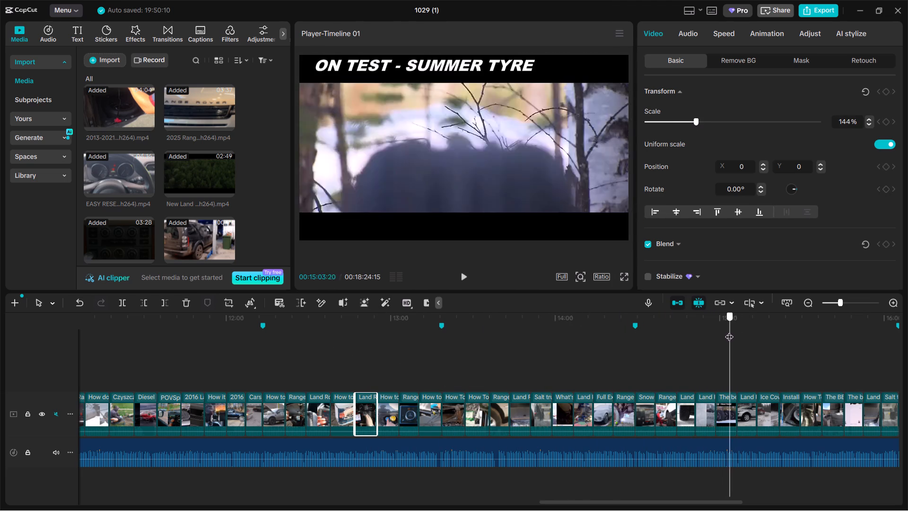
left_click_drag(729, 331, 720, 331)
left_click(547, 142)
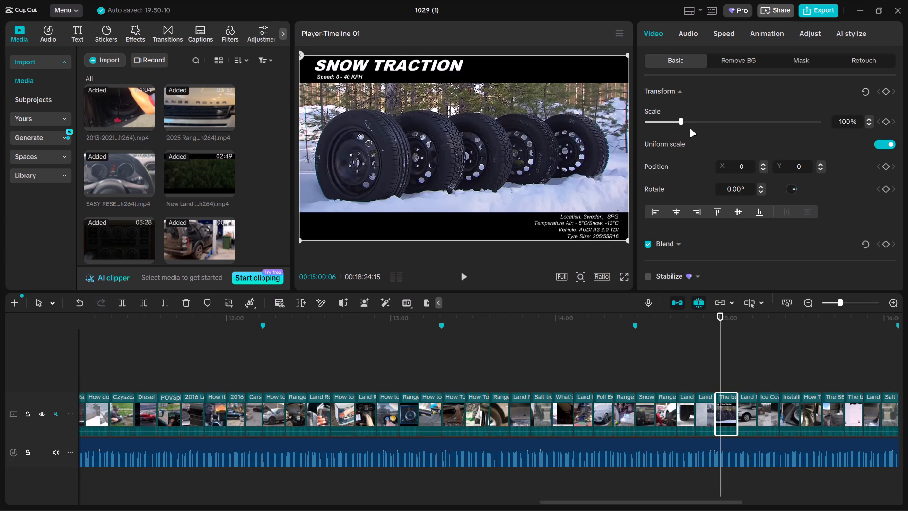
left_click_drag(683, 117, 699, 119)
left_click(692, 373)
Review the footage from 00:15:00:01 to 00:17:37:19 for leftover watermarks, captions and framing problems.
left_click_drag(693, 371, 721, 363)
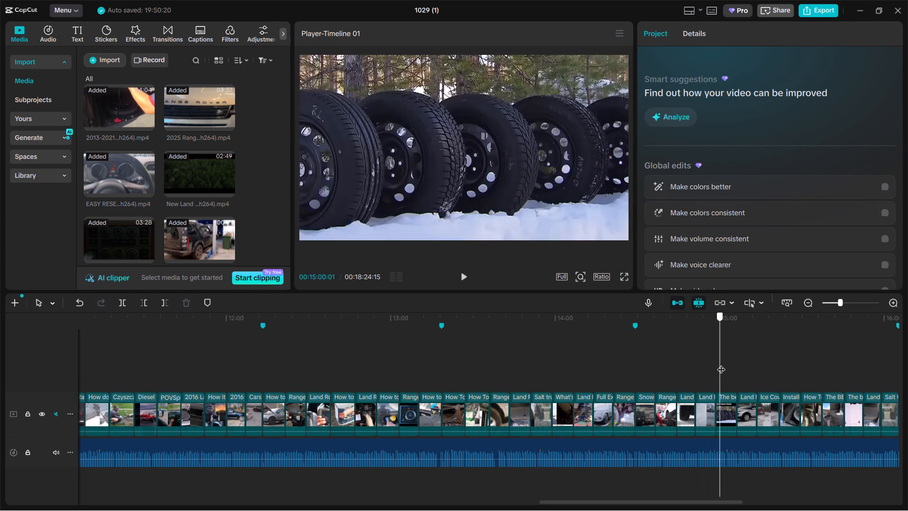
left_click_drag(721, 363, 746, 357)
left_click_drag(730, 371, 730, 372)
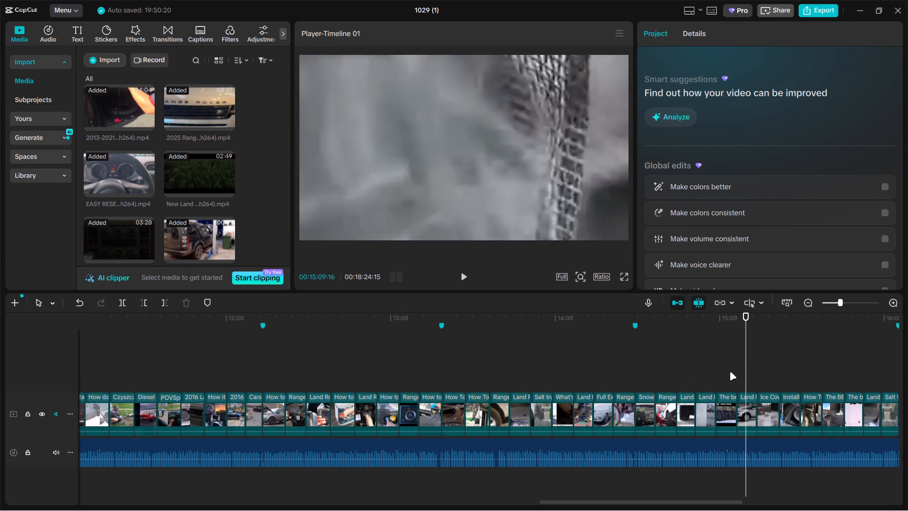
left_click_drag(730, 372, 690, 383)
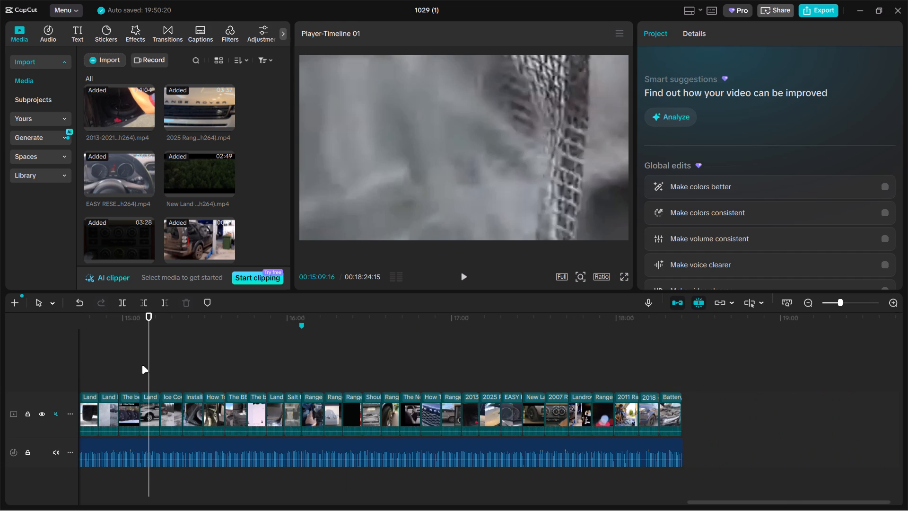
left_click_drag(147, 363, 229, 356)
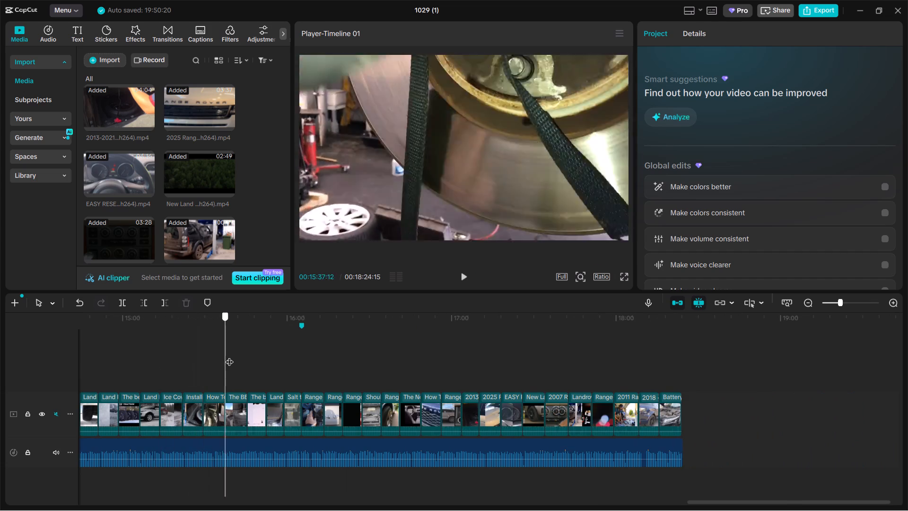
left_click_drag(229, 356, 341, 340)
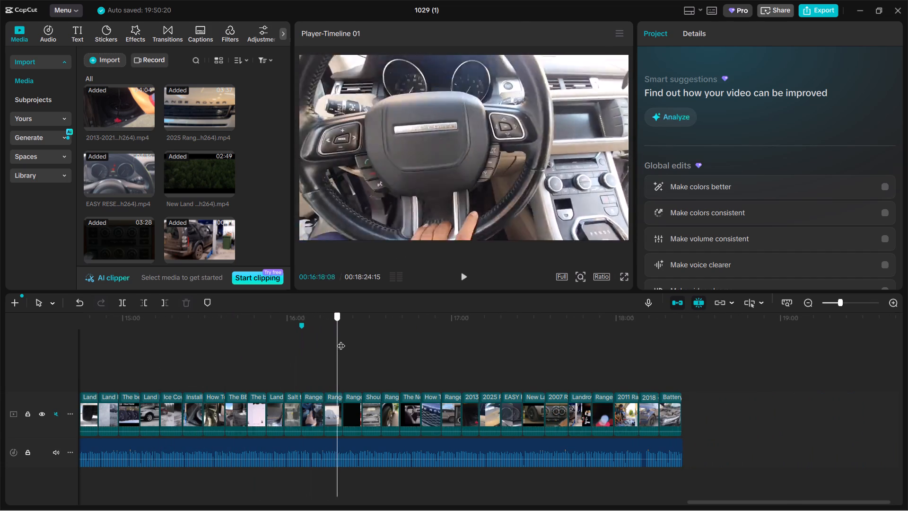
left_click_drag(341, 340, 458, 328)
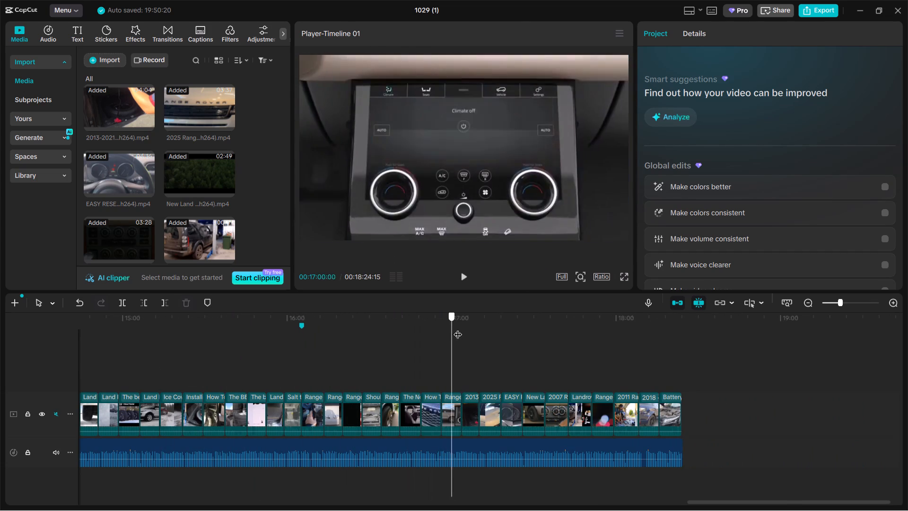
left_click_drag(458, 328, 555, 326)
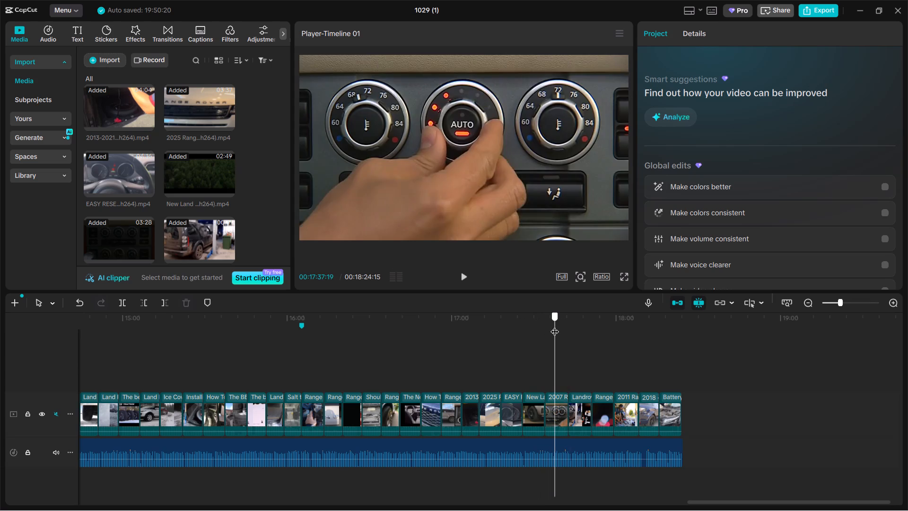
Scale the New Land Rover clip at 00:17:32:19 to 158% to crop out its bottom caption.
left_click_drag(555, 326, 545, 326)
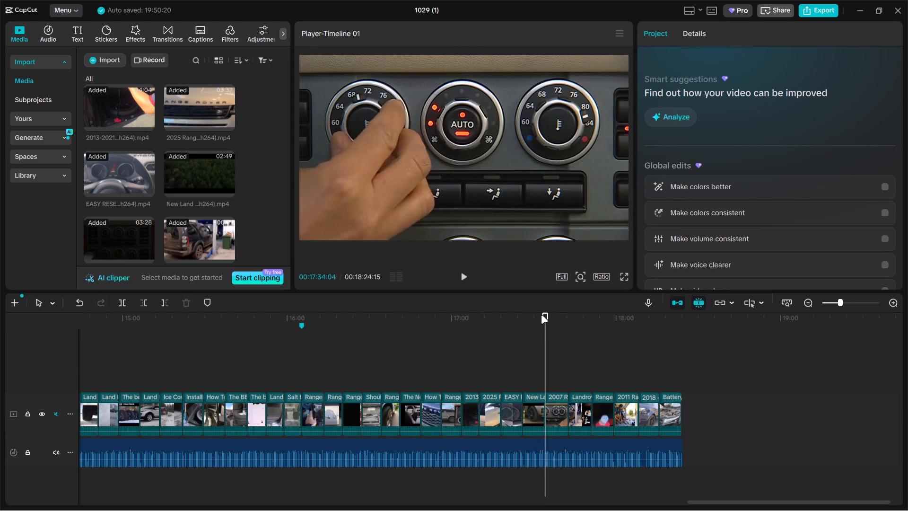
left_click(541, 315)
left_click(504, 149)
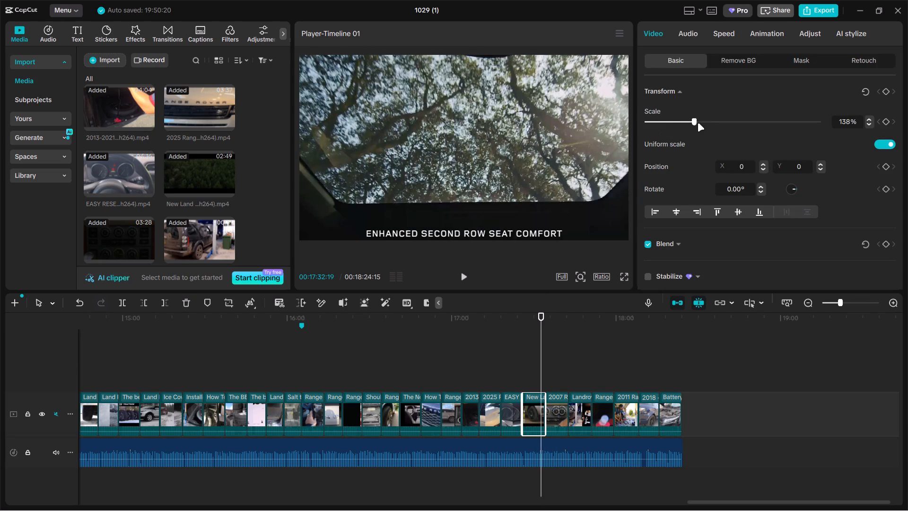
left_click_drag(695, 120, 701, 118)
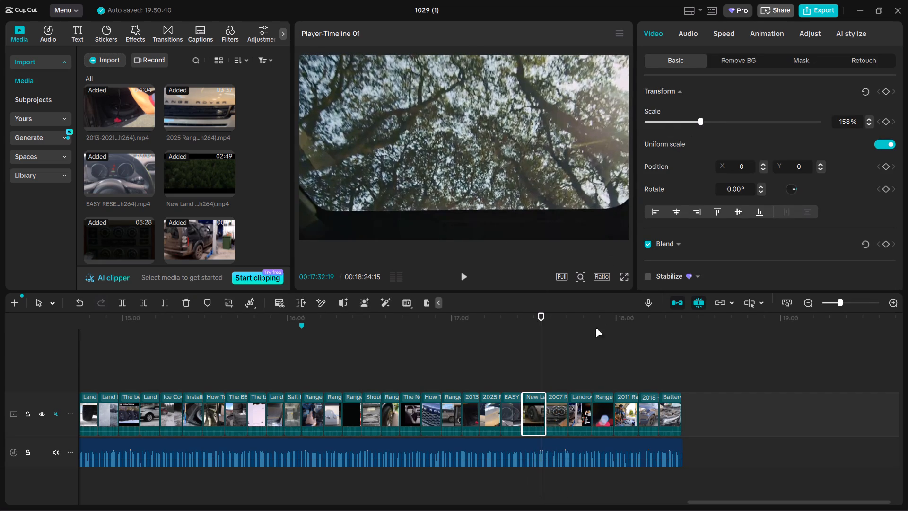
Check the remaining footage and extend the final battery clip to the end of the narration at 00:18:24:15.
left_click_drag(542, 369, 564, 361)
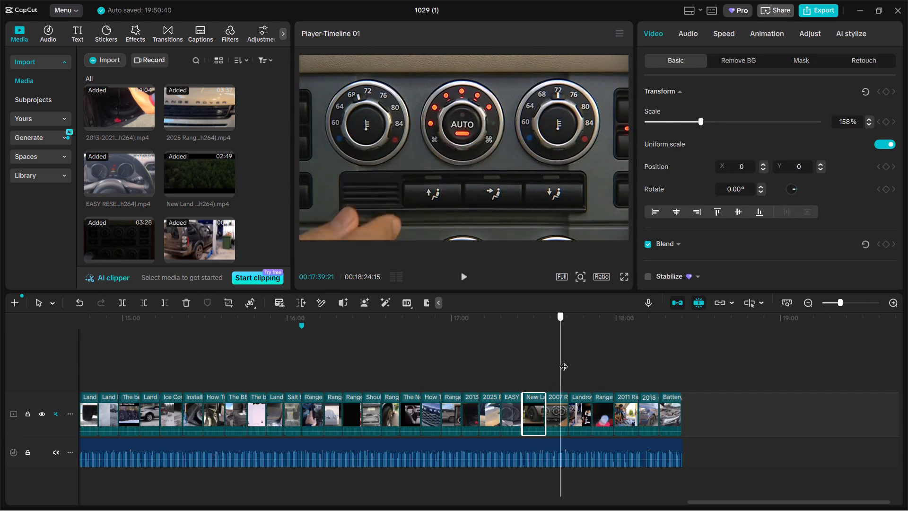
left_click_drag(564, 361, 658, 352)
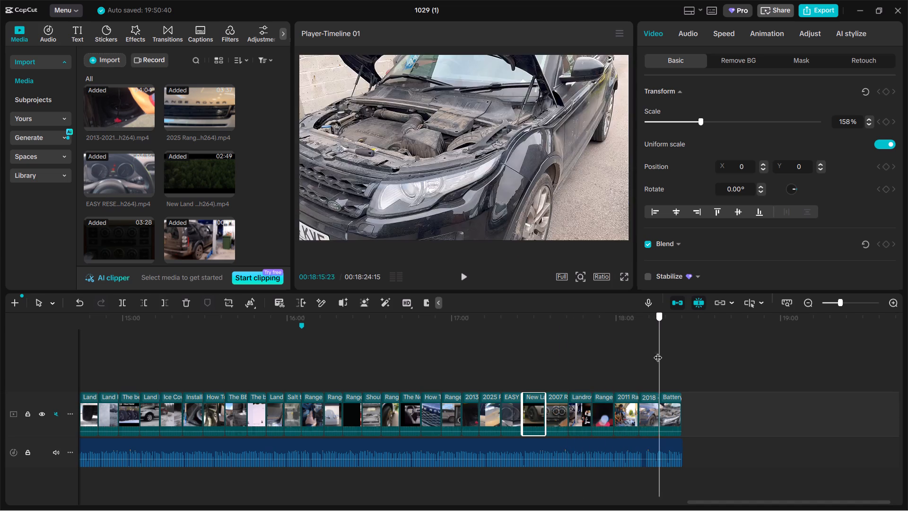
left_click_drag(658, 352, 673, 350)
left_click(674, 407)
left_click_drag(681, 410, 685, 410)
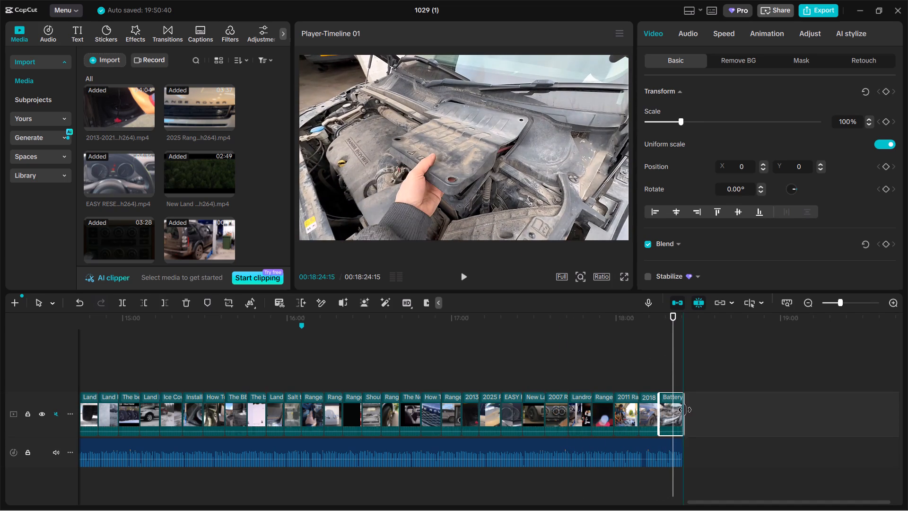
left_click_drag(685, 410, 685, 410)
left_click_drag(674, 364, 690, 360)
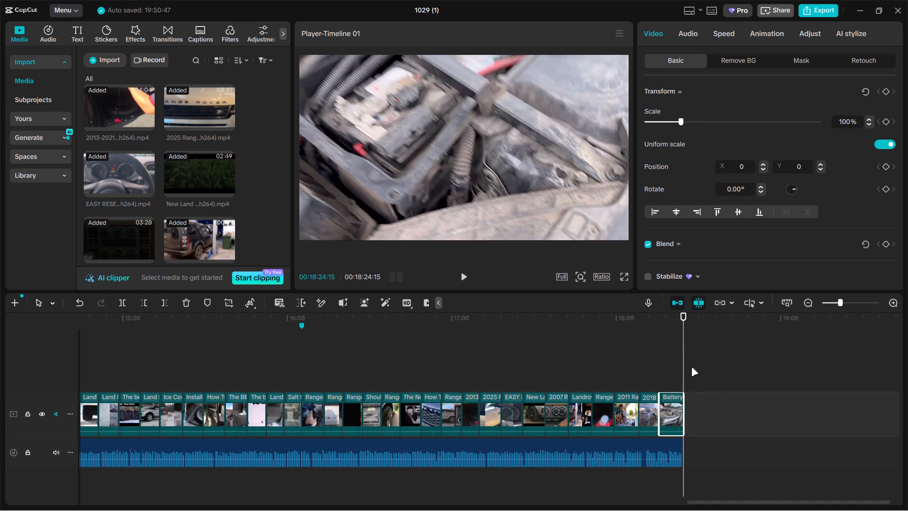
Rename the project as Compilation 07.
scroll(710, 387, "down", 20, "ctrl")
scroll(710, 387, "down", 10, "ctrl")
left_click(207, 352)
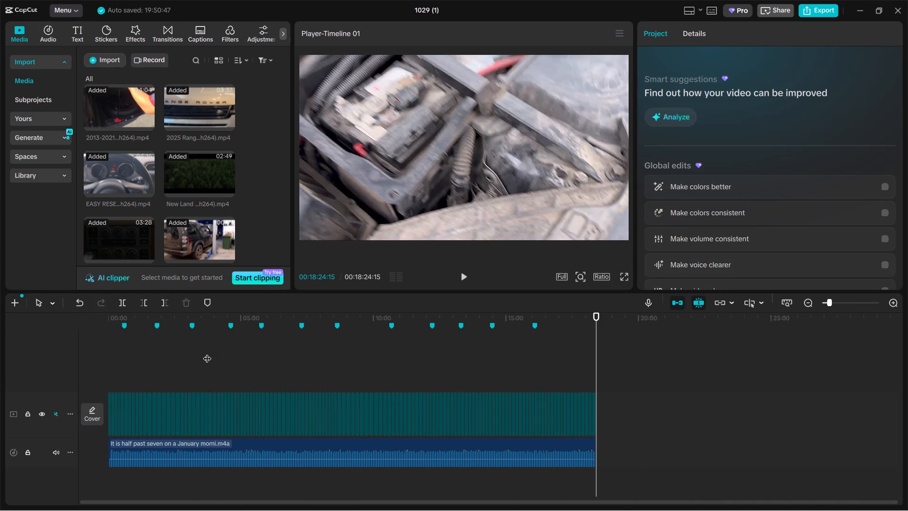
left_click(213, 347)
left_click(434, 4)
left_click(429, 11)
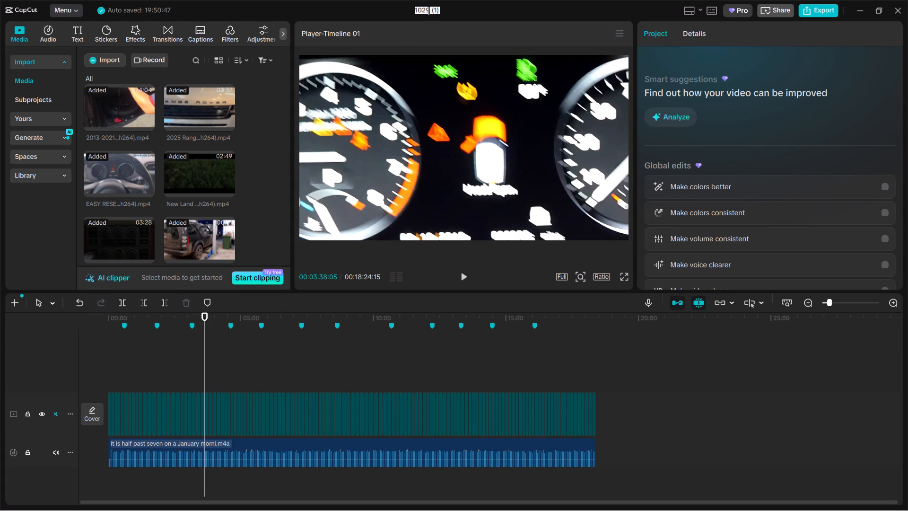
type("ompilation 0")
key("7")
key("Return")
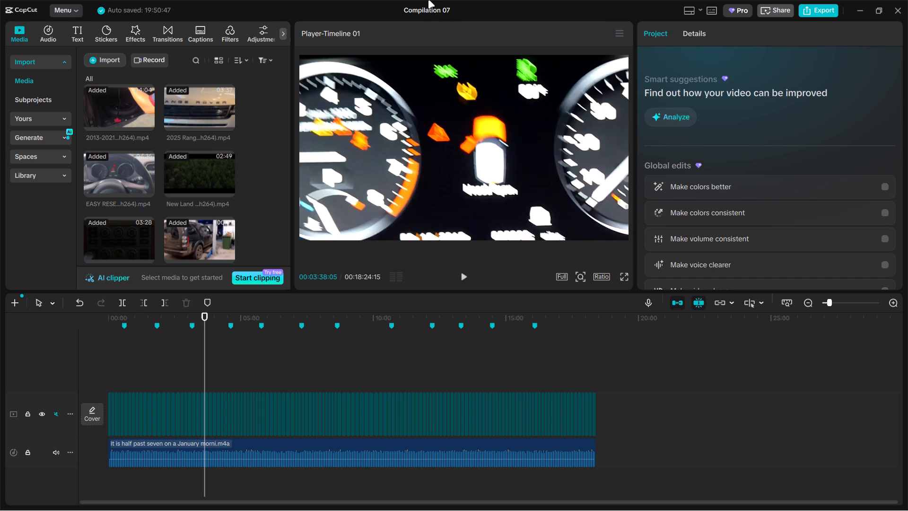